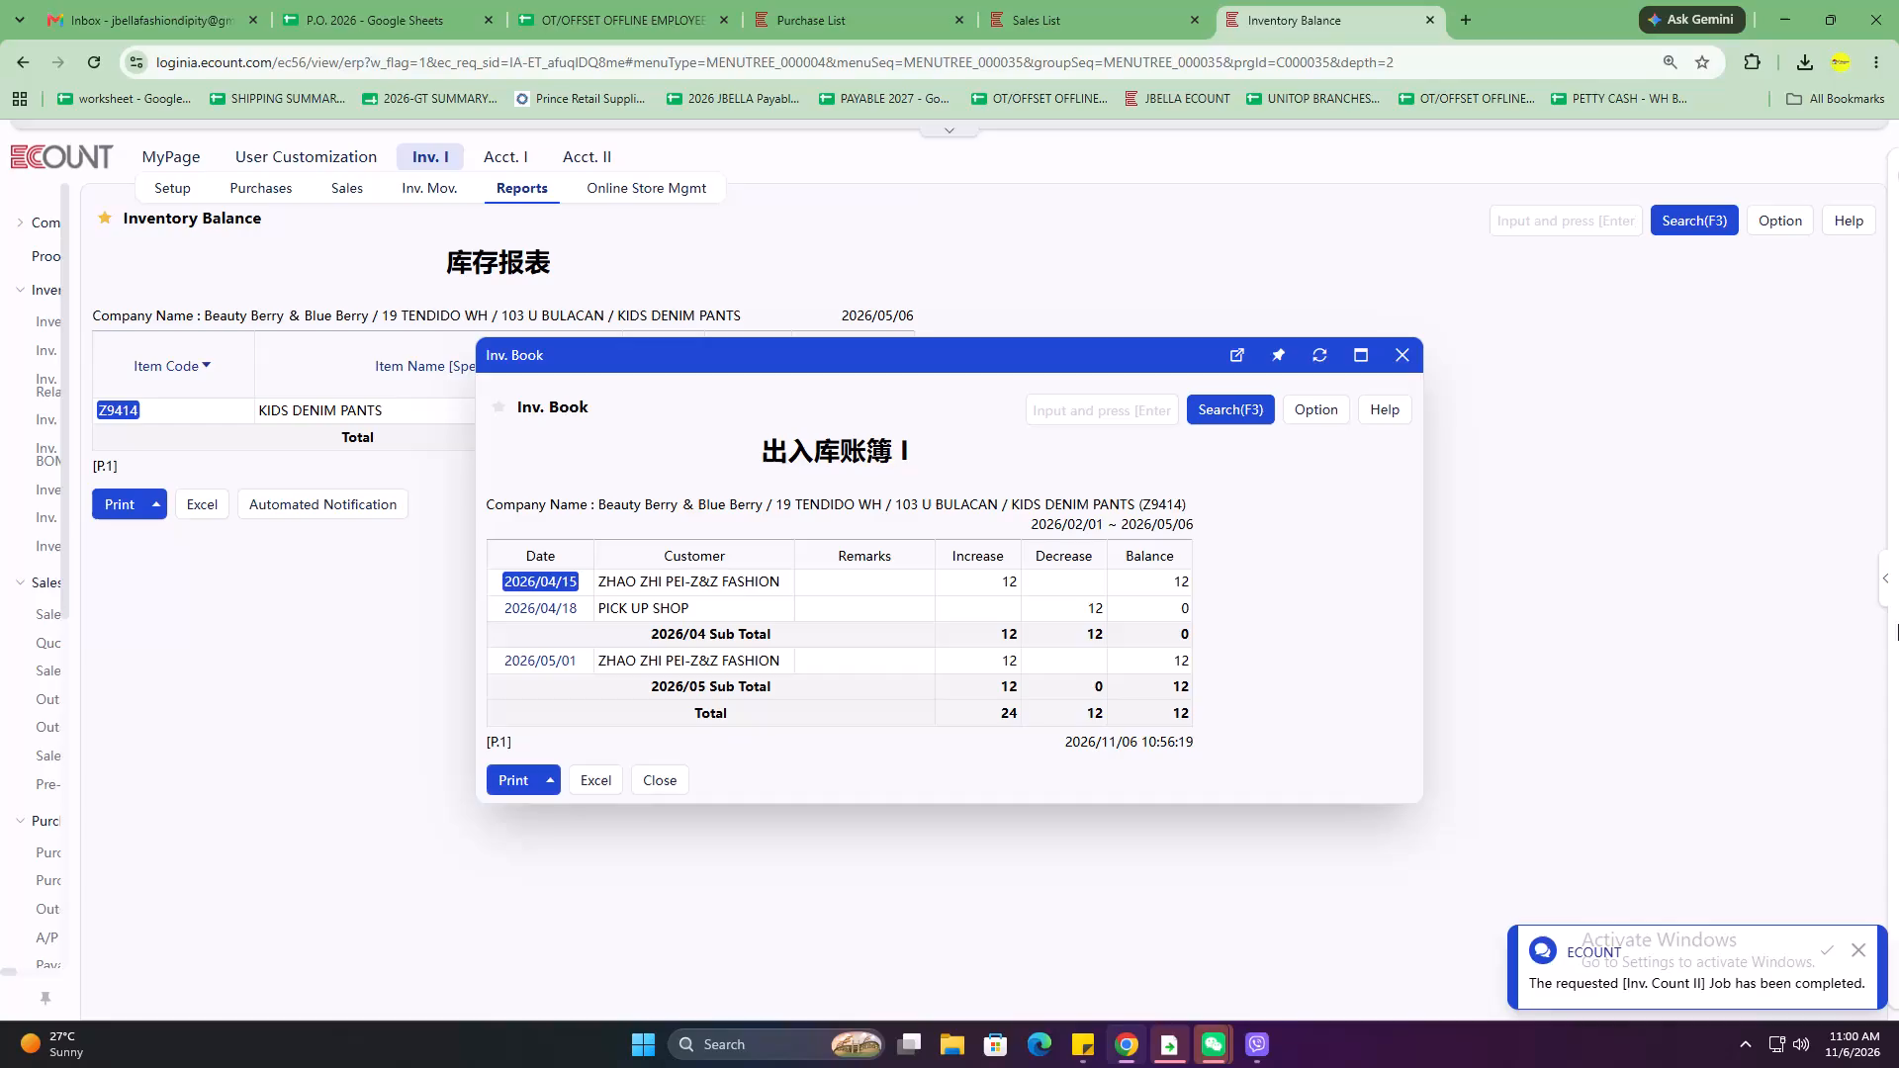
Close the Inv. Book window and open Collective Invoicing (Purchase) in place of the Sales List.
scroll(651, 604, "up", 3)
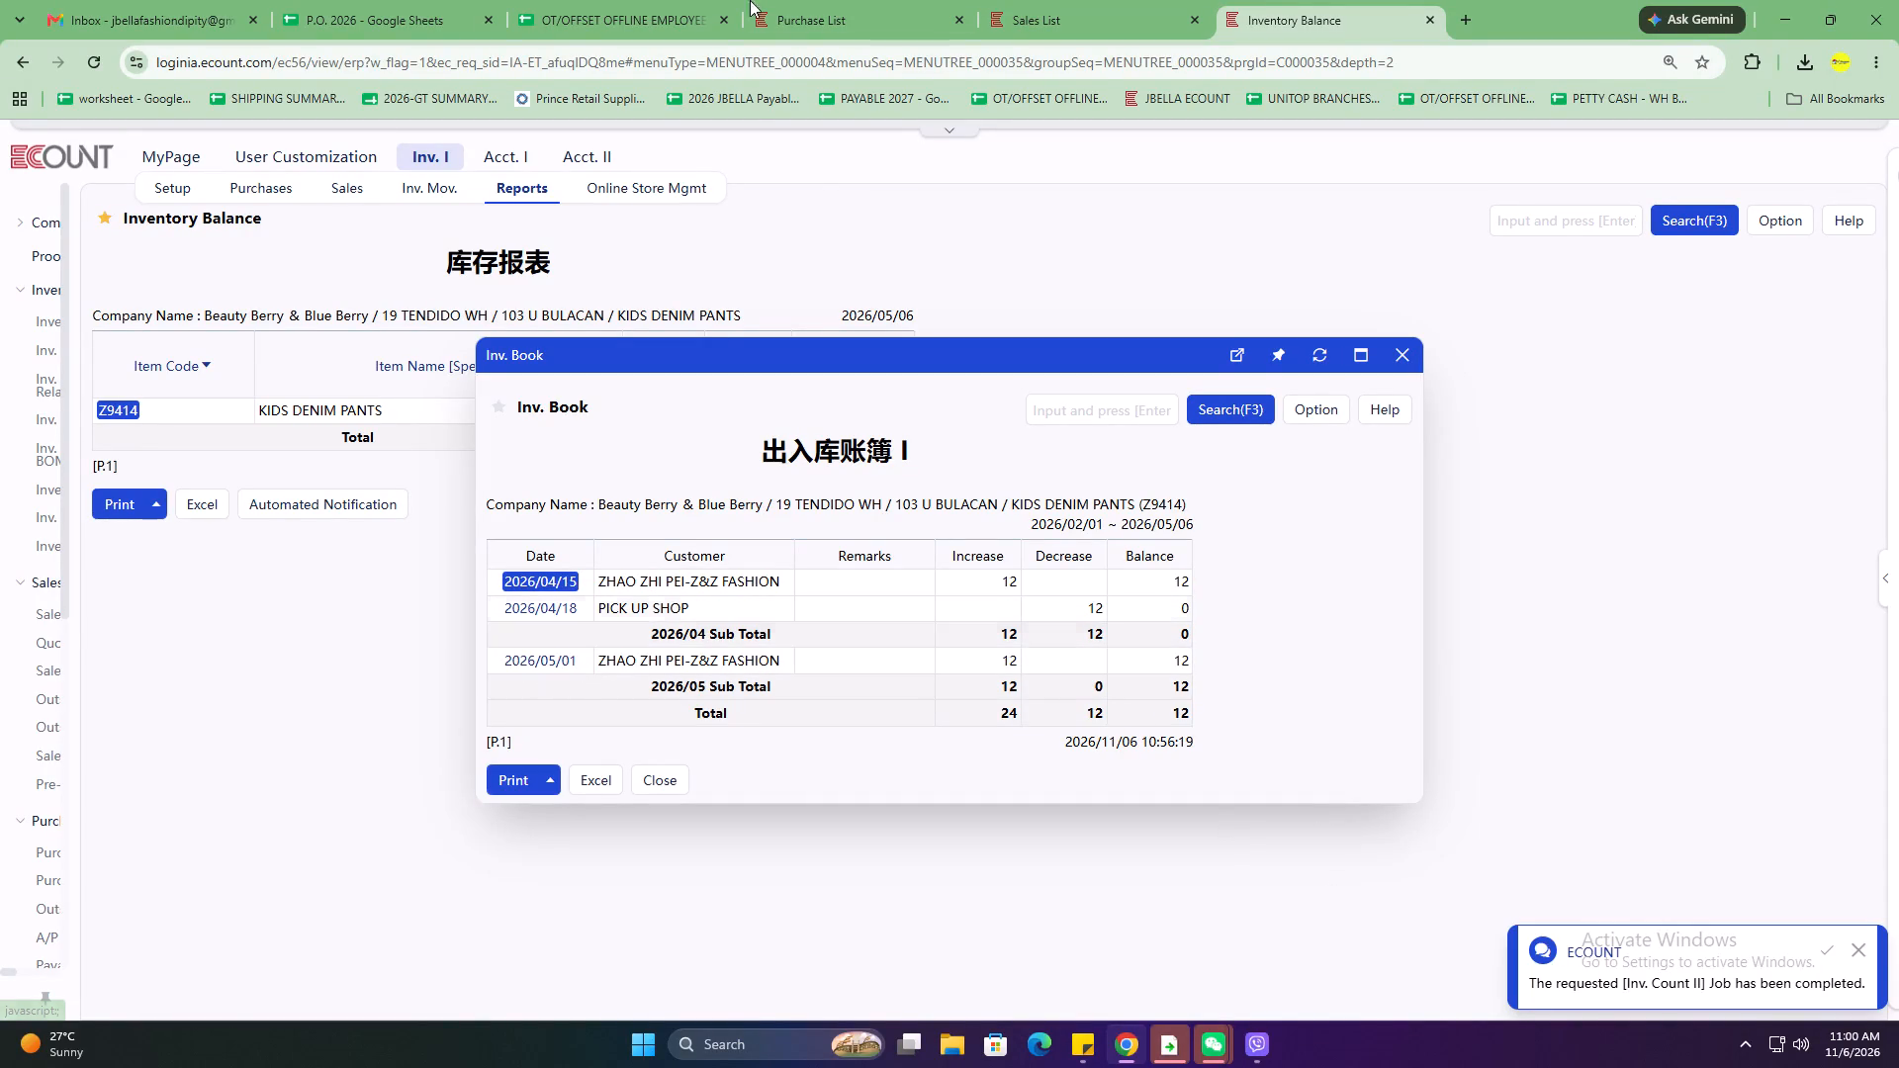
left_click(1416, 360)
left_click(1100, 0)
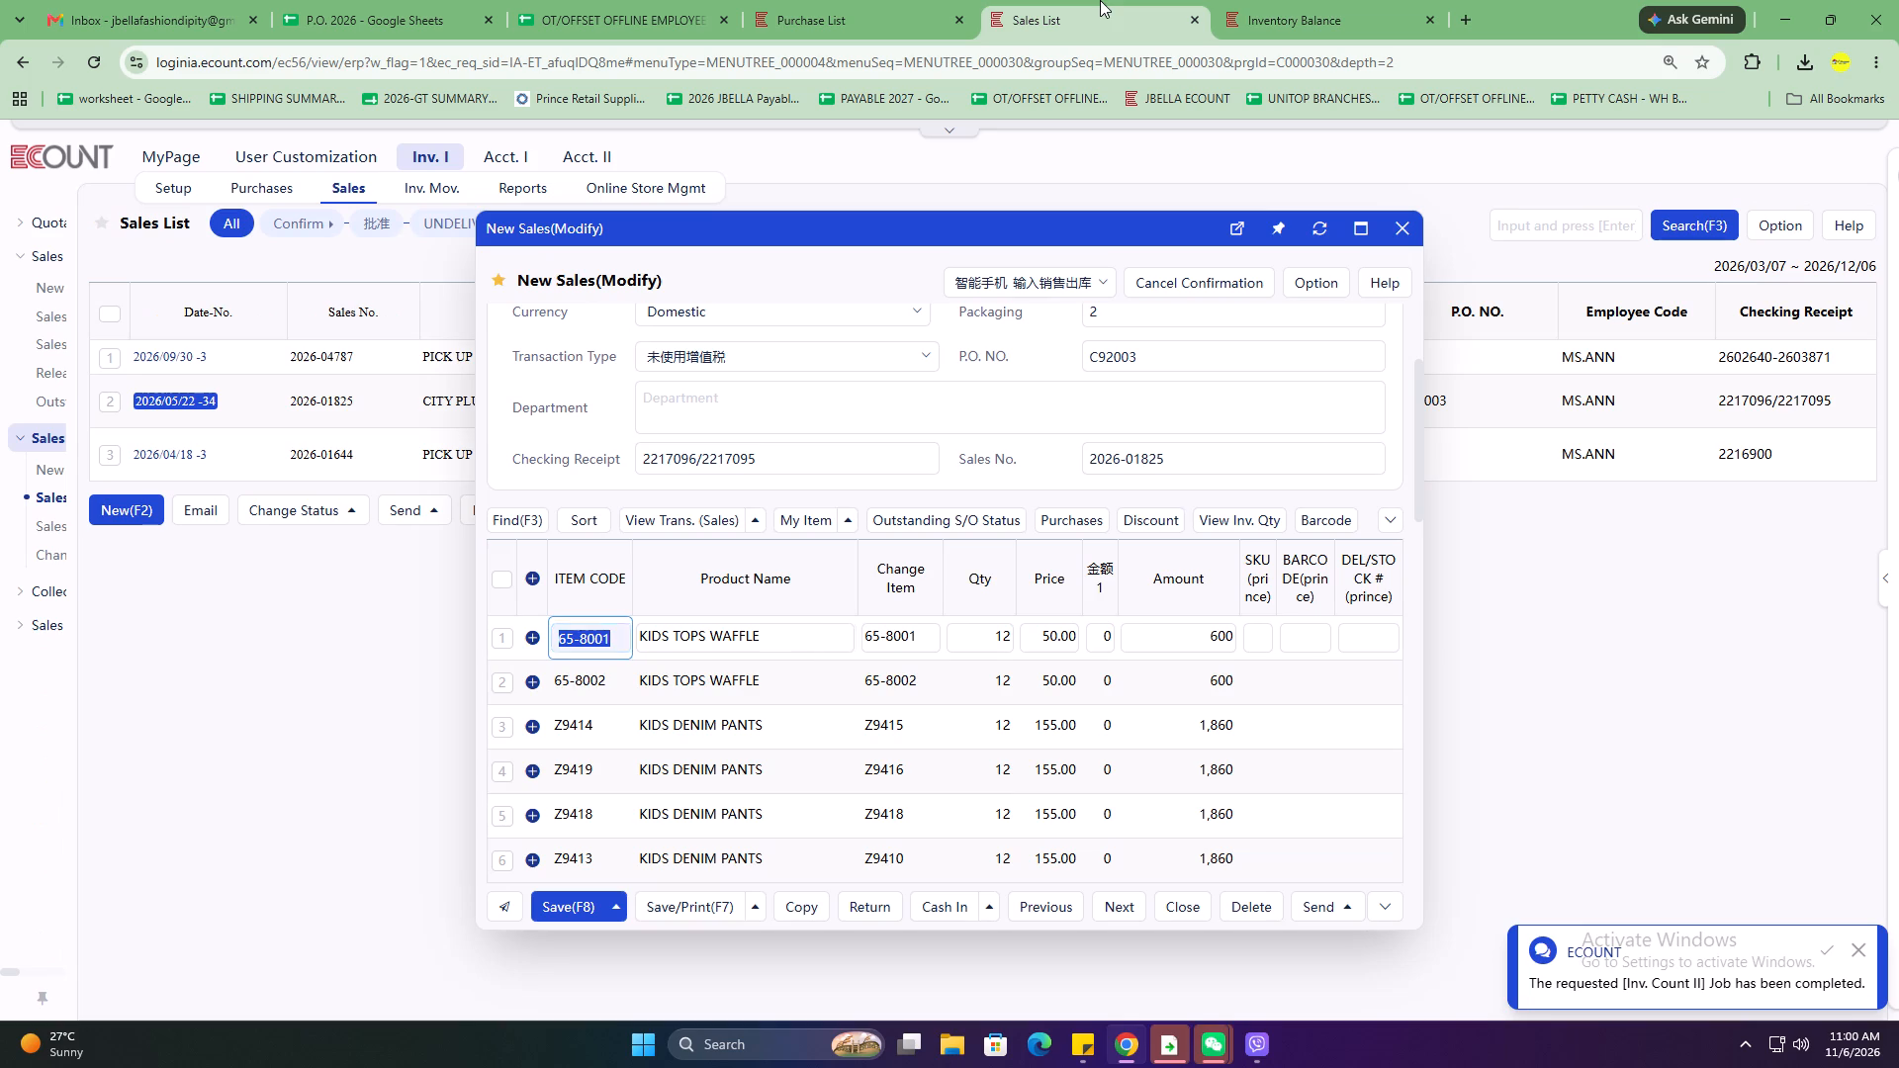
left_click(824, 0)
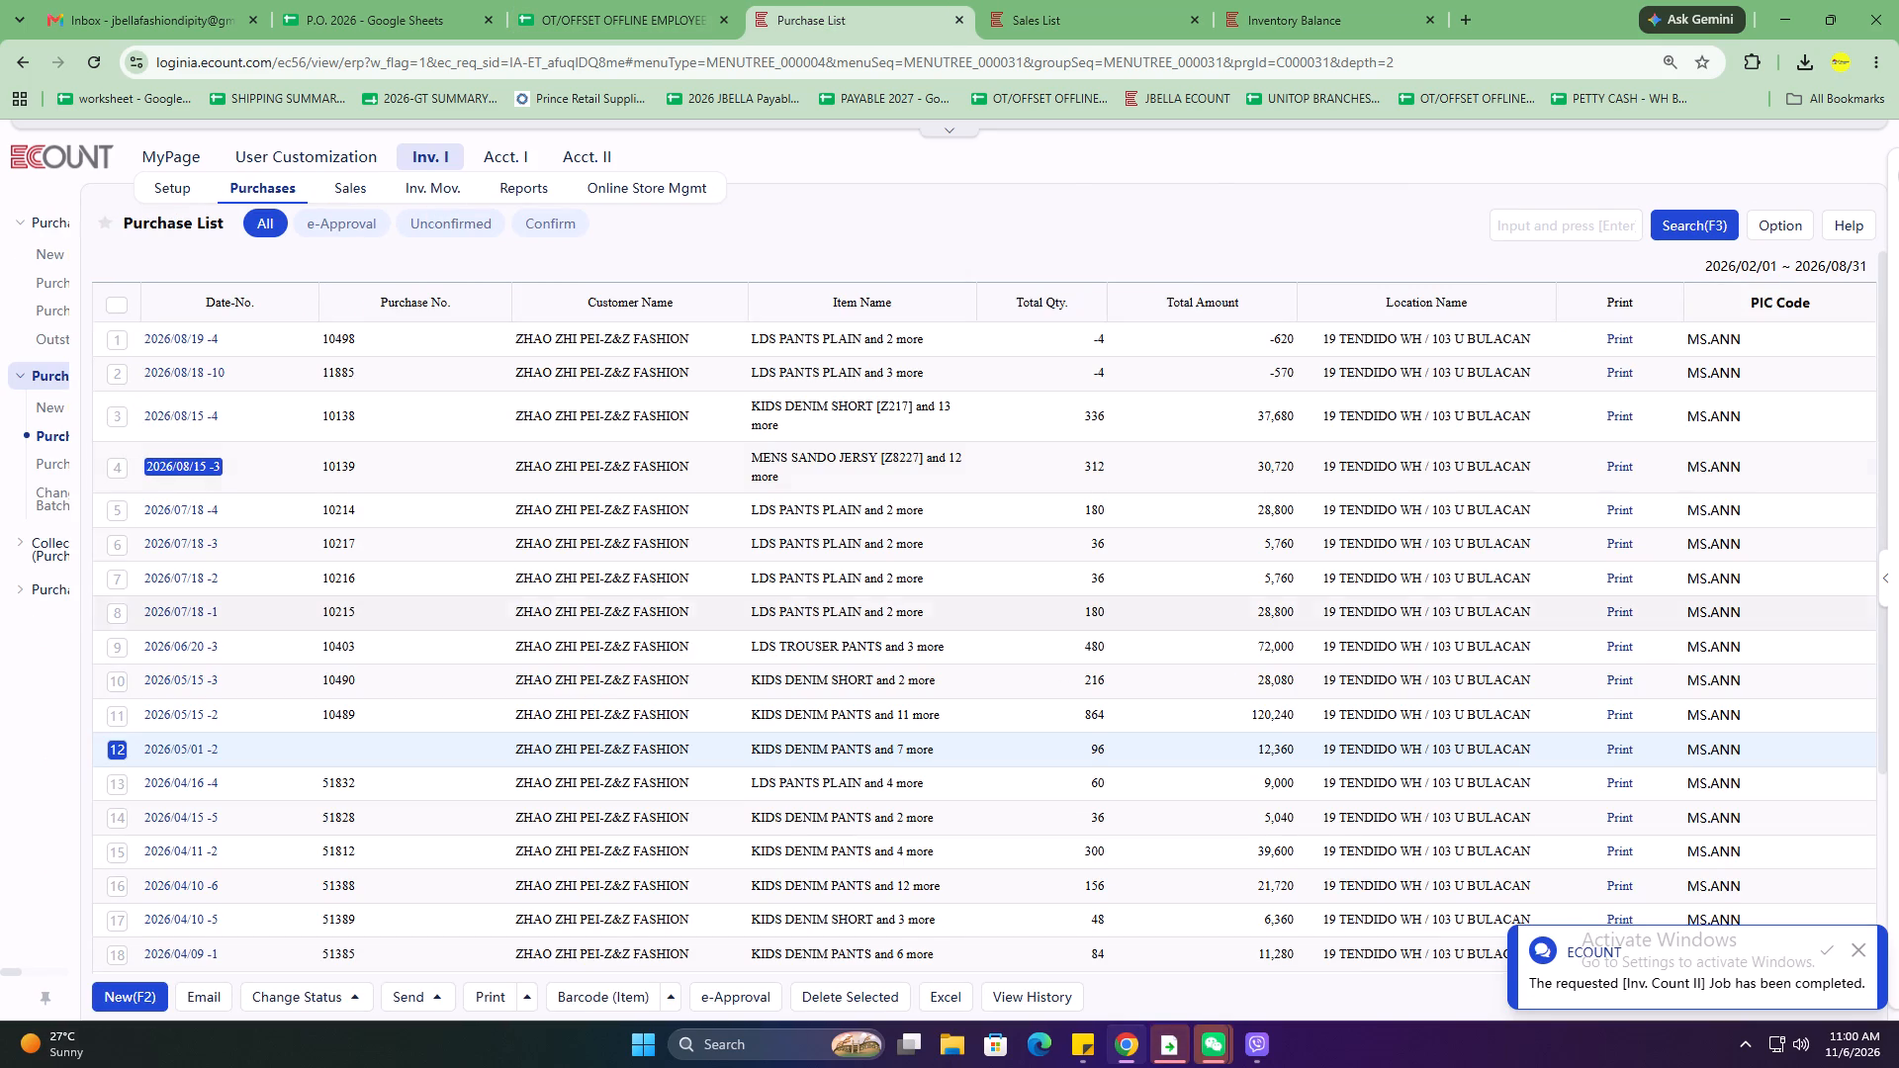
left_click(1102, 0)
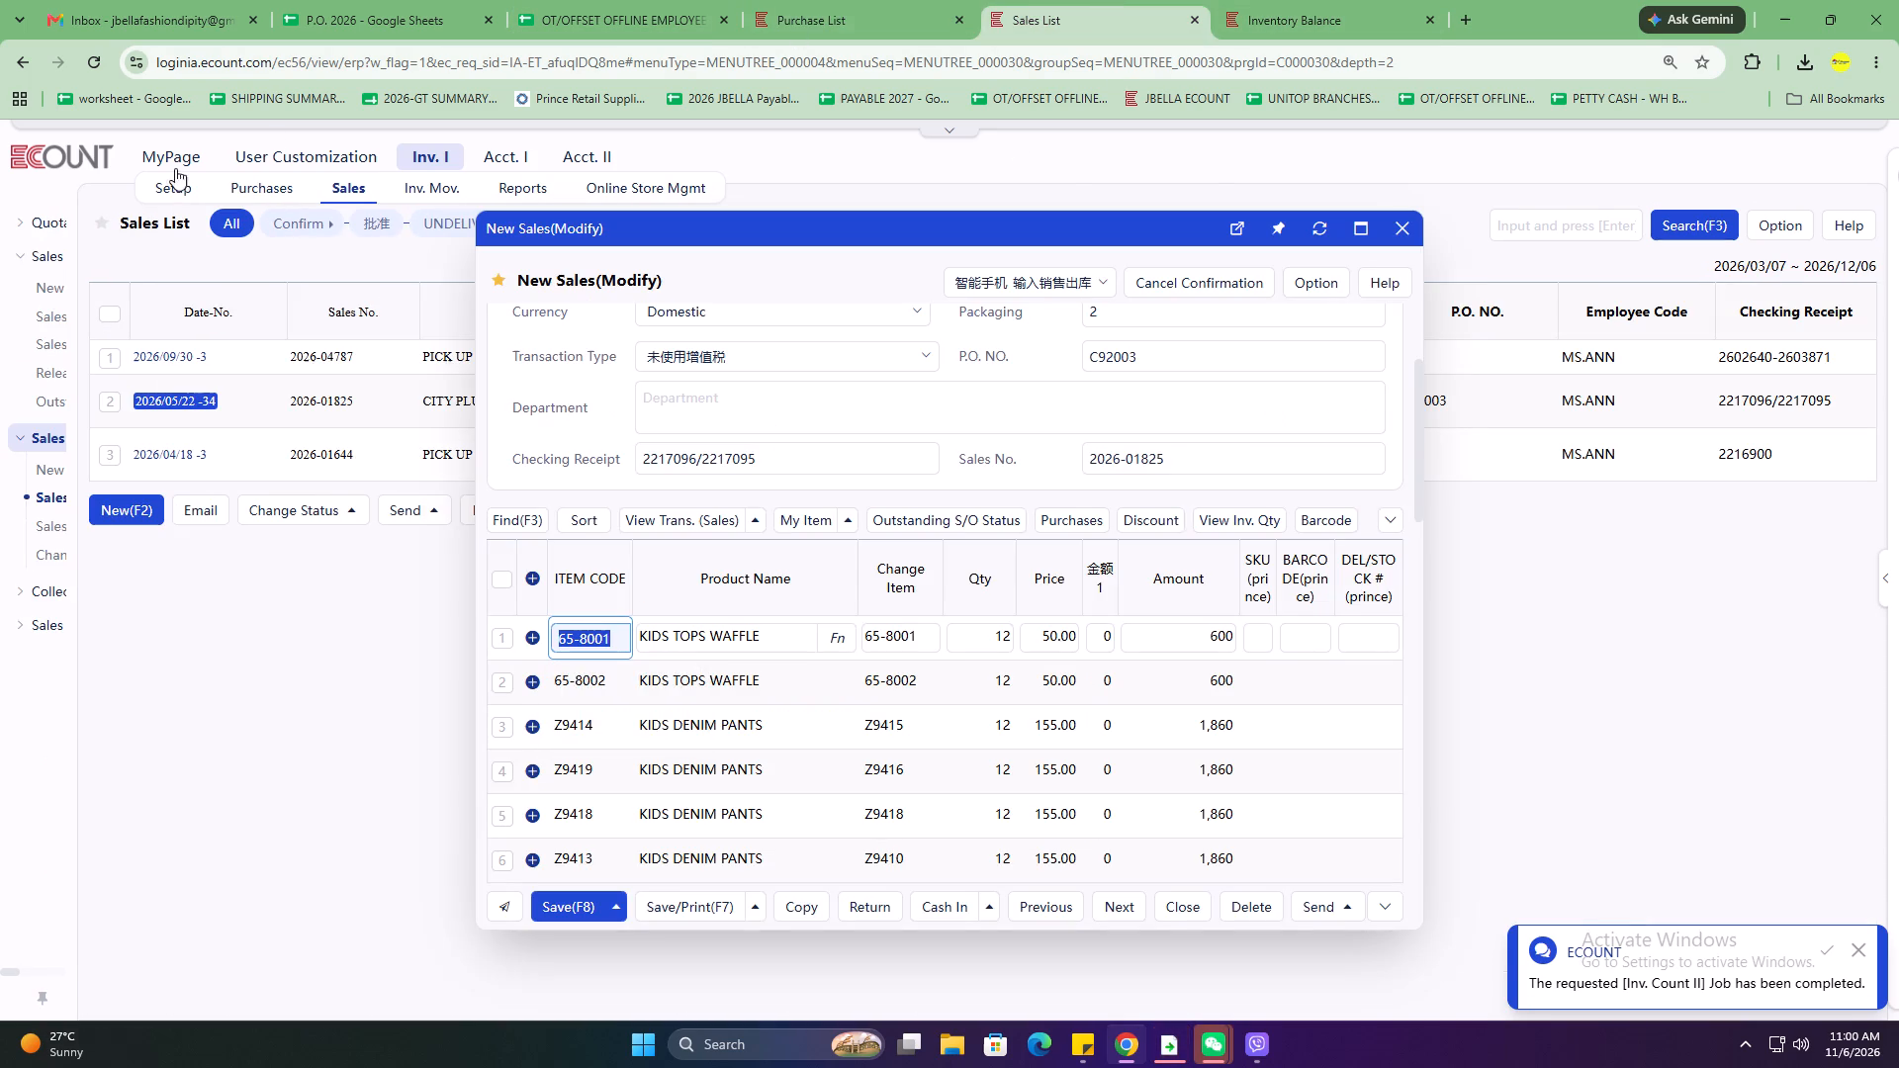
left_click(262, 183)
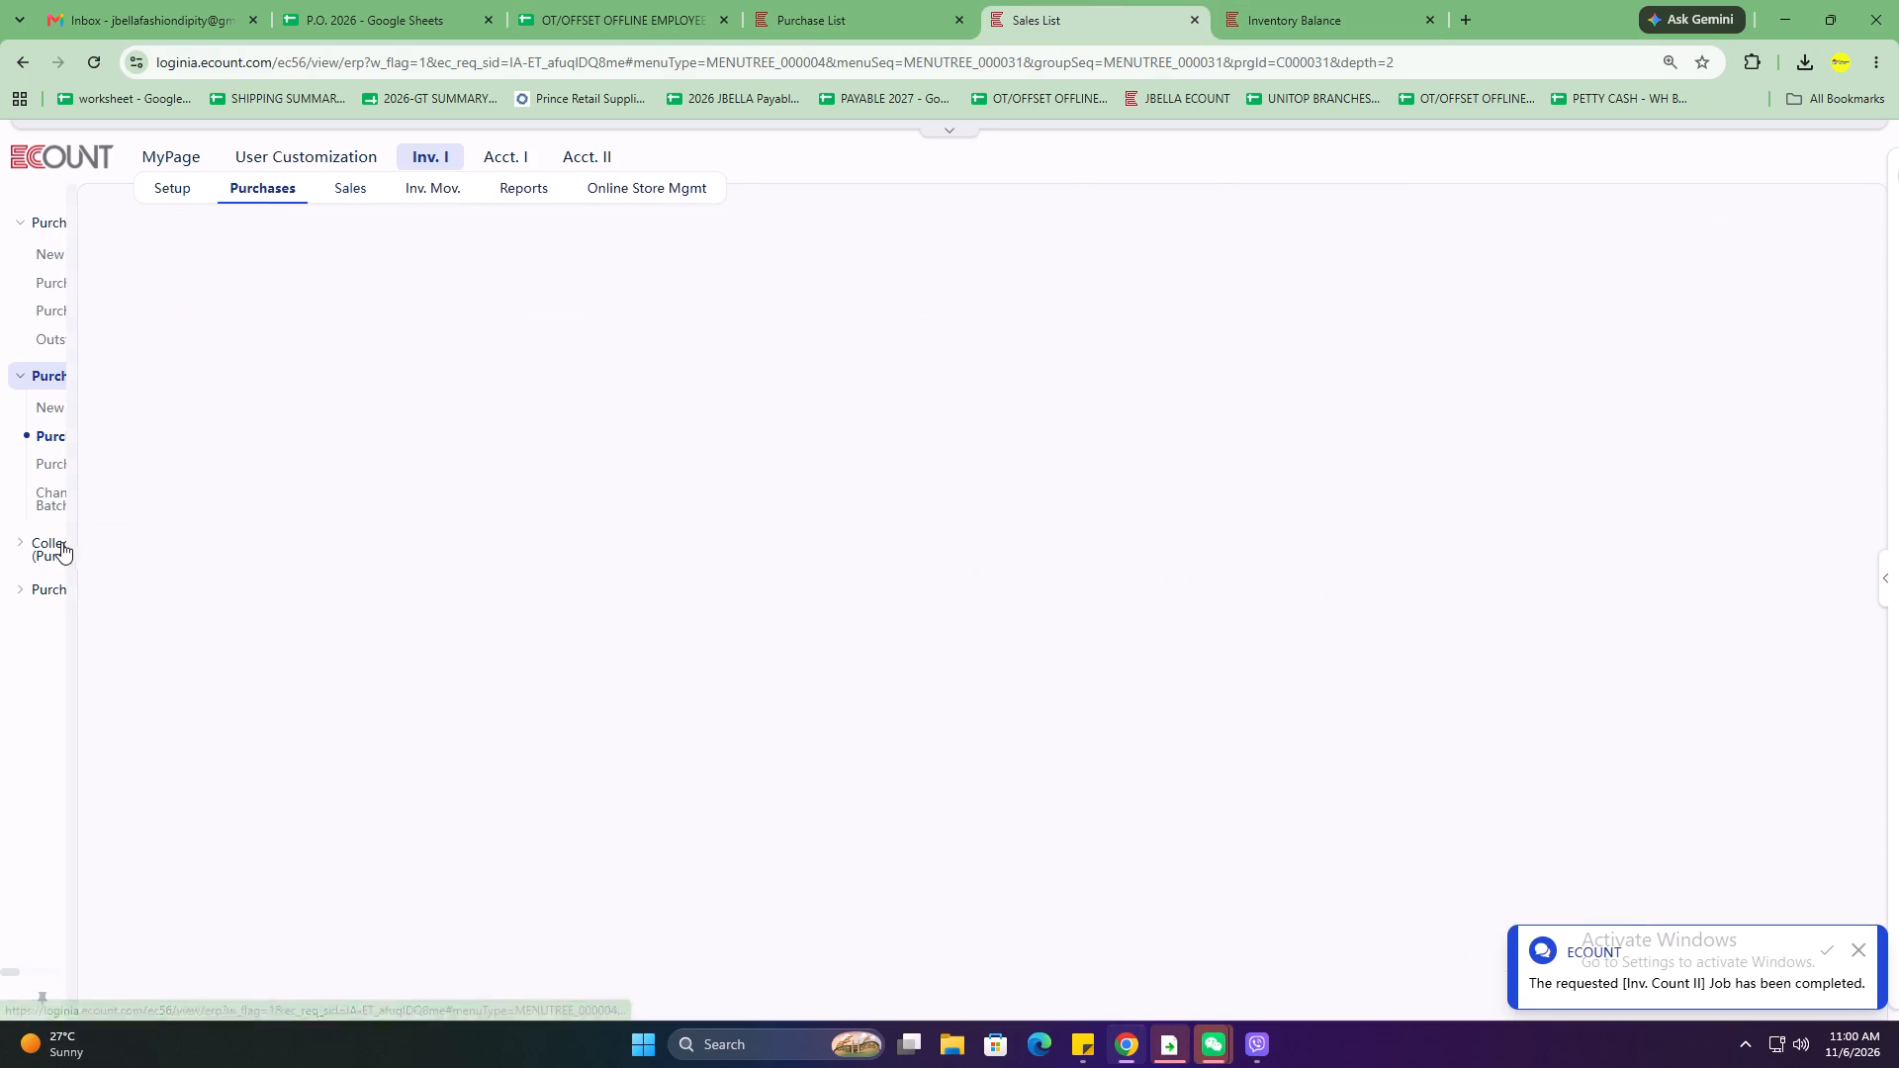
left_click(56, 553)
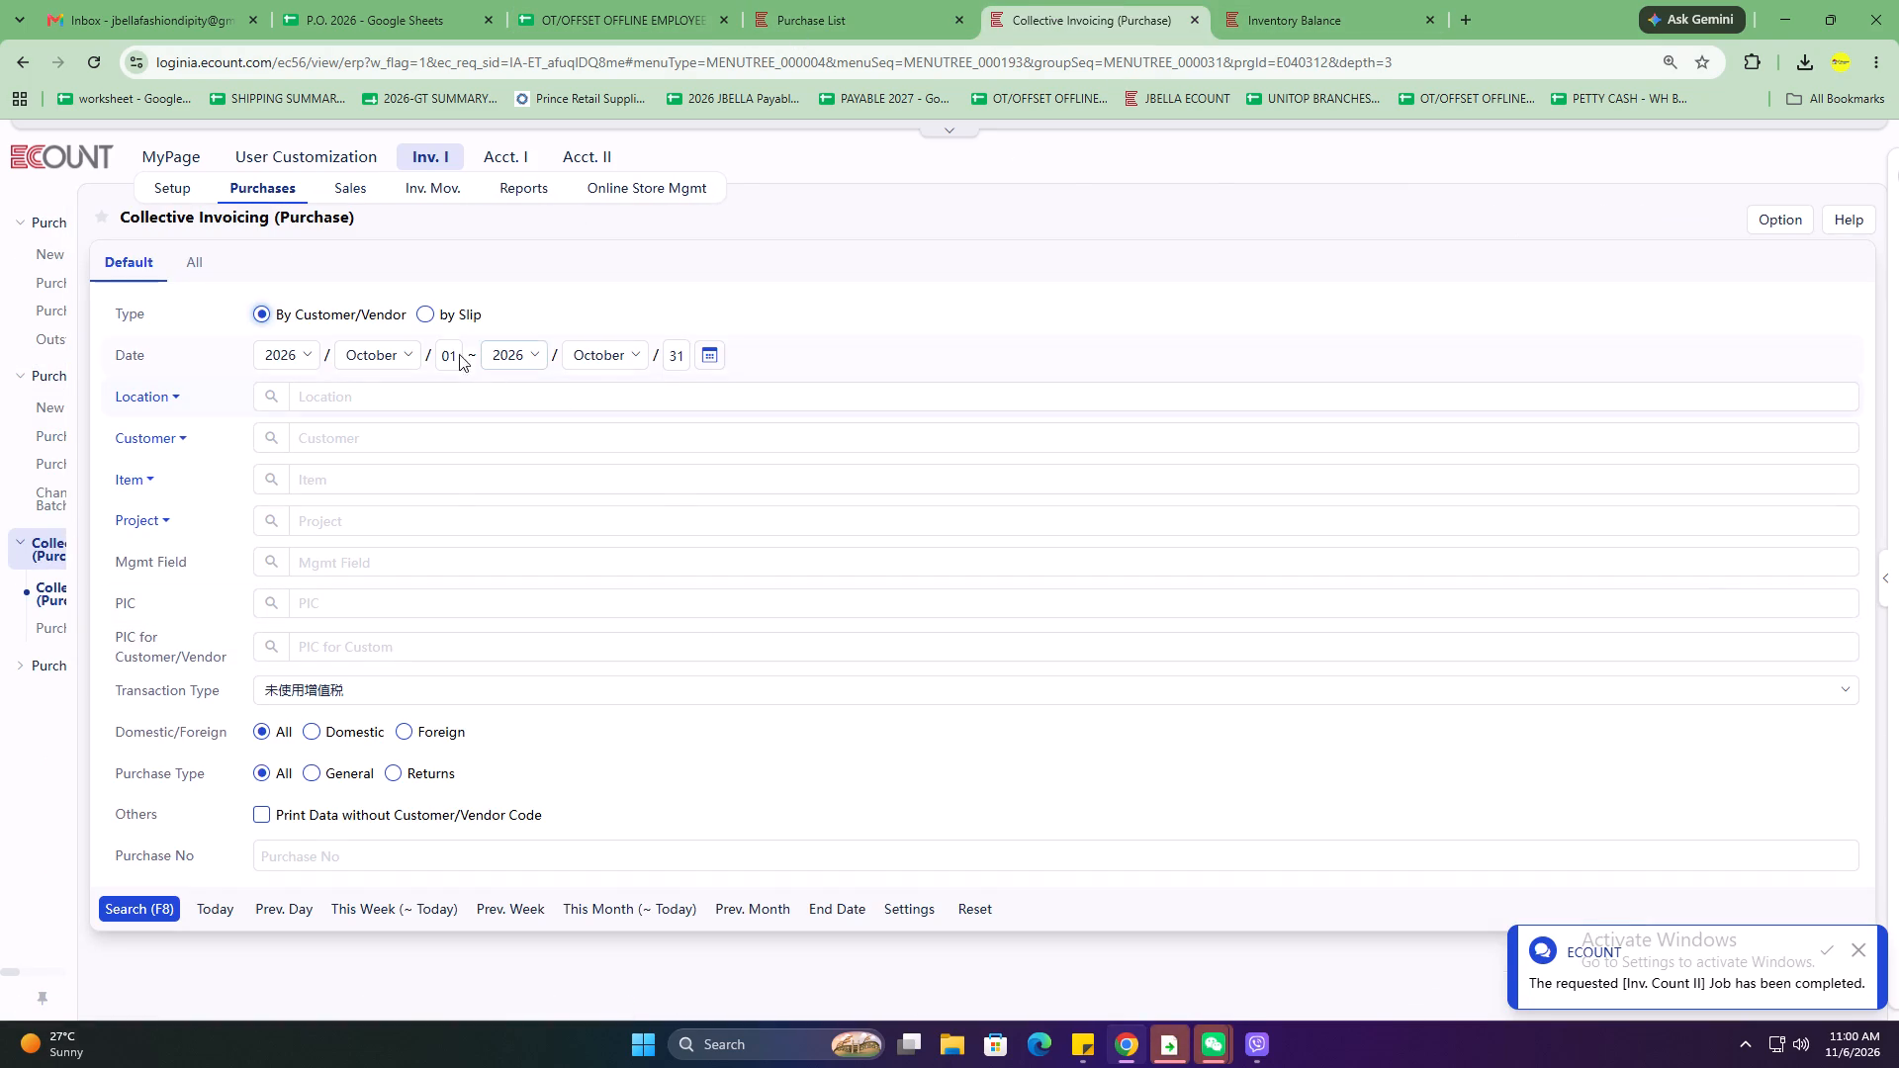
List uninvoiced purchases by slip from January 1 to September 30, 2026, and filter the list for Z&Z.
left_click(395, 354)
scroll(402, 392, "up", 2)
left_click(402, 392)
left_click(624, 348)
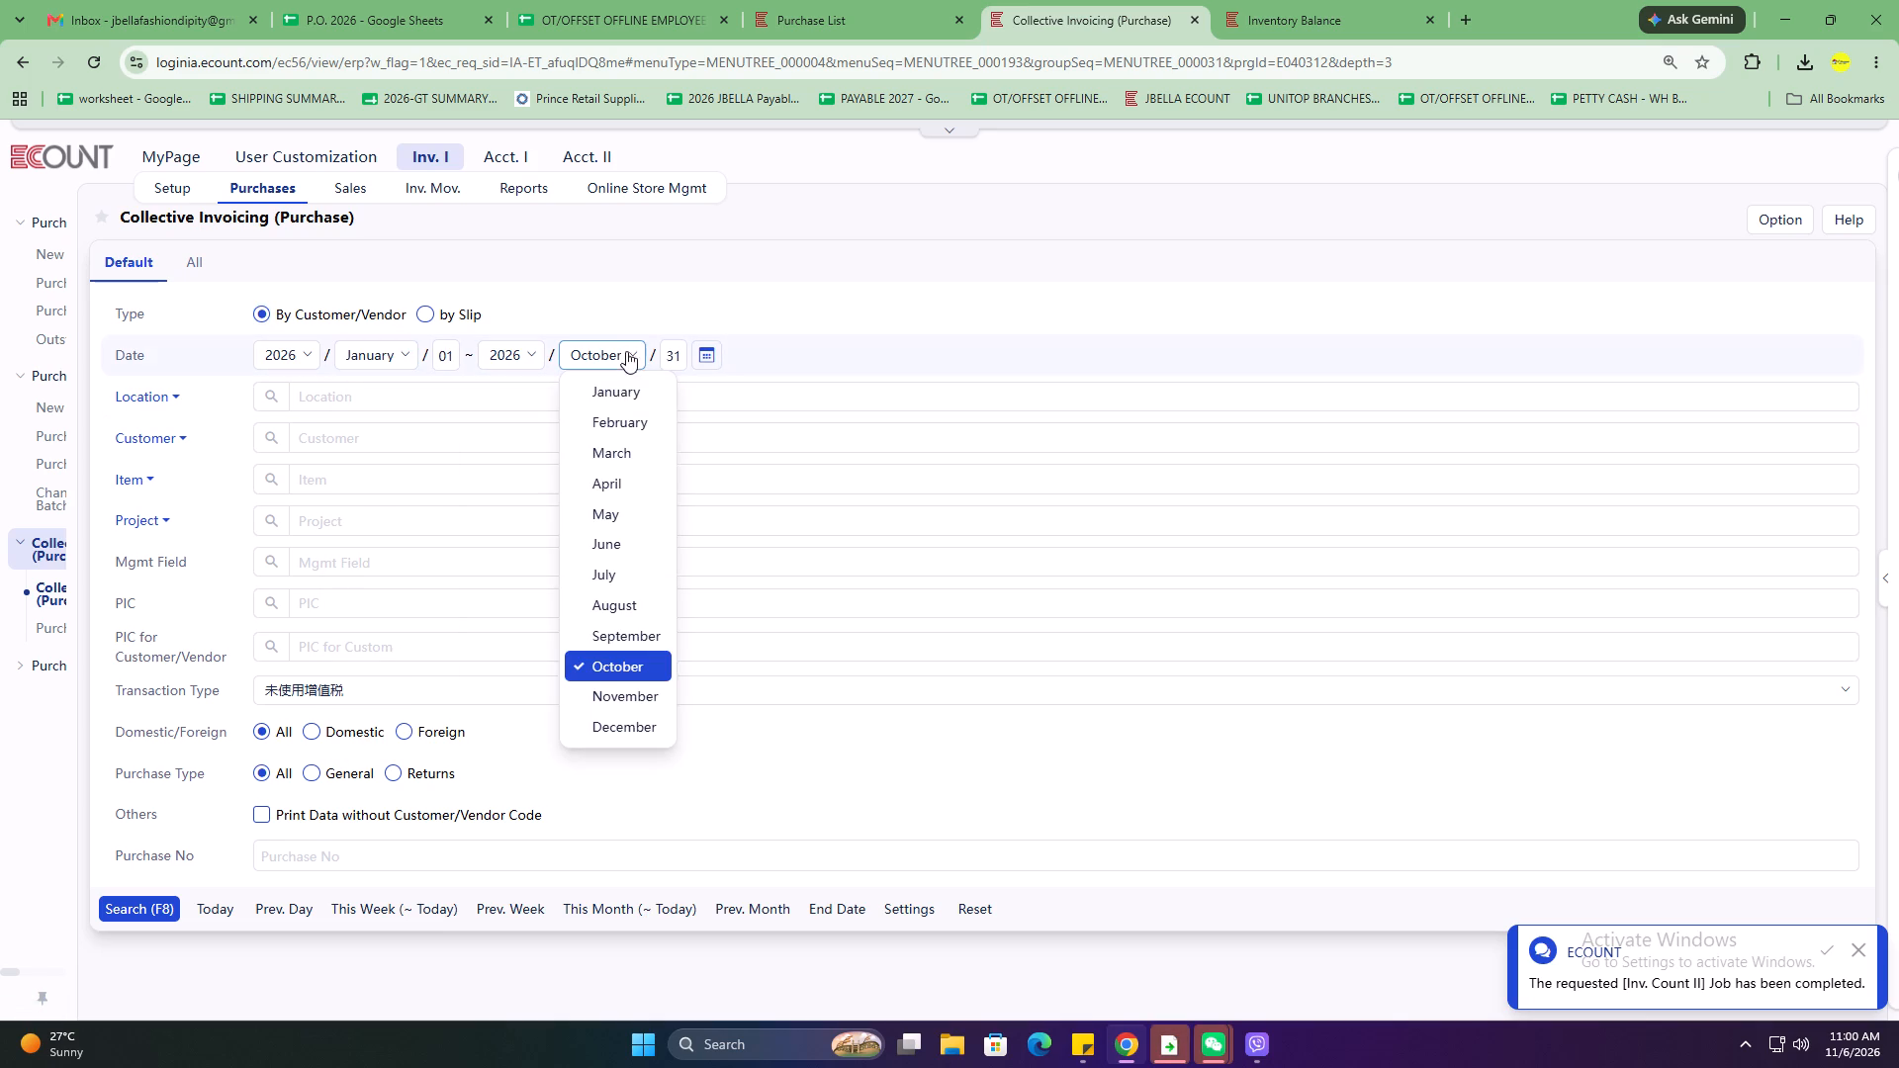
left_click(637, 633)
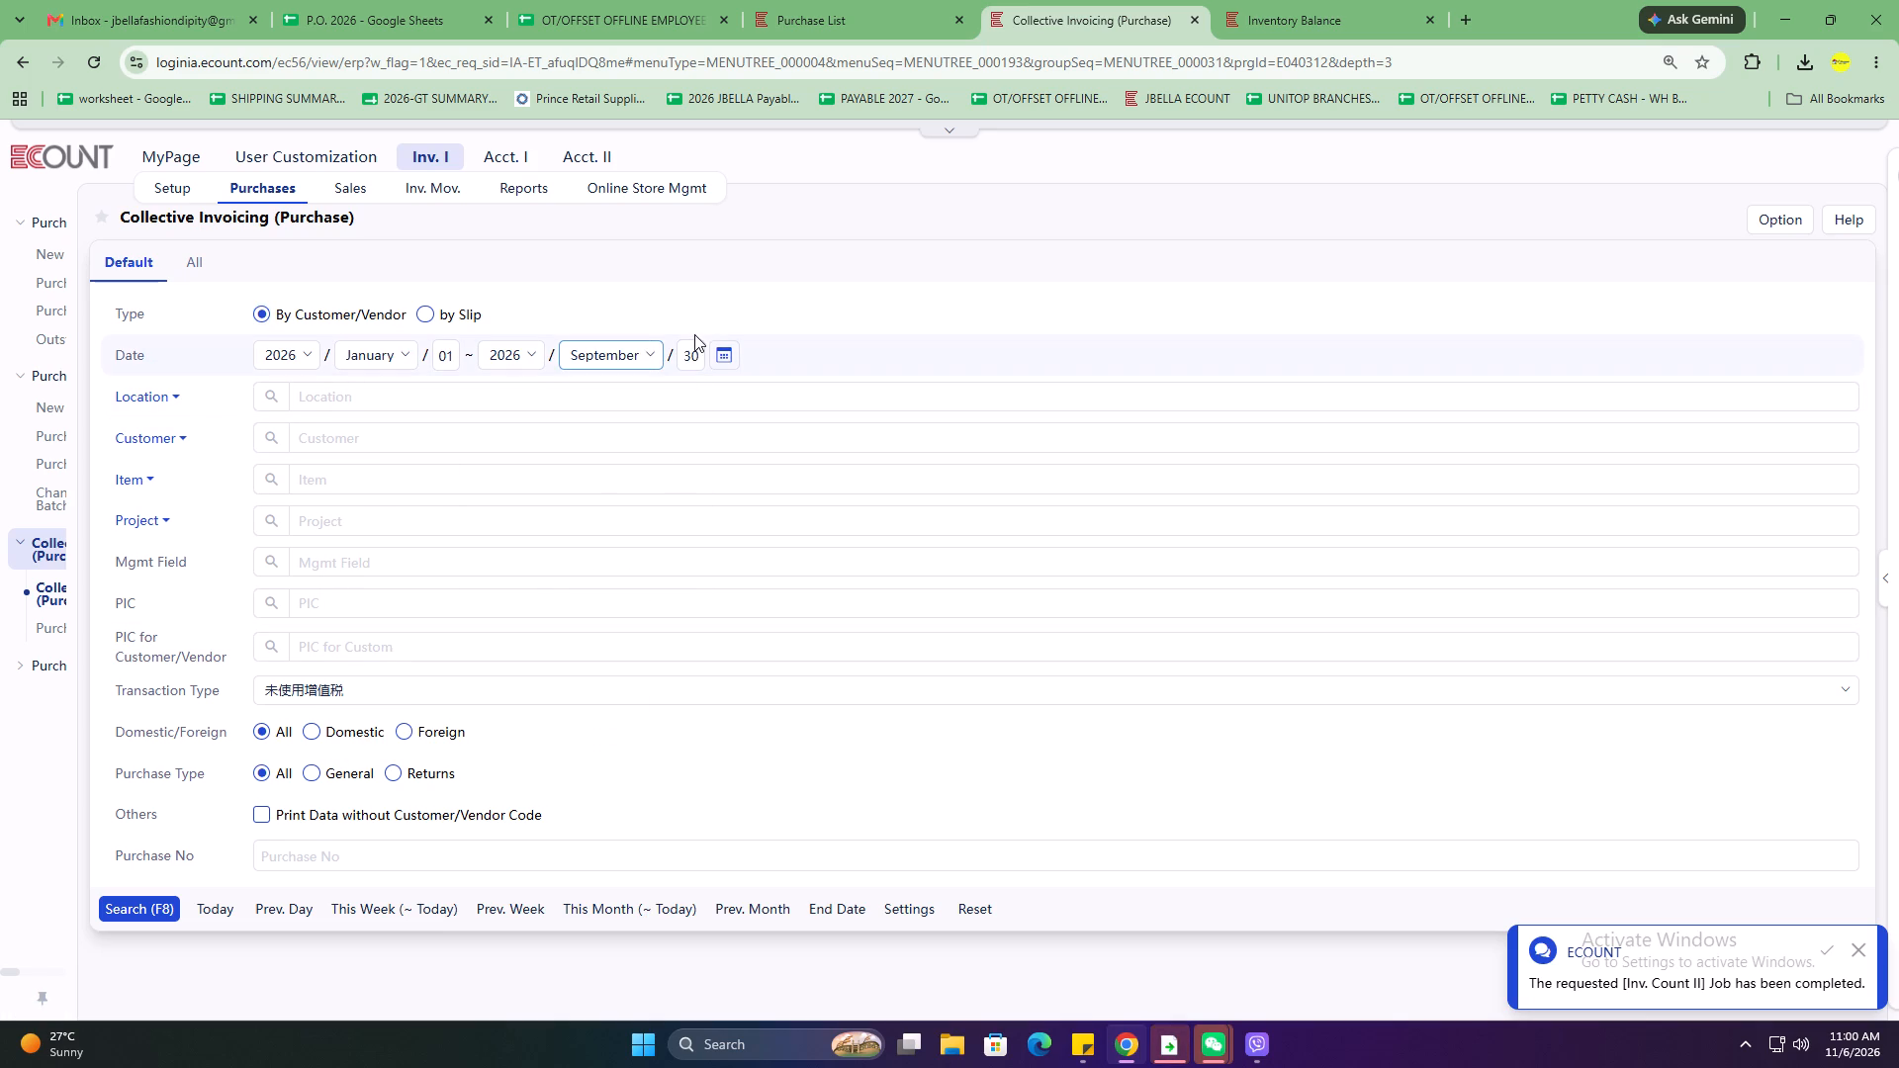
left_click(694, 340)
type("31")
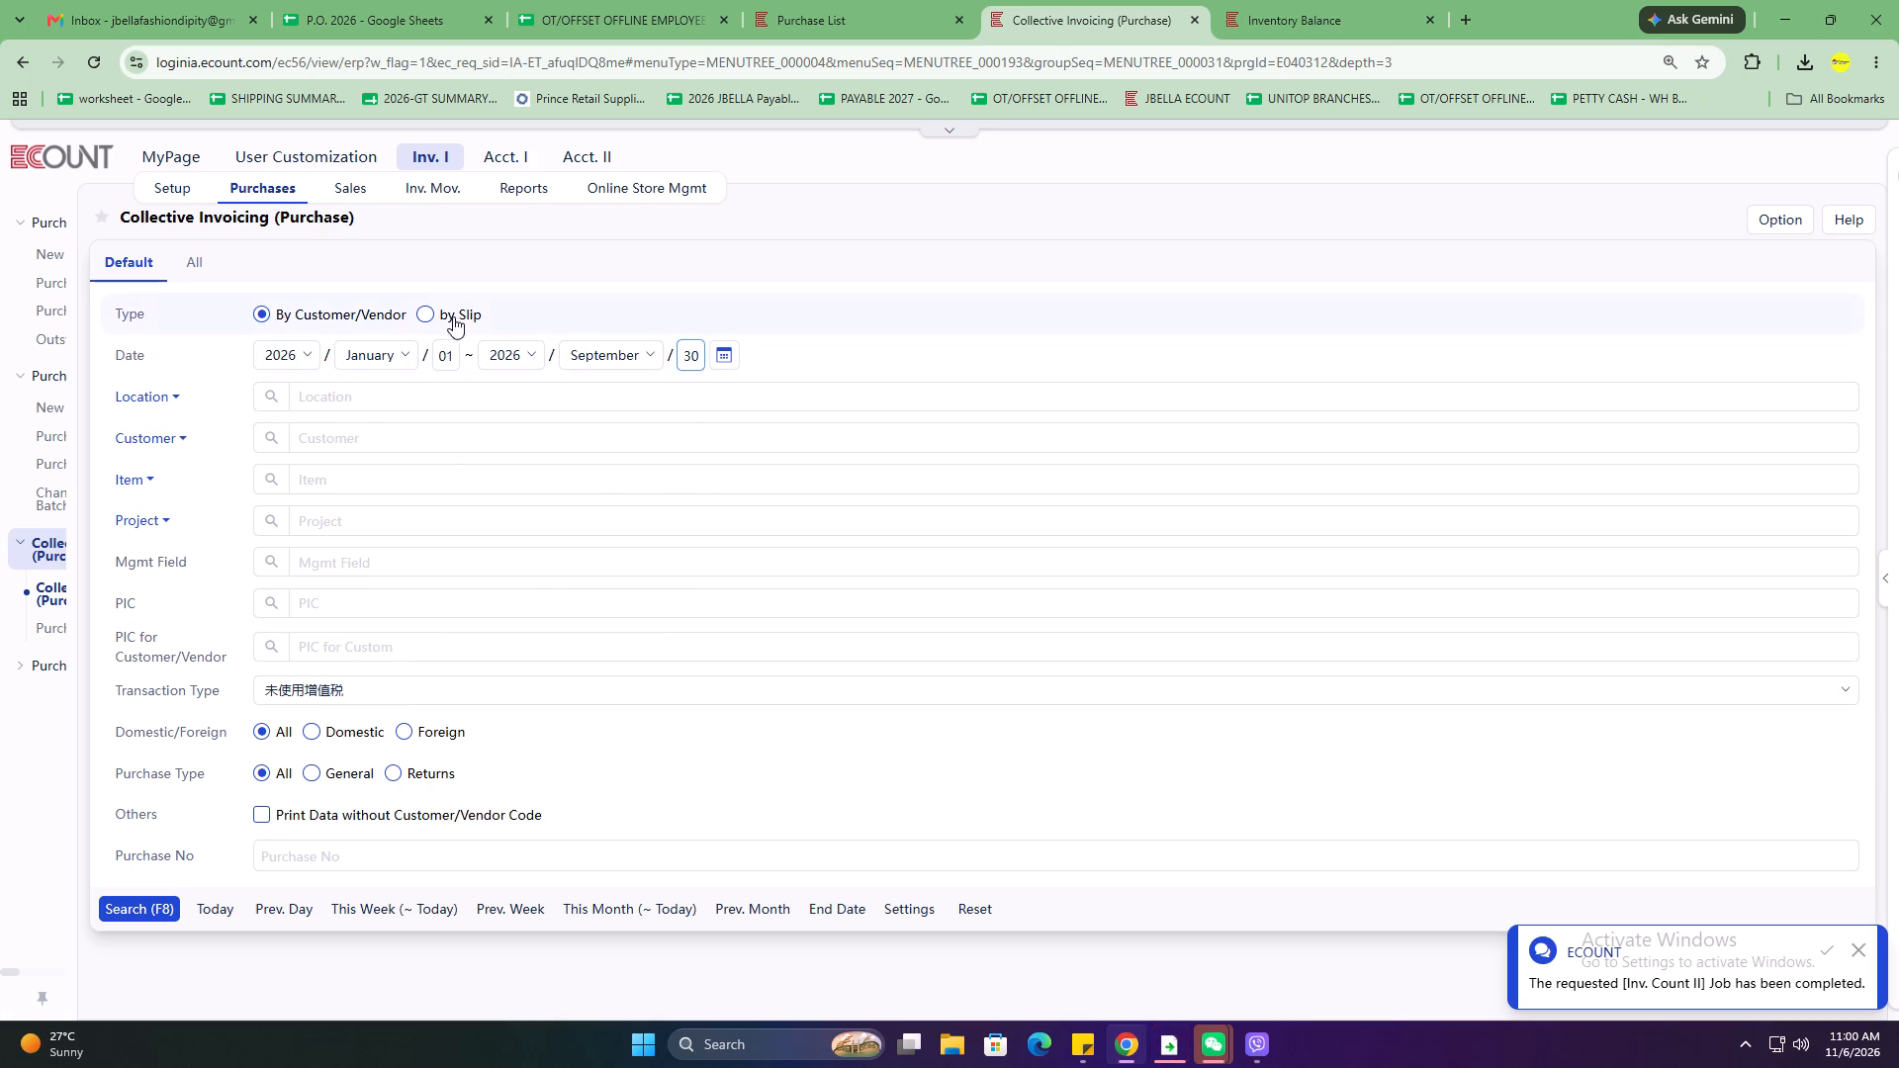
left_click(456, 312)
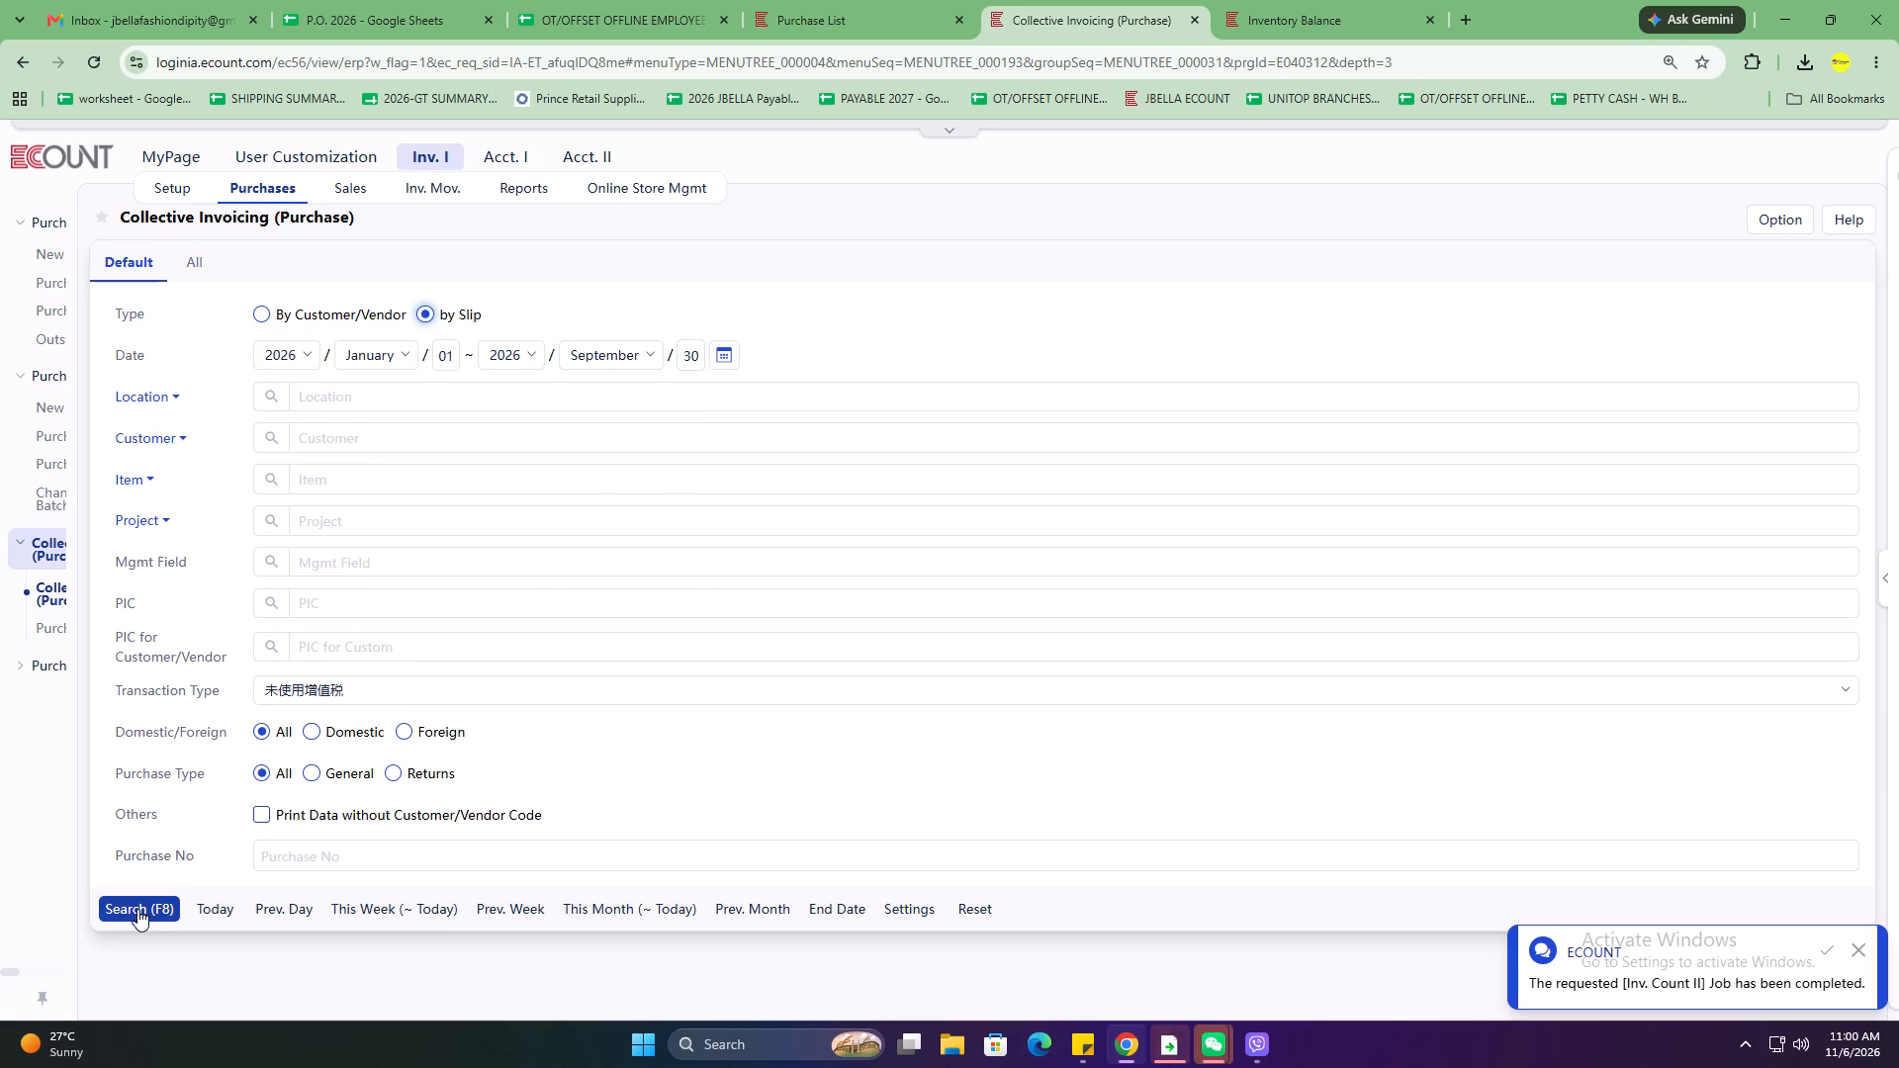
left_click(137, 909)
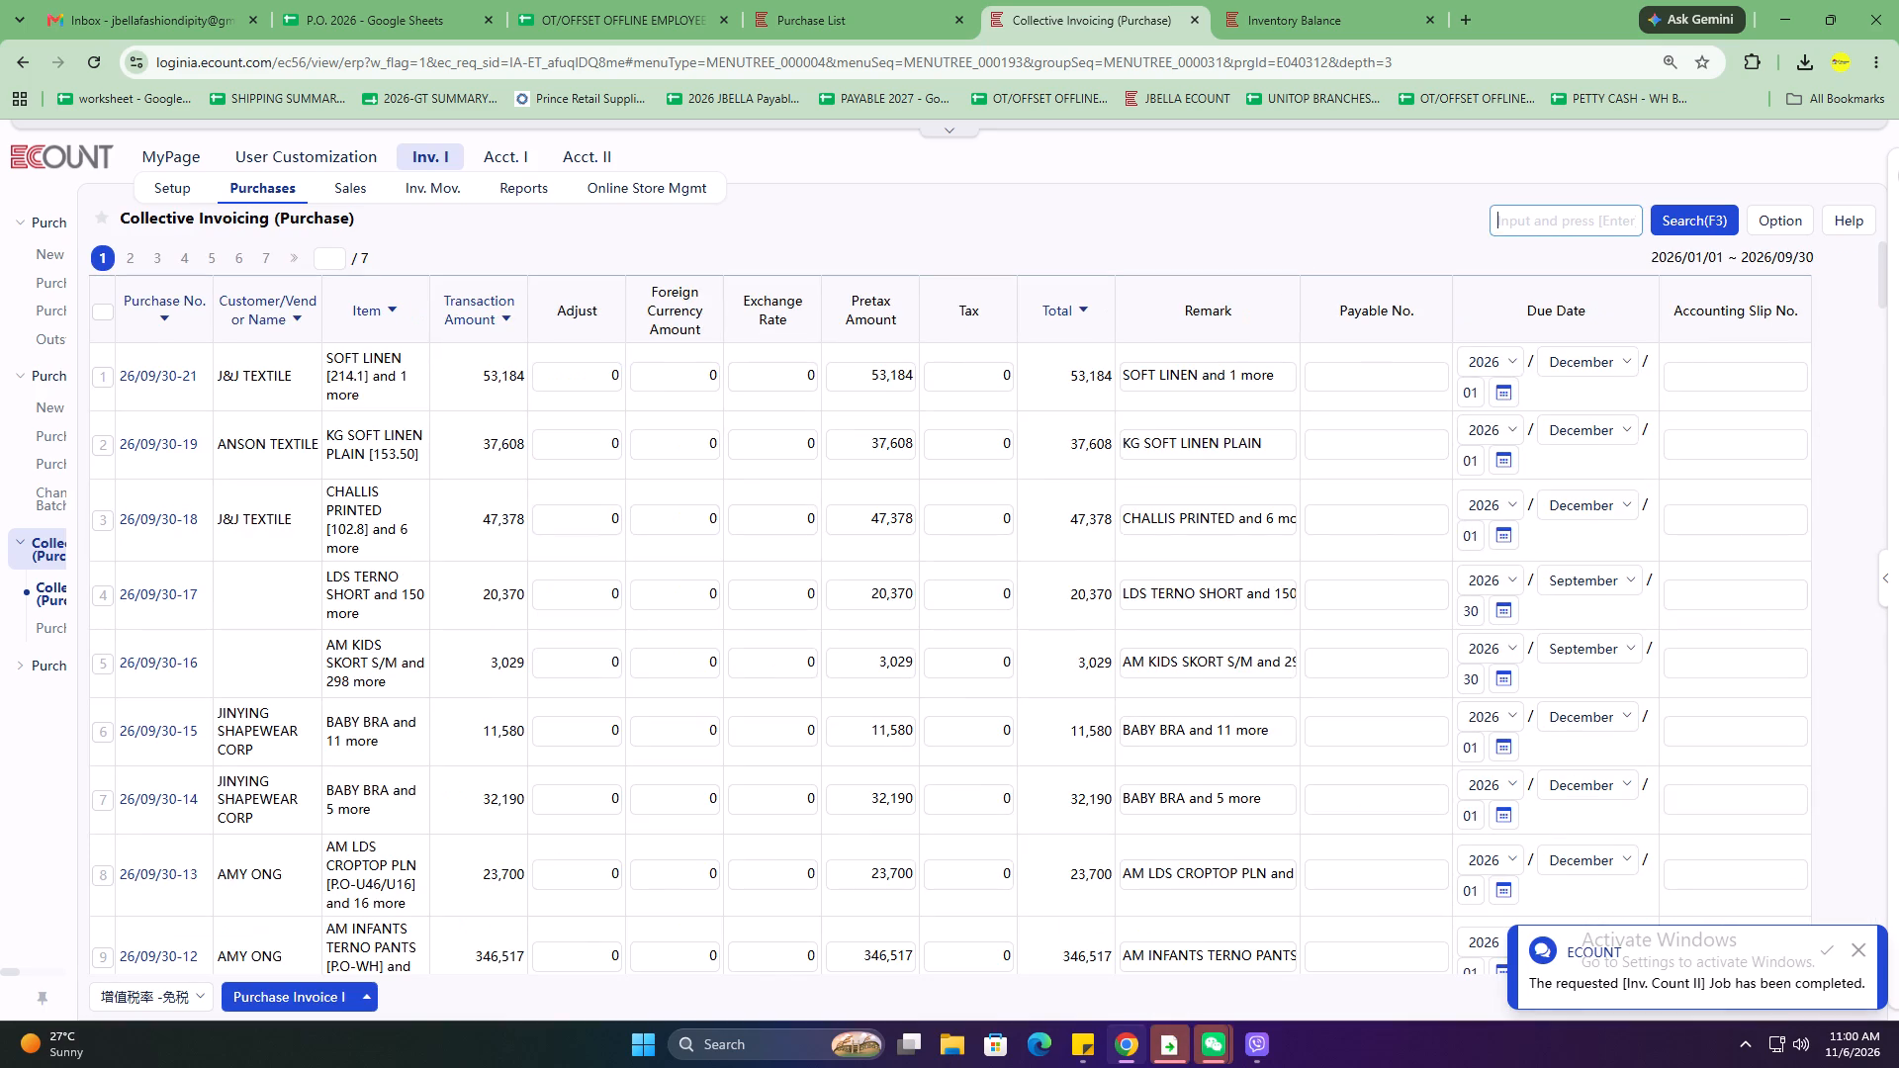
type("Z&Z")
key("Return")
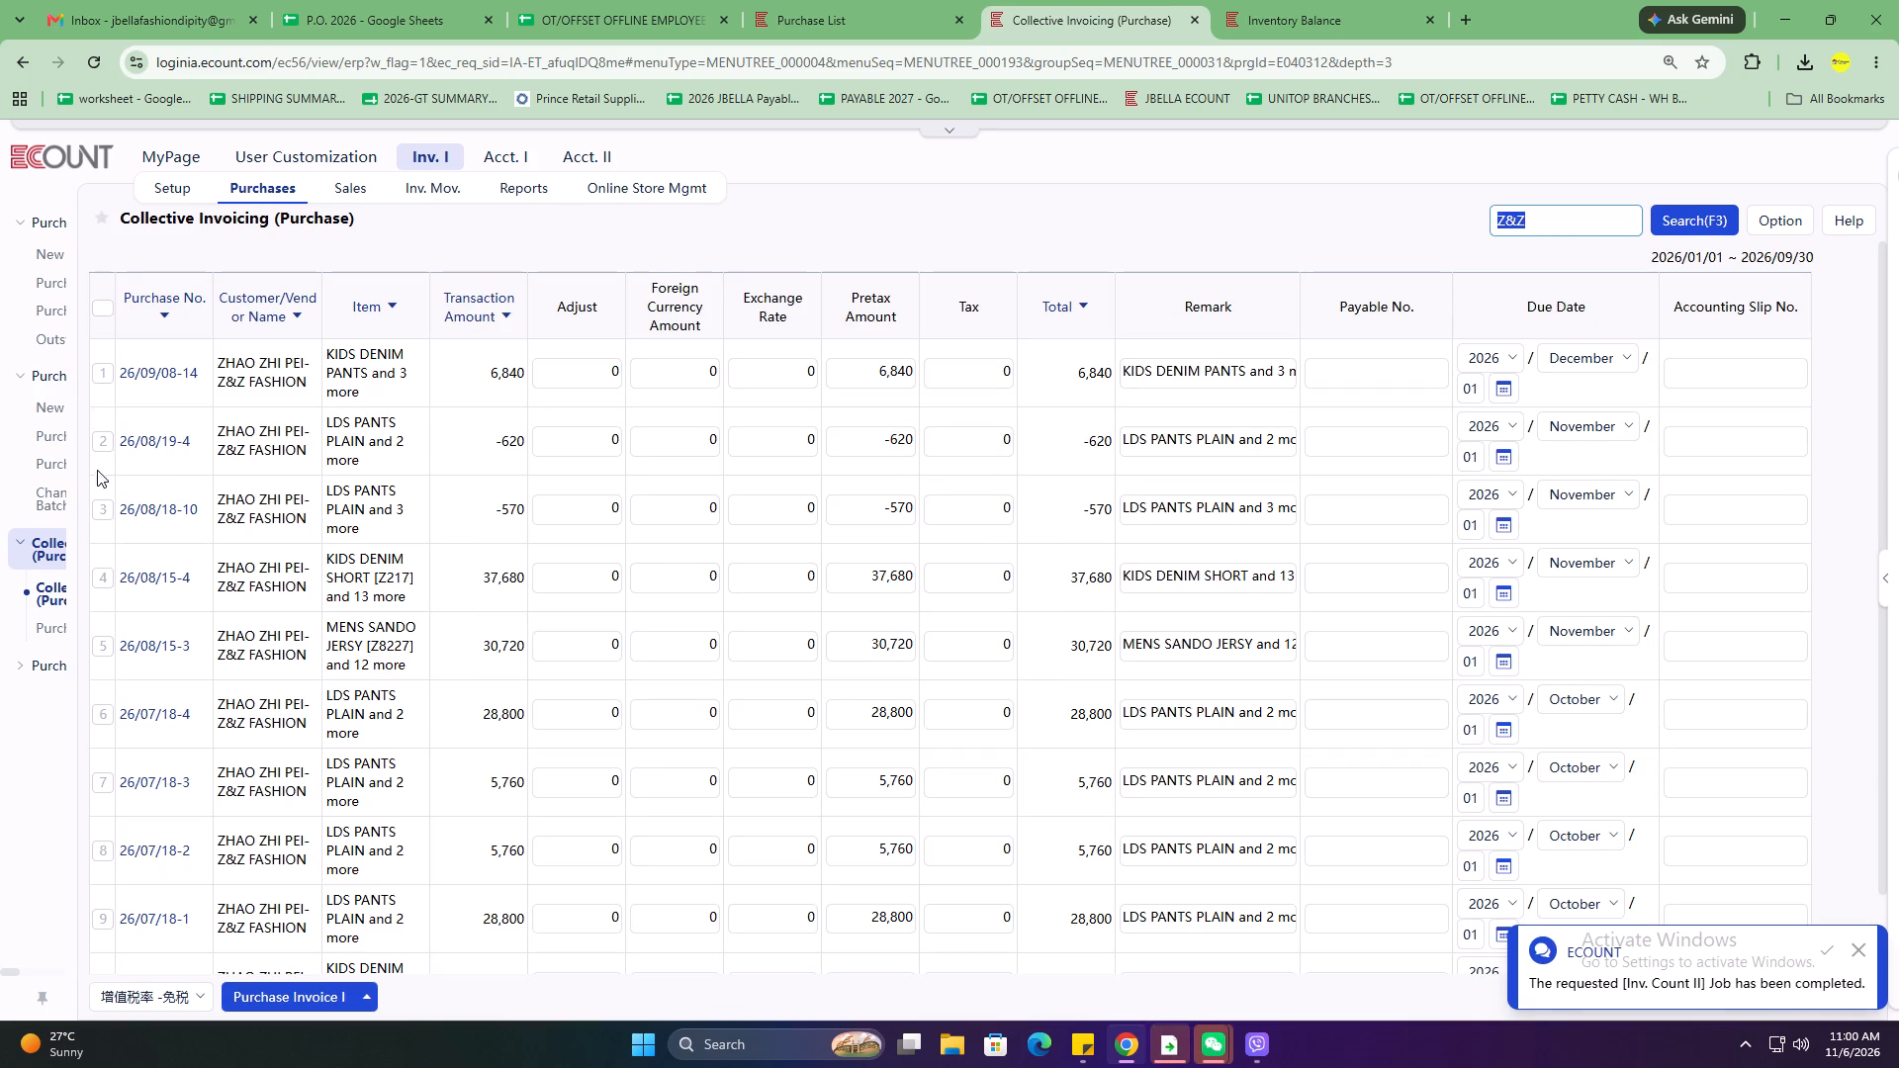
Select slips 26/08/19-4 and 26/08/18-10 and set the Payable No. of both to Z&ZDAMAGES206.
scroll(130, 478, "up", 3)
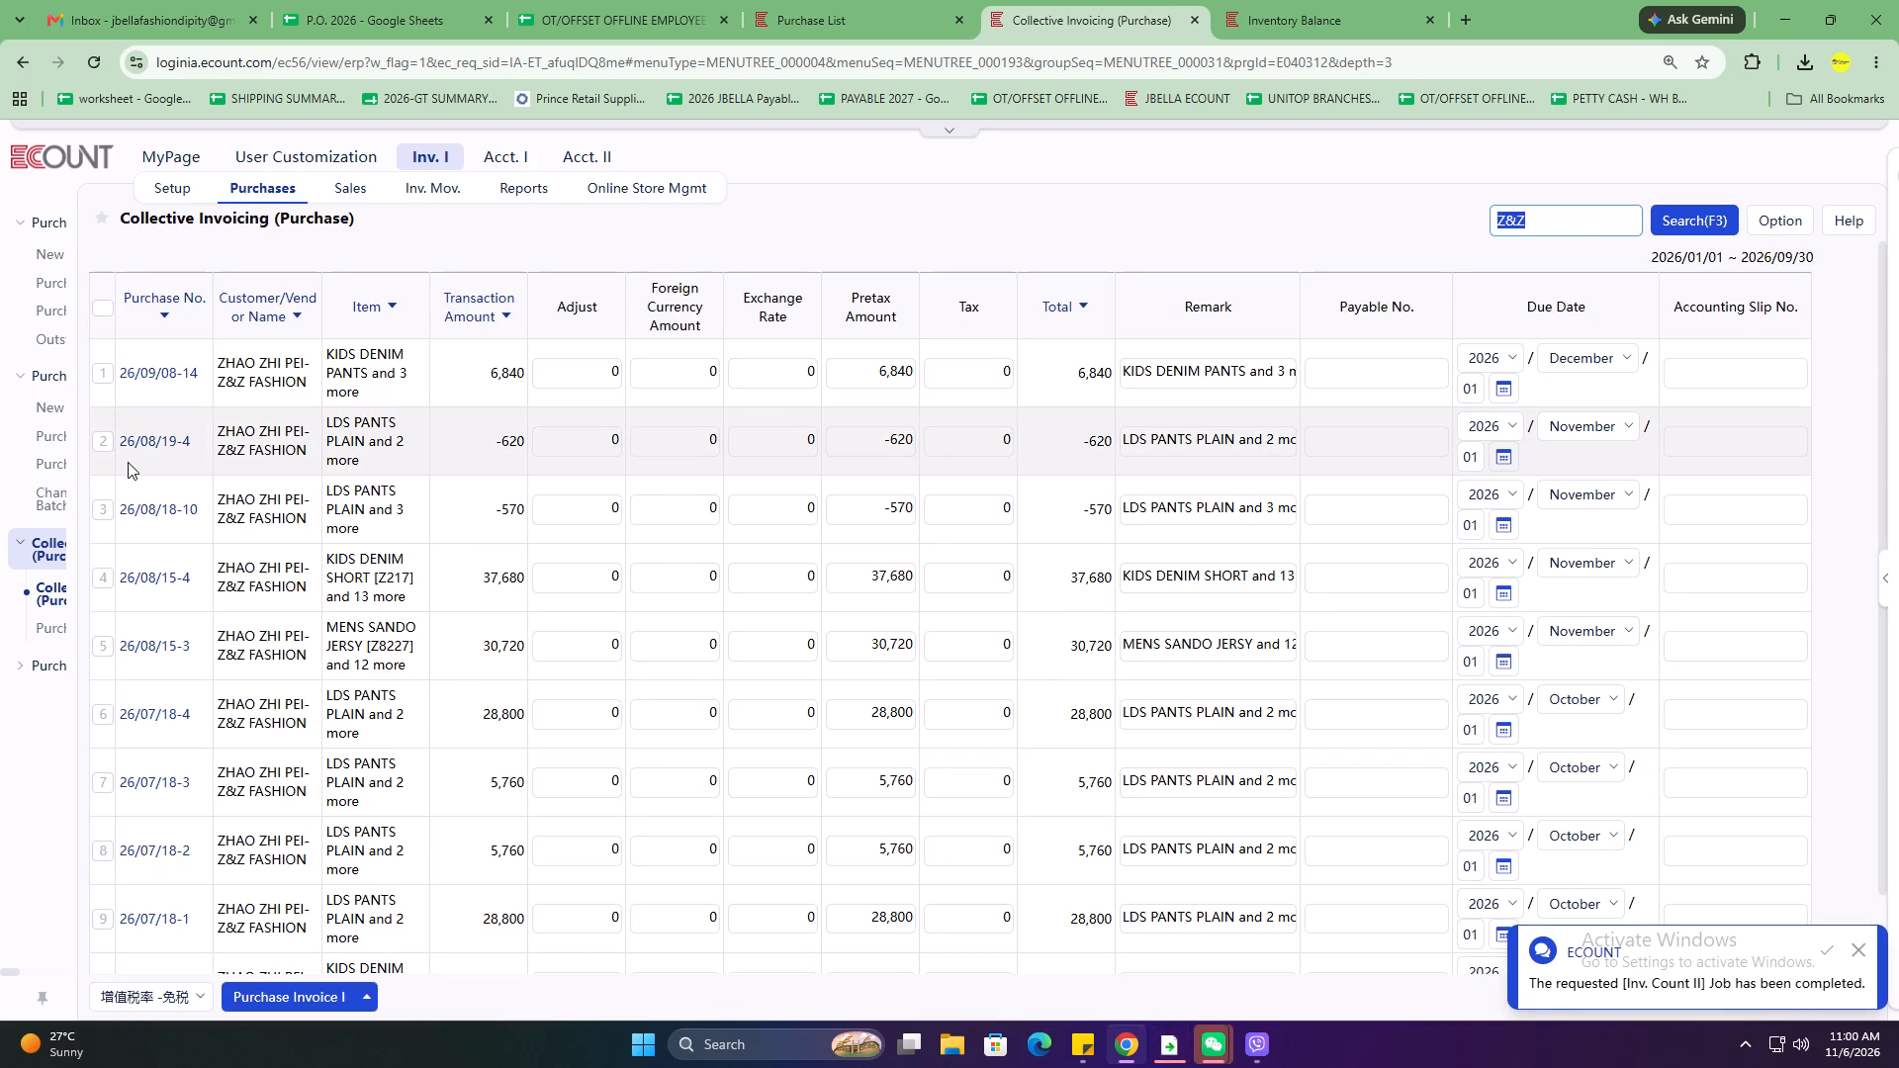
left_click(104, 510)
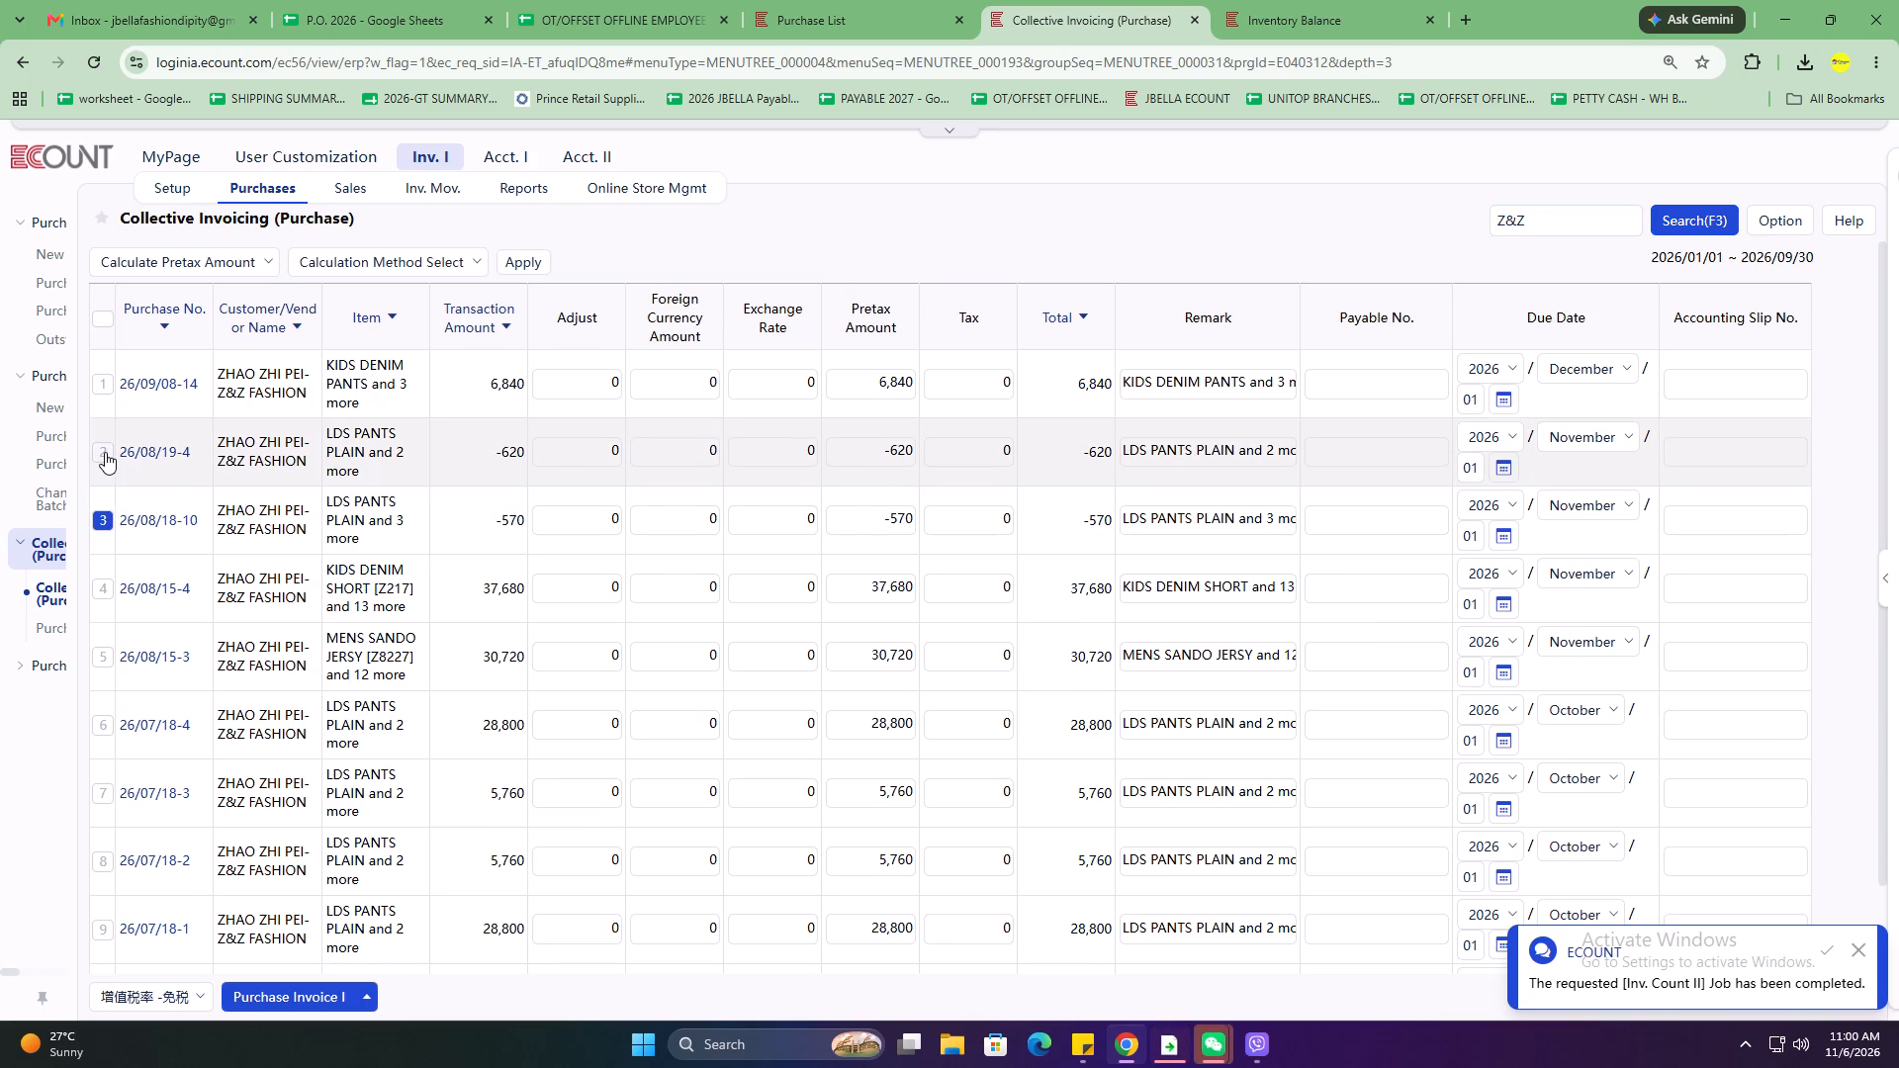
left_click(105, 452)
left_click(106, 452)
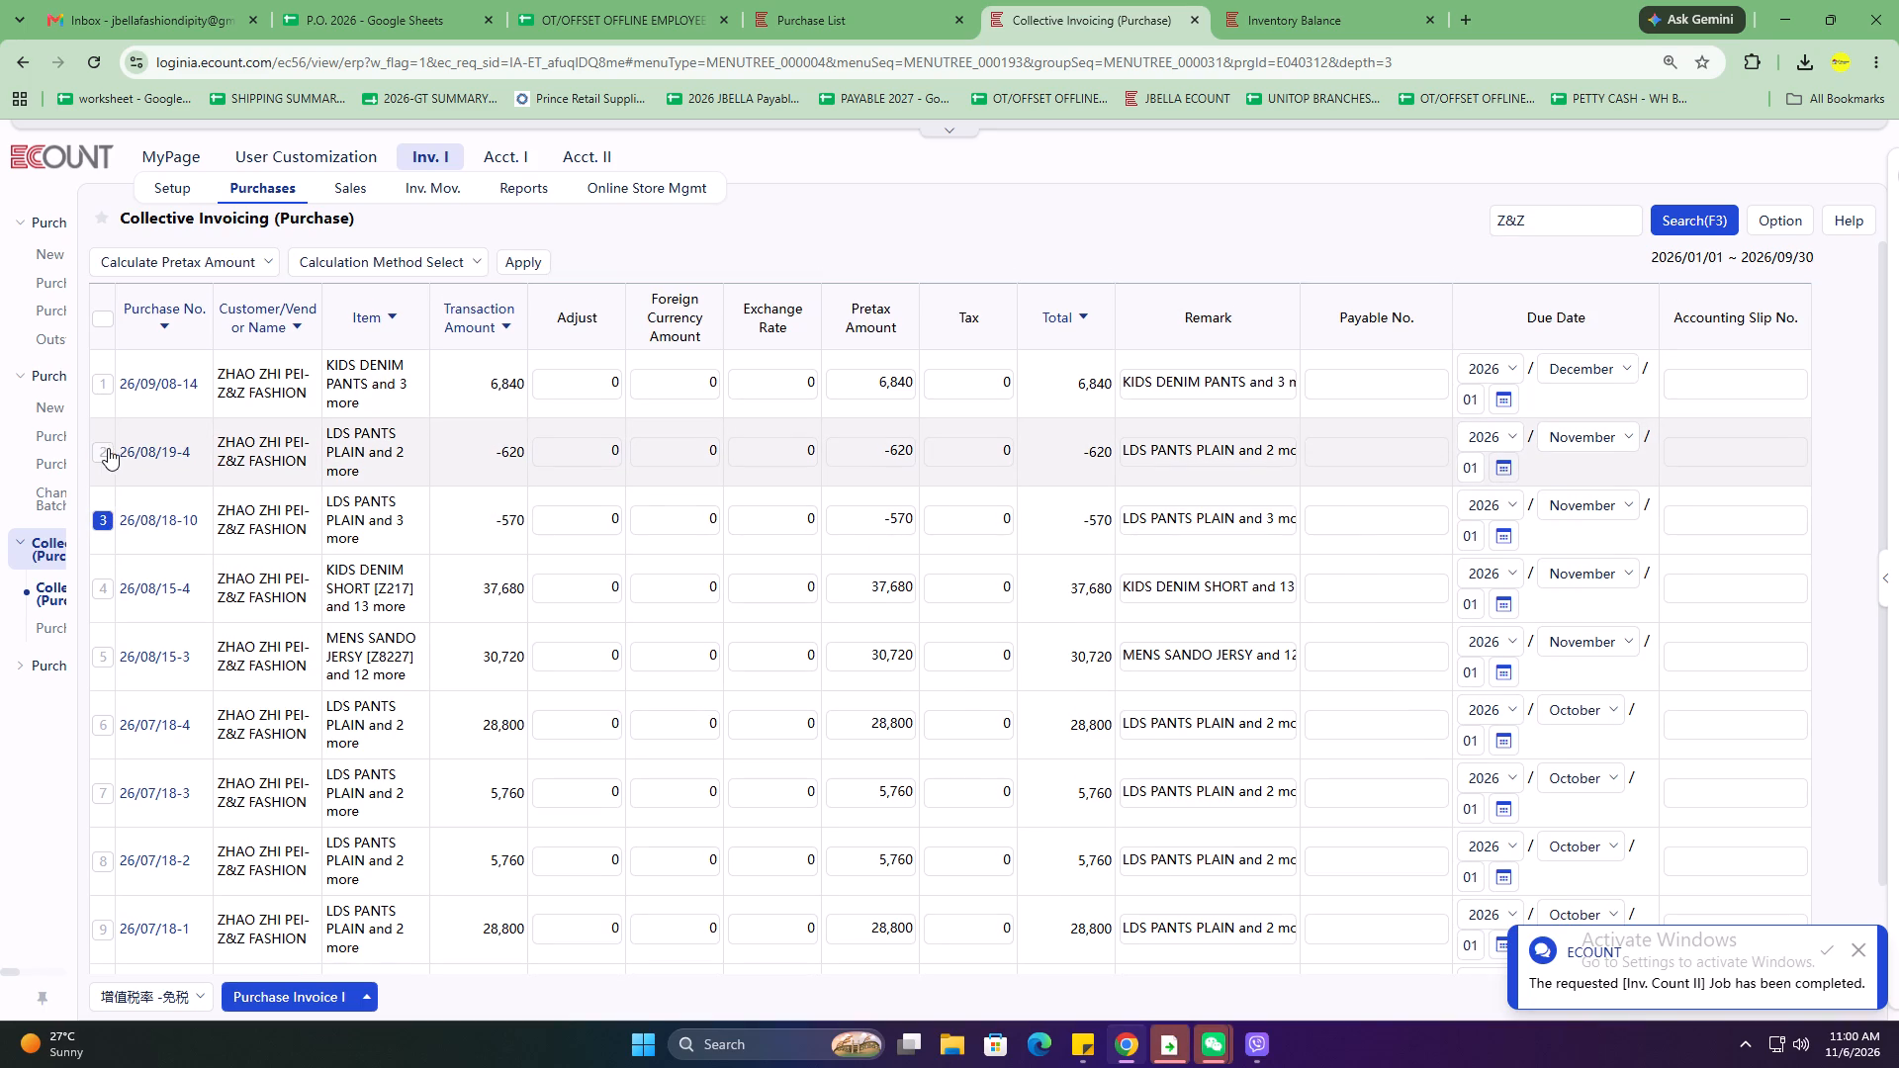
left_click(106, 448)
scroll(265, 501, "down", 7)
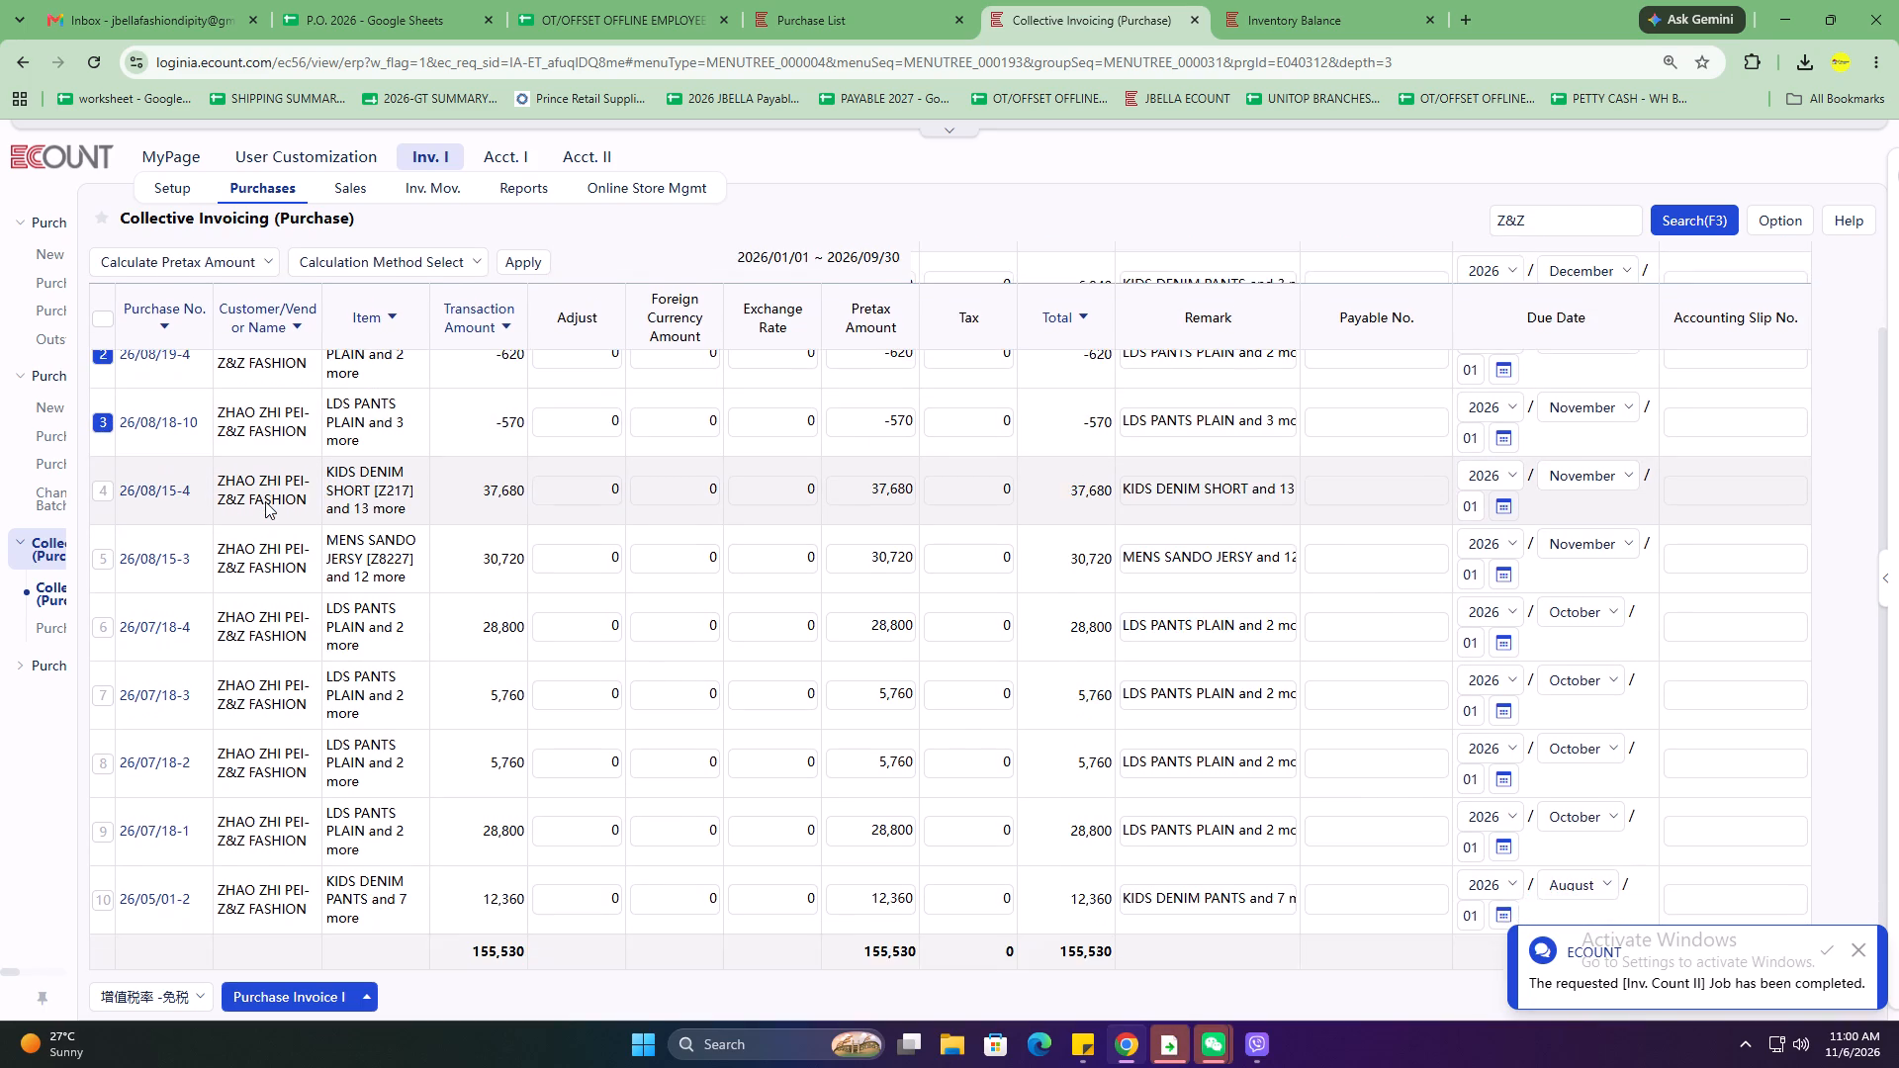
scroll(265, 501, "up", 7)
left_click(1366, 463)
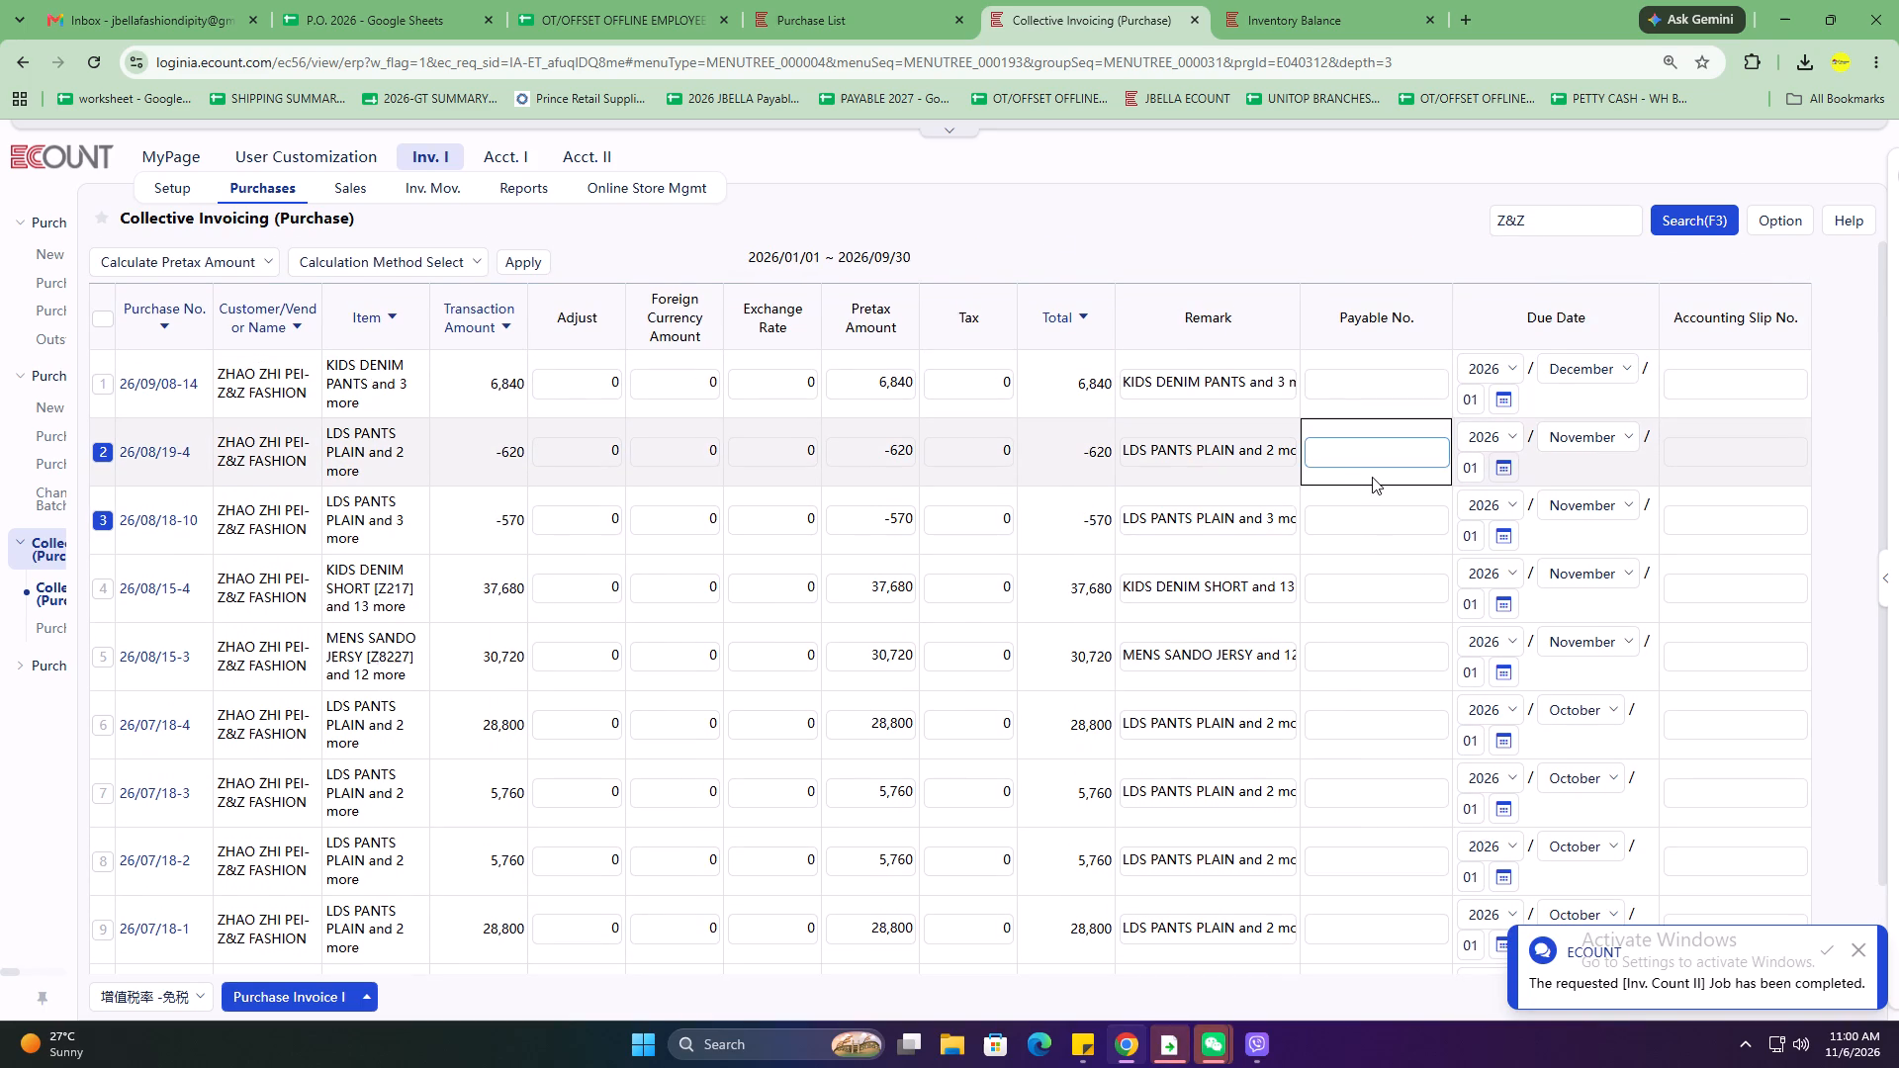
type("Z&ZDANAGES")
key("BackSpace")
key("BackSpace")
key("BackSpace")
key("BackSpace")
key("BackSpace")
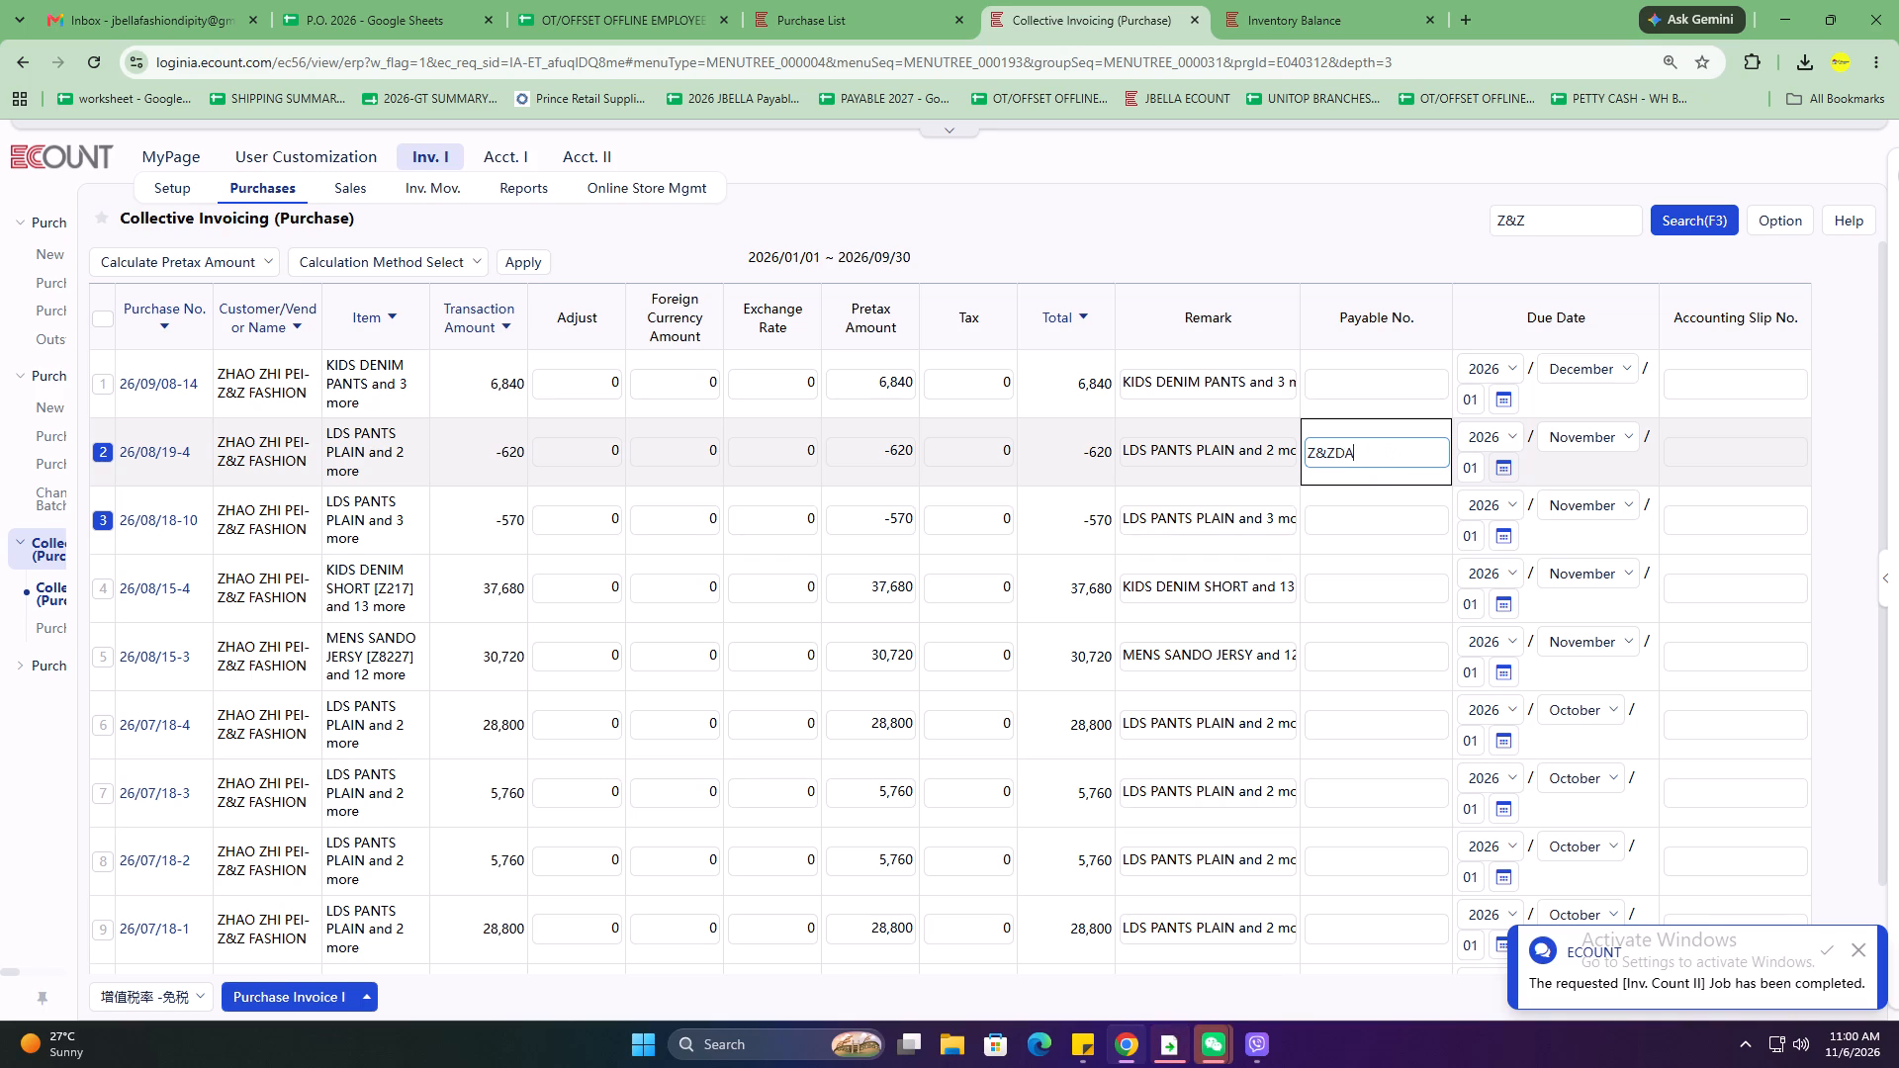
type("MA")
type("GES2056")
key("BackSpace")
key("BackSpace")
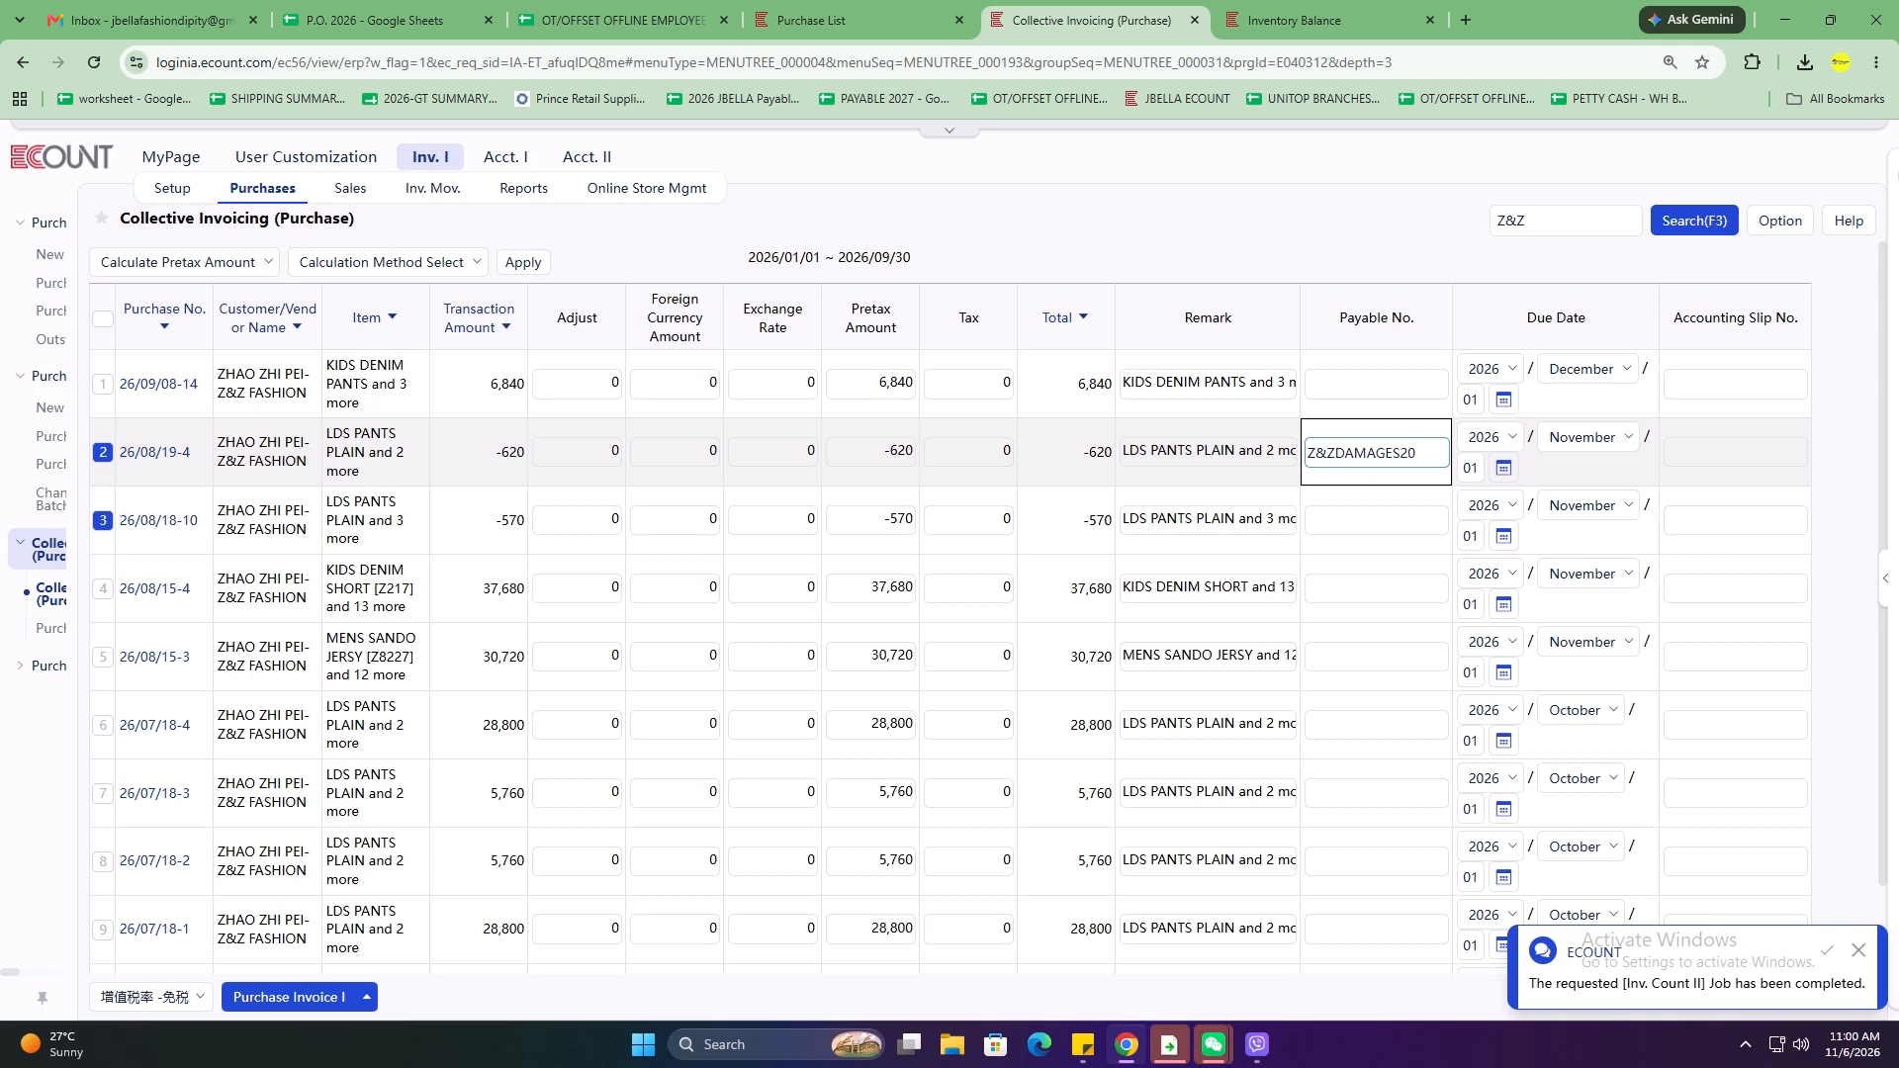
key("6")
key("Return")
left_click(1380, 439)
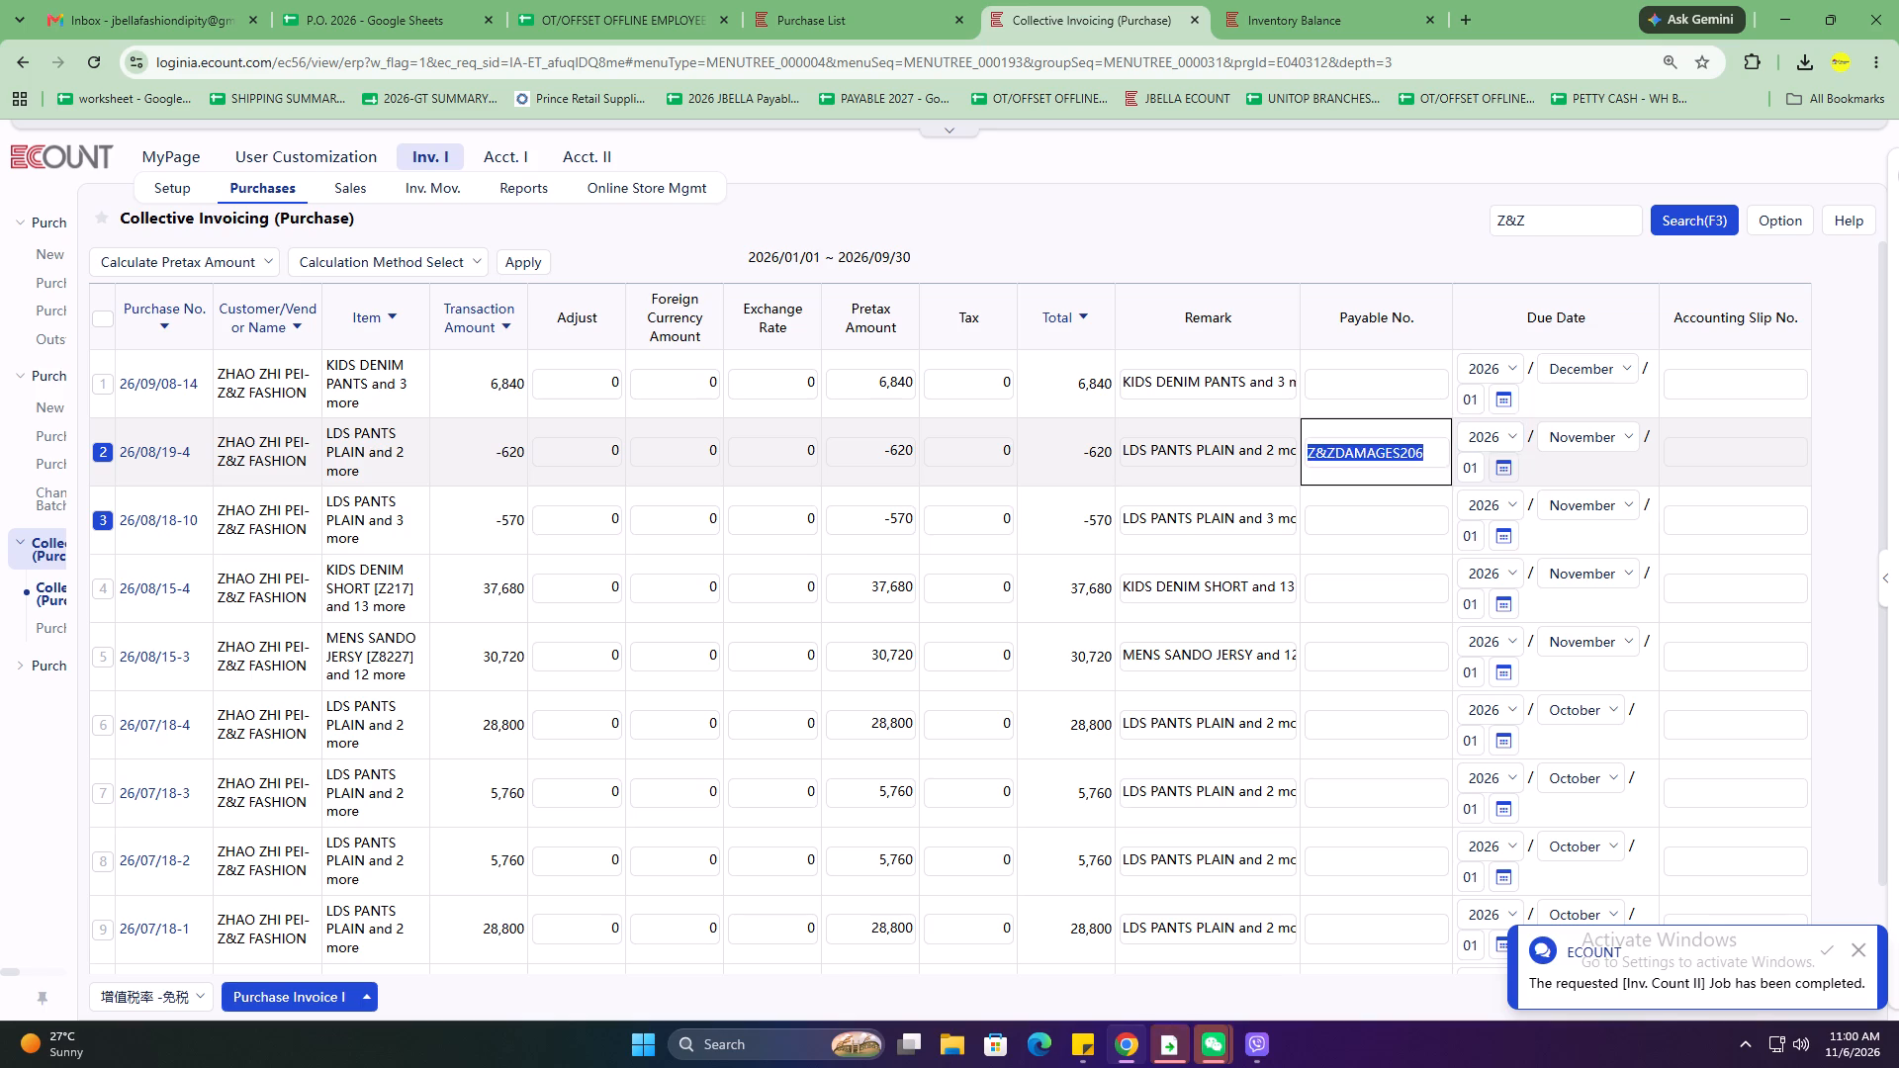
key("ctrl+c")
left_click(1379, 512)
key("ctrl+v")
Generate Purchase Invoice I for the two selected slips and save it, keeping their August voucher dates.
left_click(307, 997)
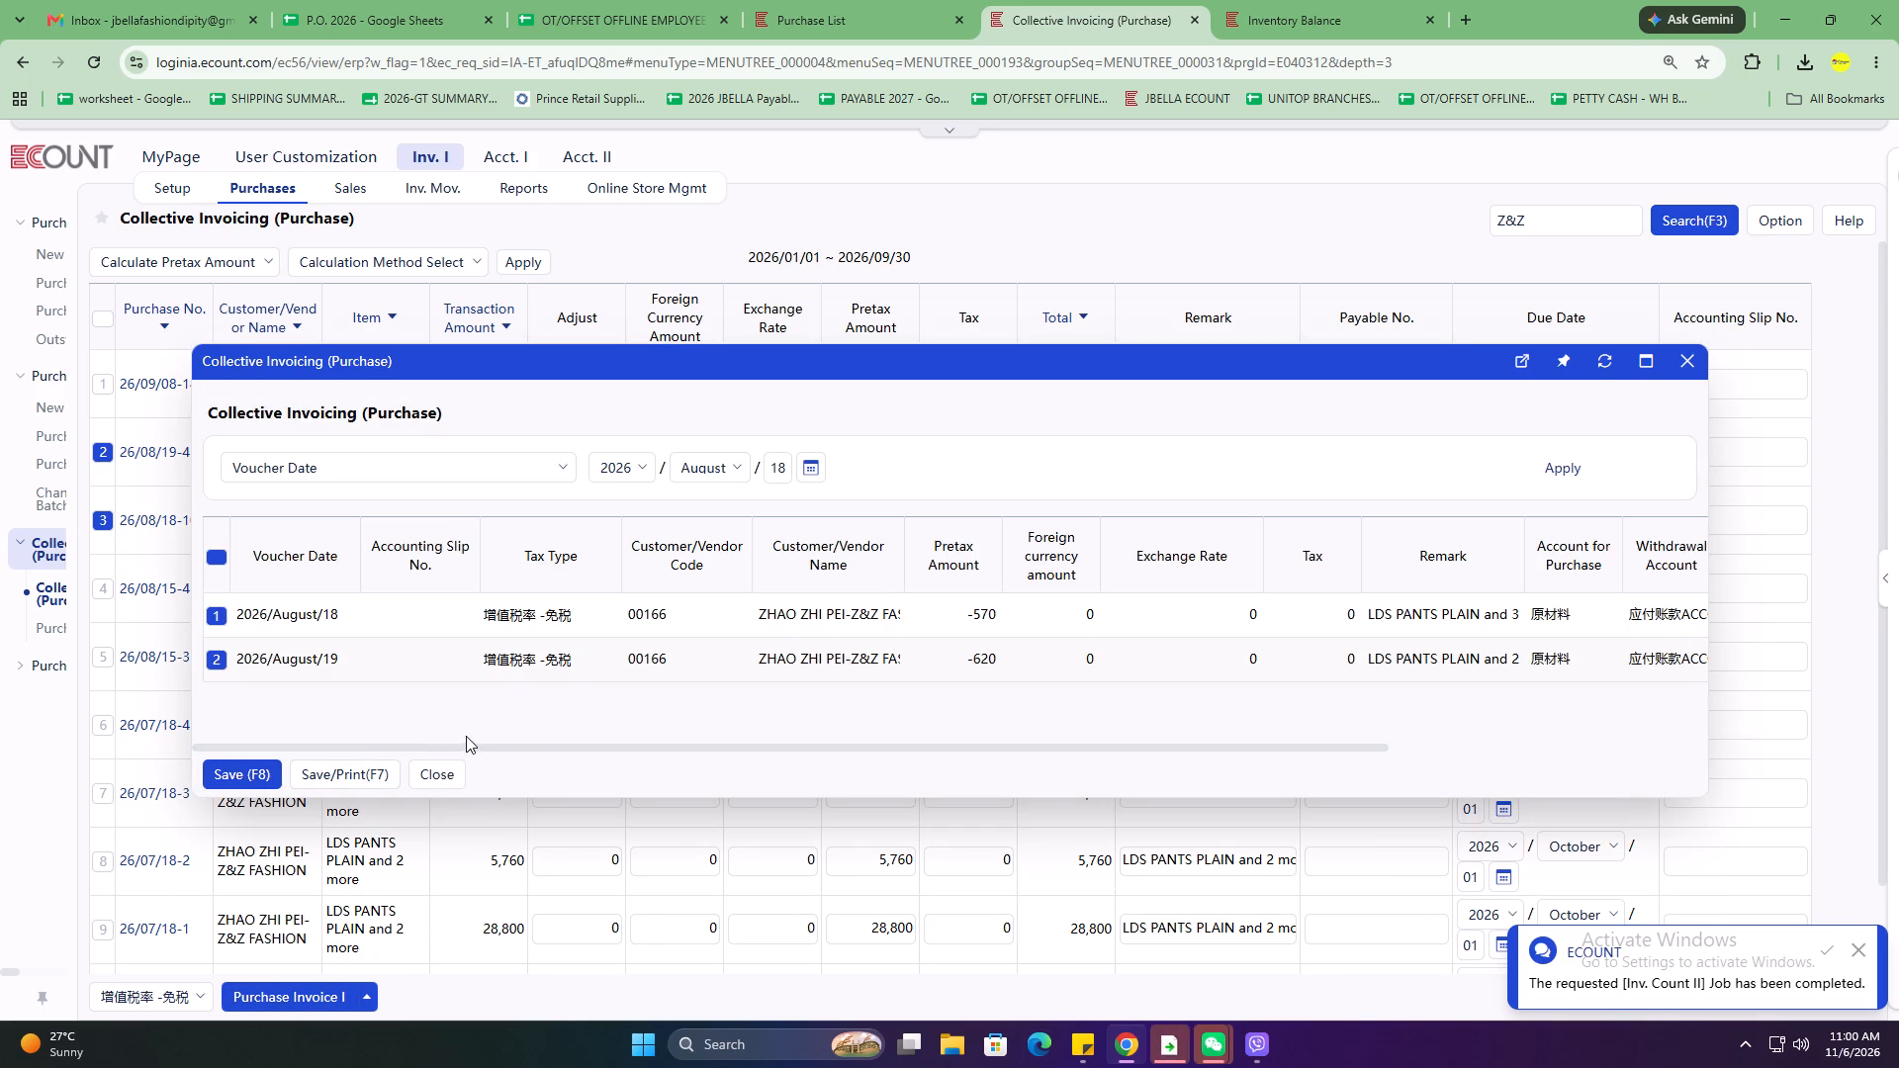
scroll(446, 700, "down", 7)
scroll(447, 699, "up", 6)
left_click(252, 771)
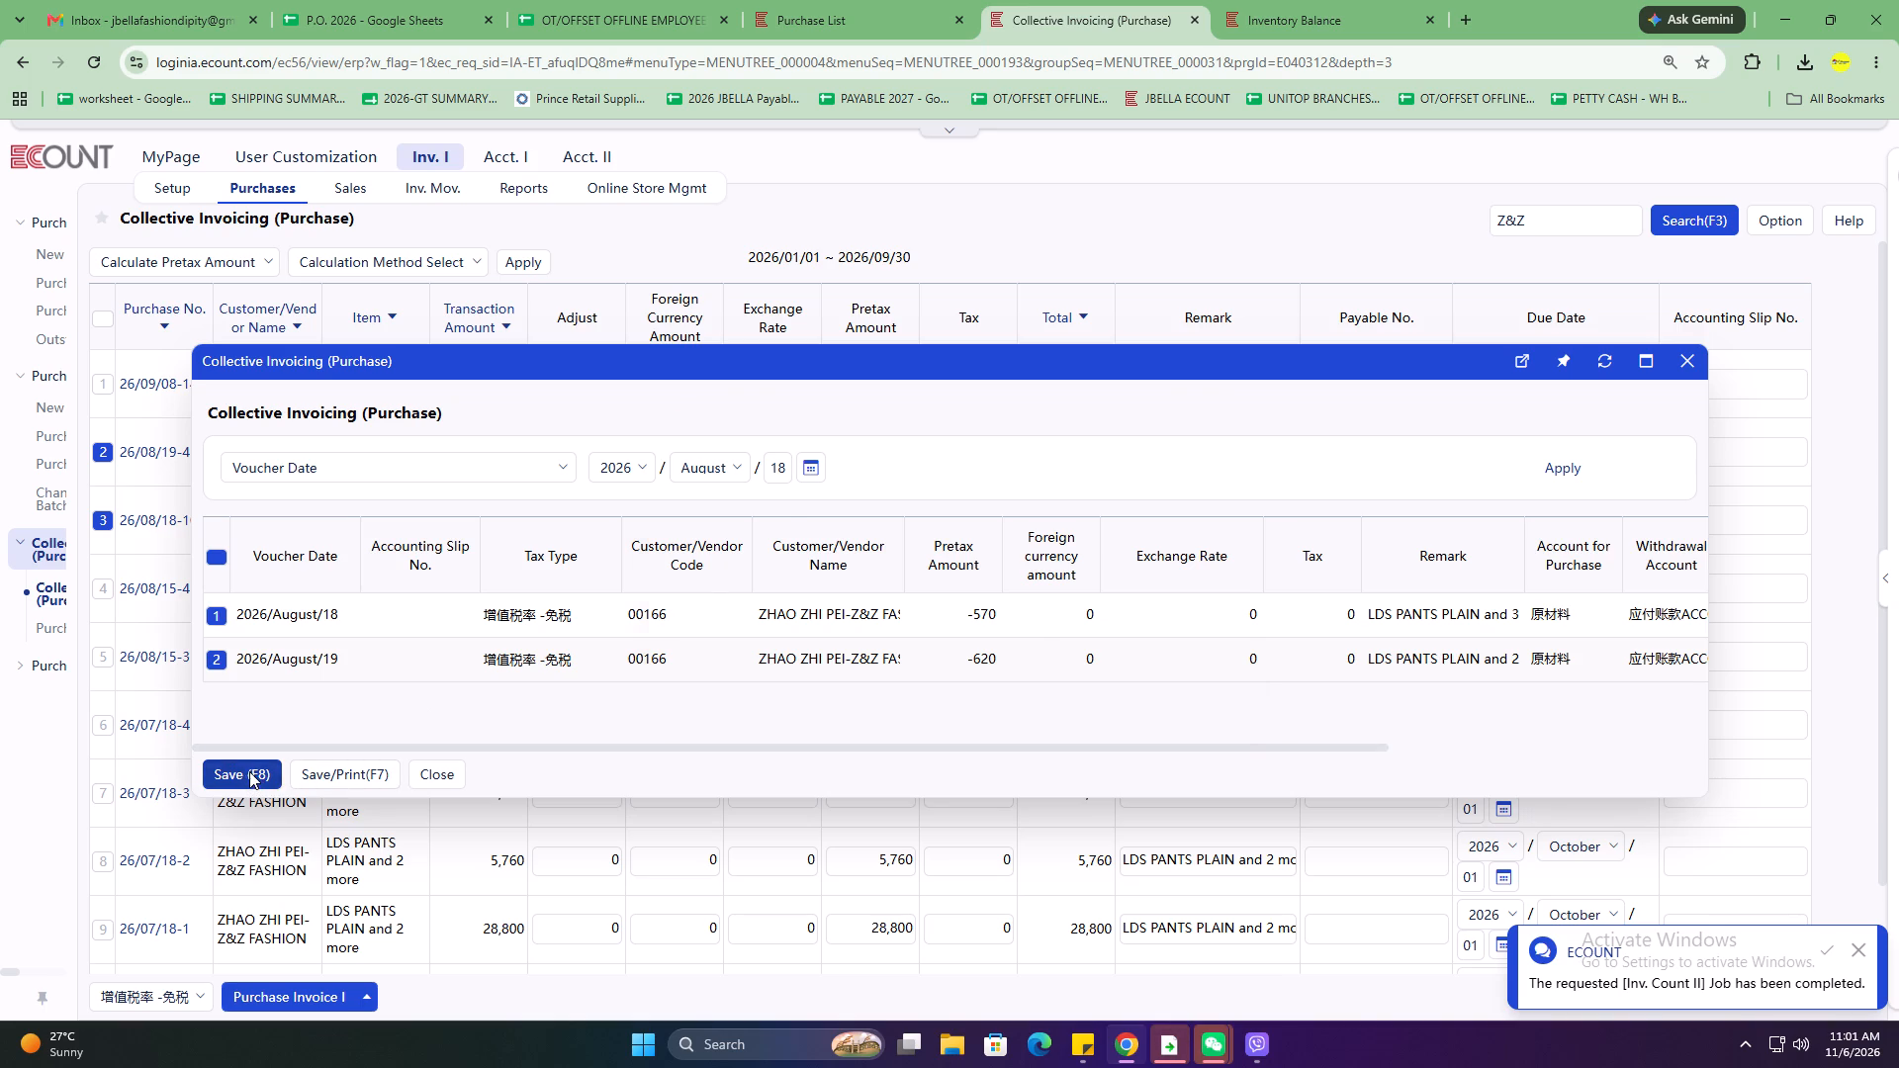
left_click(709, 693)
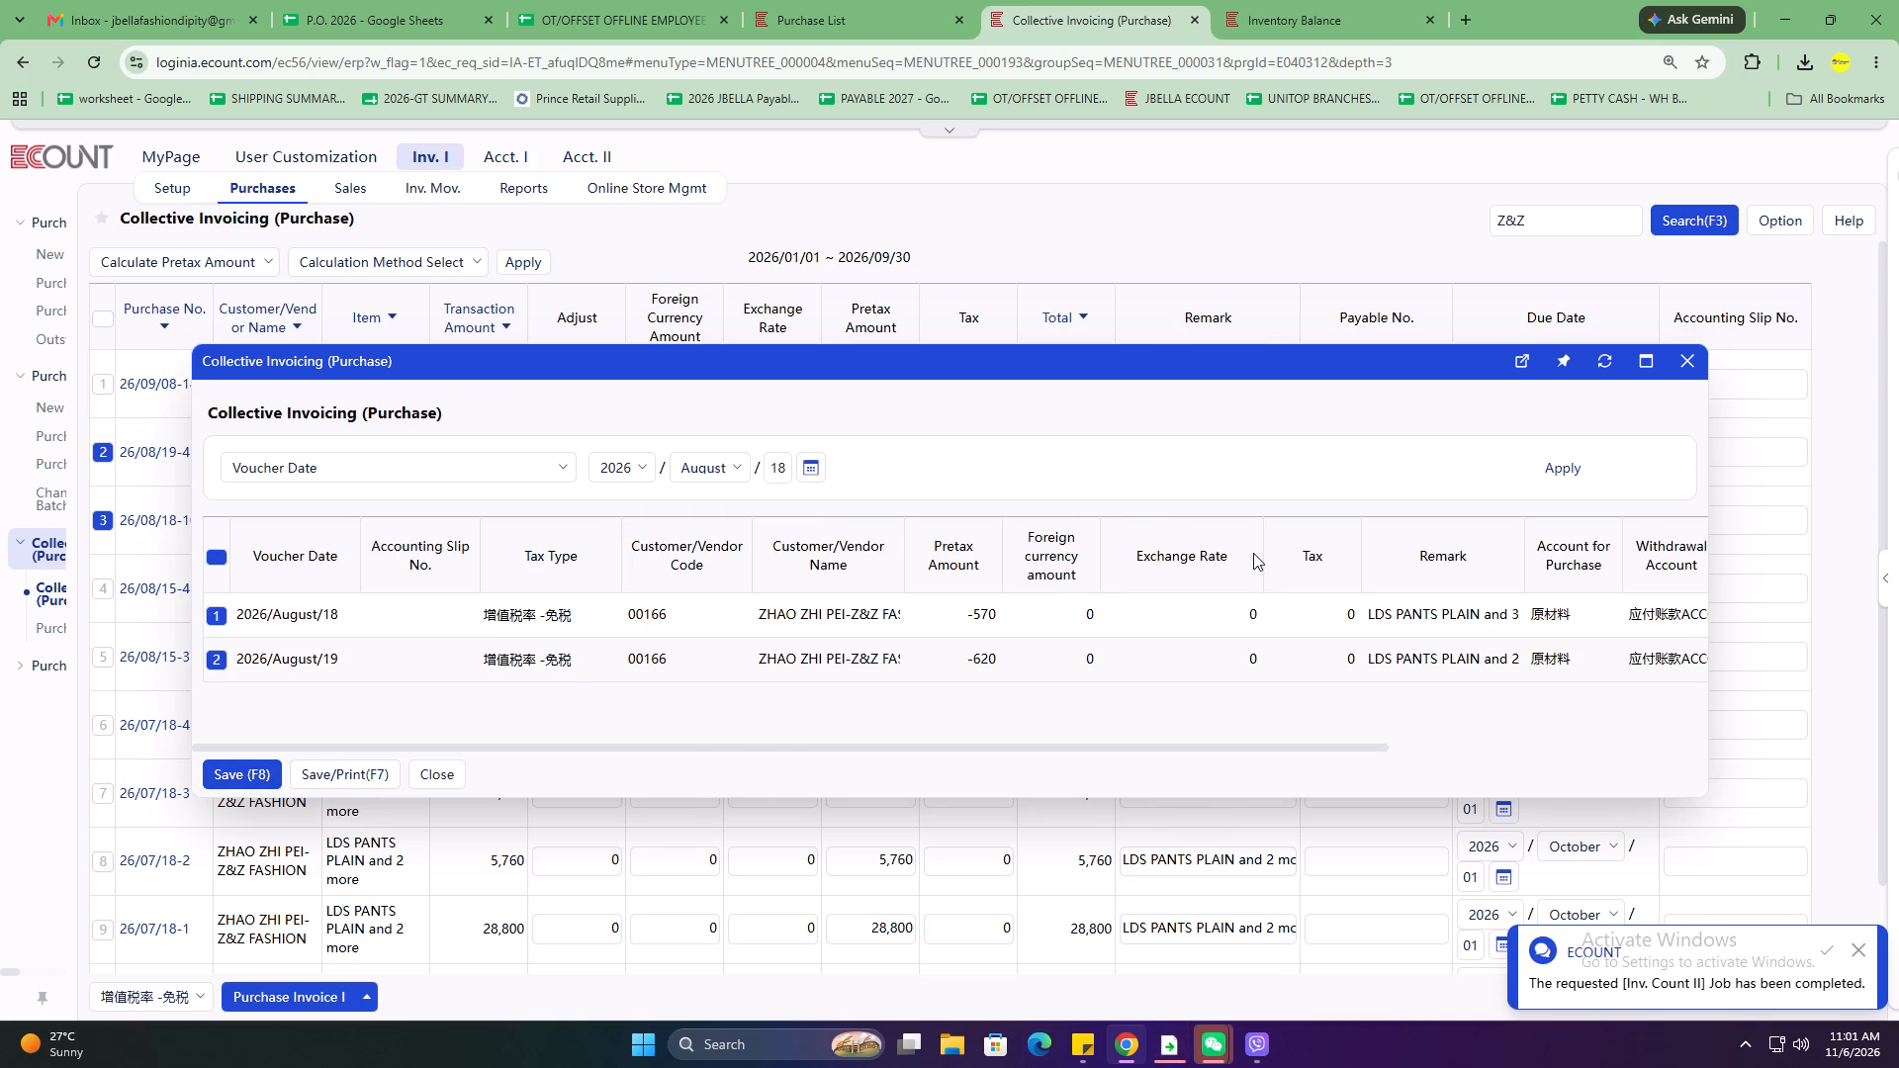
left_click(516, 778)
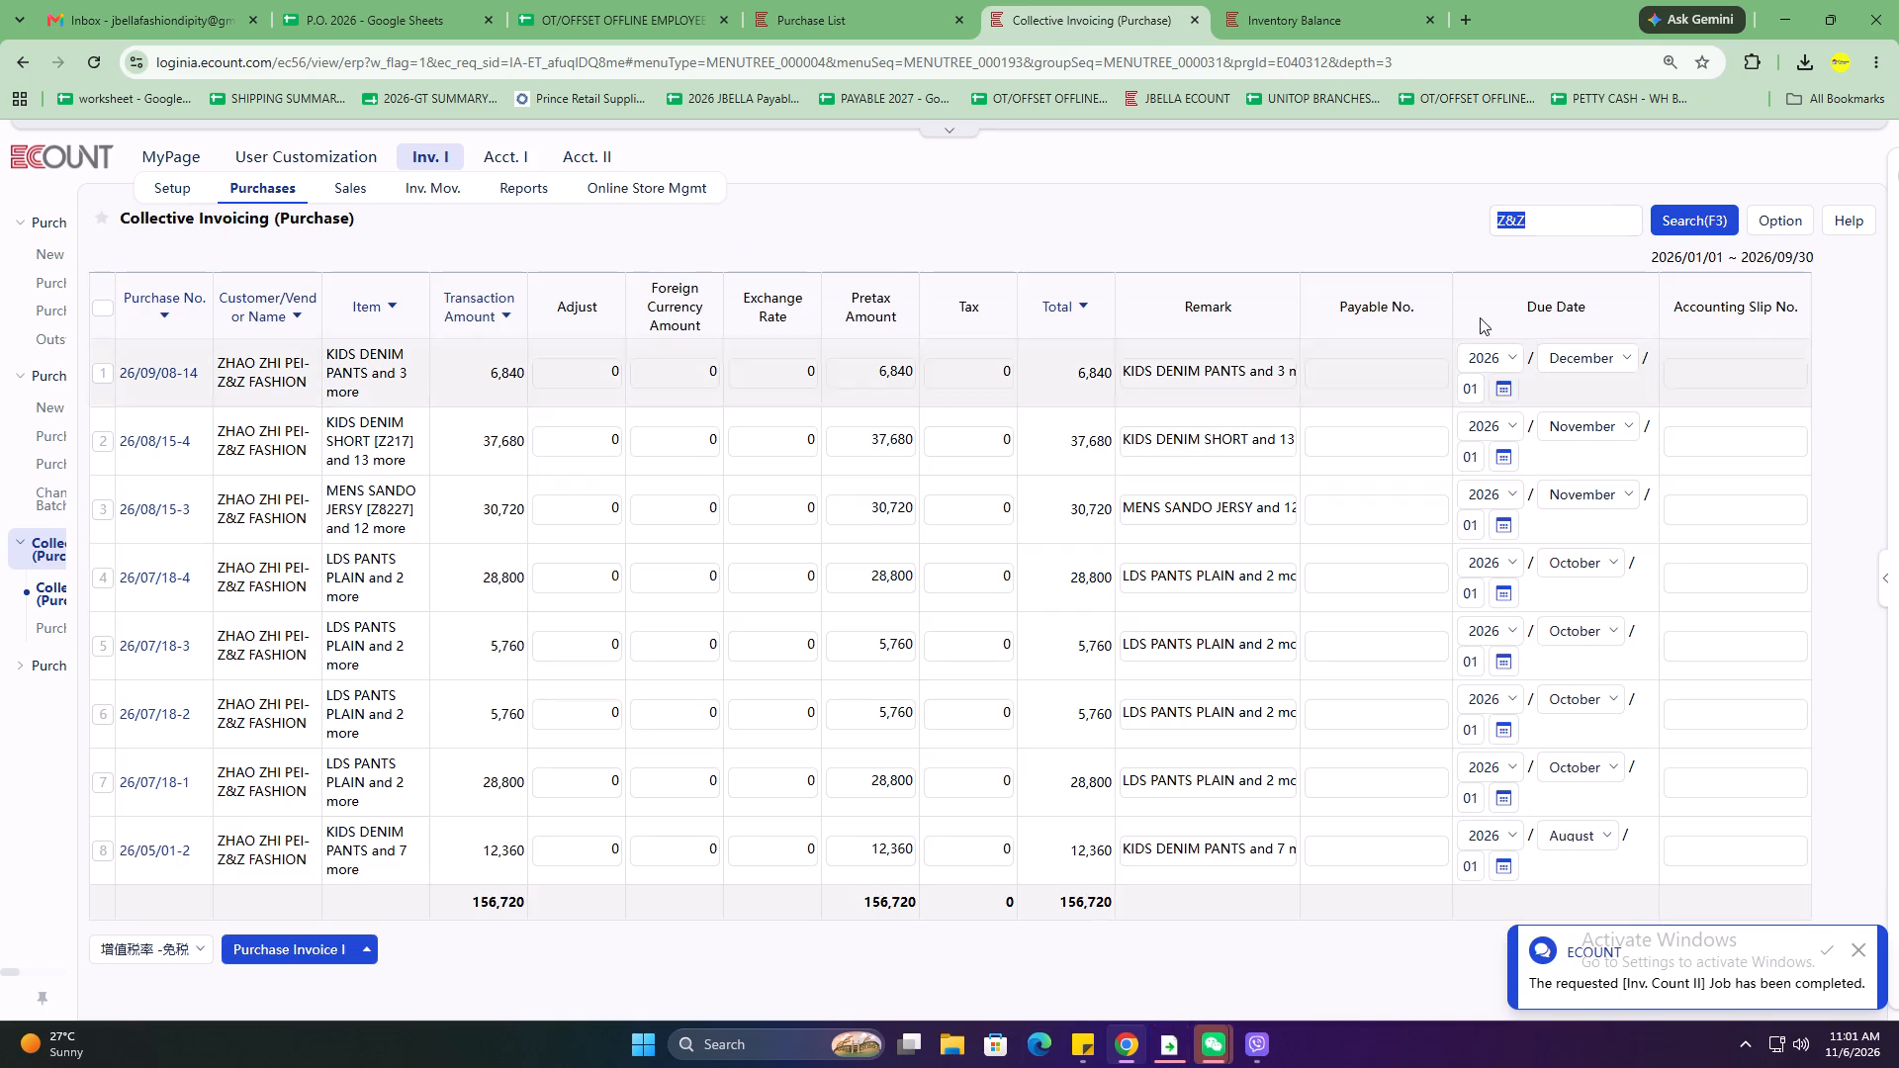
Search the slips again from June 1 to September 30, 2026, and filter the list for Z&Z.
left_click(1693, 217)
left_click(407, 352)
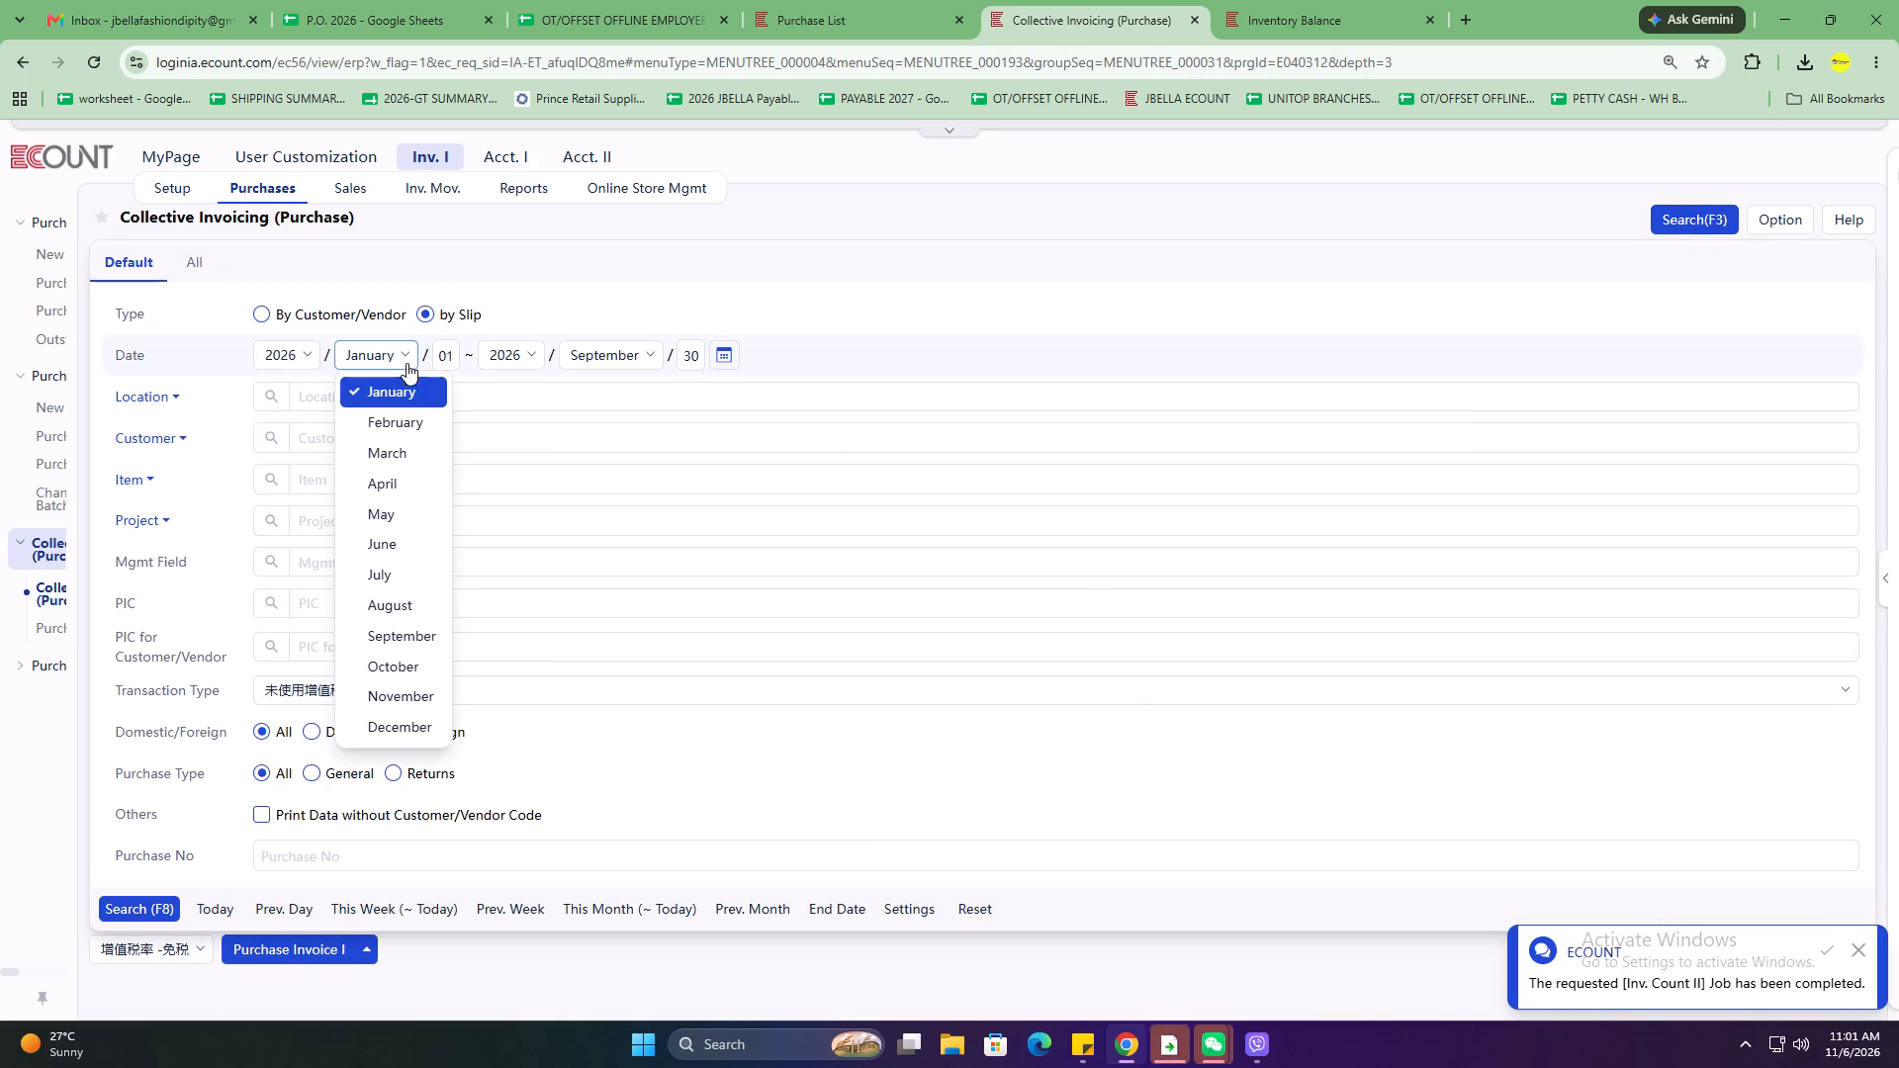
left_click(399, 542)
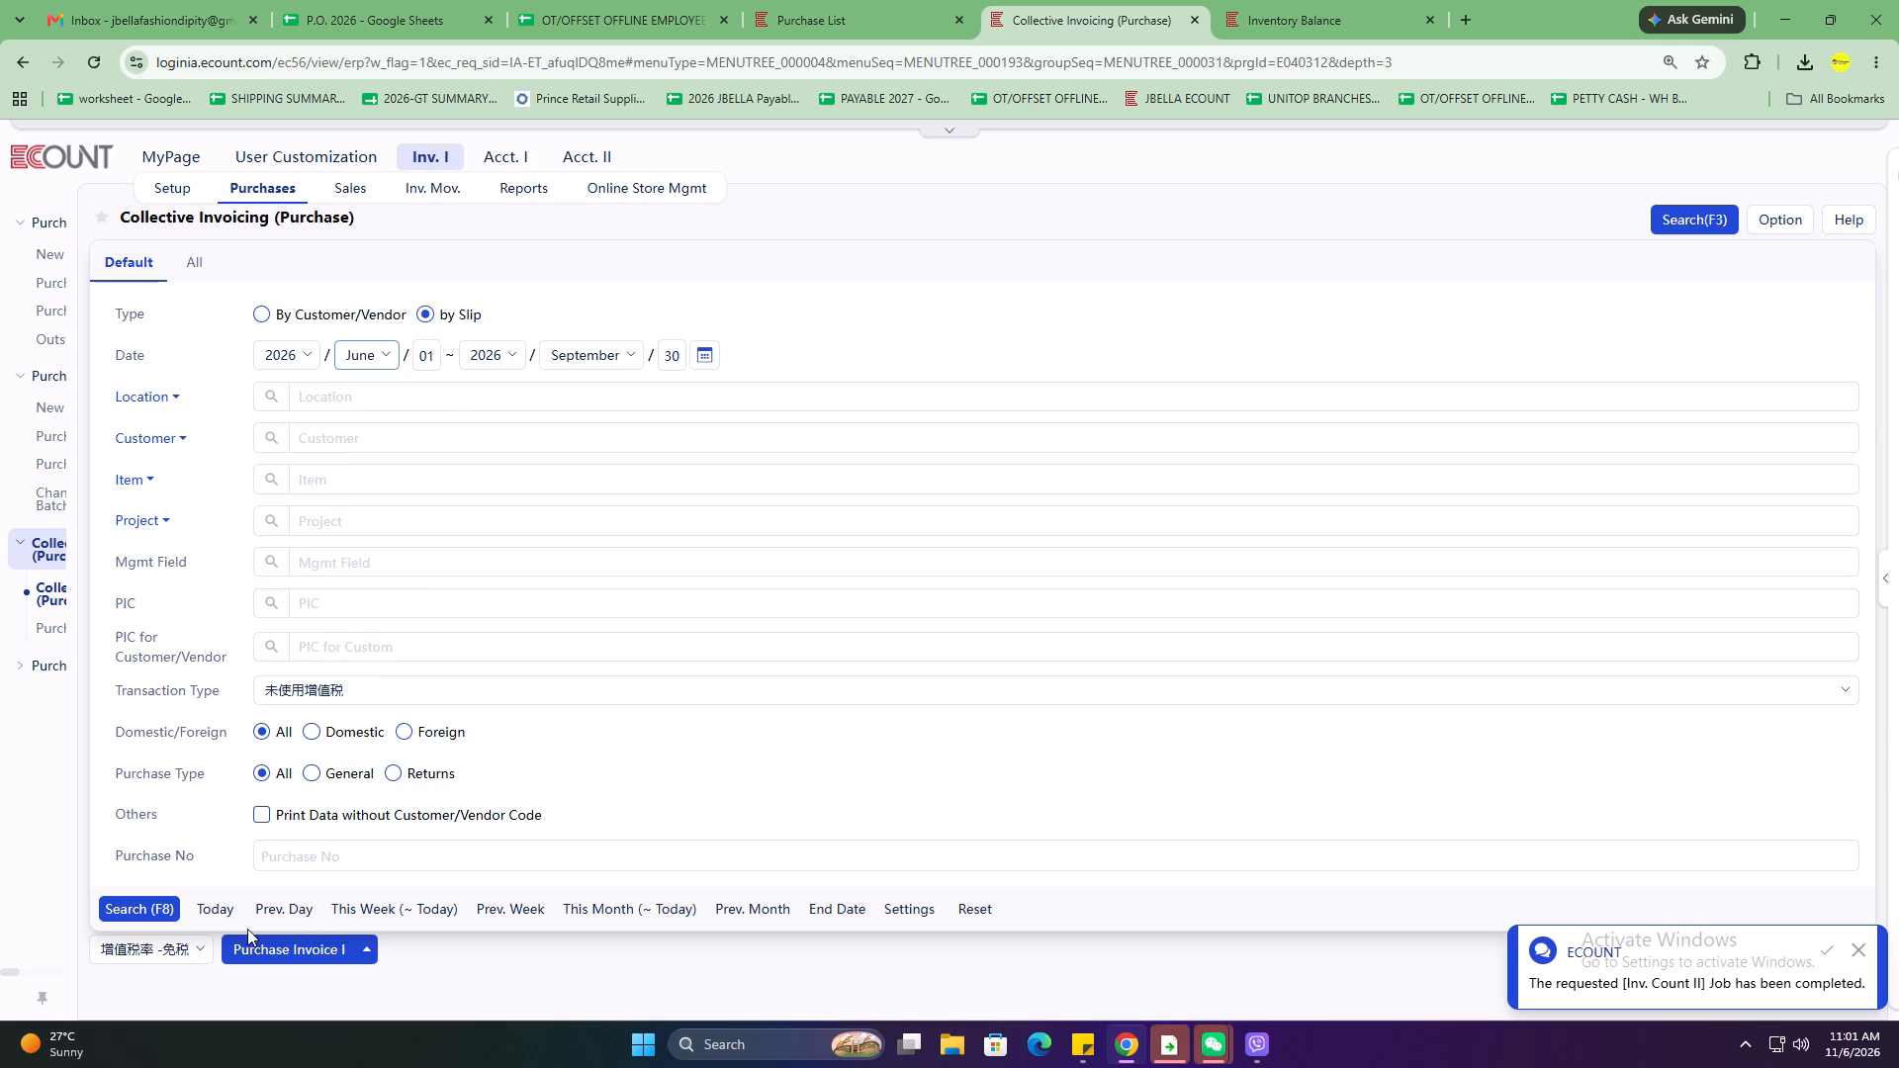
left_click(161, 909)
scroll(173, 871, "down", 10)
scroll(176, 862, "up", 3)
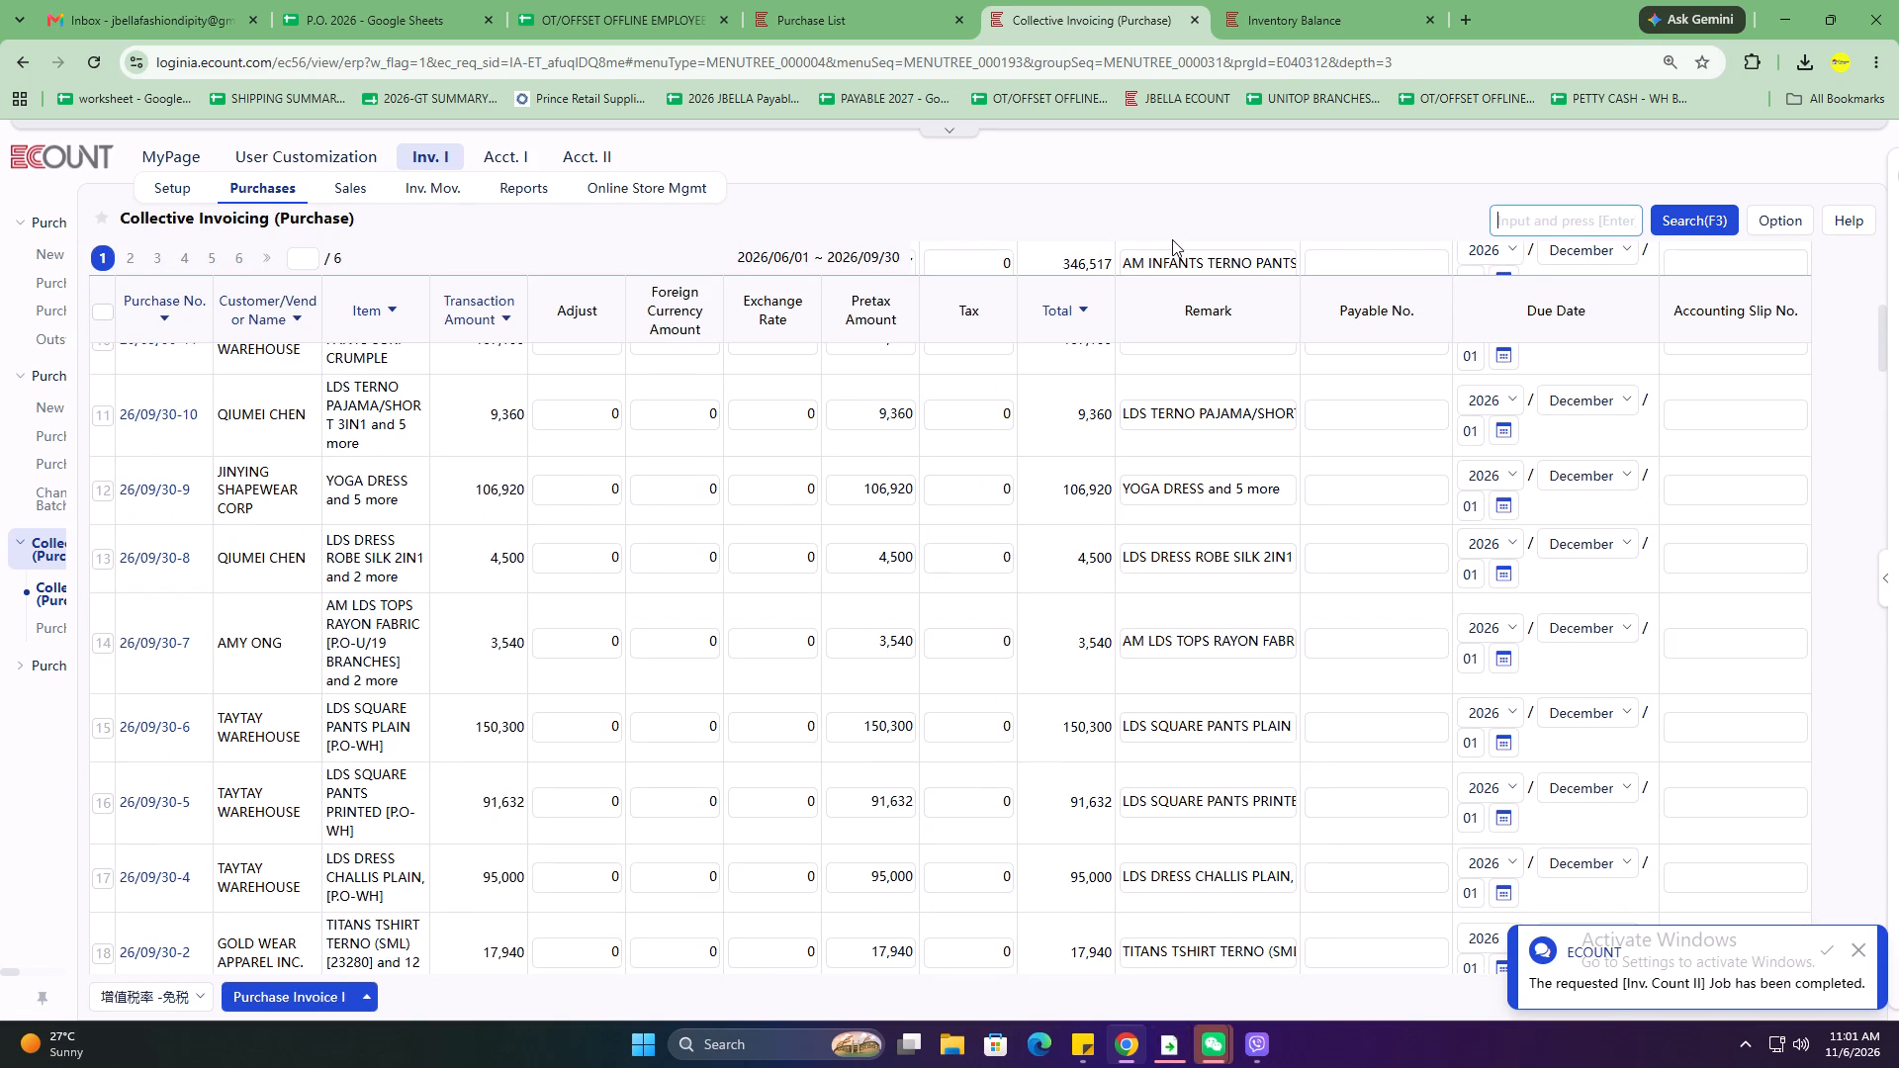
type("Z&Z")
key("Return")
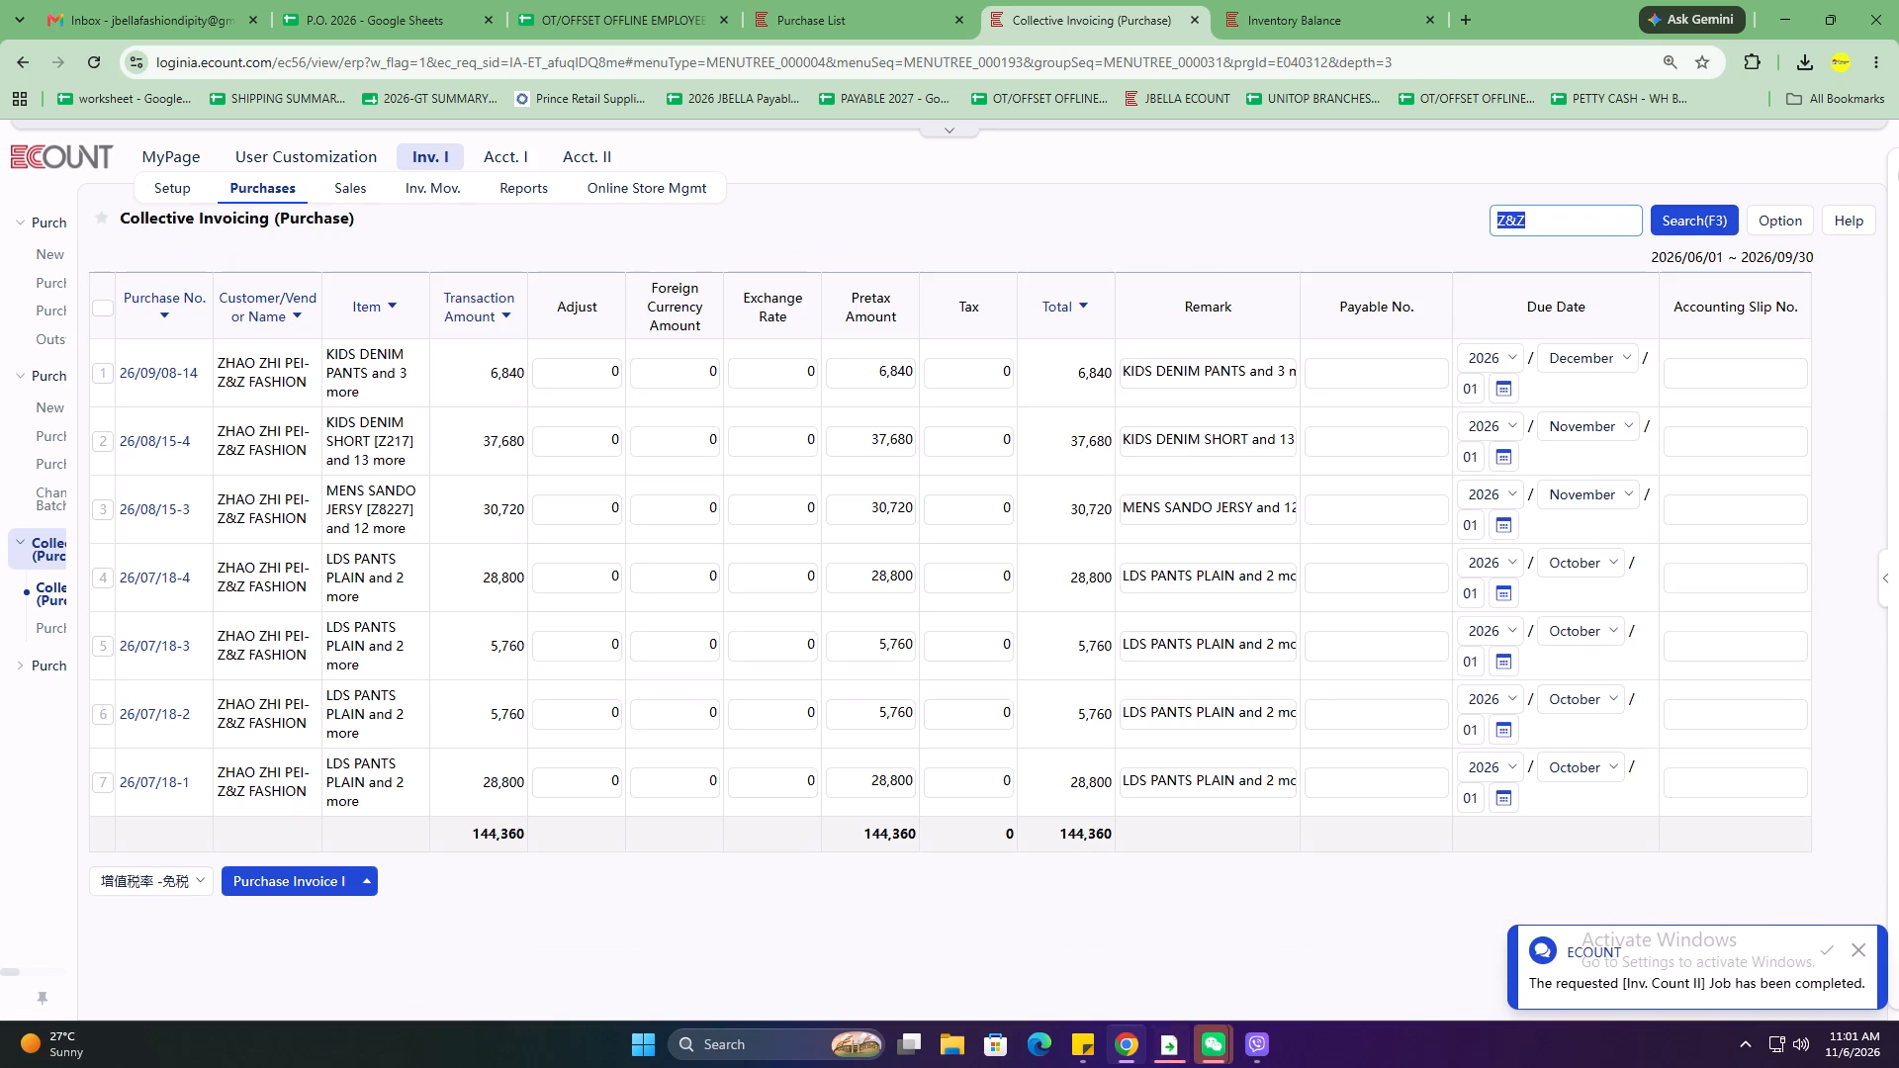
scroll(1130, 566, "down", 3)
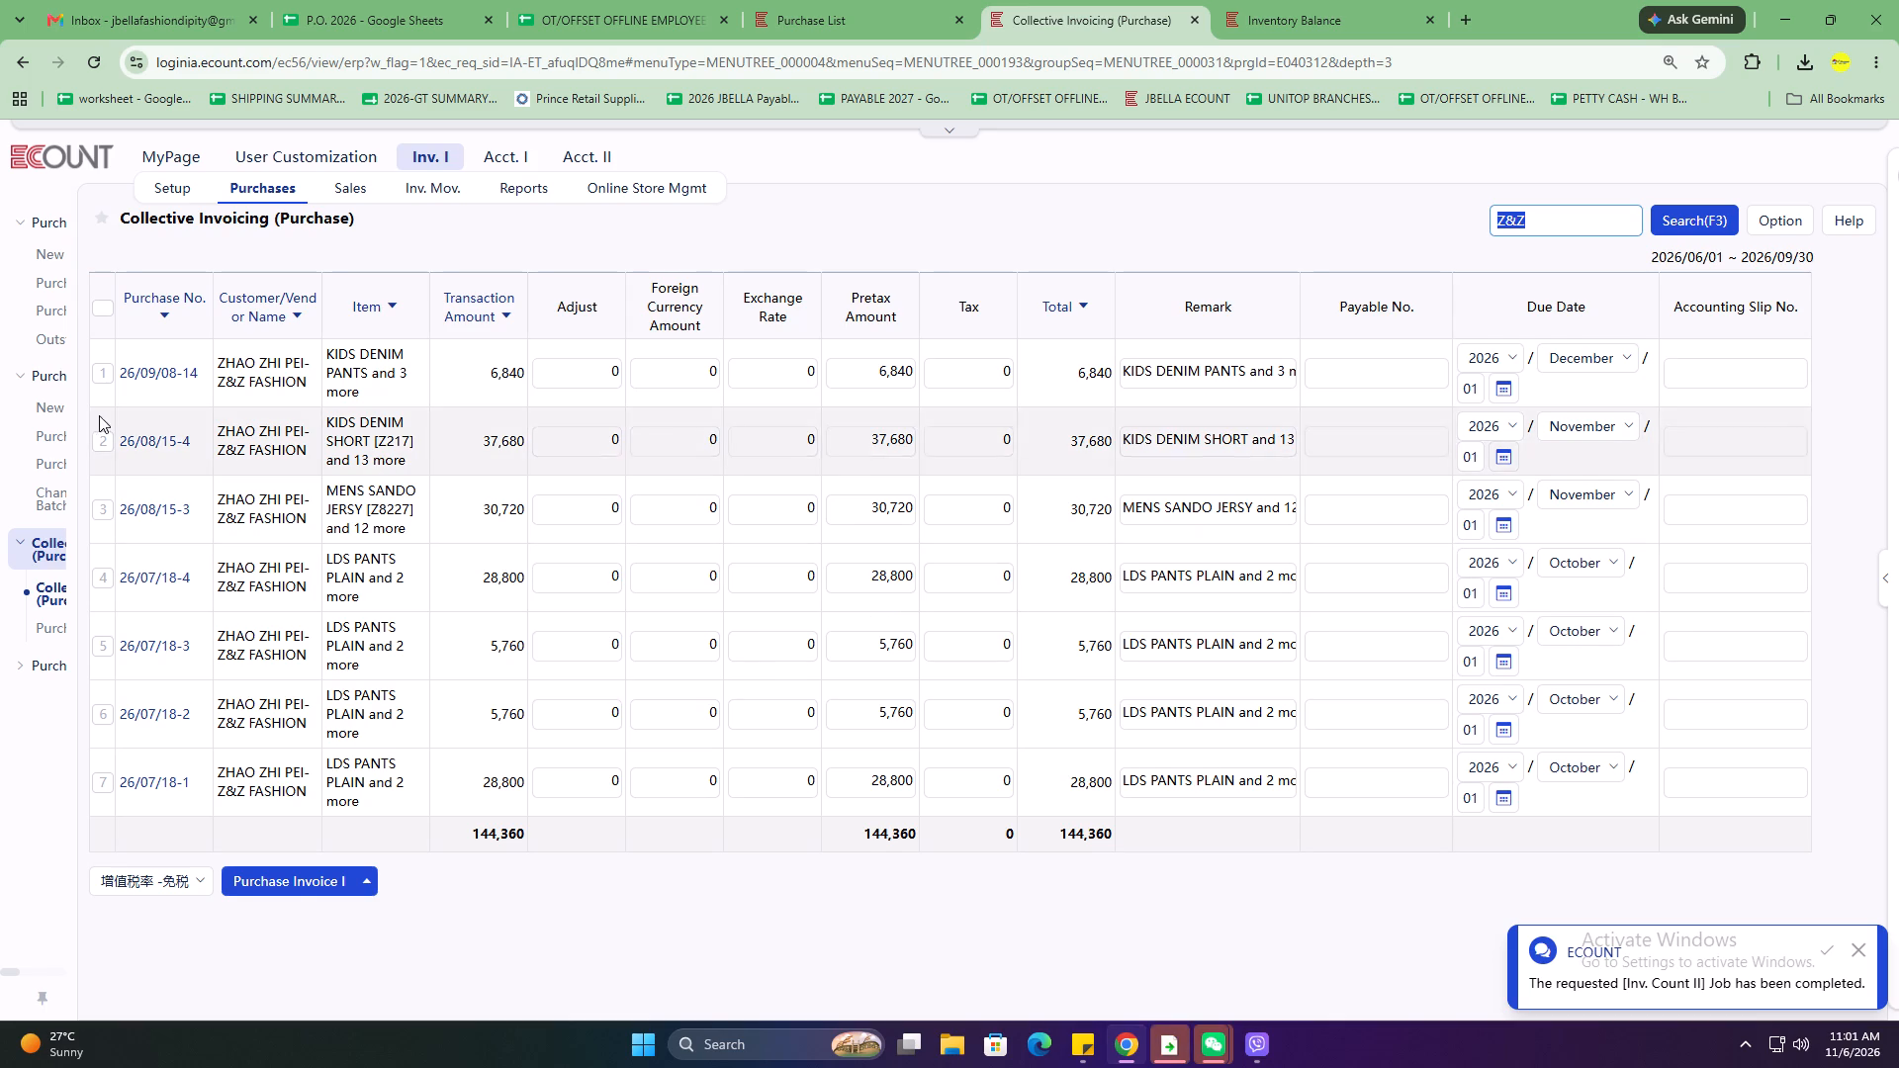
Select all the listed Z&Z slips and set the Payable No. of every one to Z&Z07892026.
left_click(108, 311)
left_click(1406, 387)
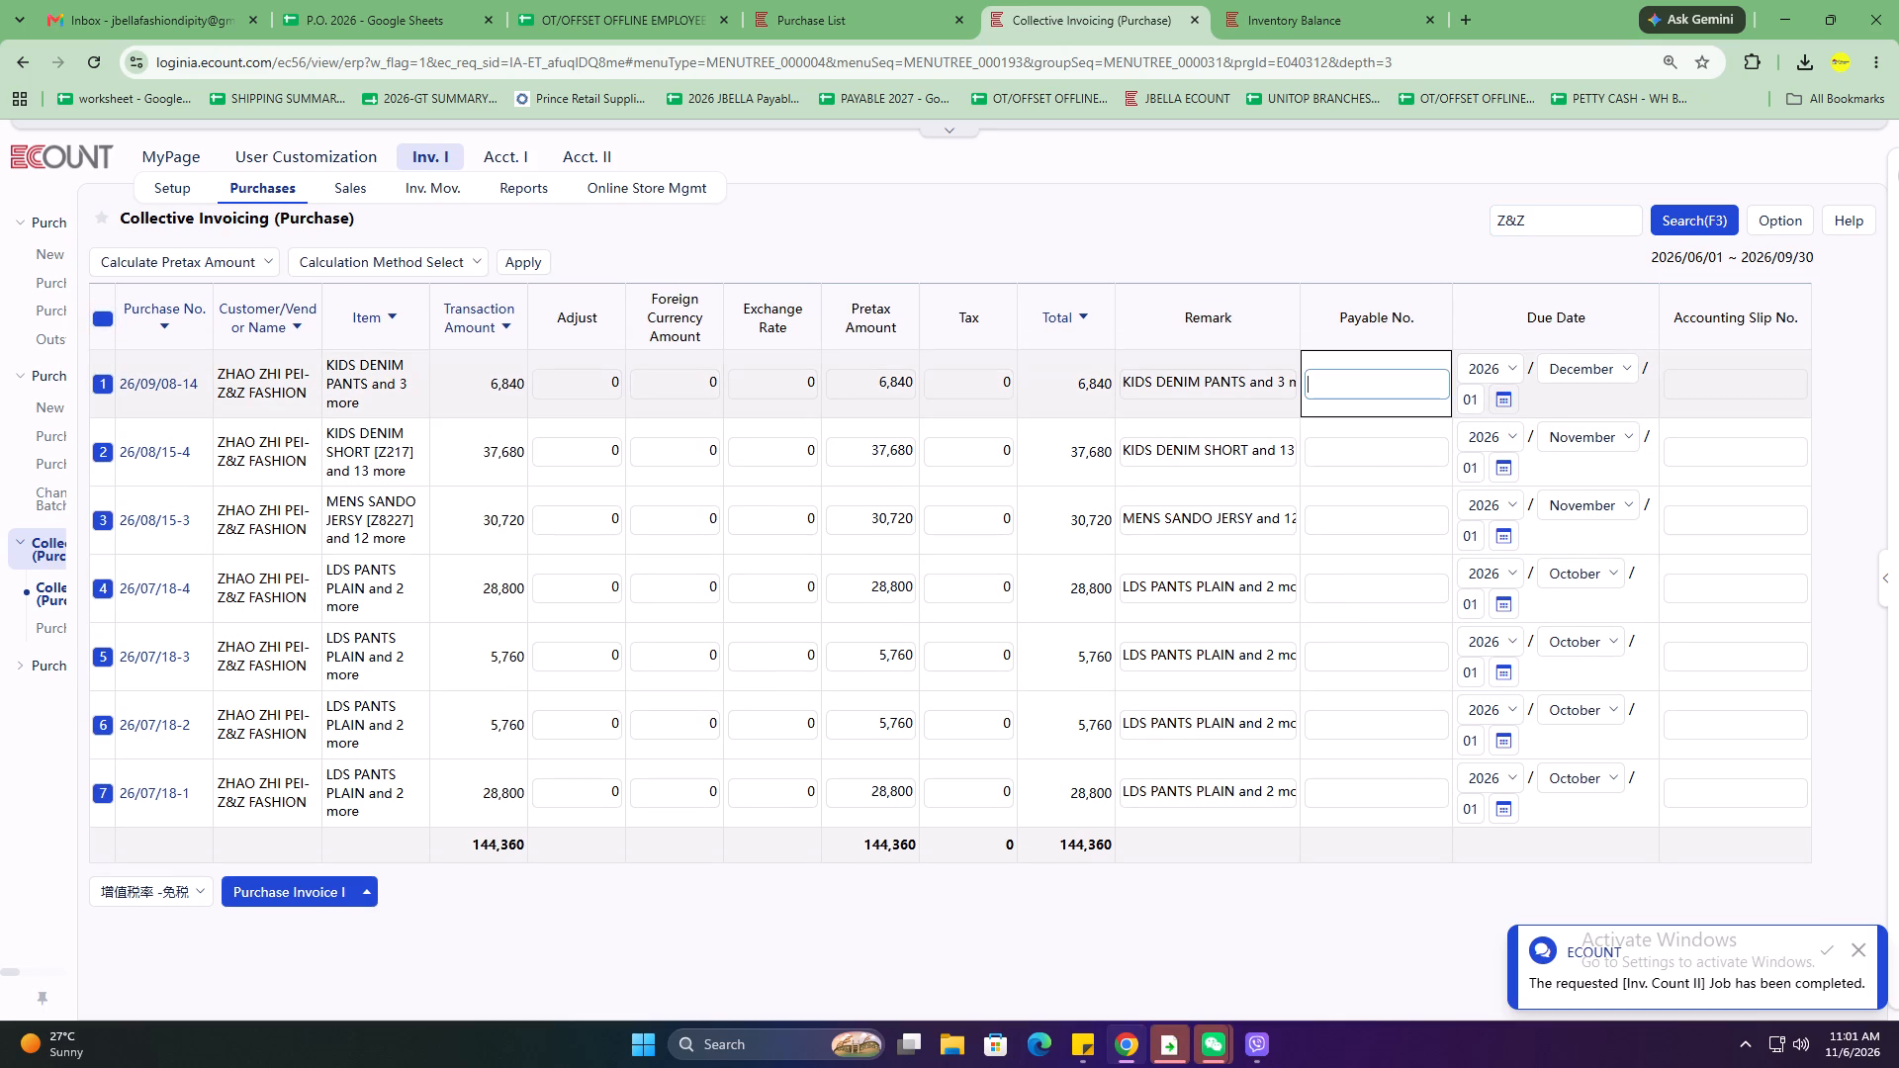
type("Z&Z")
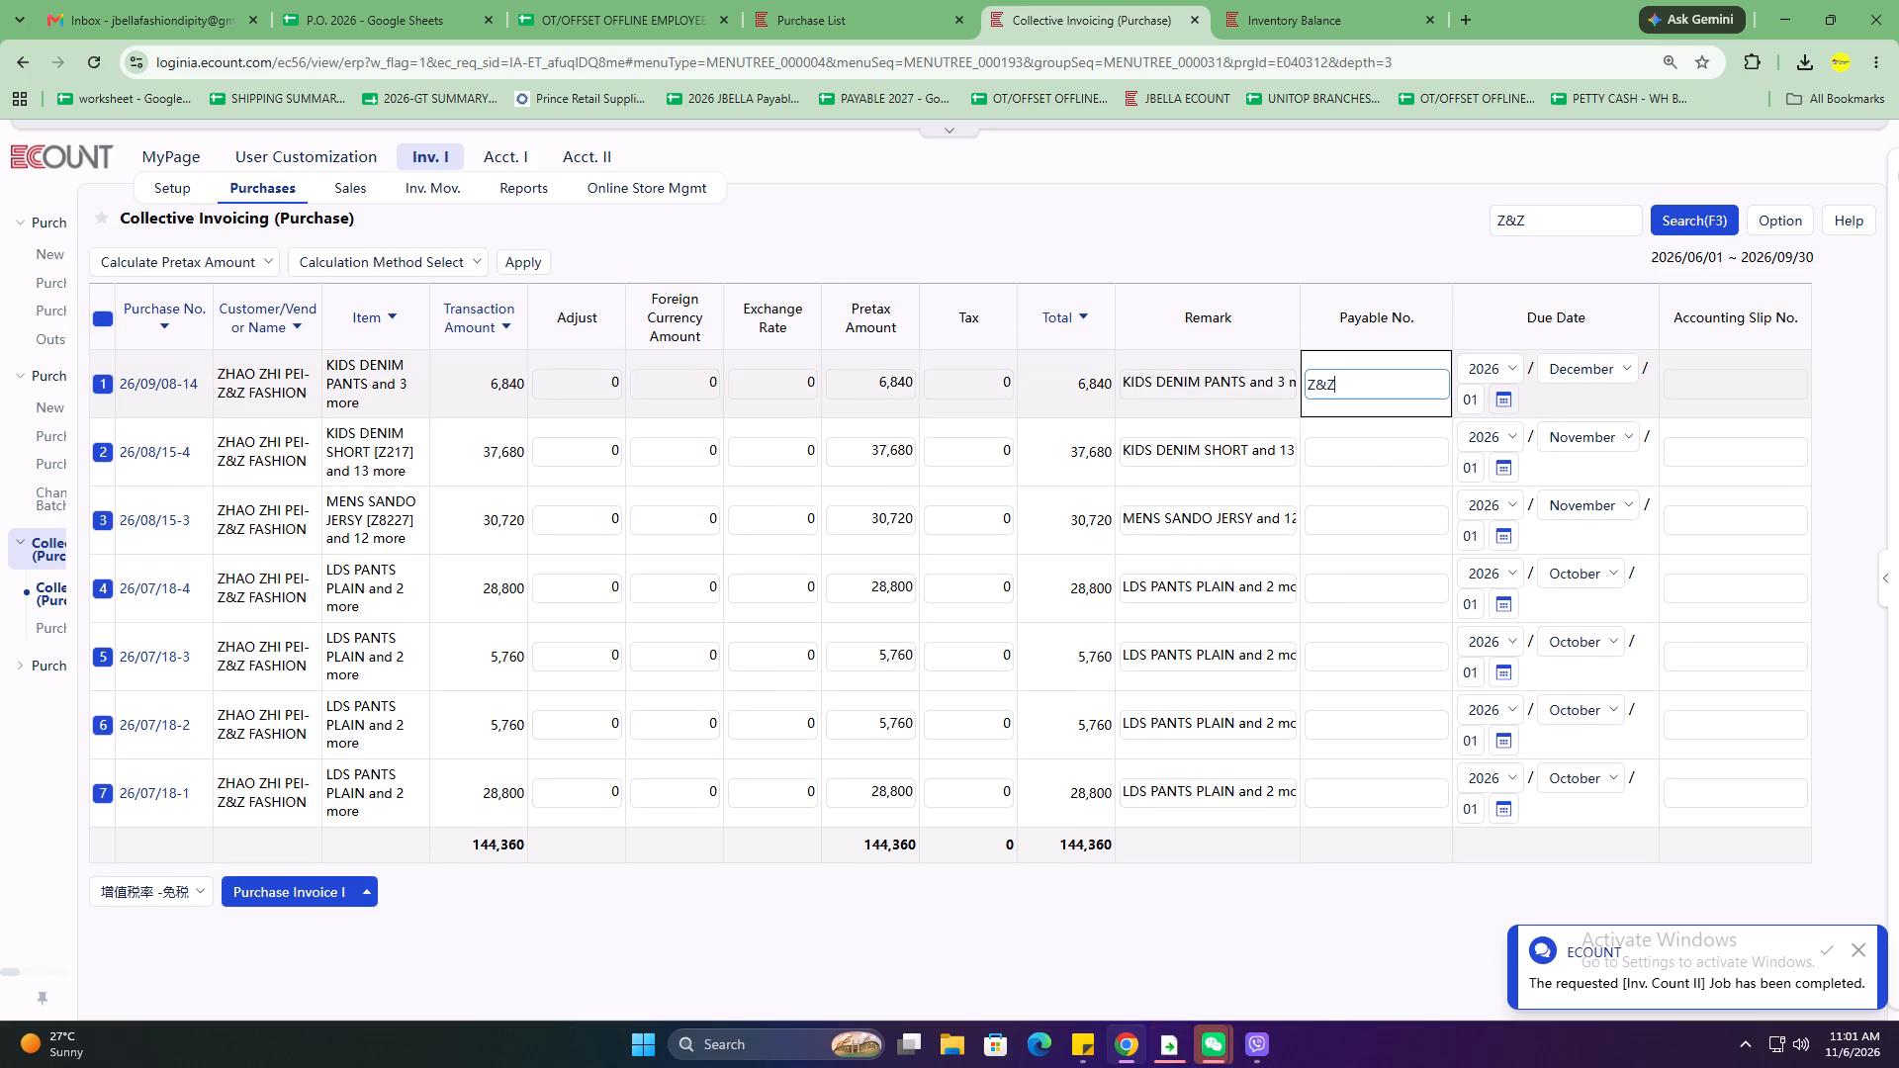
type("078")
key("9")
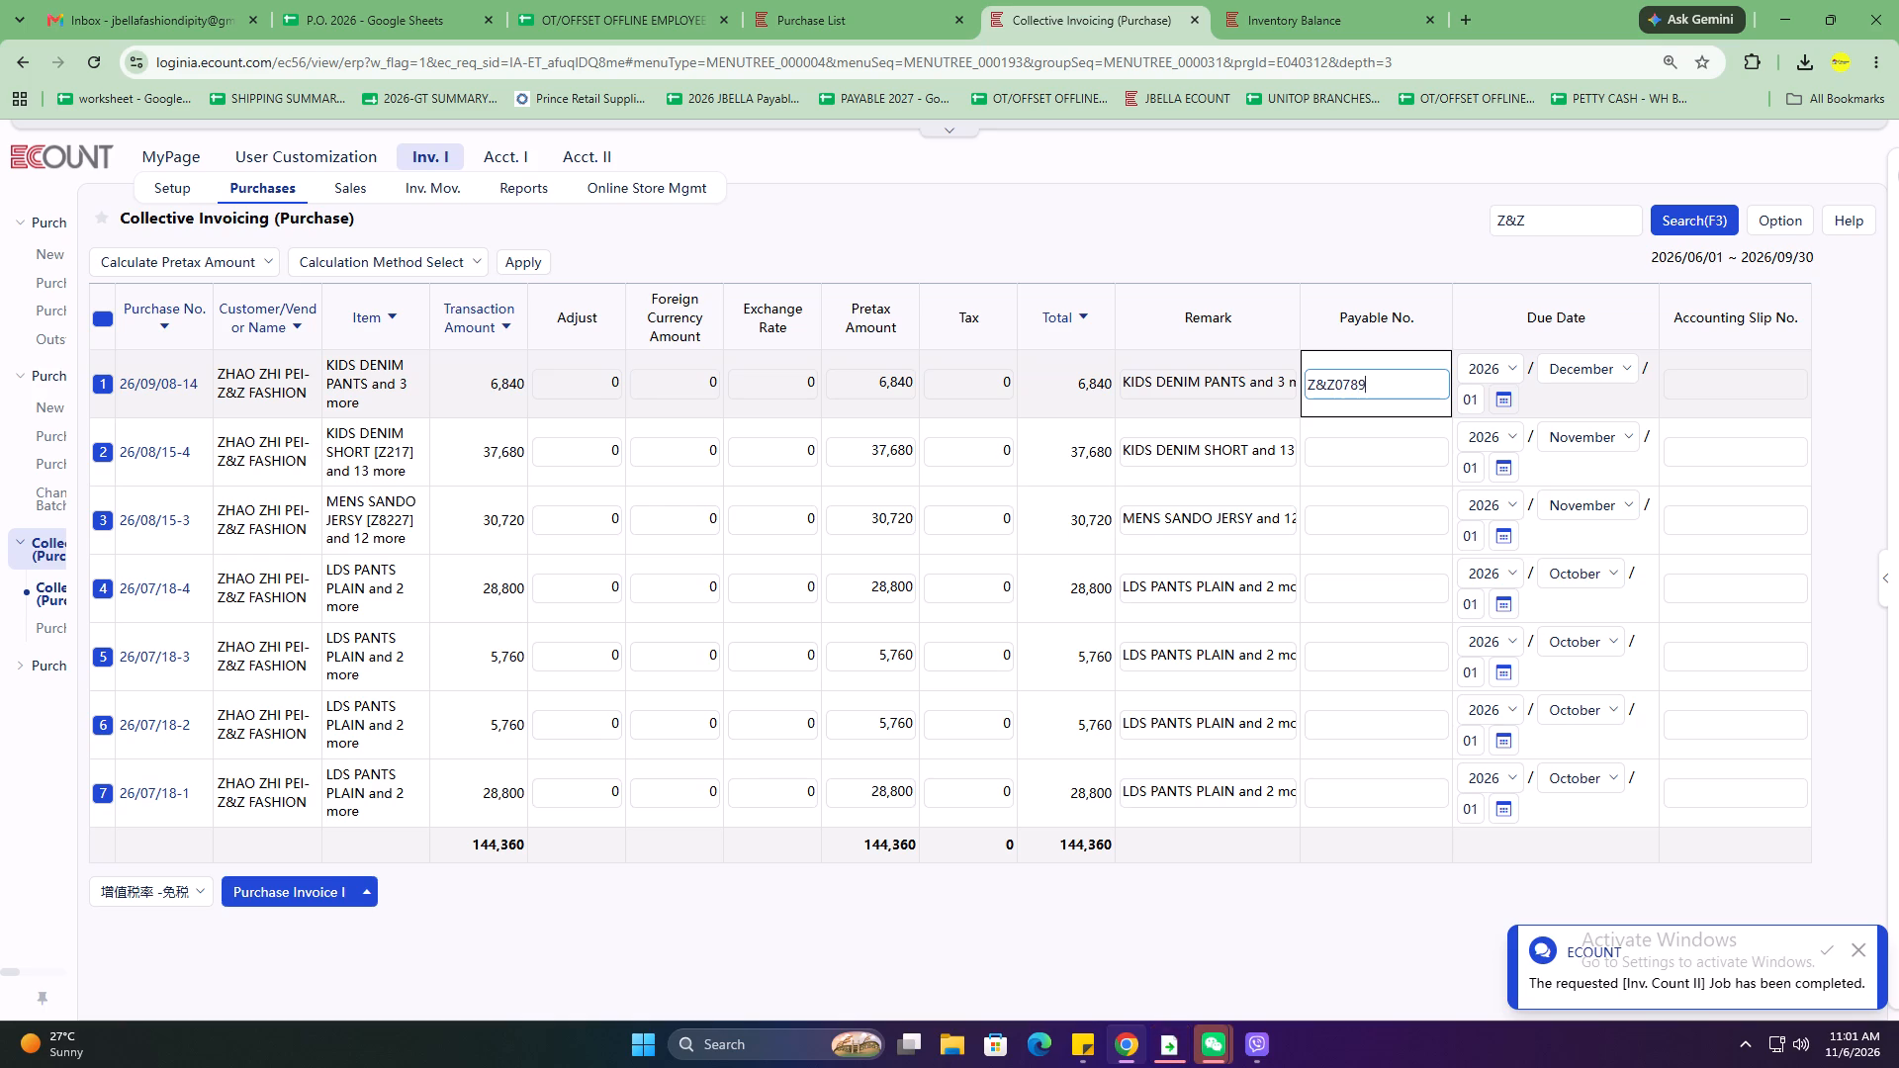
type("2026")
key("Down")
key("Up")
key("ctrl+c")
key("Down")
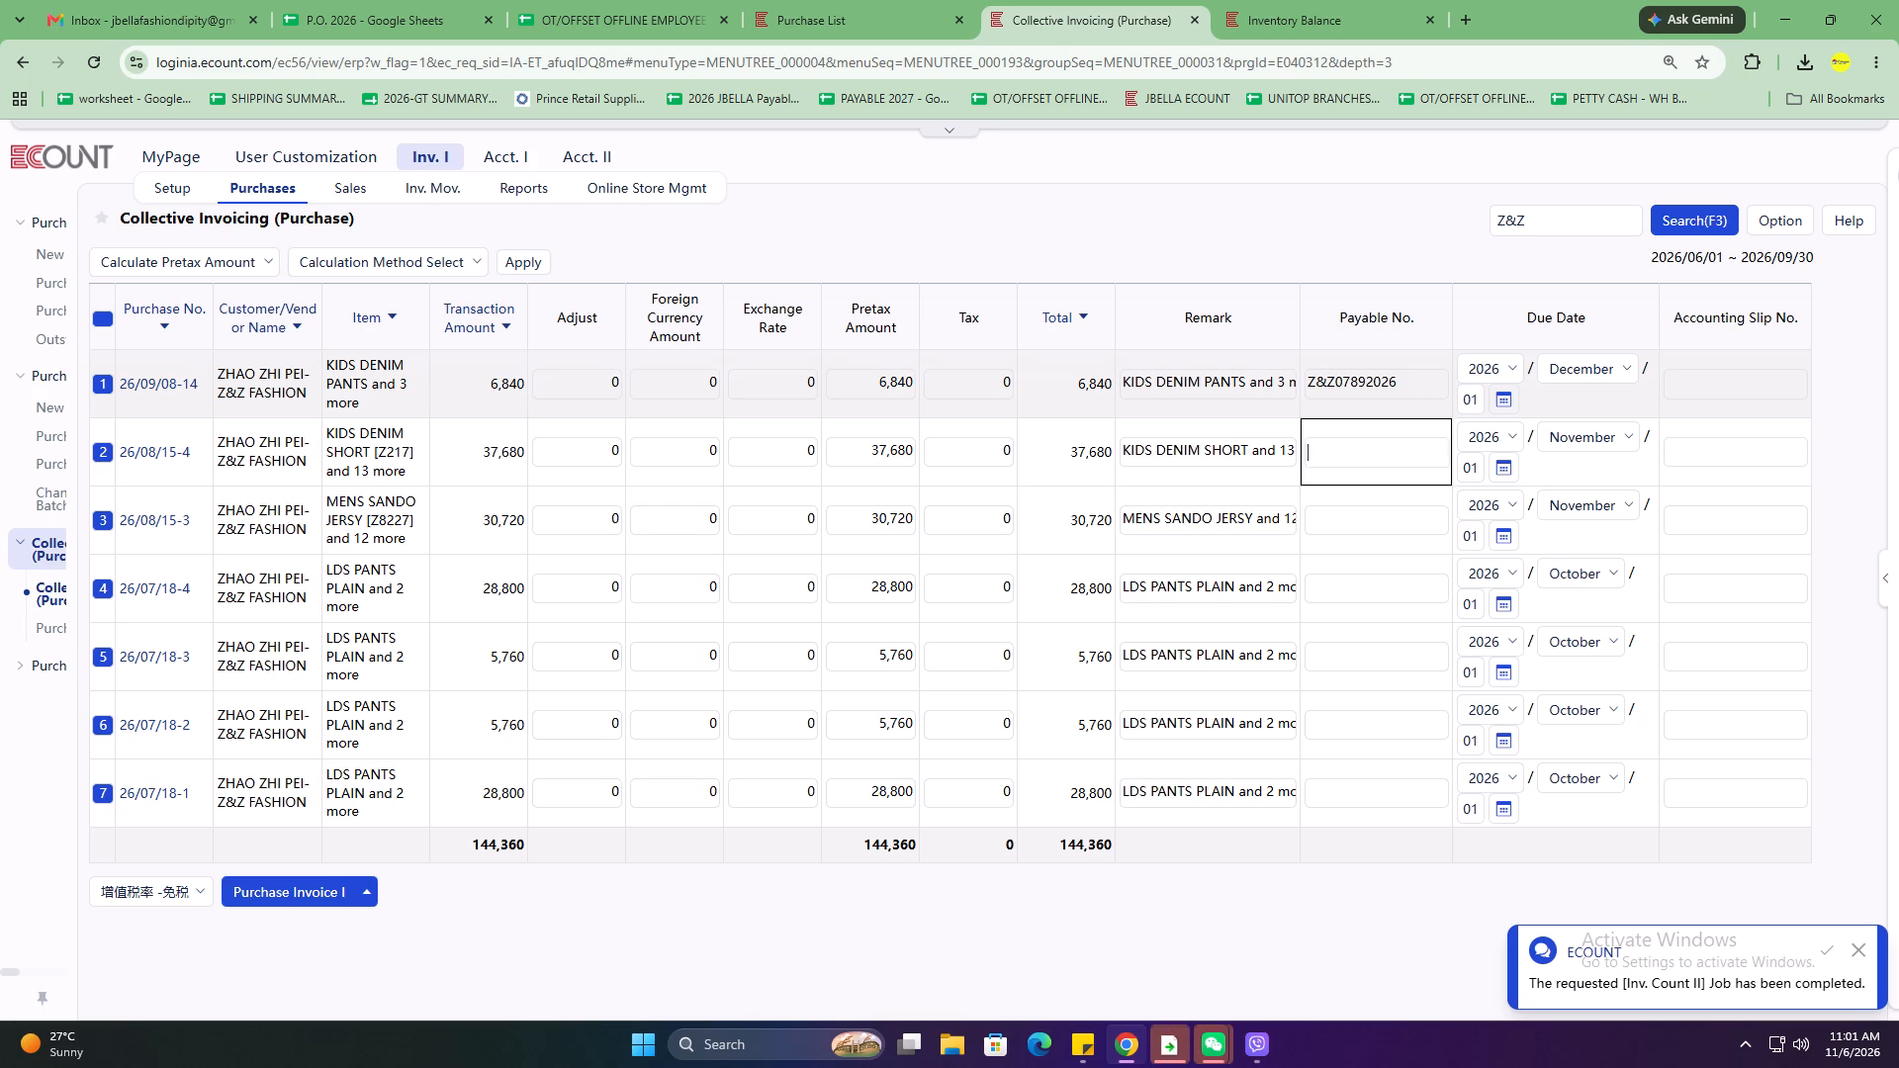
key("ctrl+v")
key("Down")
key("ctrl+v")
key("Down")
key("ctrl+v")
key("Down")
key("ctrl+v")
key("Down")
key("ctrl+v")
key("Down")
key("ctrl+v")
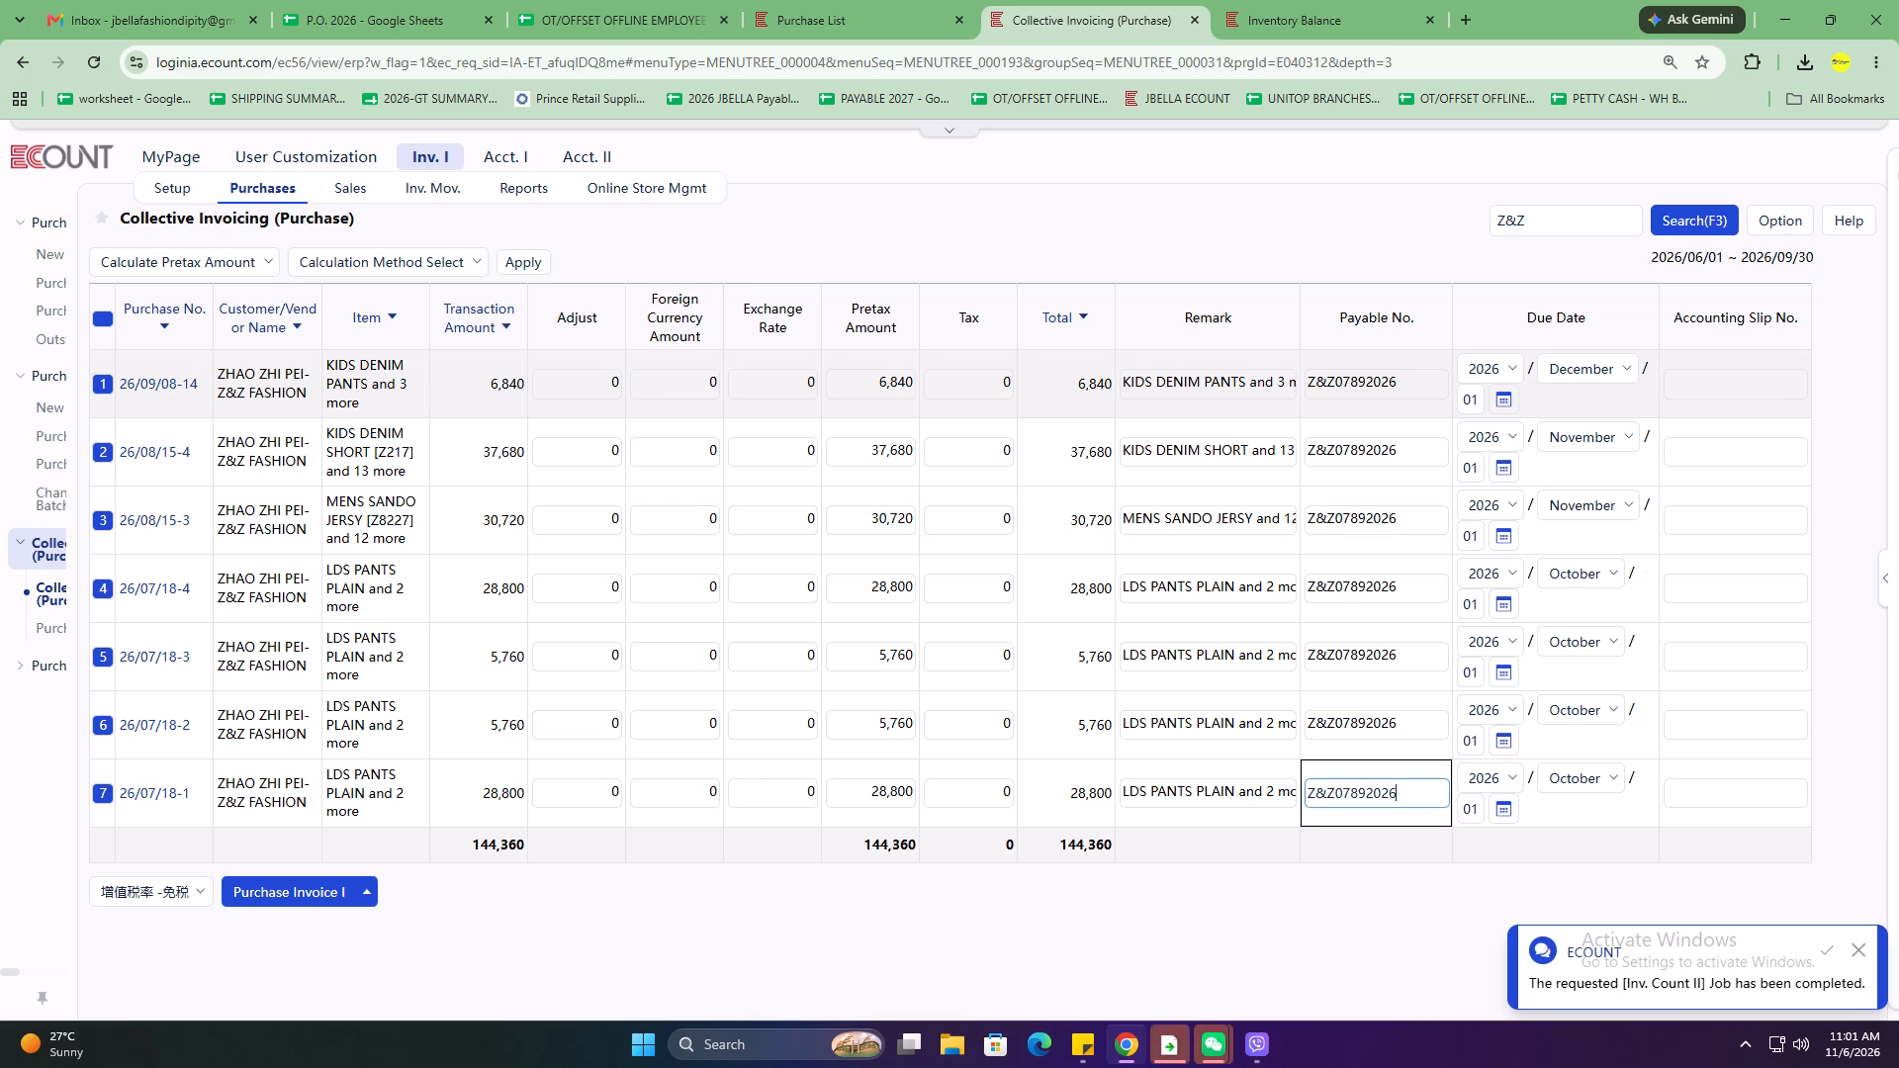
Generate Purchase Invoice I for all the selected Z&Z slips and save it, keeping their July–September voucher dates.
left_click(274, 901)
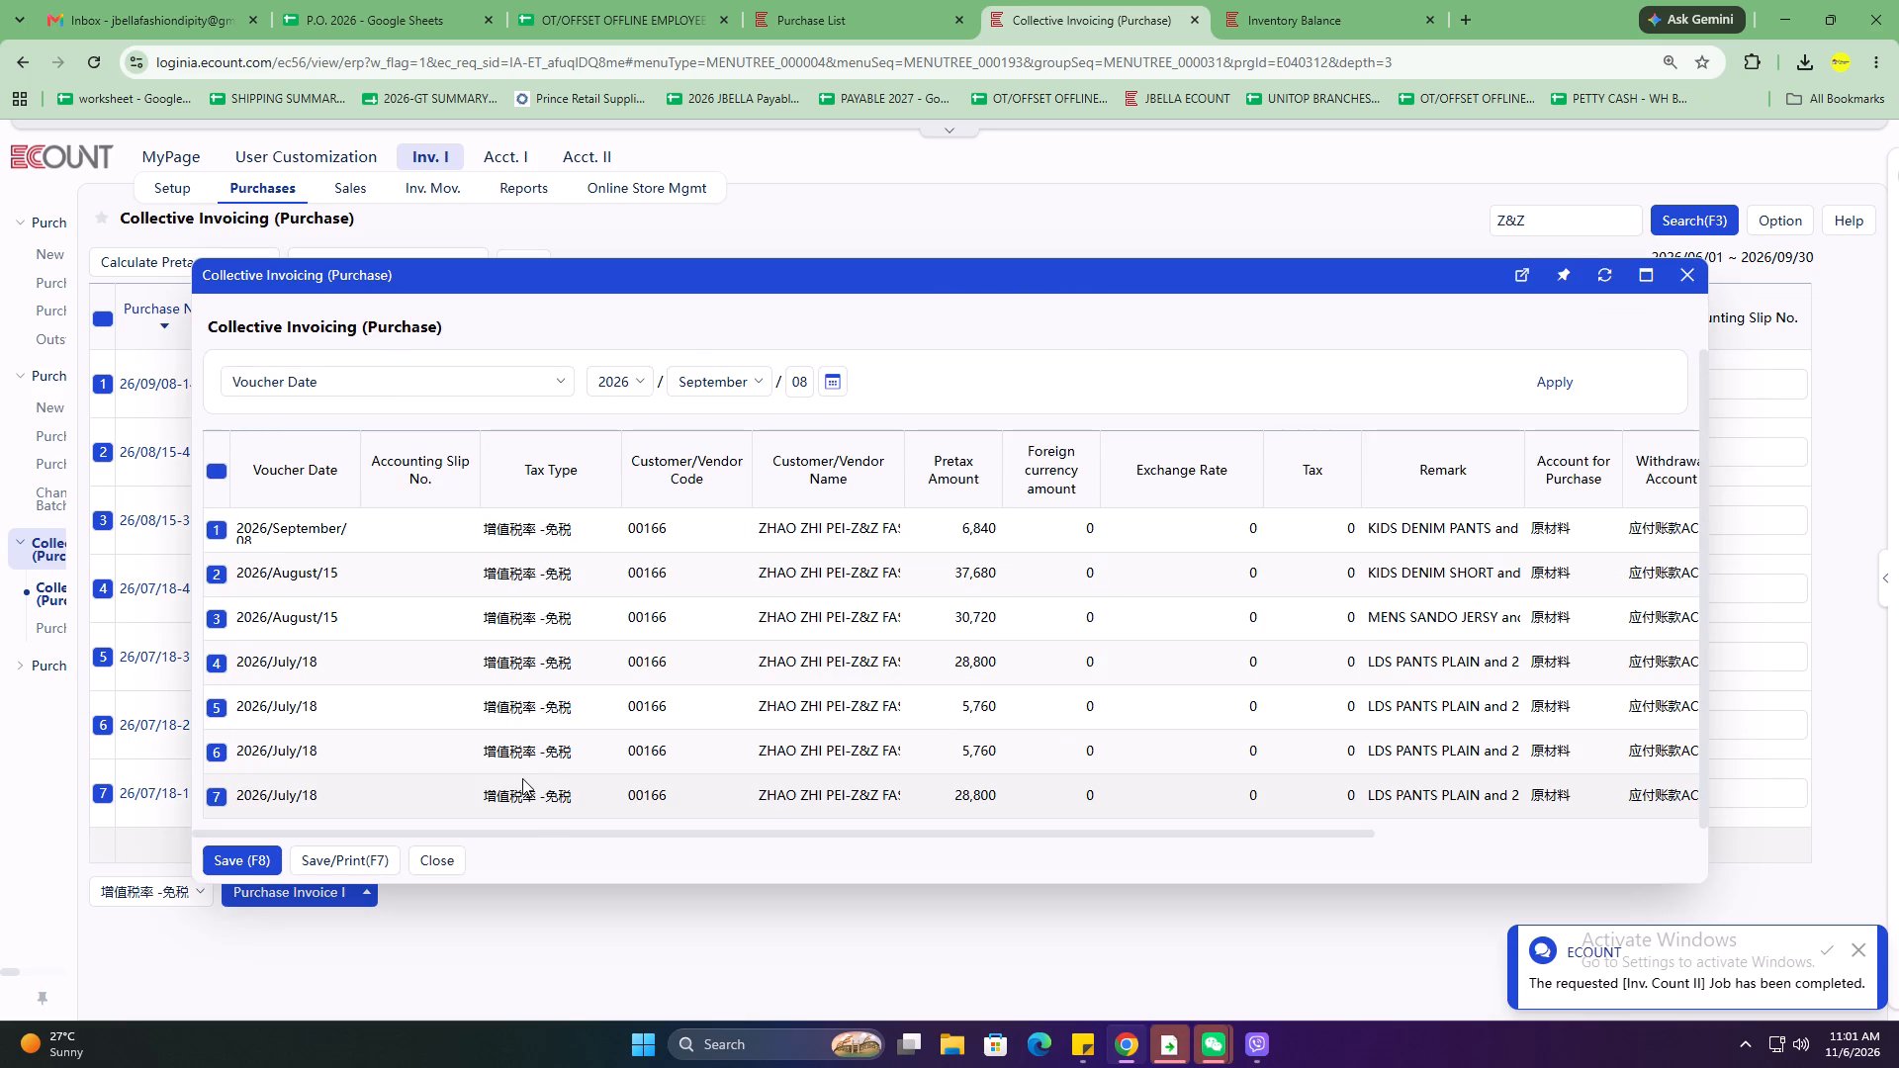
left_click(228, 868)
left_click(690, 709)
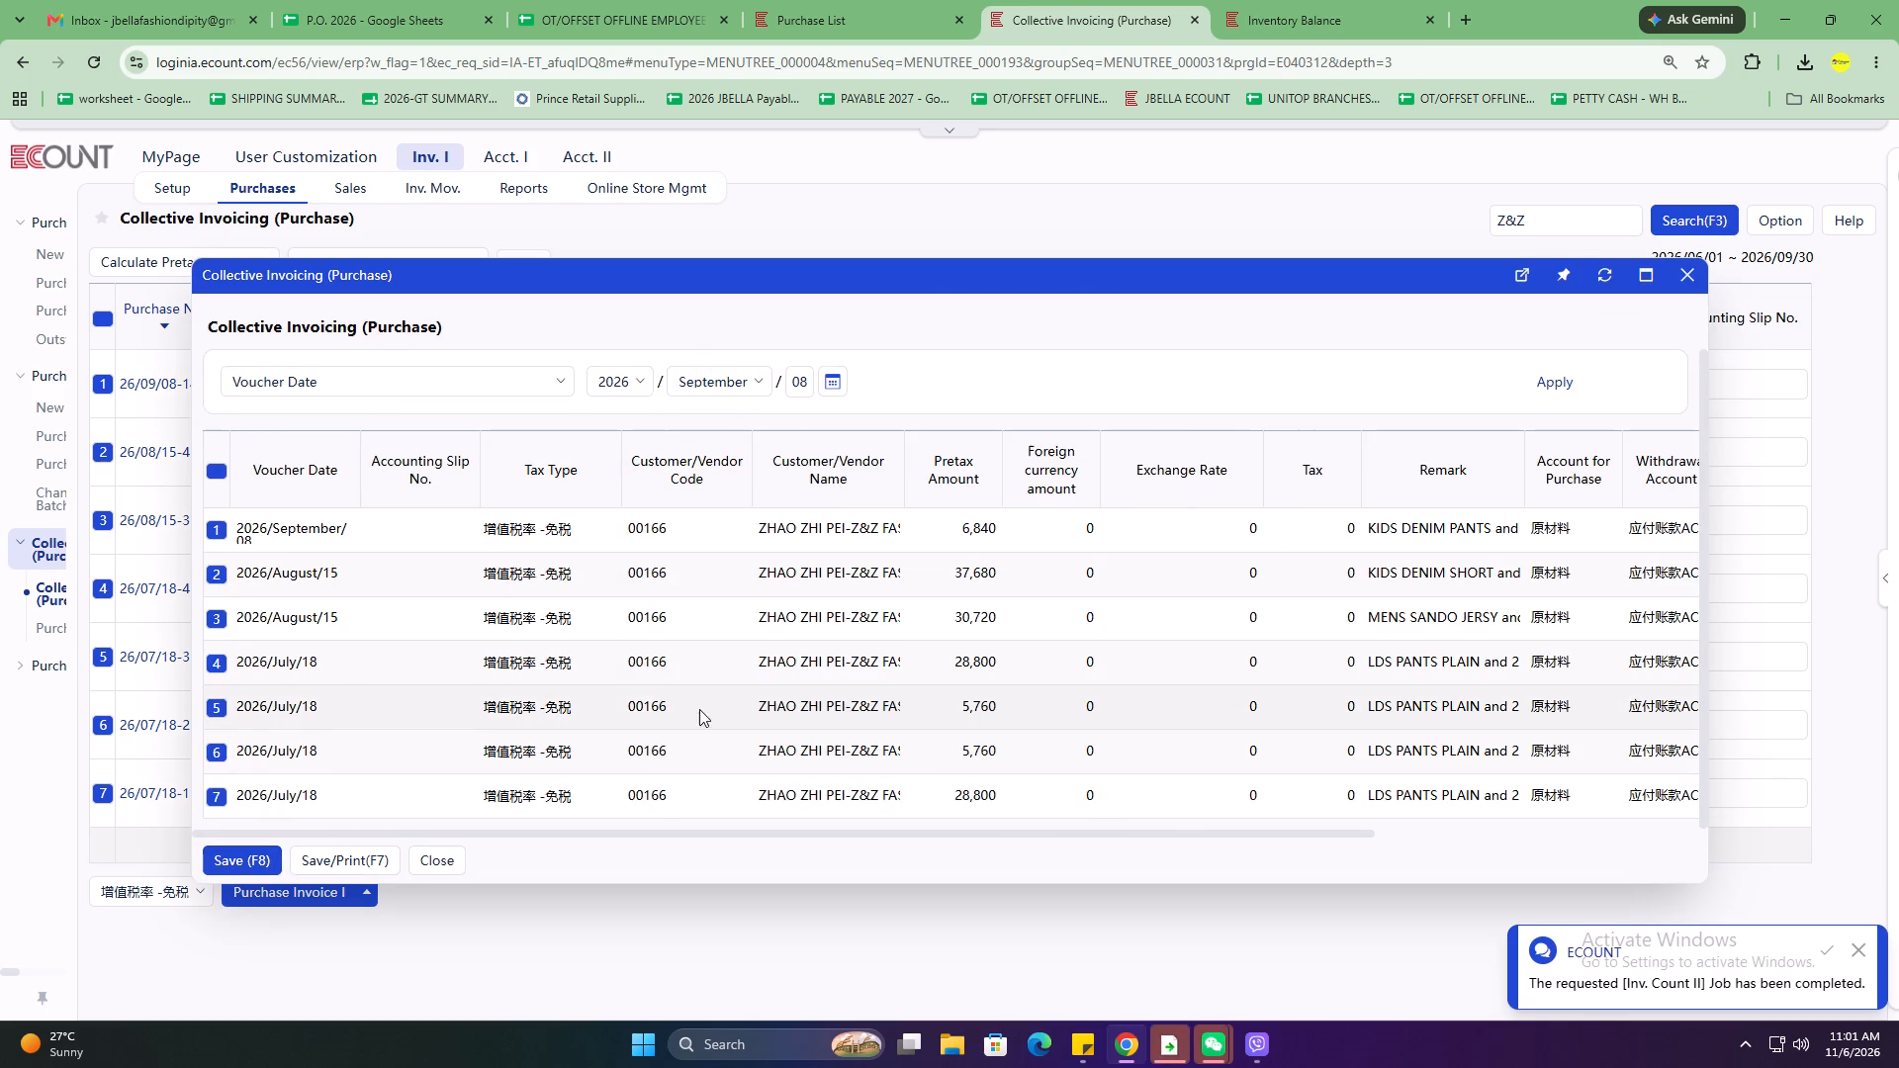
left_click(716, 693)
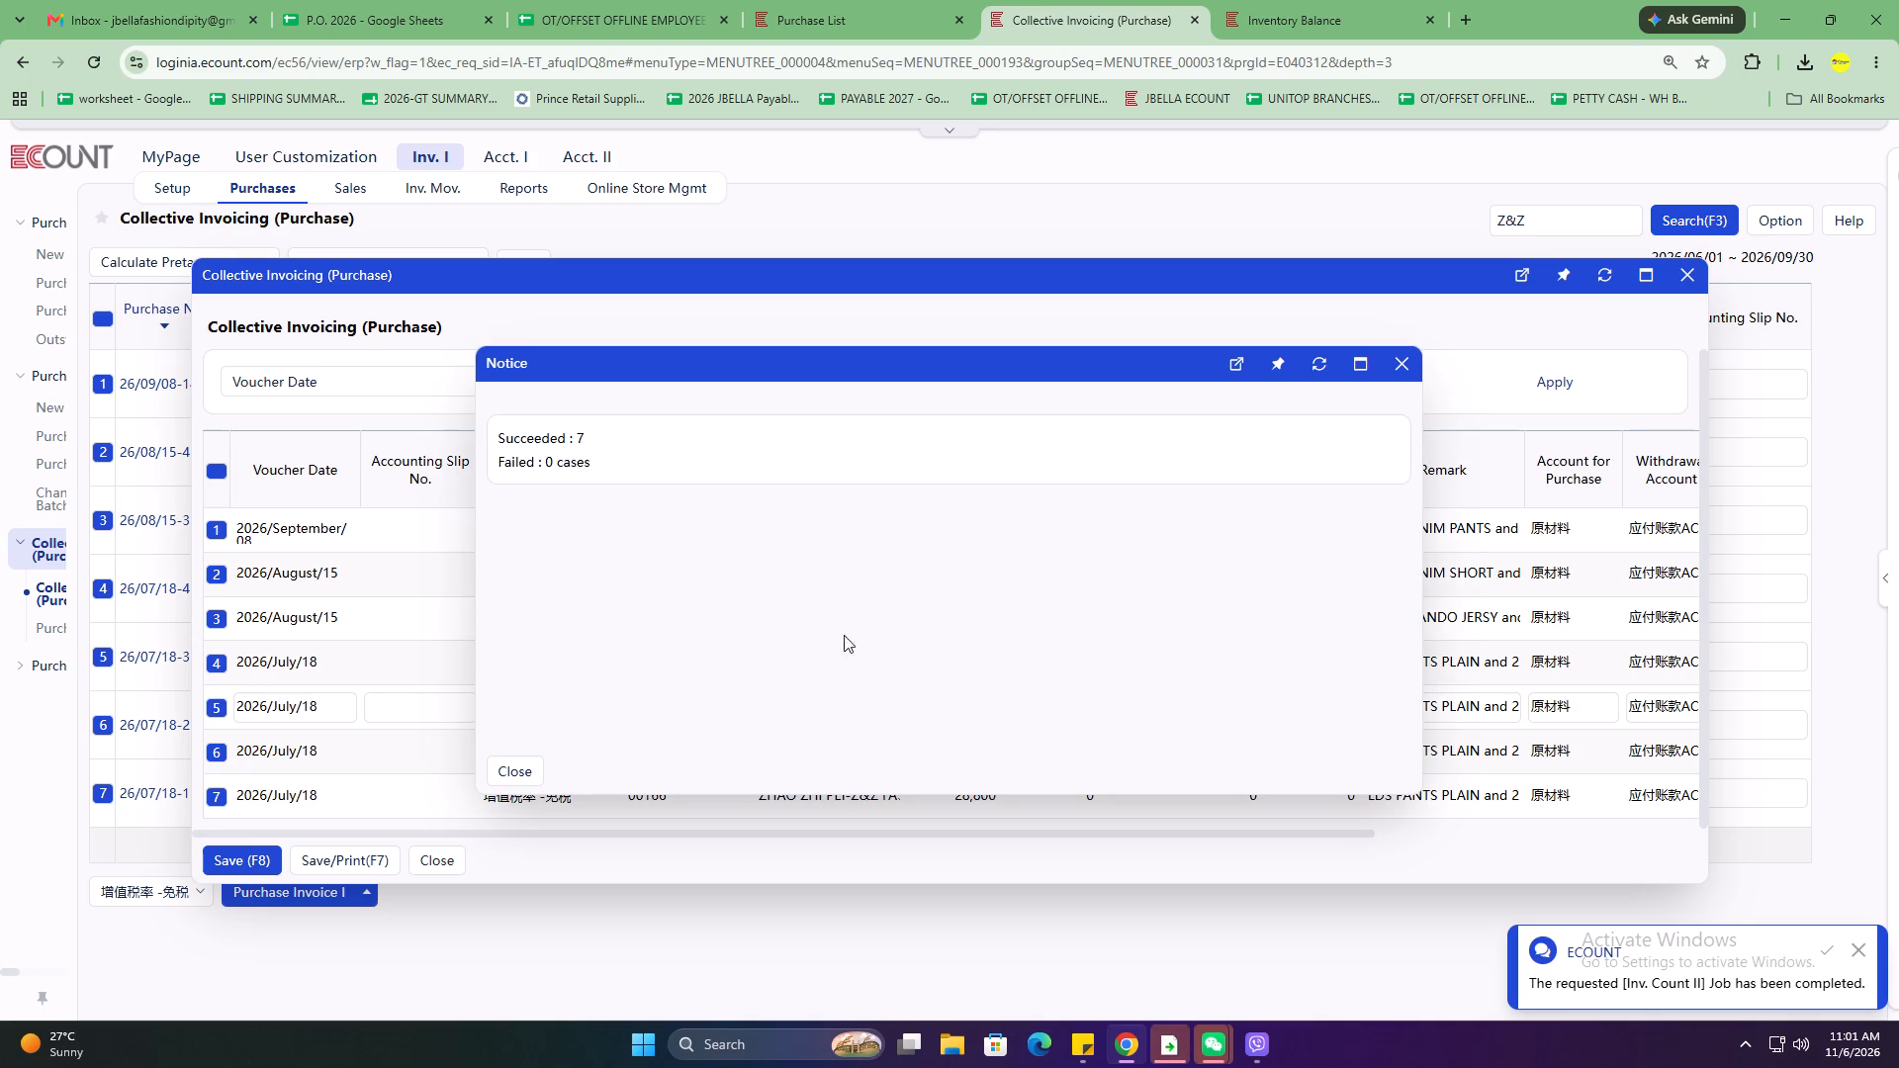
left_click(515, 779)
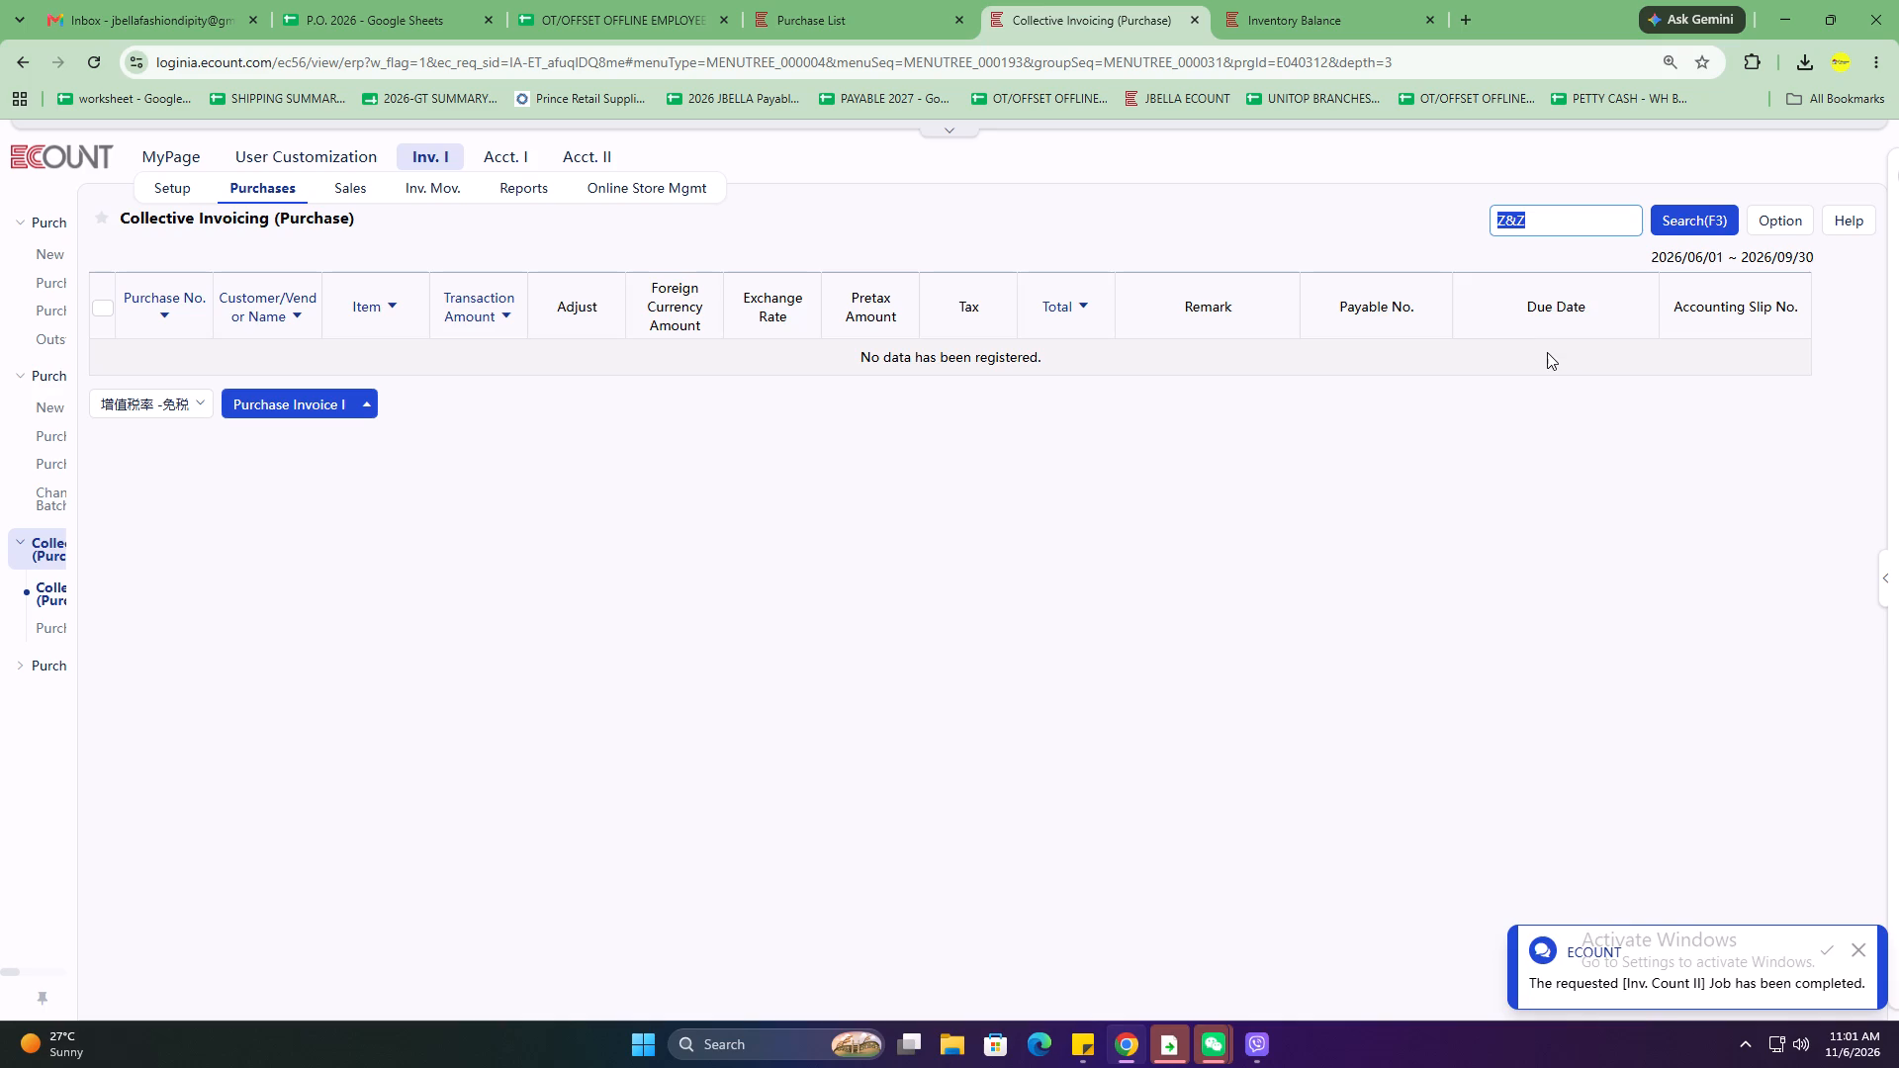
Search the purchase slips from January 1 to July 31, 2026, for the customer ANSON TEXTILE.
left_click(1718, 205)
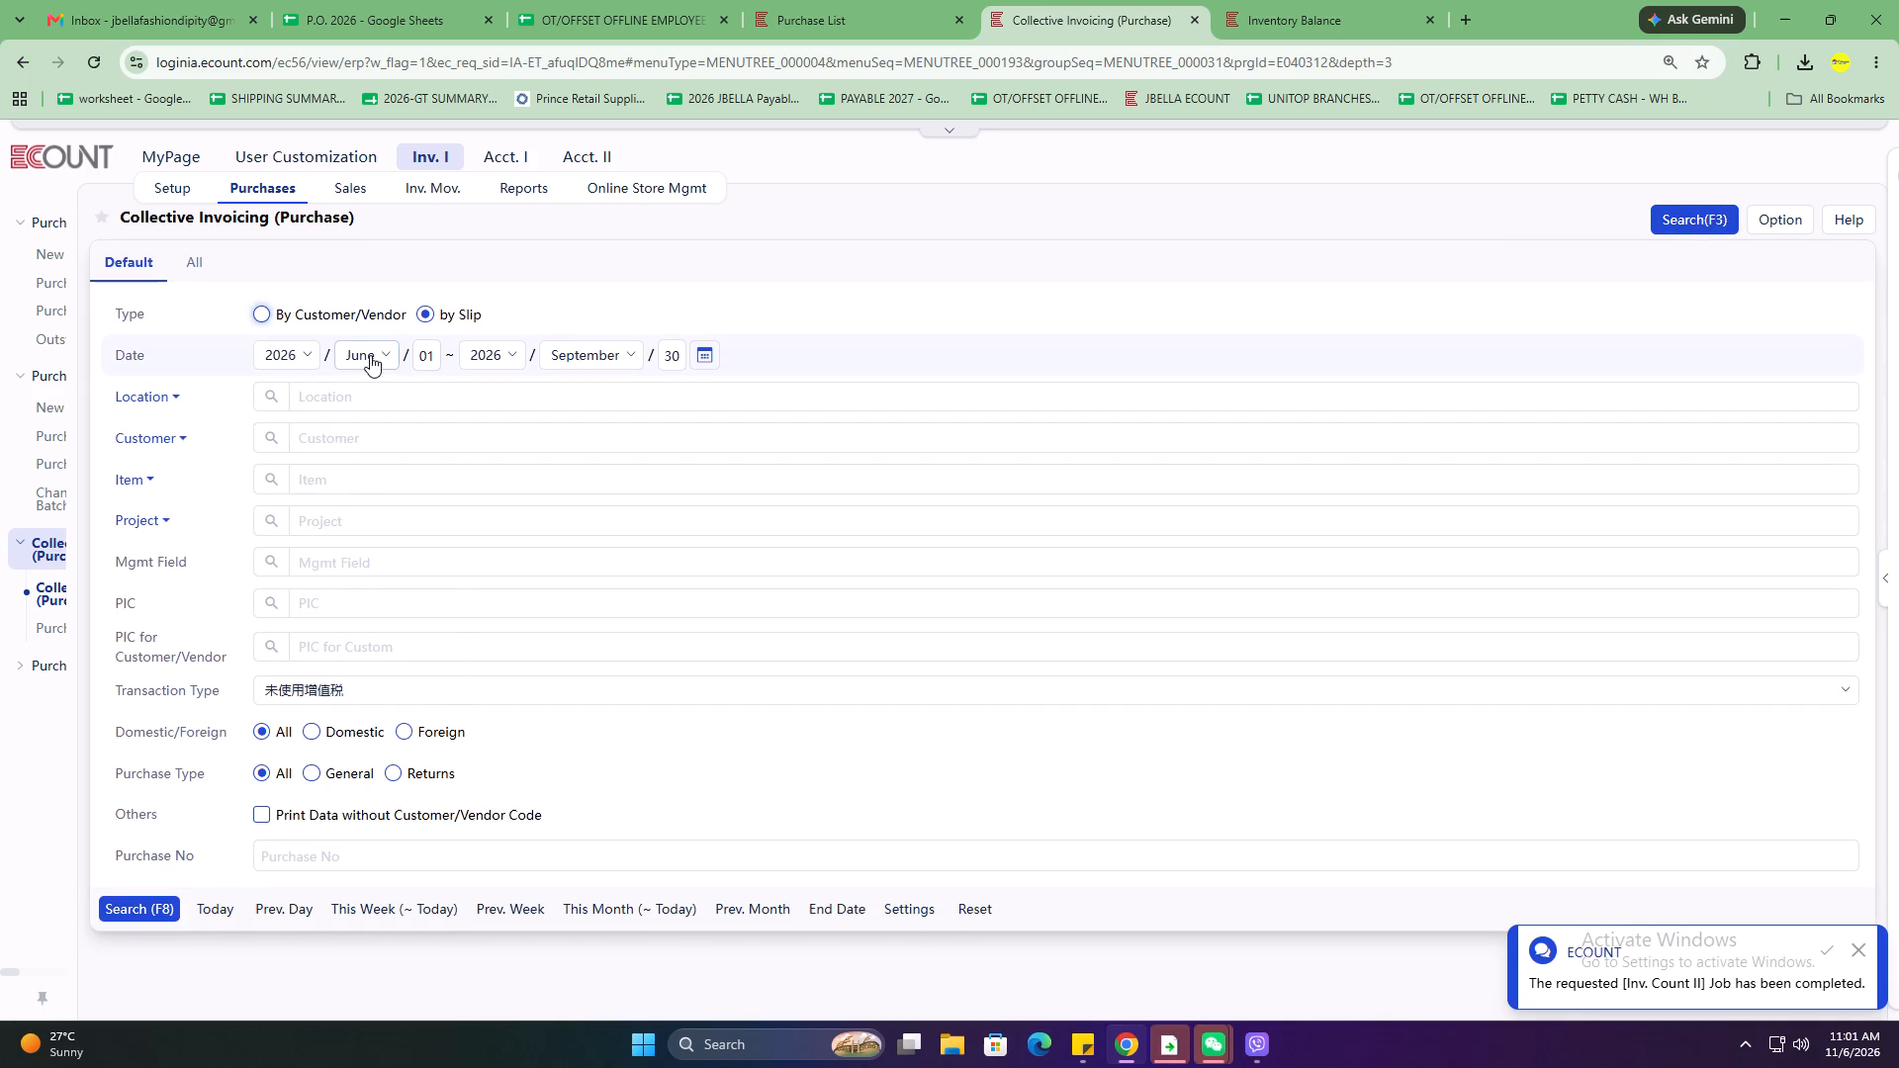
left_click(370, 355)
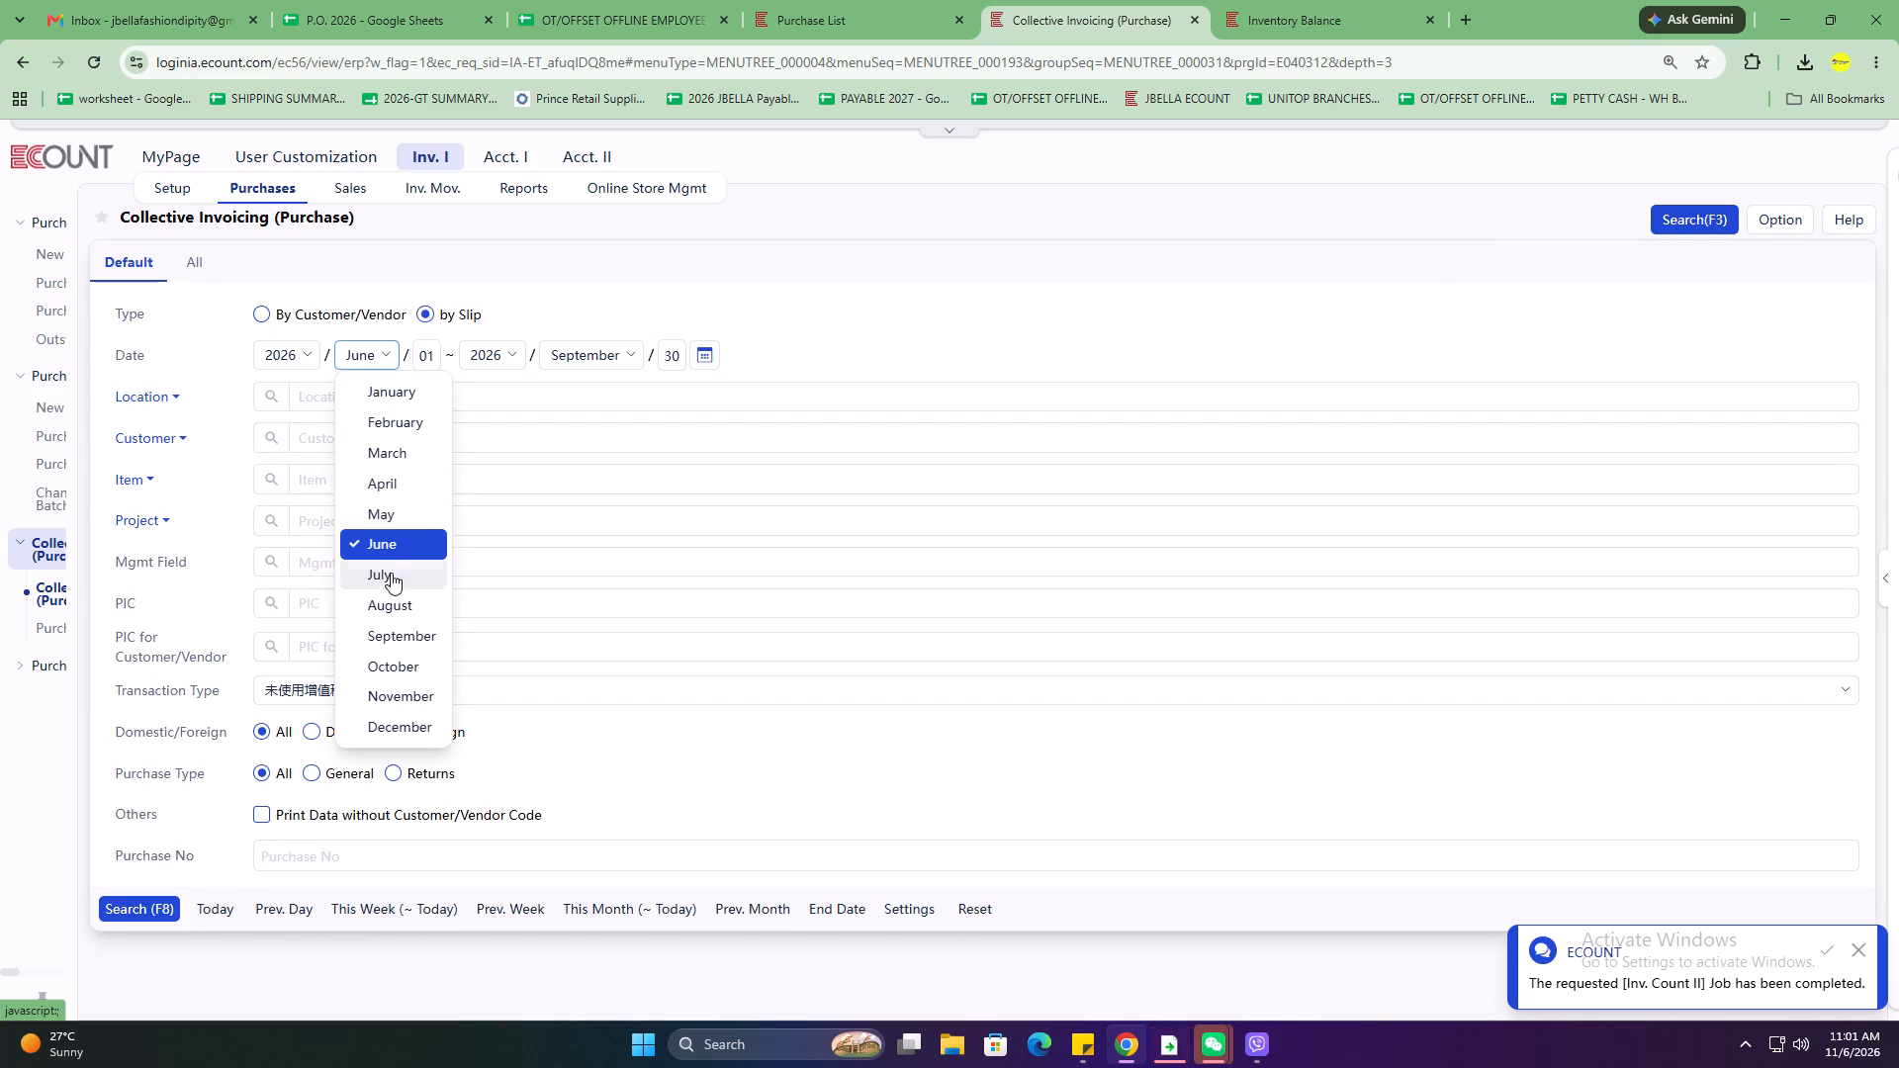
left_click(387, 392)
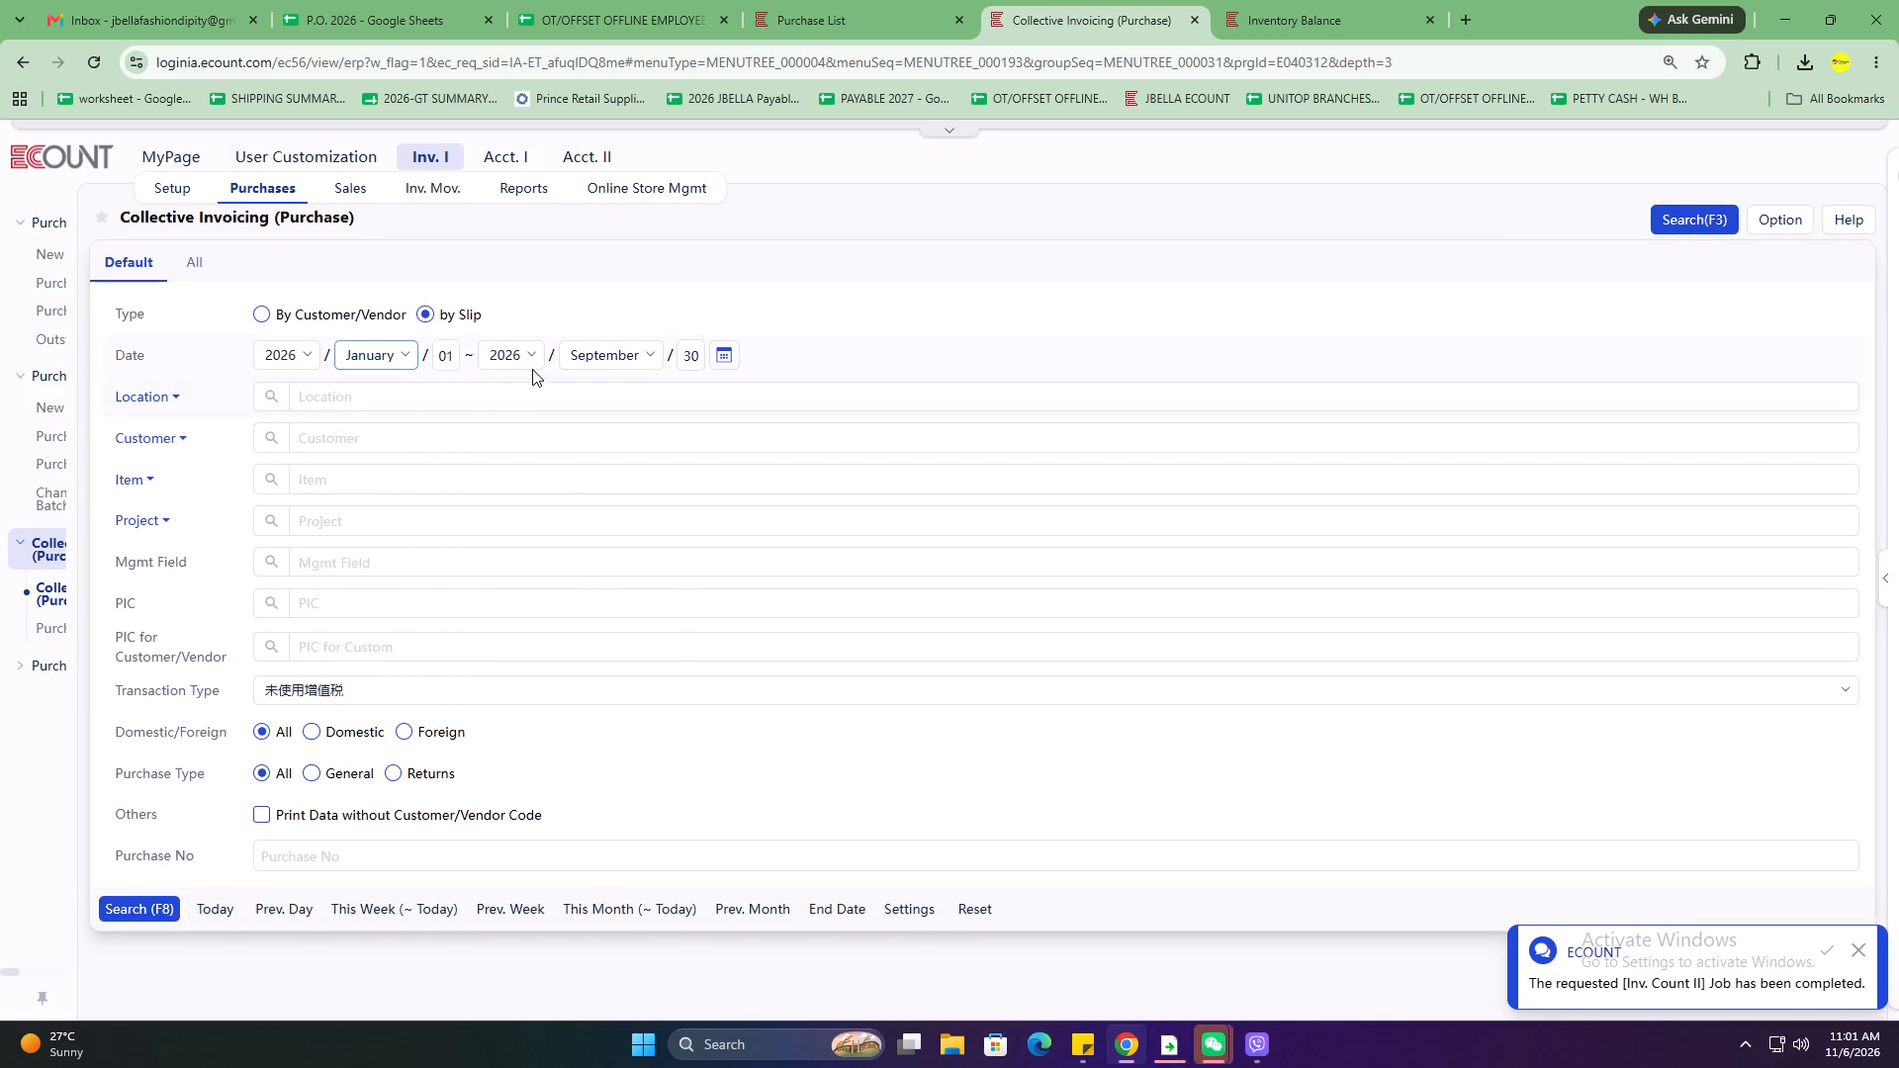
left_click(589, 358)
left_click(604, 571)
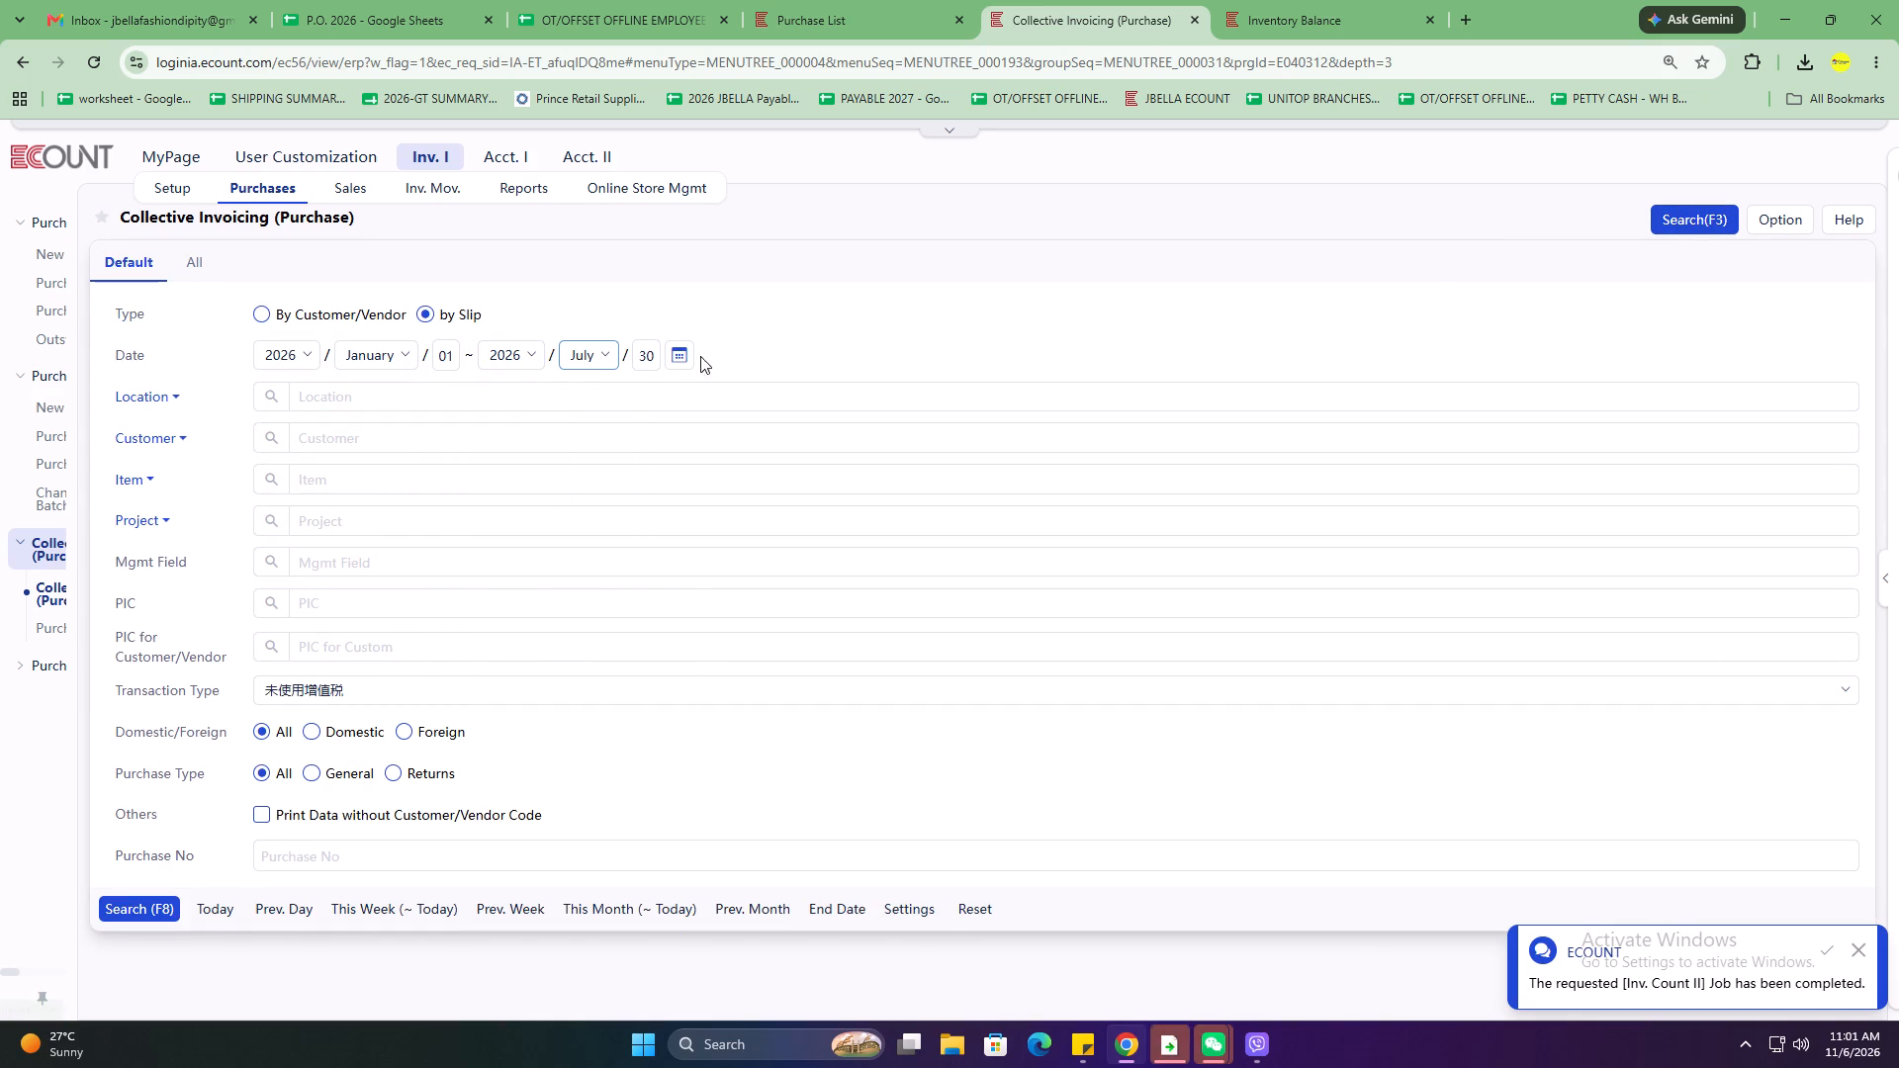
left_click(646, 347)
type("31")
left_click(359, 439)
type("ANSON")
key("Return")
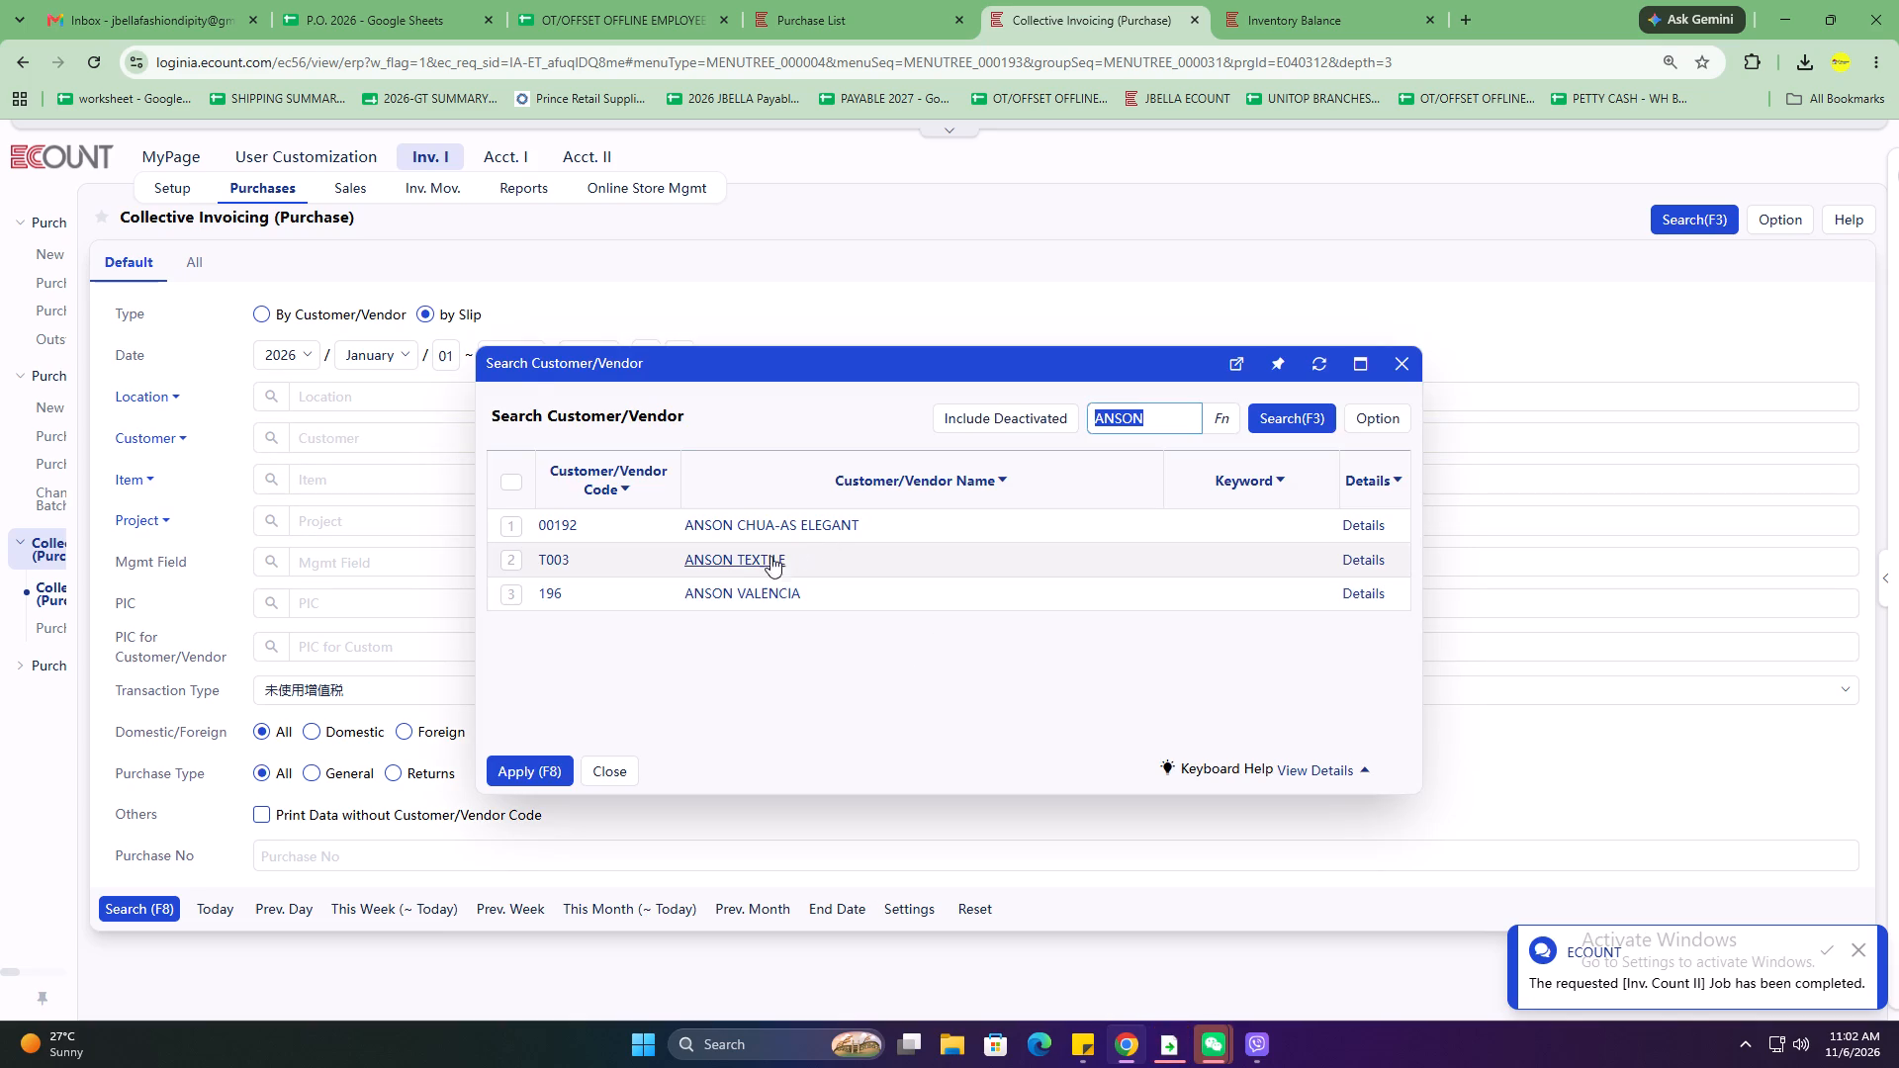
left_click(753, 562)
left_click(753, 562)
left_click(91, 929)
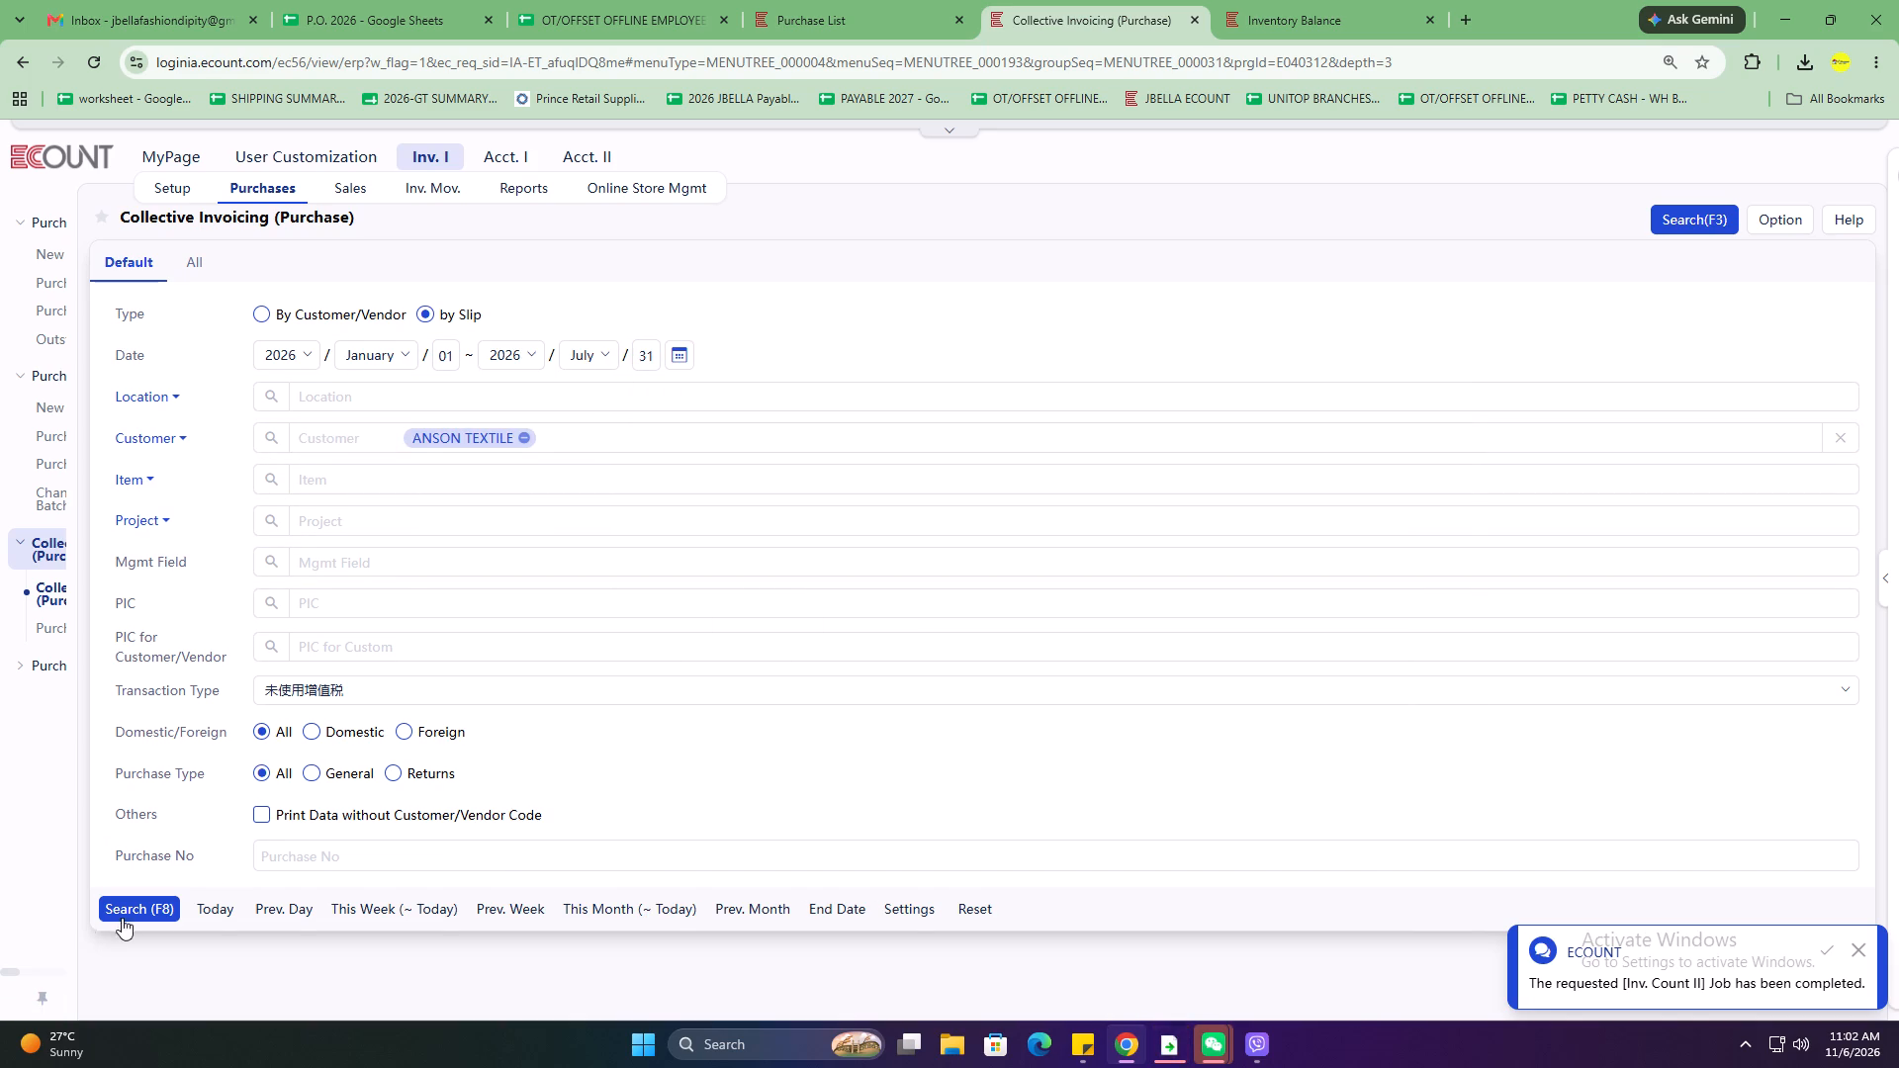
left_click(122, 918)
scroll(237, 862, "up", 3)
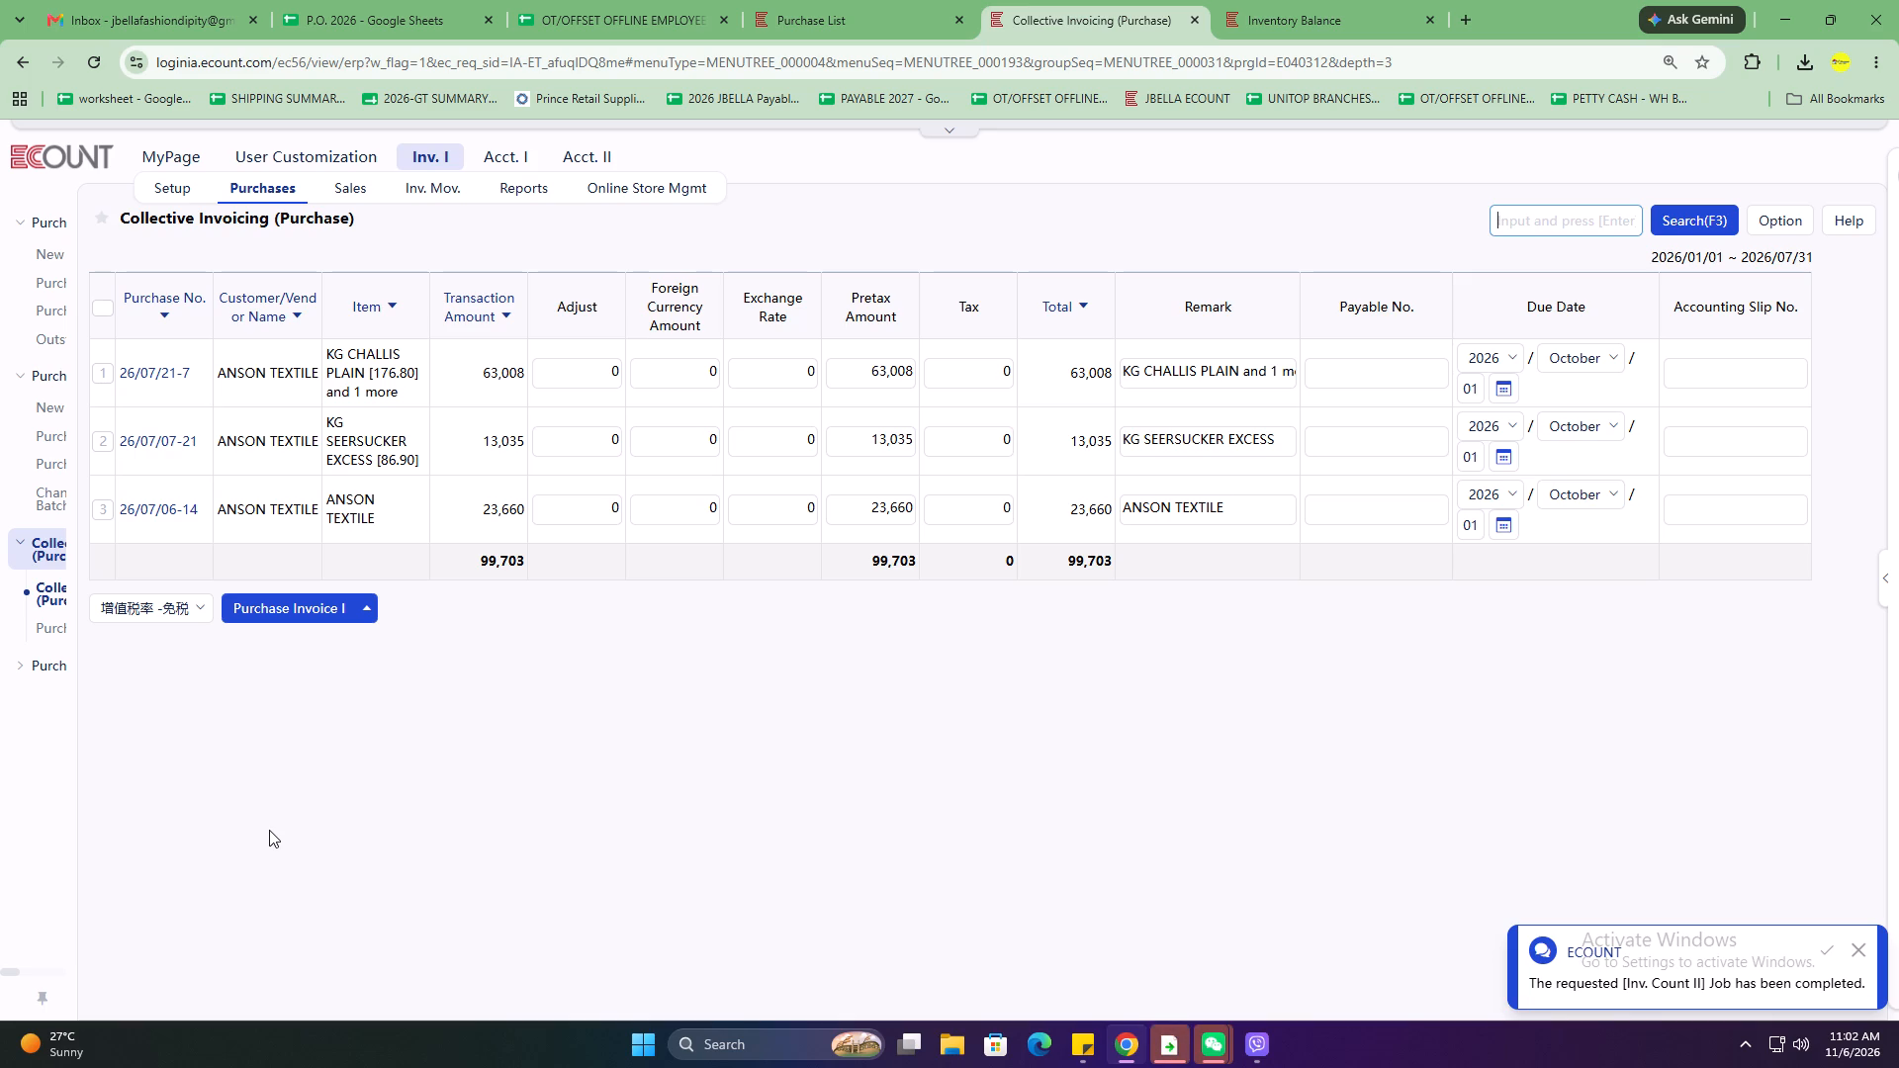
Select all the listed ANSON TEXTILE slips and set the Payable No. of every one to AS72026.
left_click(97, 309)
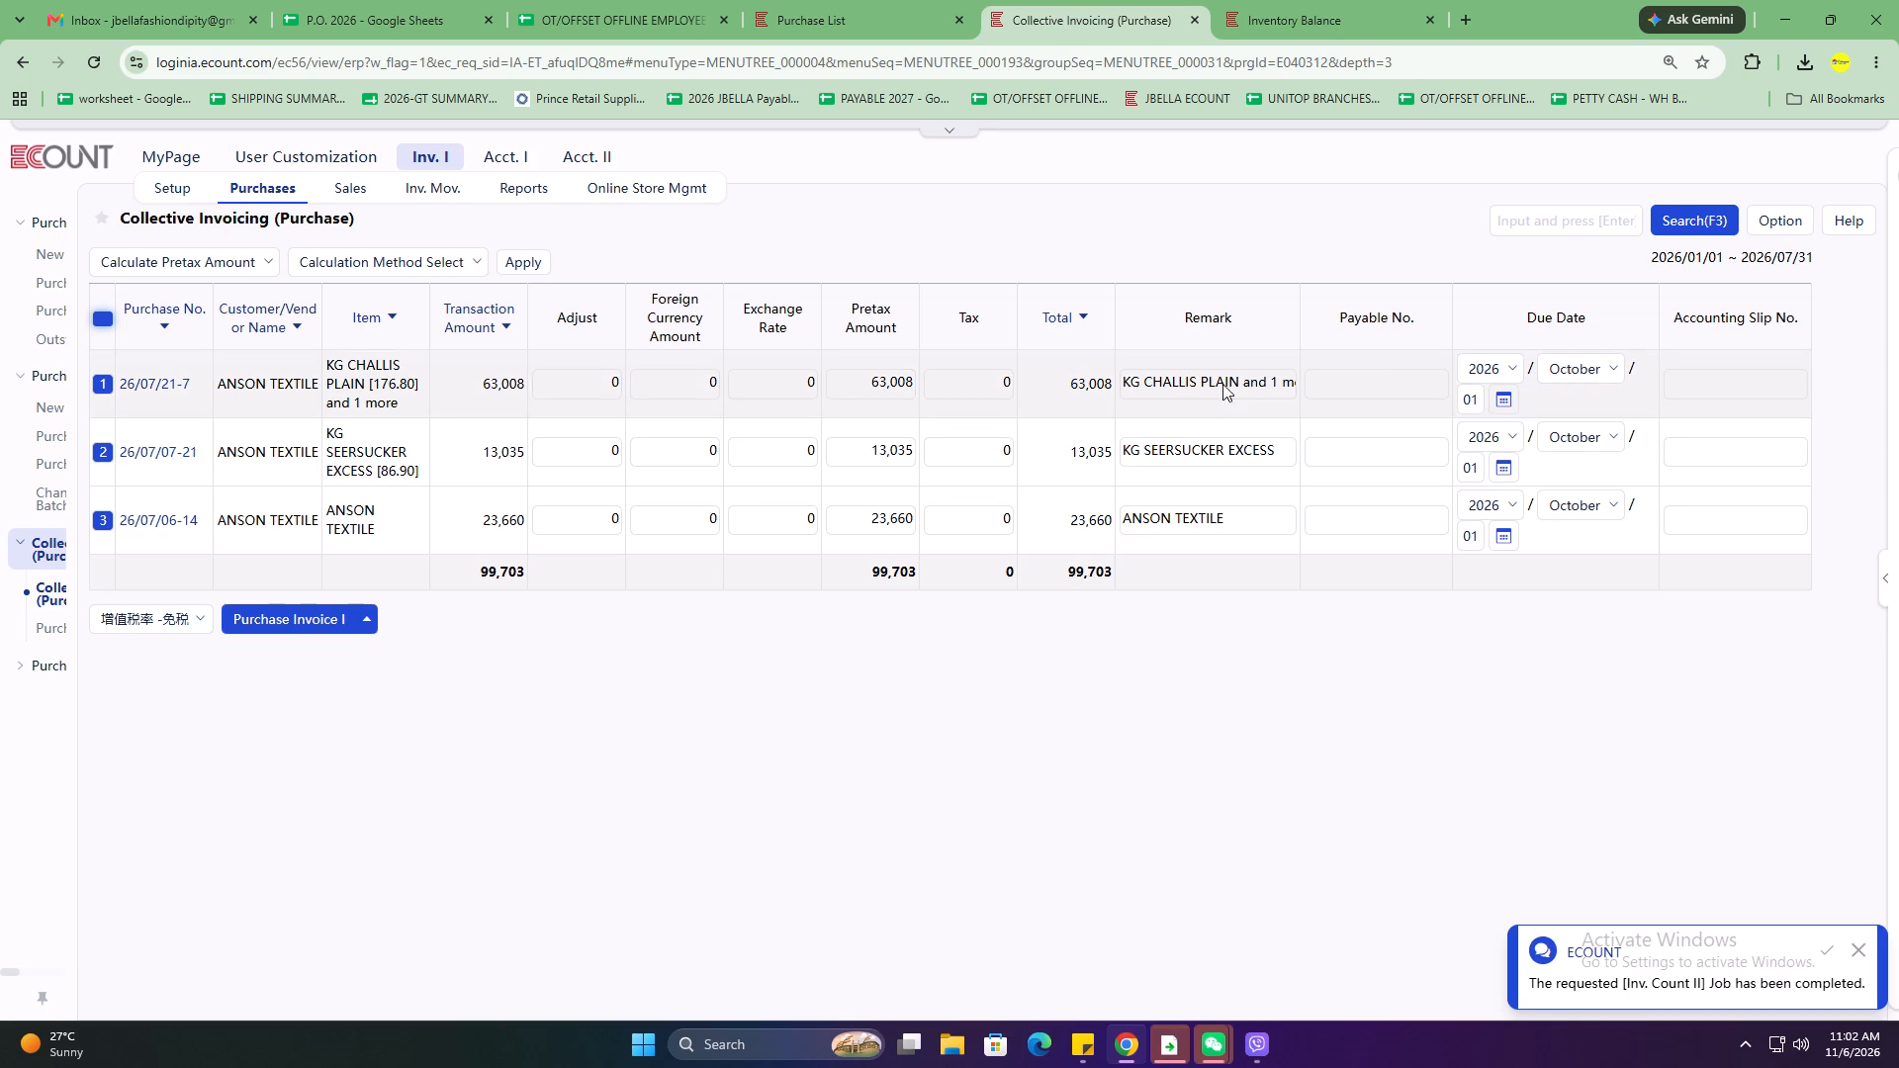
left_click(1392, 385)
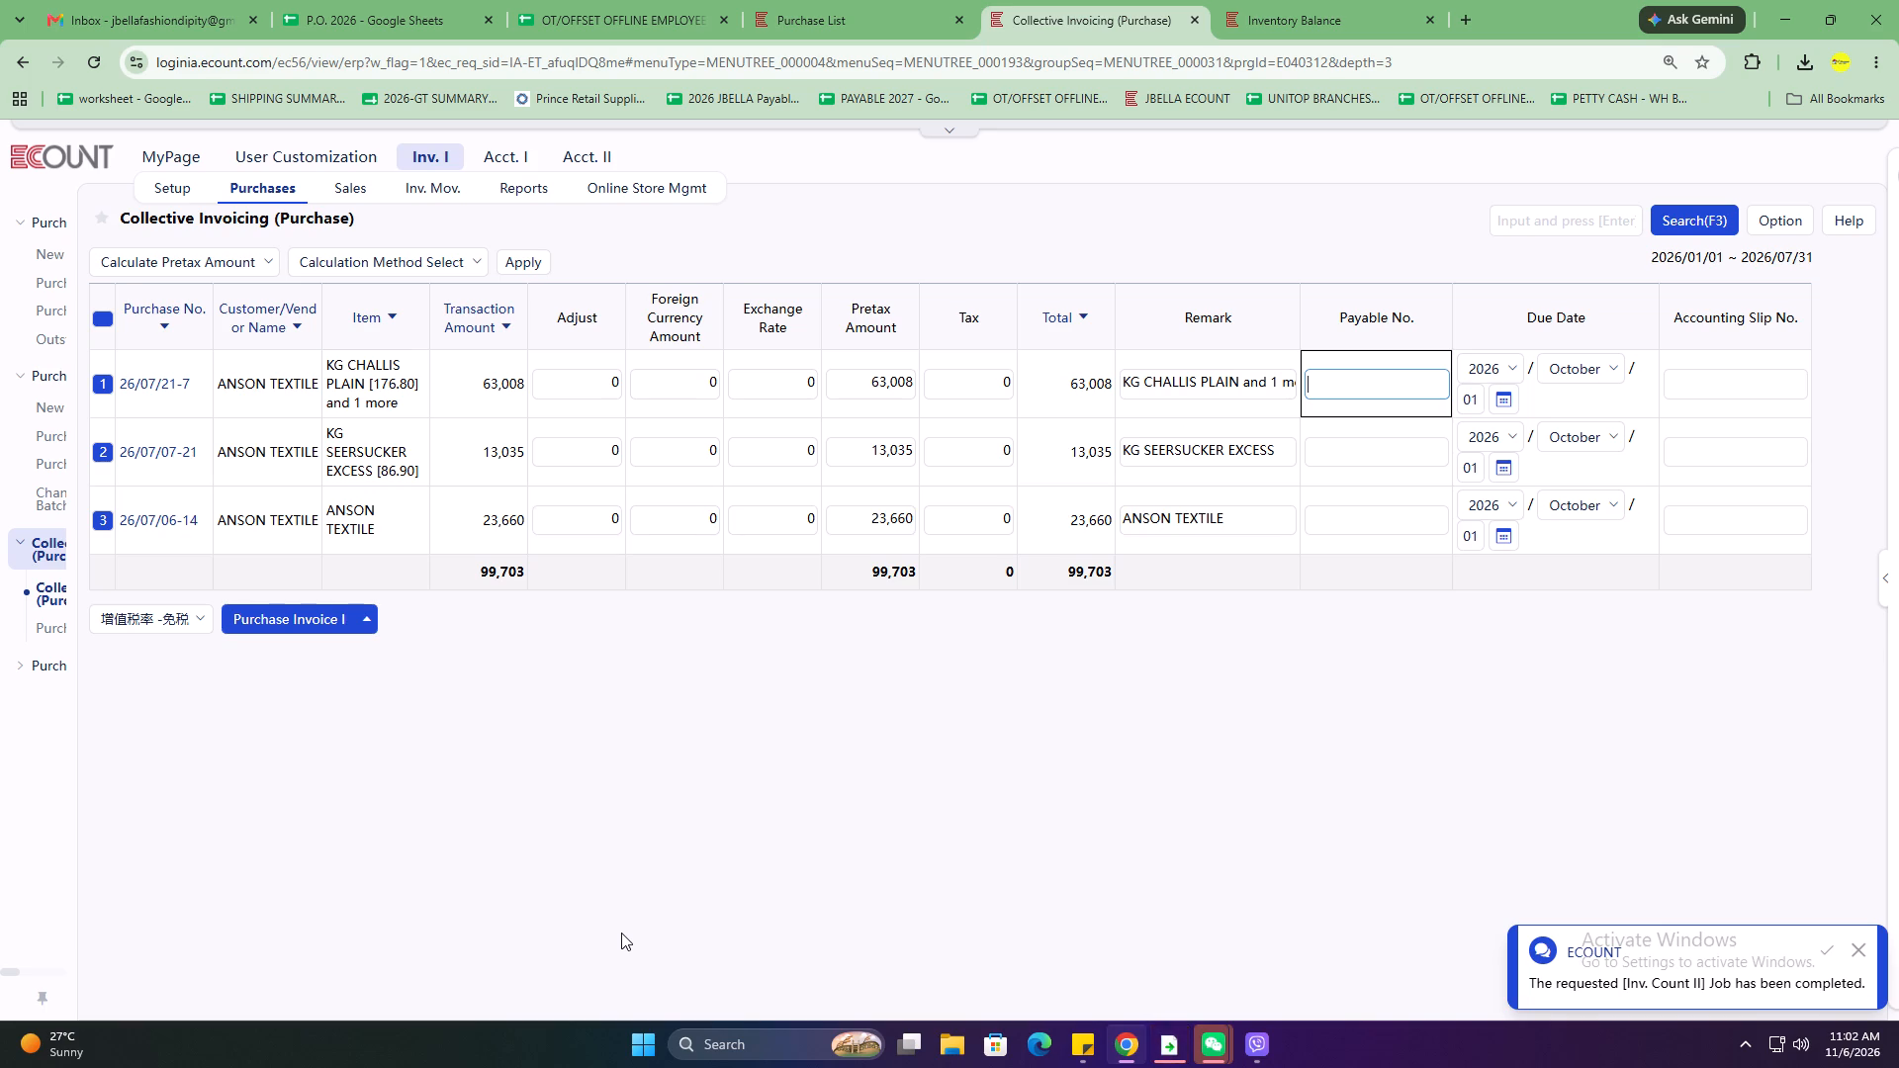
type("AS")
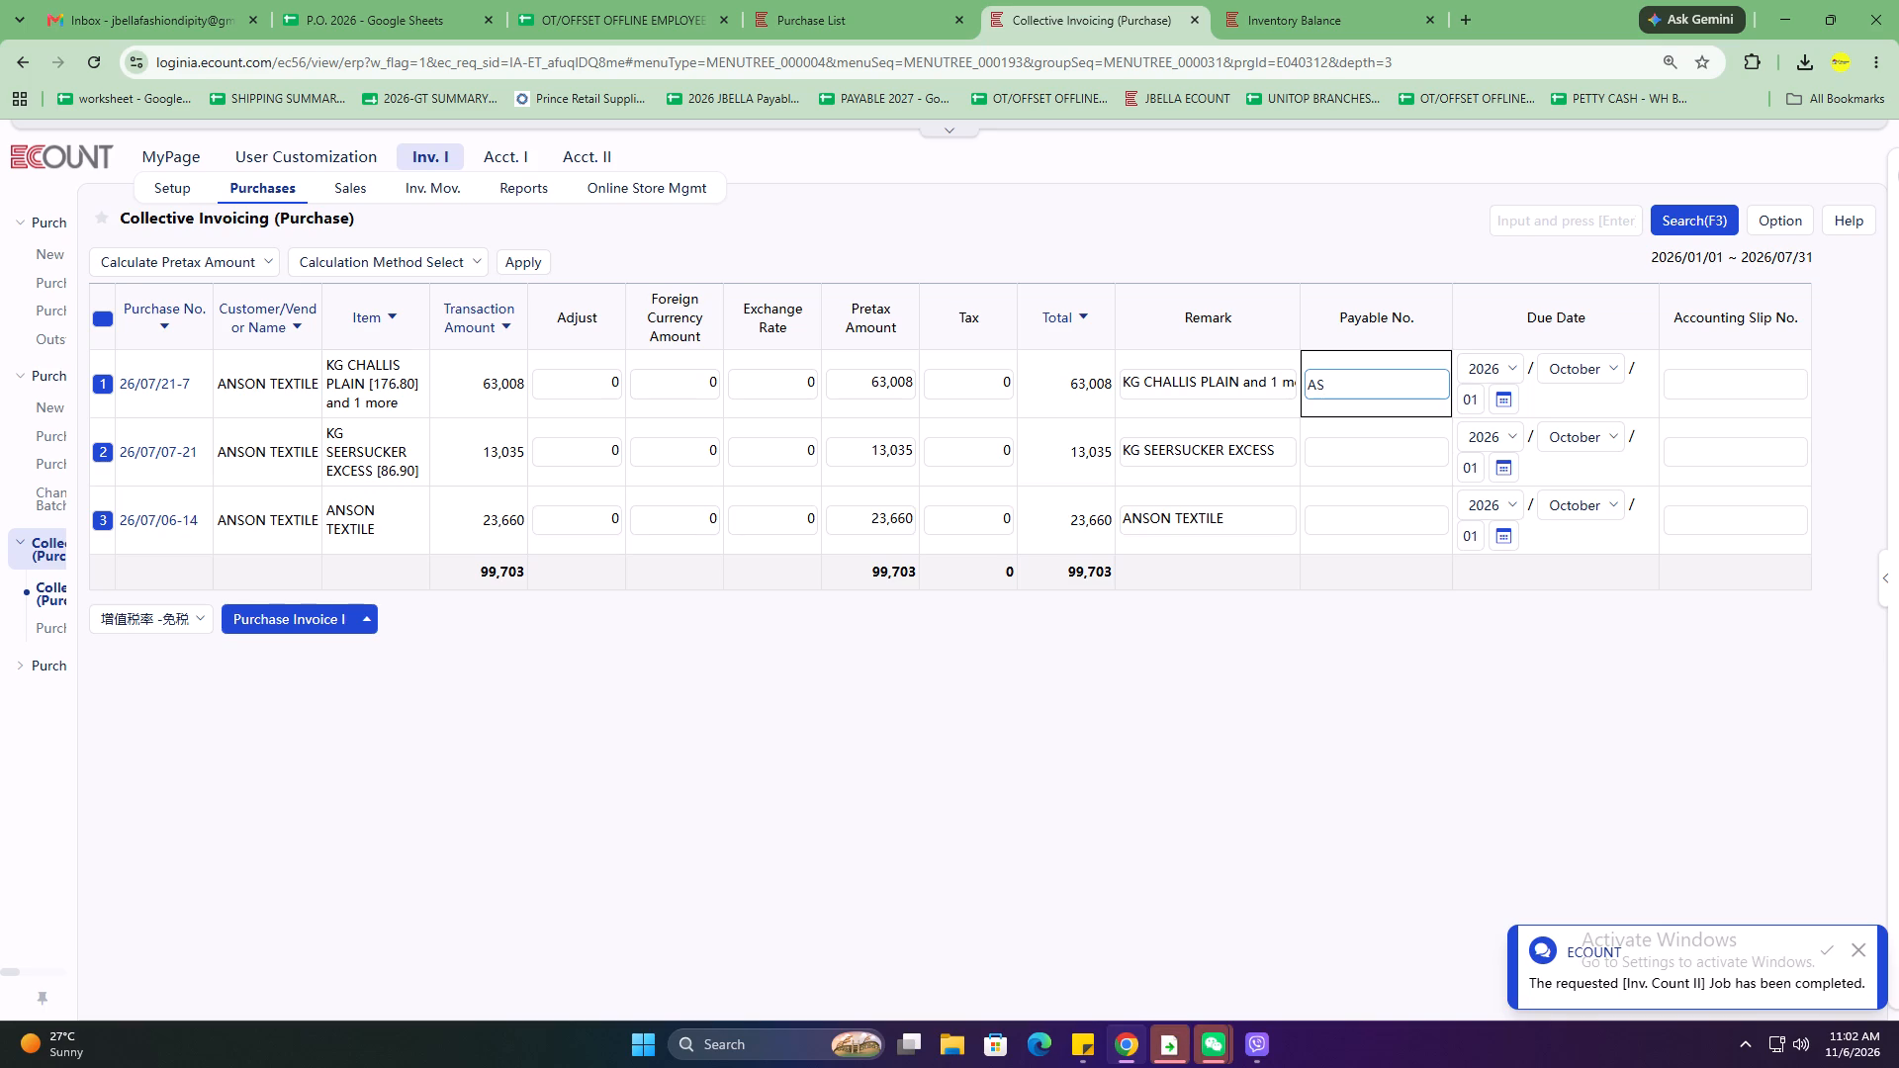
type("72026")
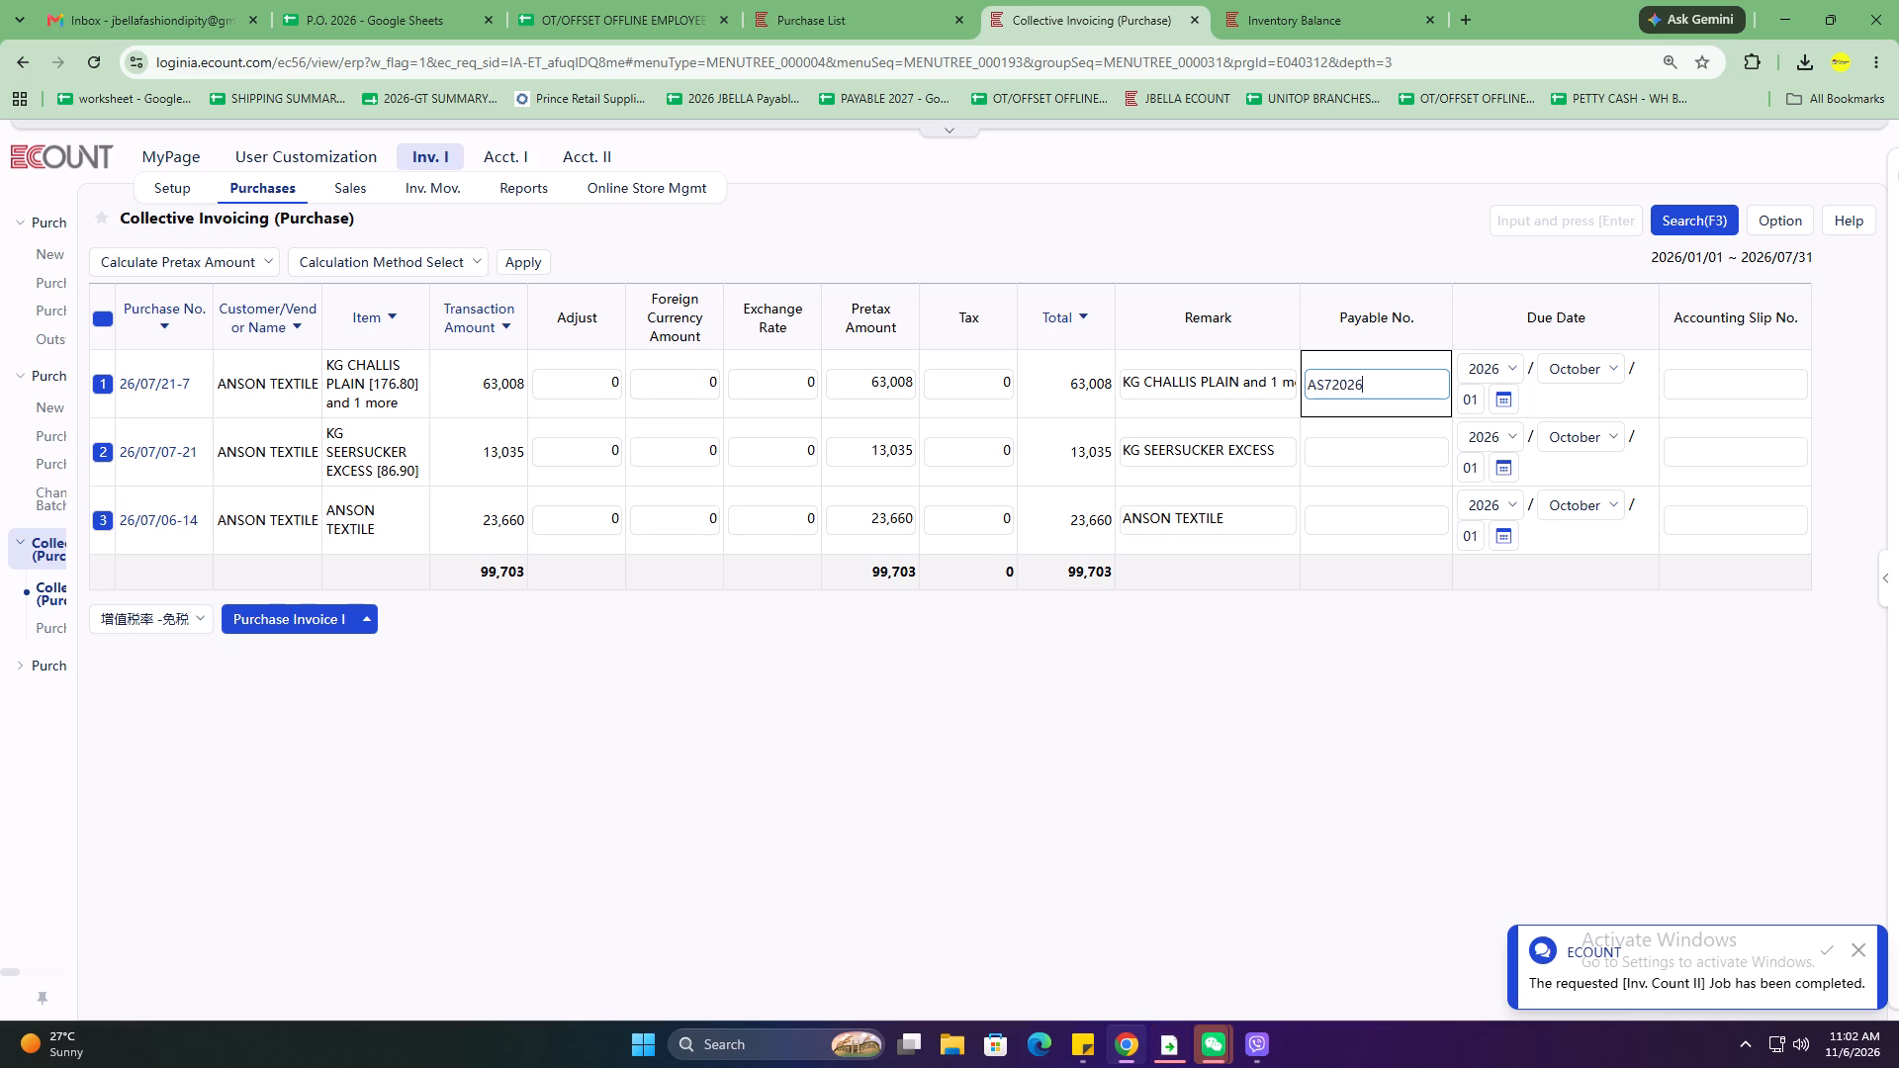
key("Down")
key("Up")
key("ctrl+c")
key("Down")
key("ctrl+v")
key("Down")
key("ctrl+v")
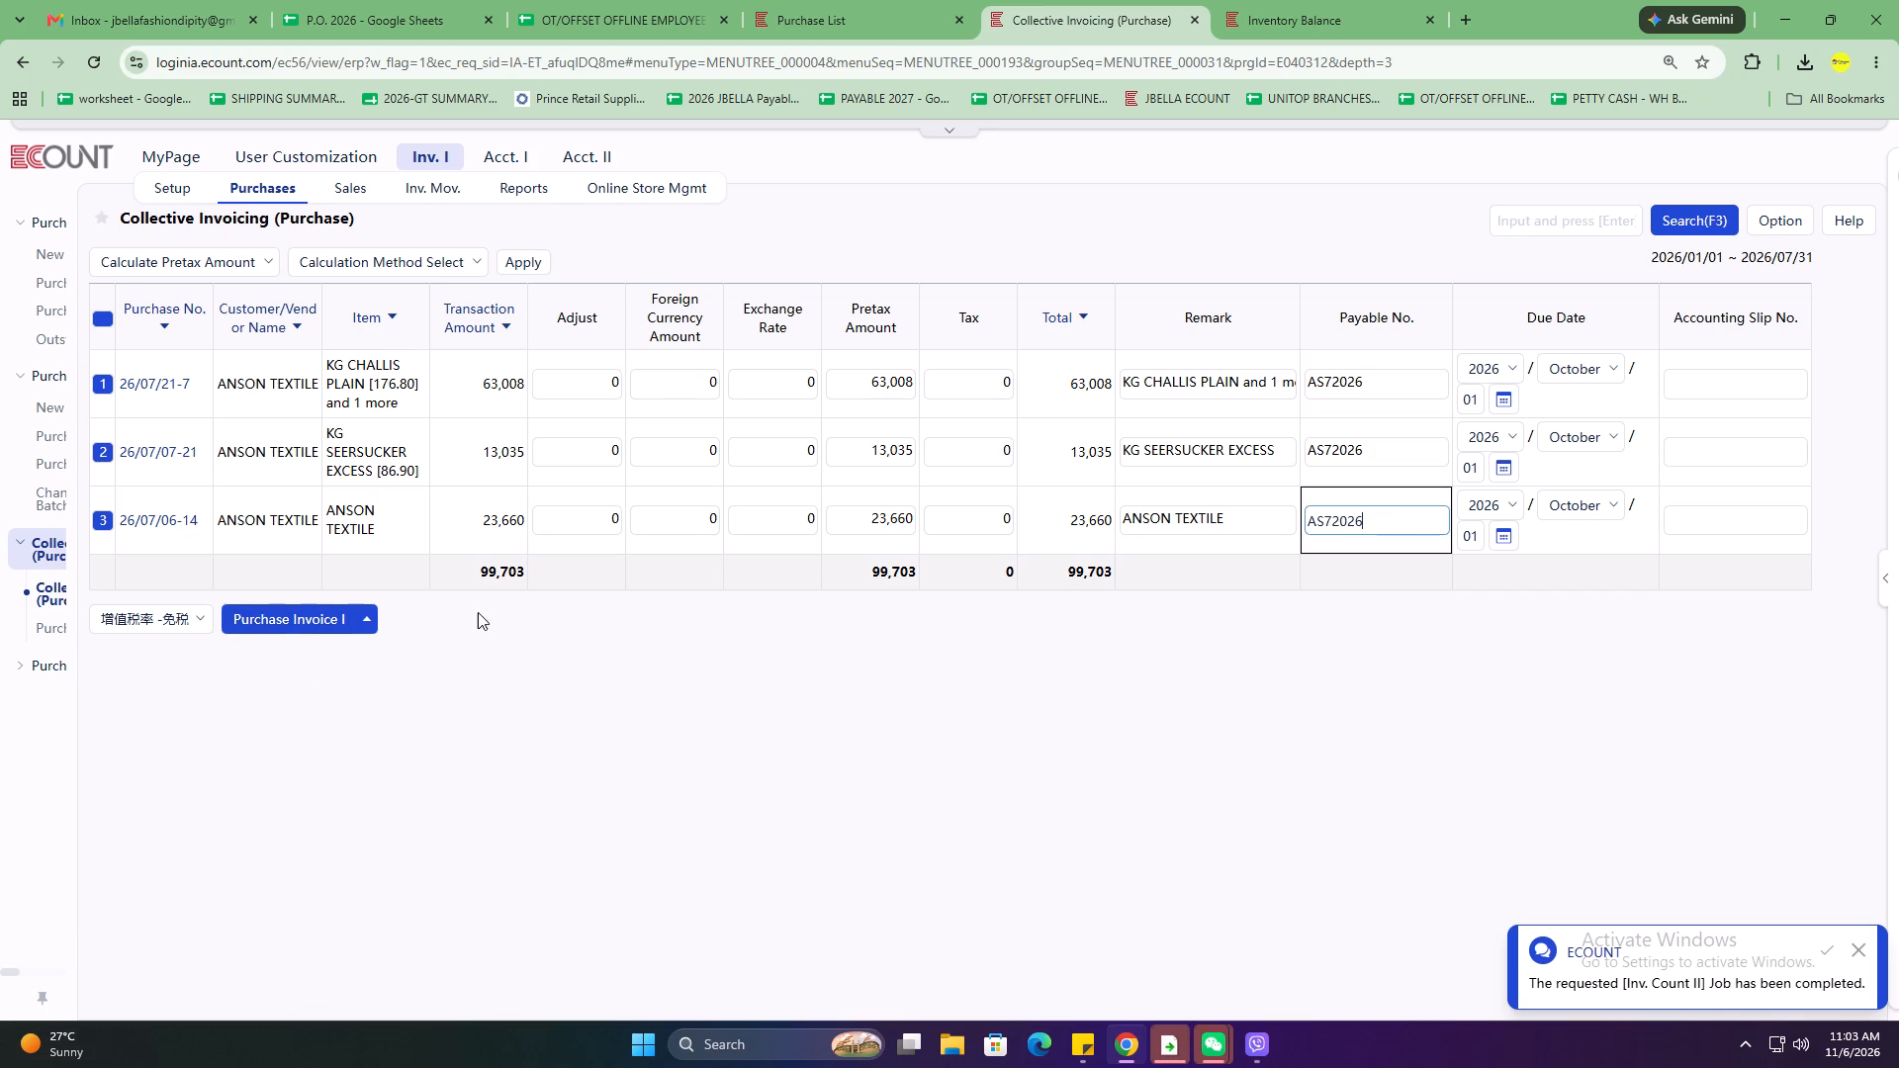
Generate Purchase Invoice I for the selected ANSON TEXTILE slips and save it, keeping their July voucher dates.
left_click(274, 619)
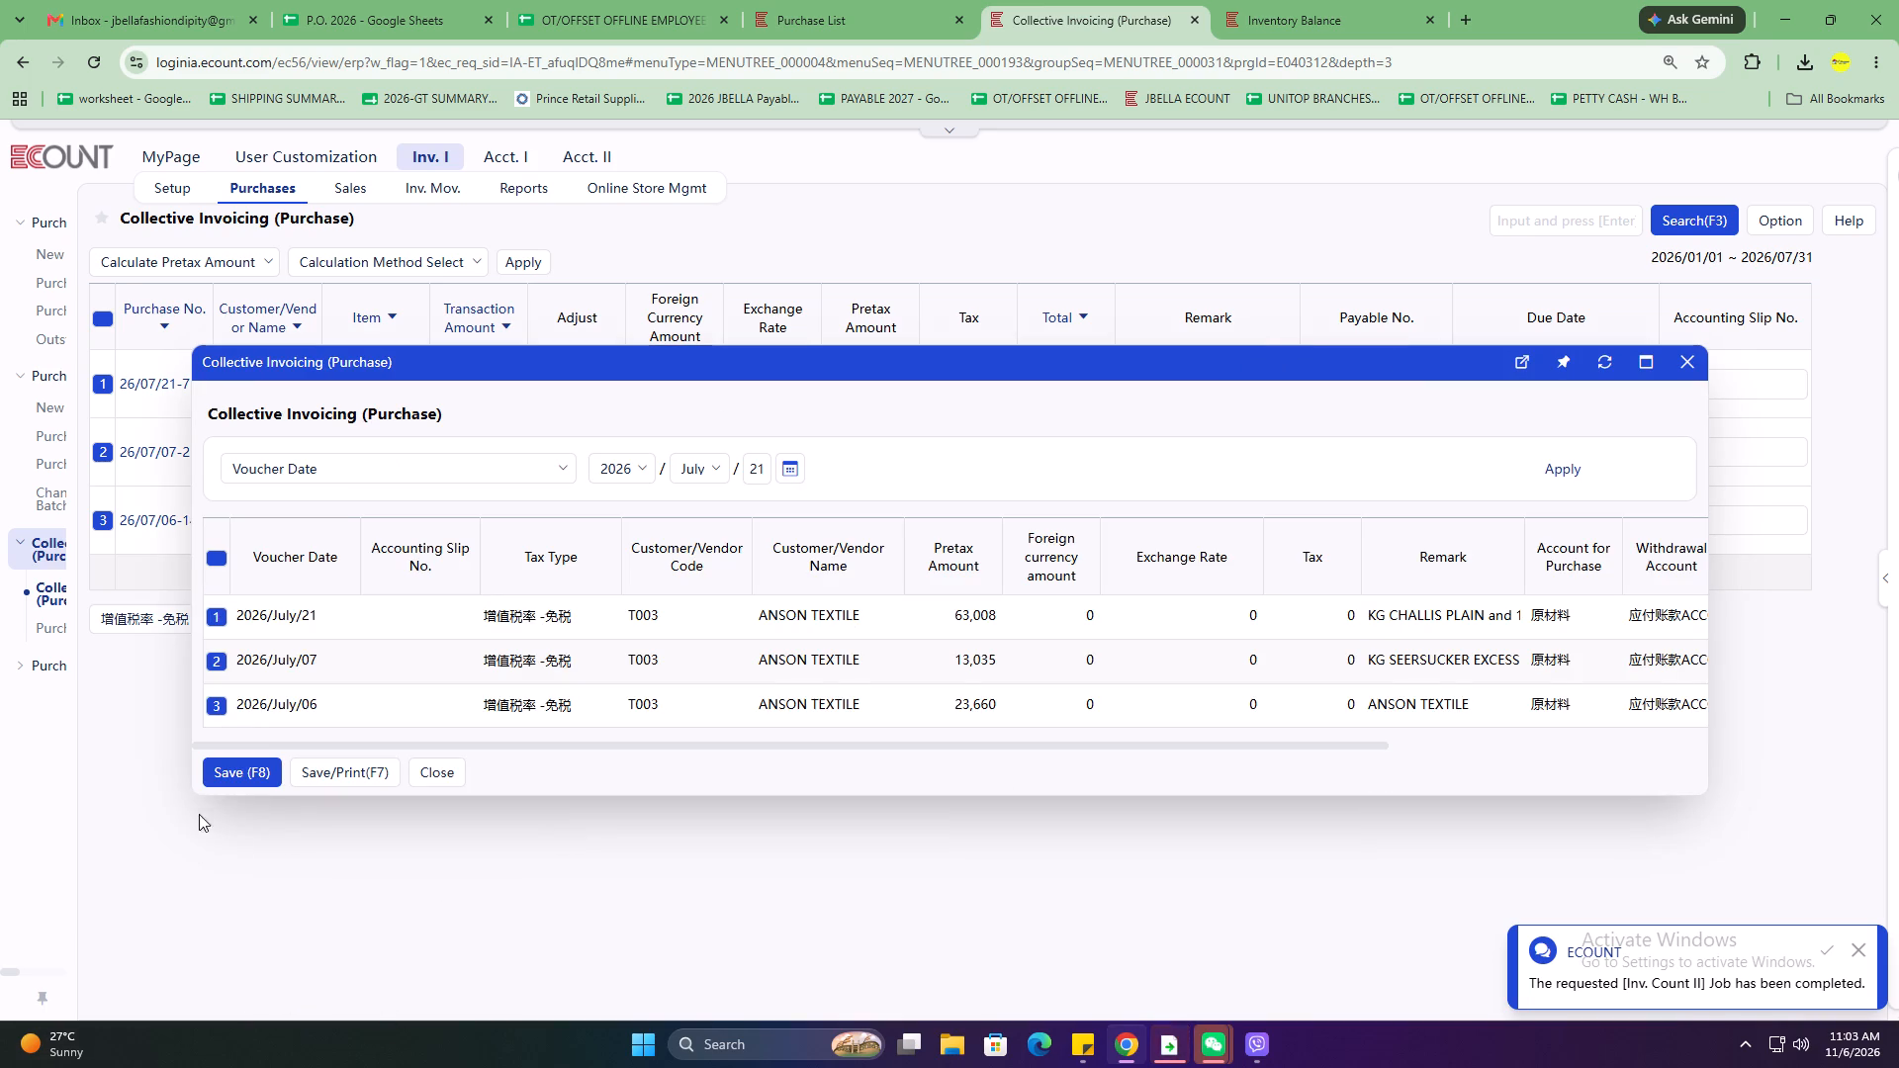
left_click(237, 764)
left_click(726, 693)
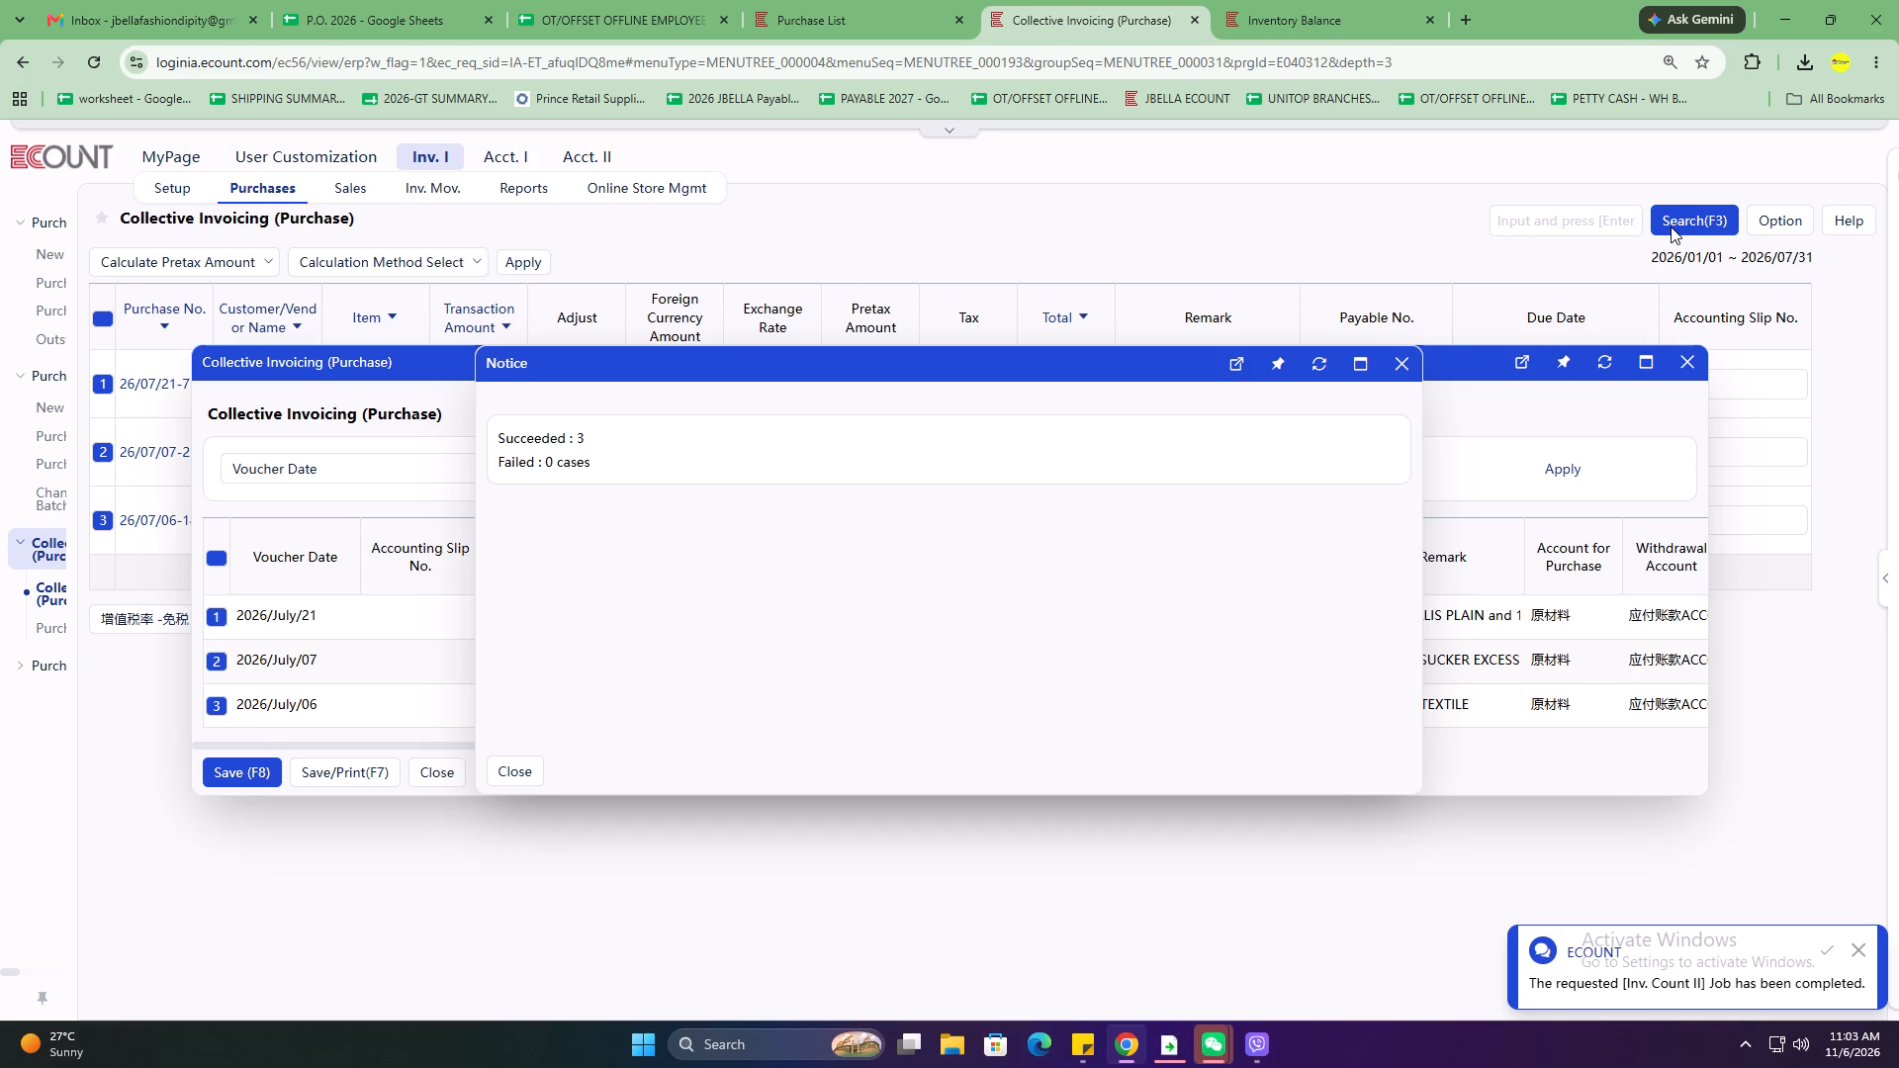
left_click(506, 761)
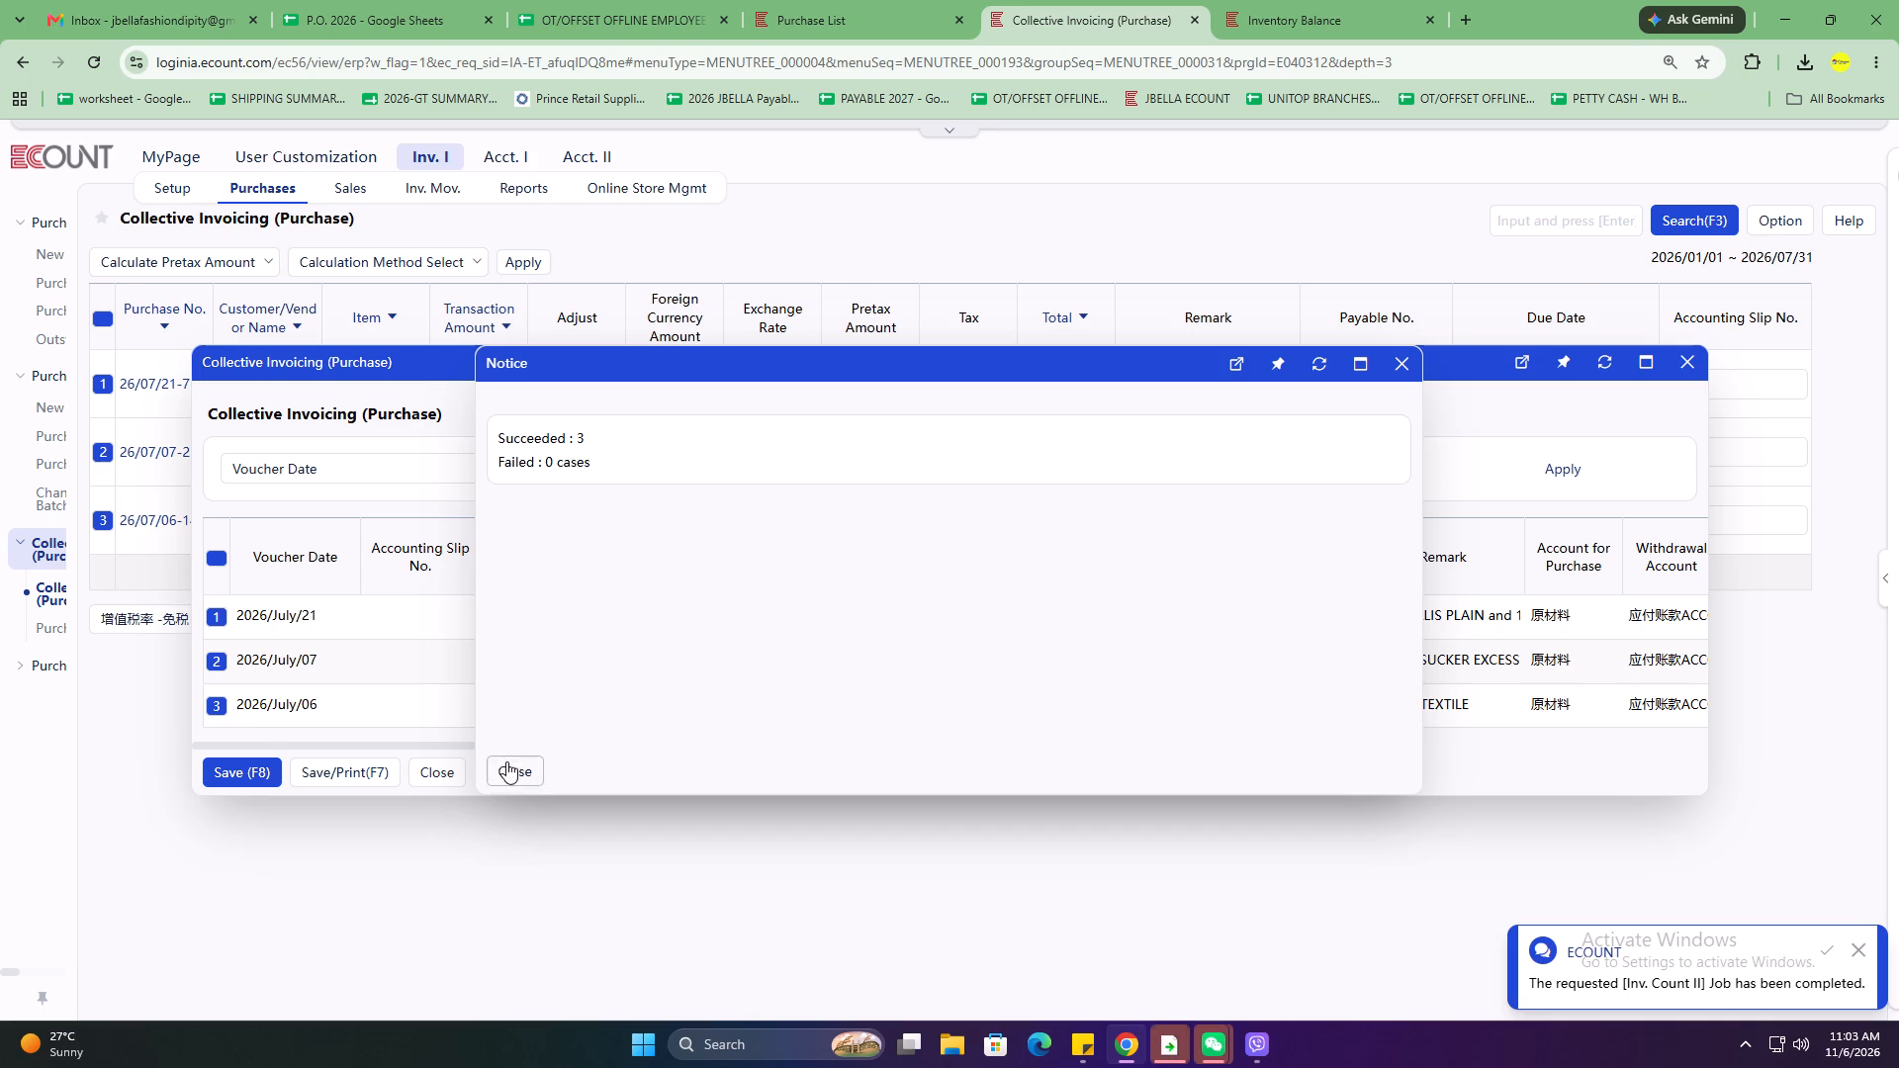
Search the ANSON TEXTILE purchase slips from September 1 to September 30, 2026.
left_click(1678, 214)
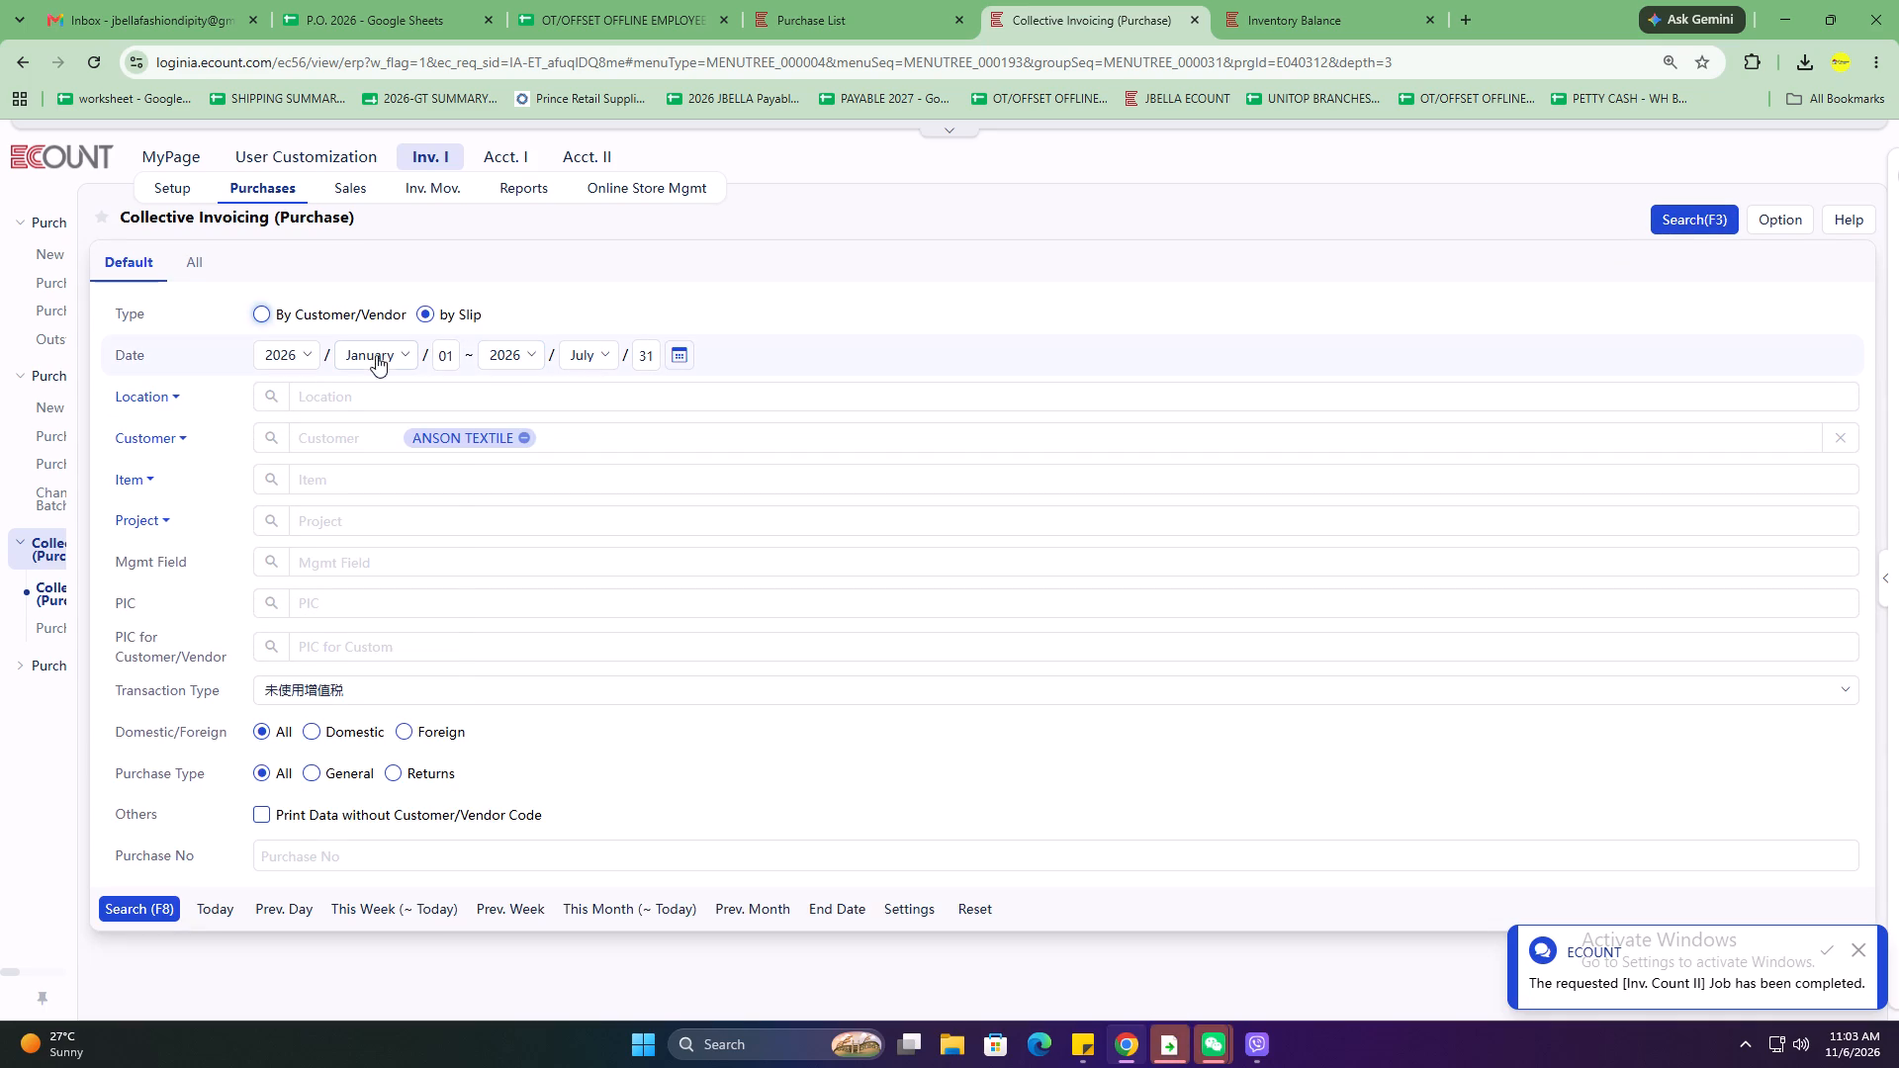
left_click(377, 350)
left_click(373, 632)
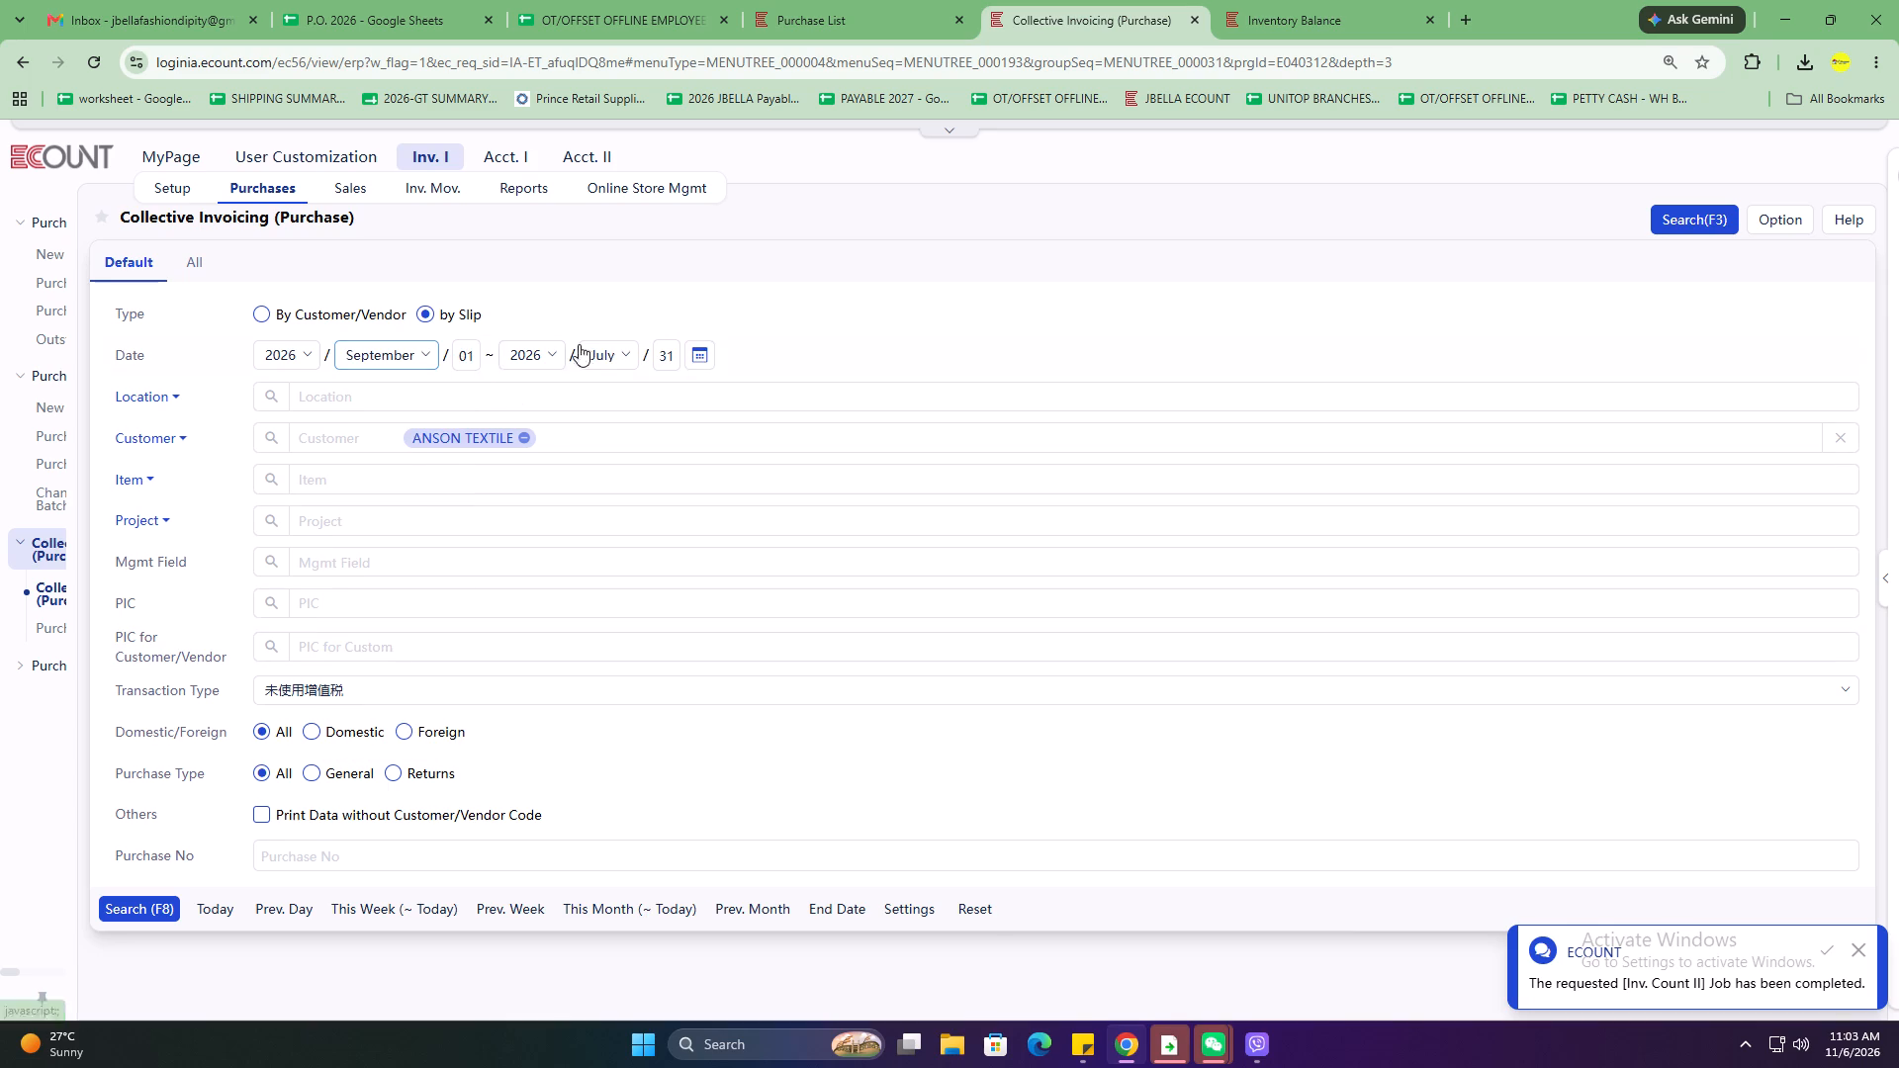
left_click(603, 348)
left_click(620, 631)
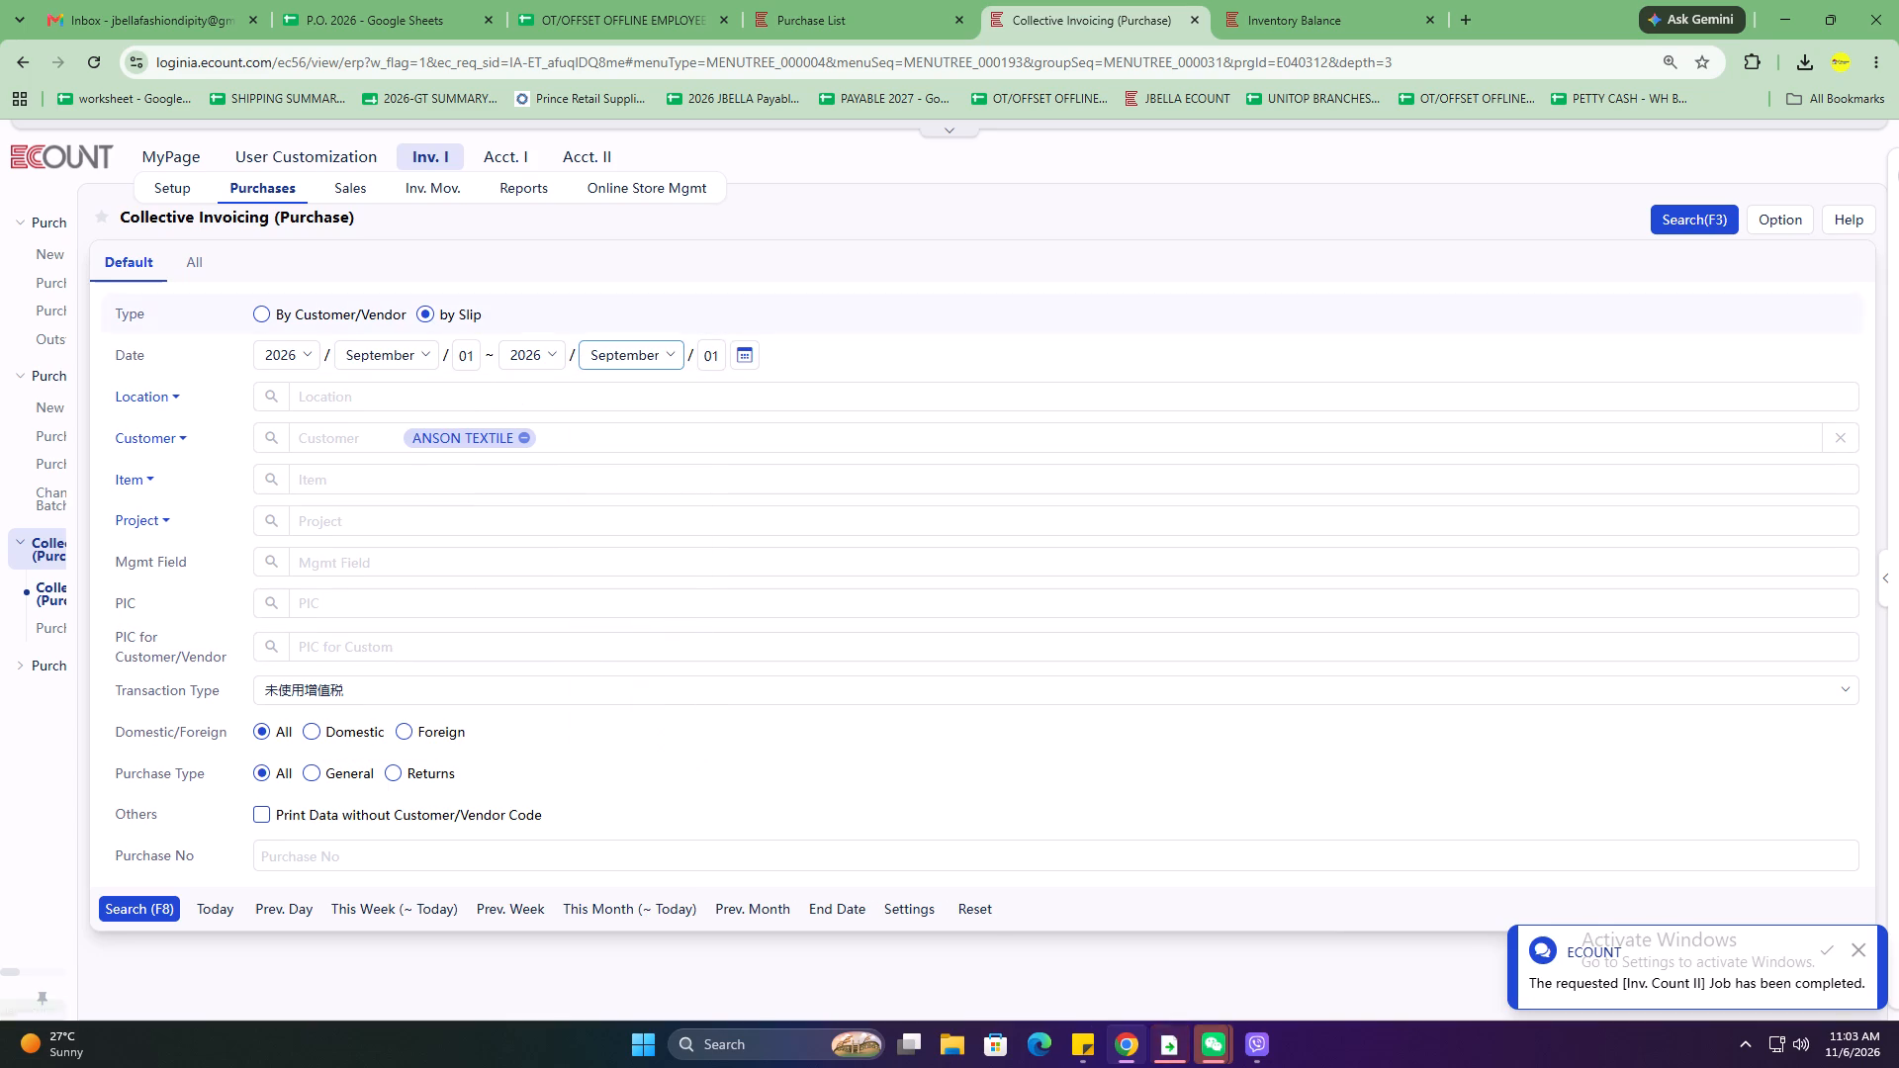
left_click(708, 363)
type("31")
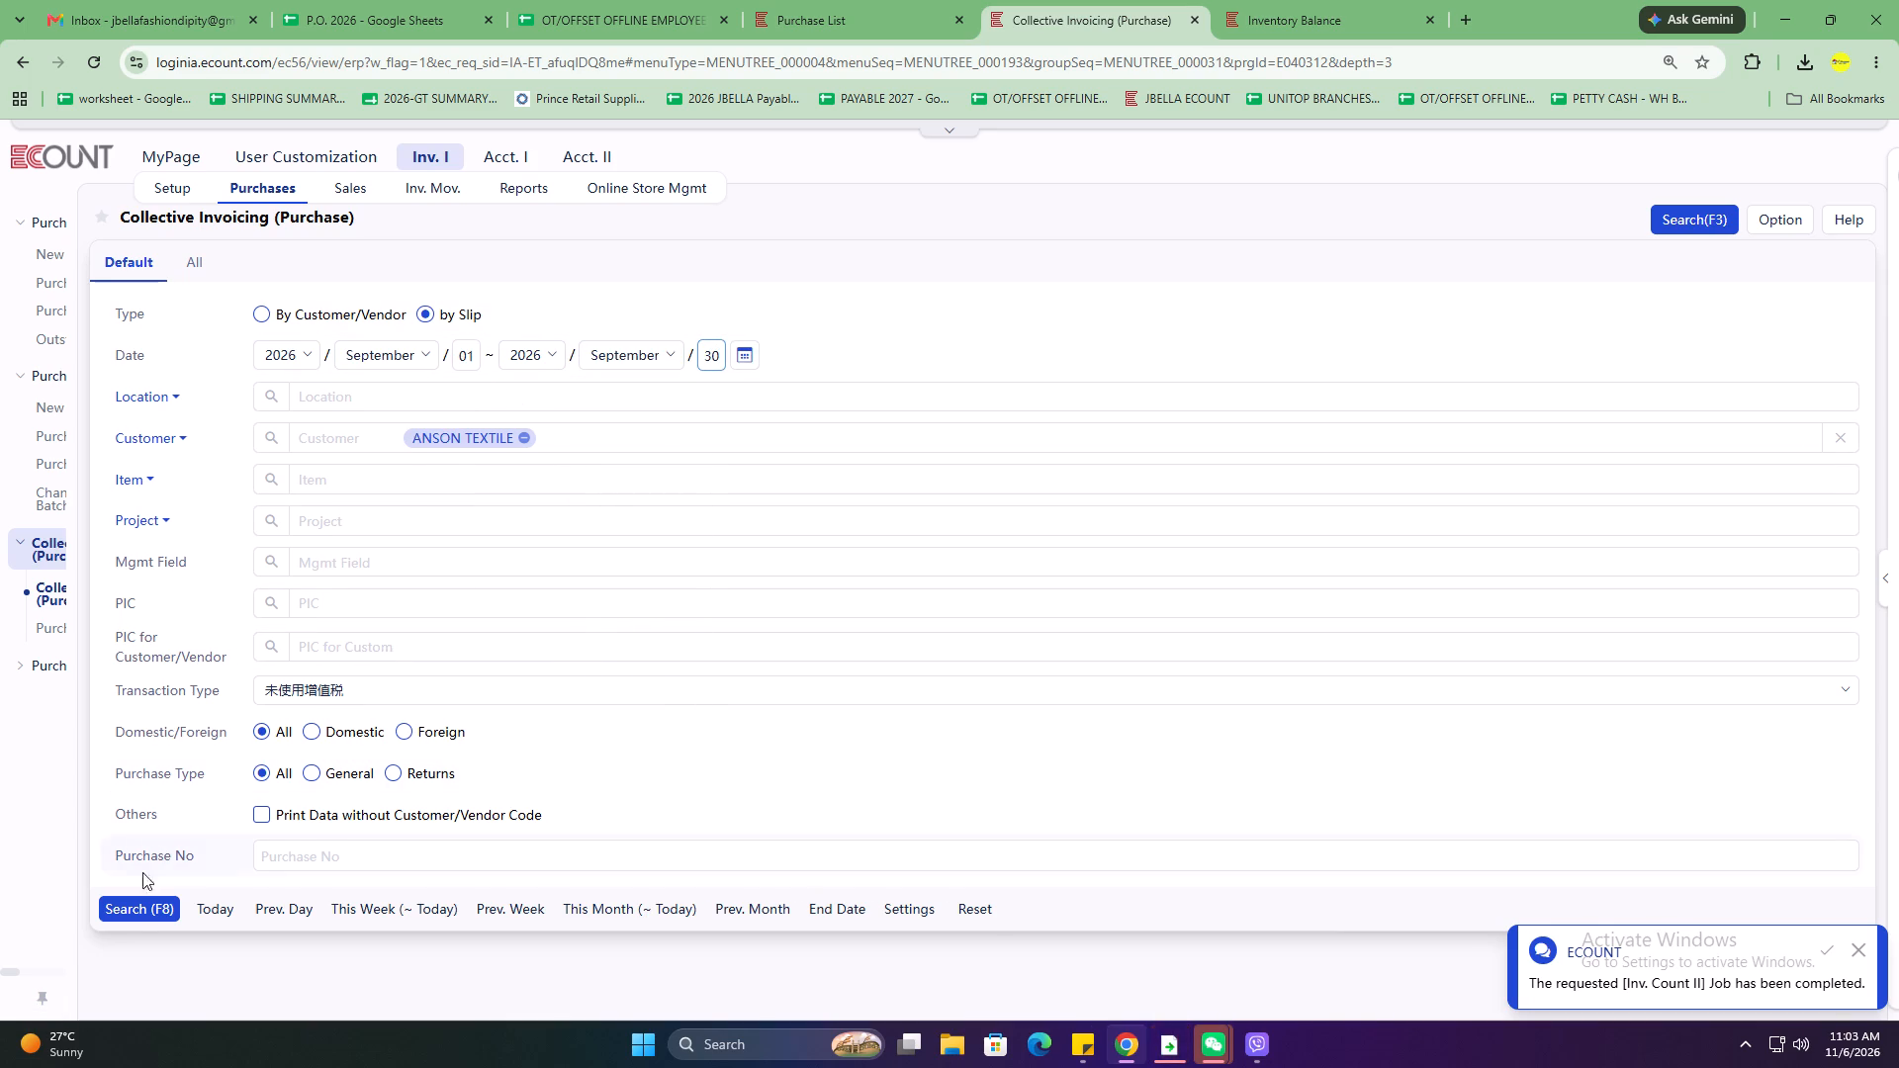
left_click(145, 918)
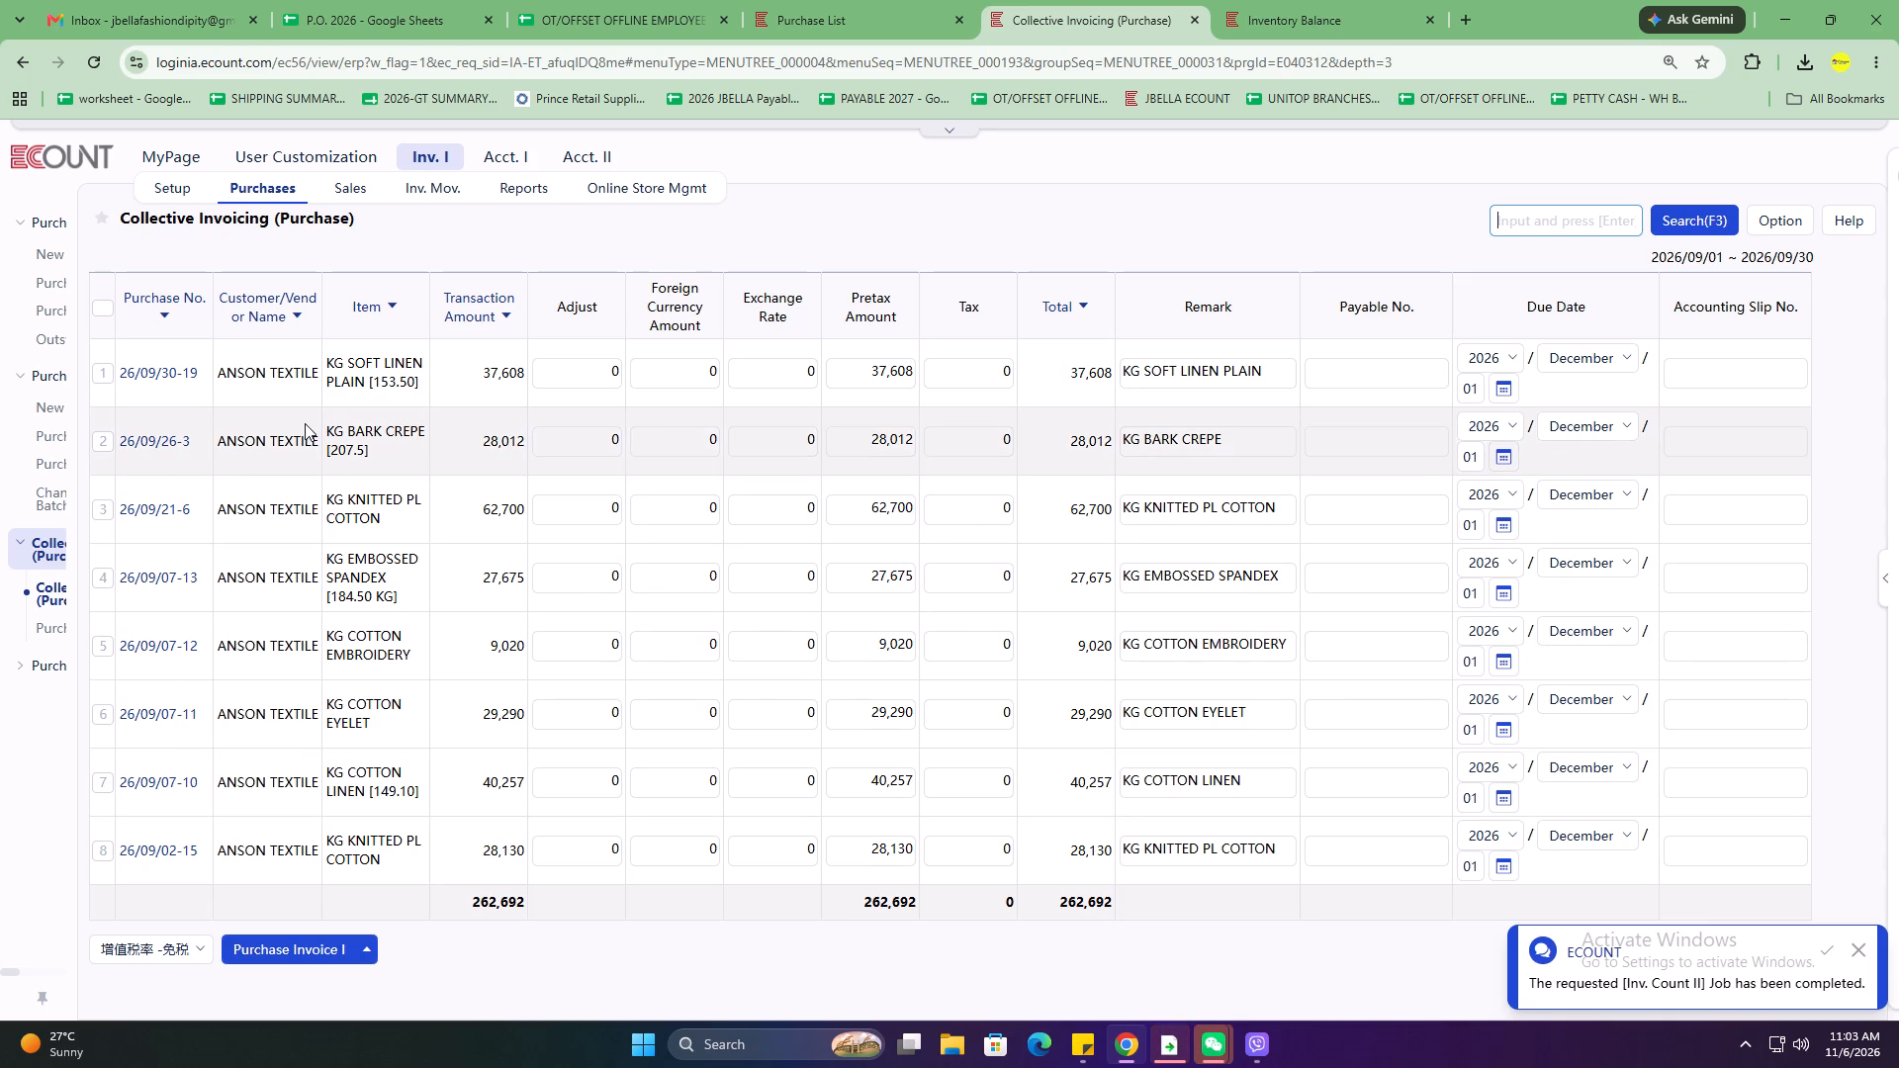
Search the ANSON TEXTILE purchase slips again from August 1 to August 30, 2026.
left_click(1678, 213)
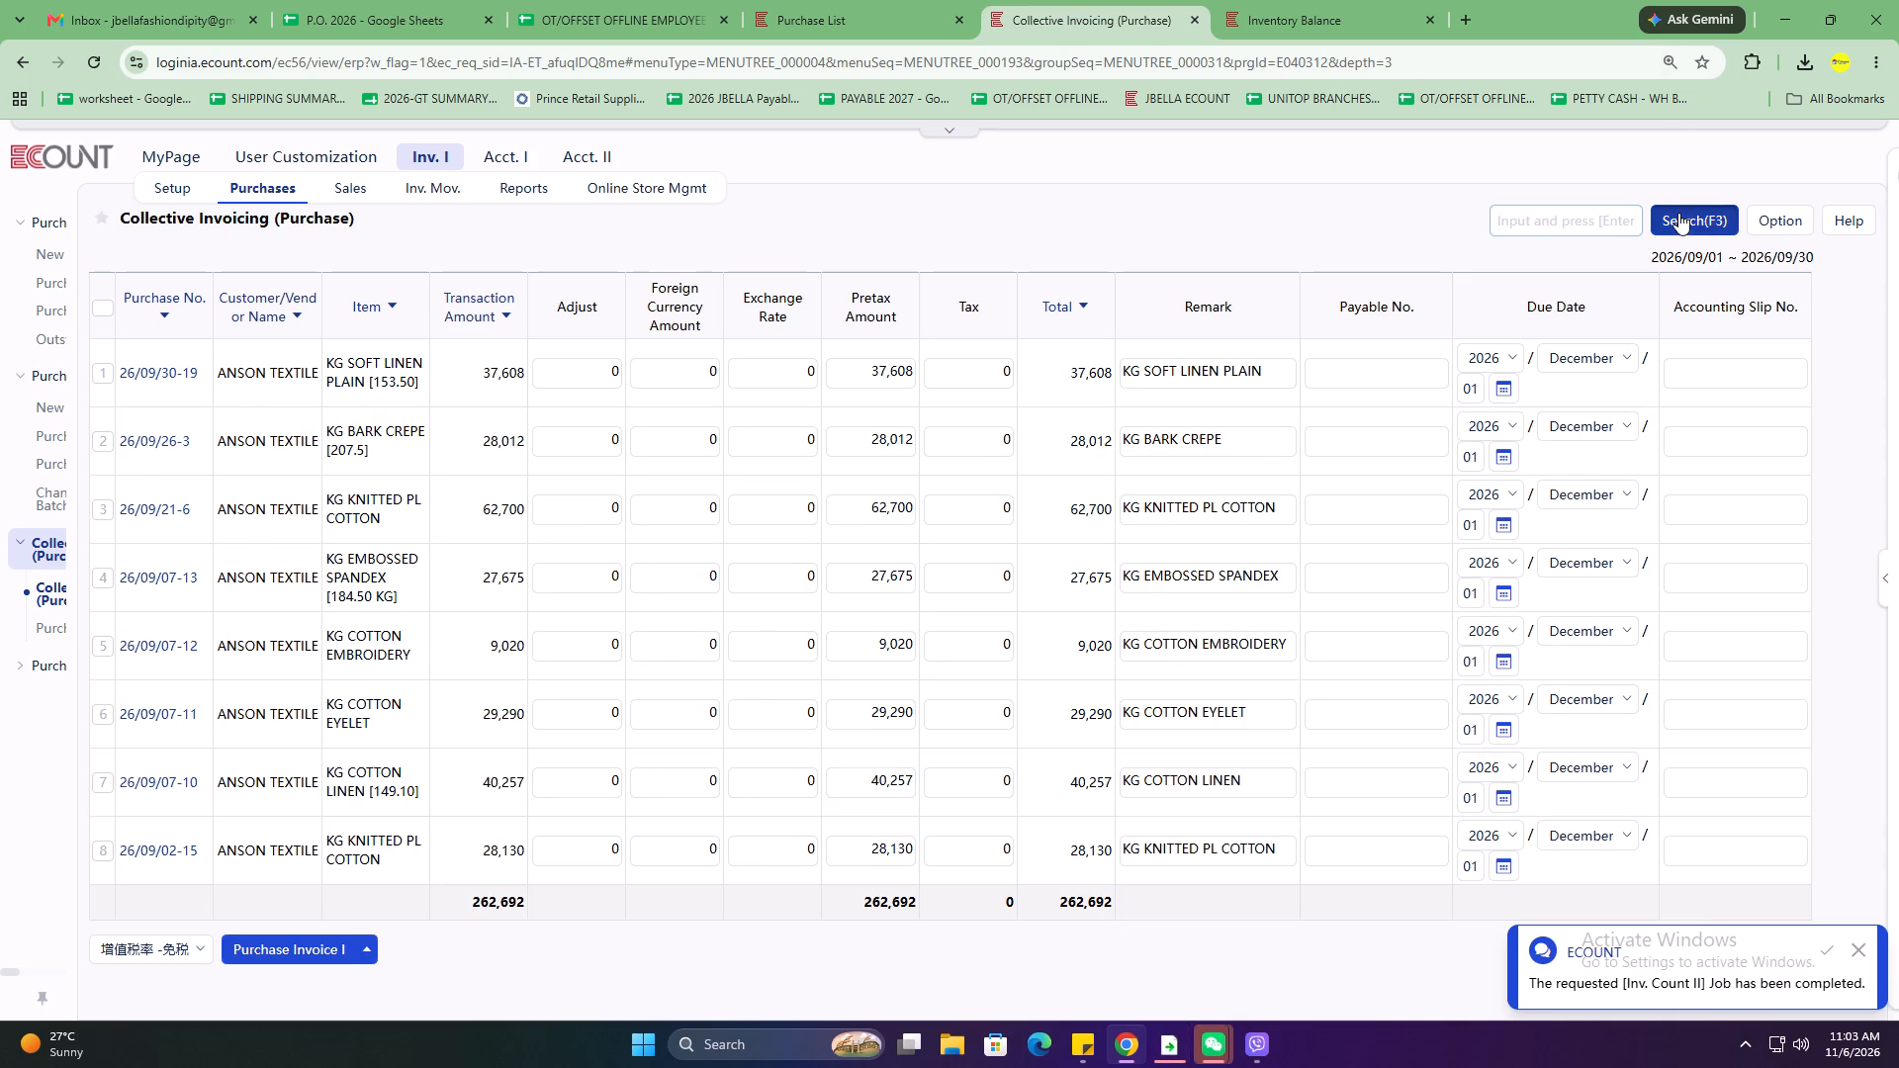
left_click(407, 354)
left_click(418, 598)
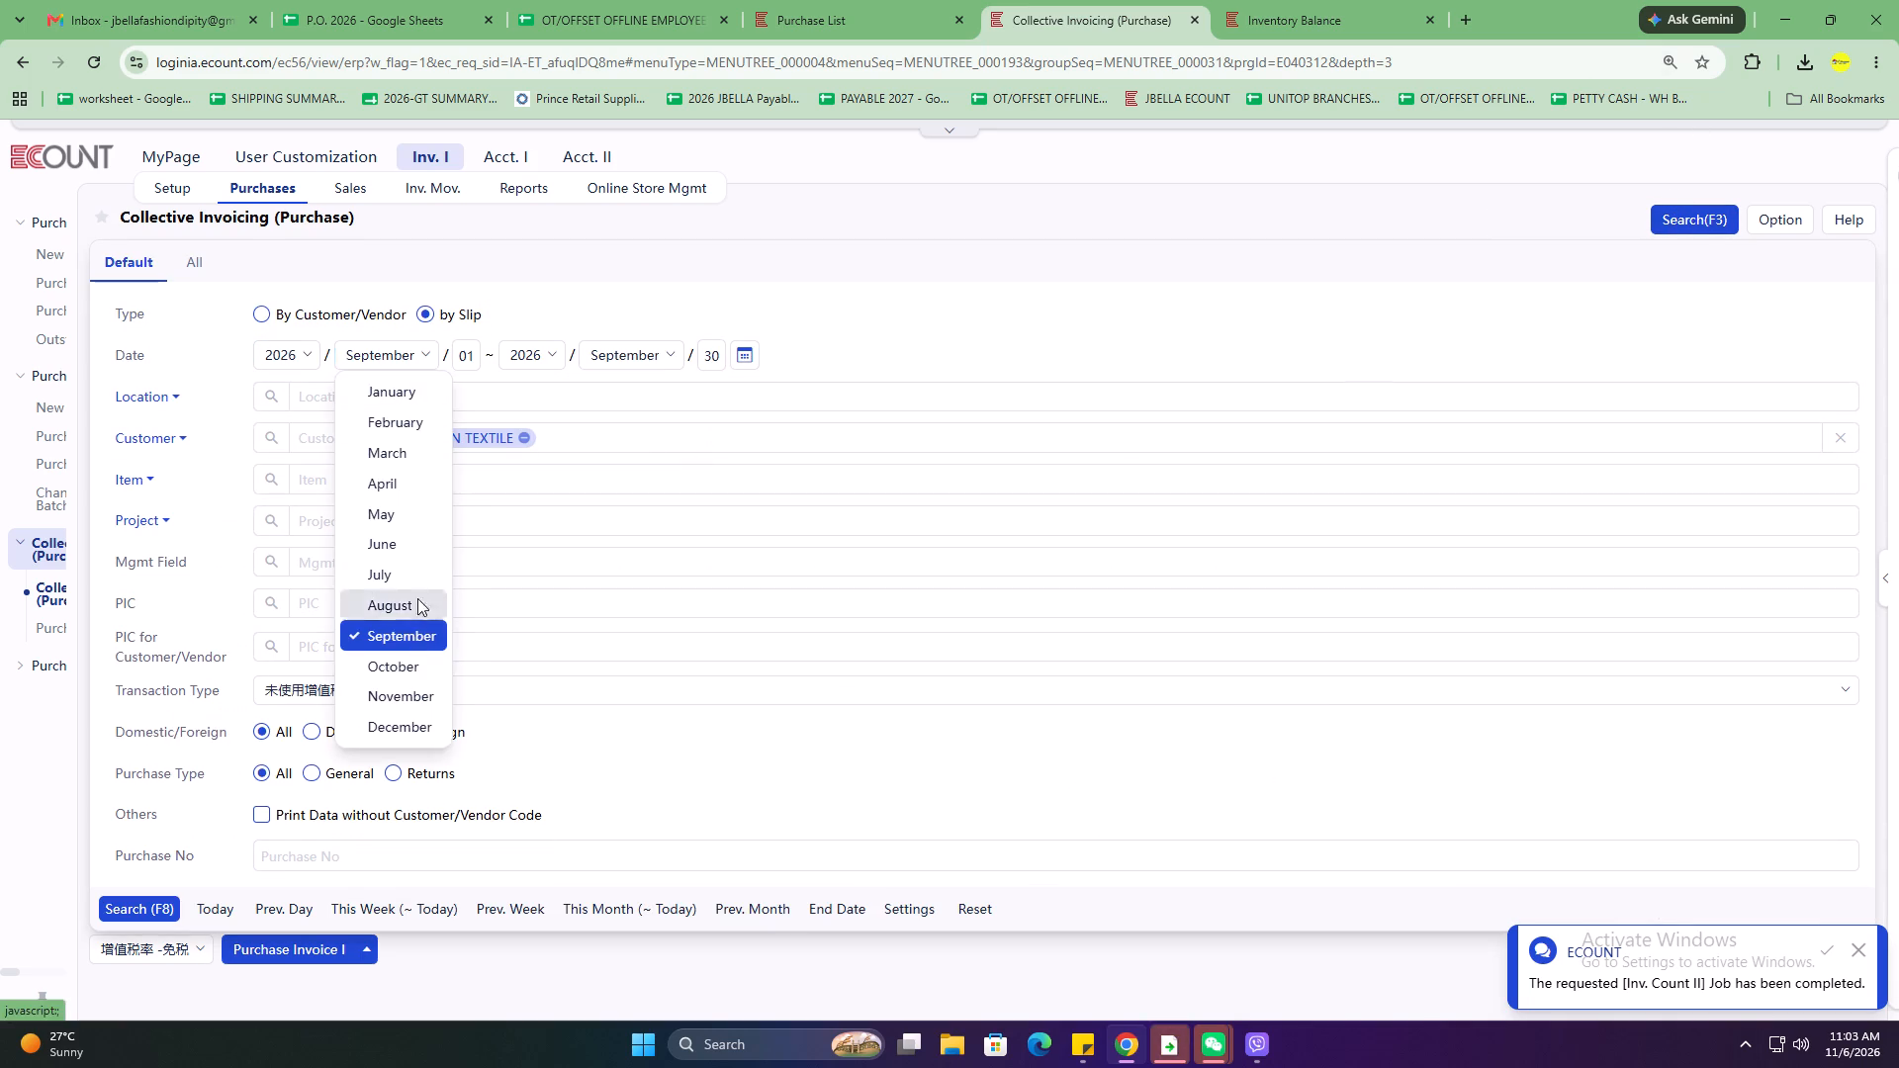
left_click(601, 356)
left_click(585, 605)
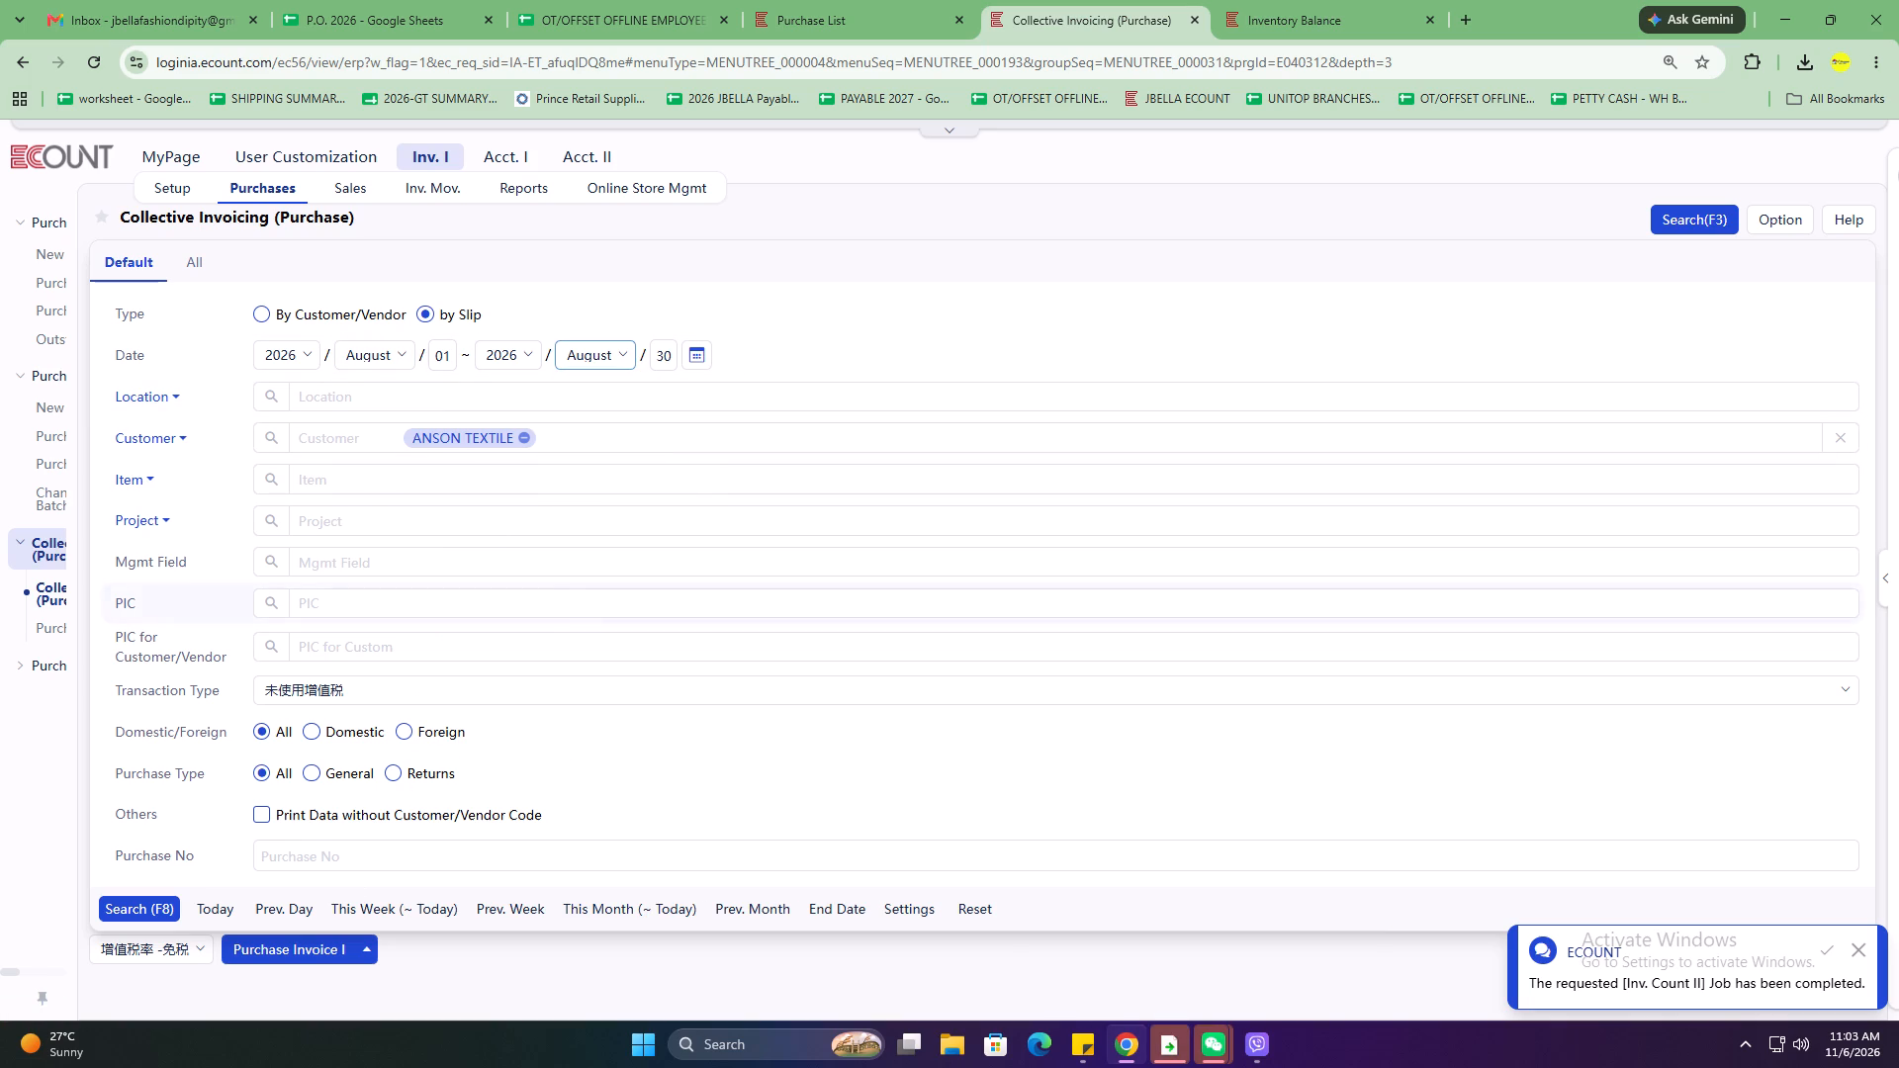
left_click(137, 907)
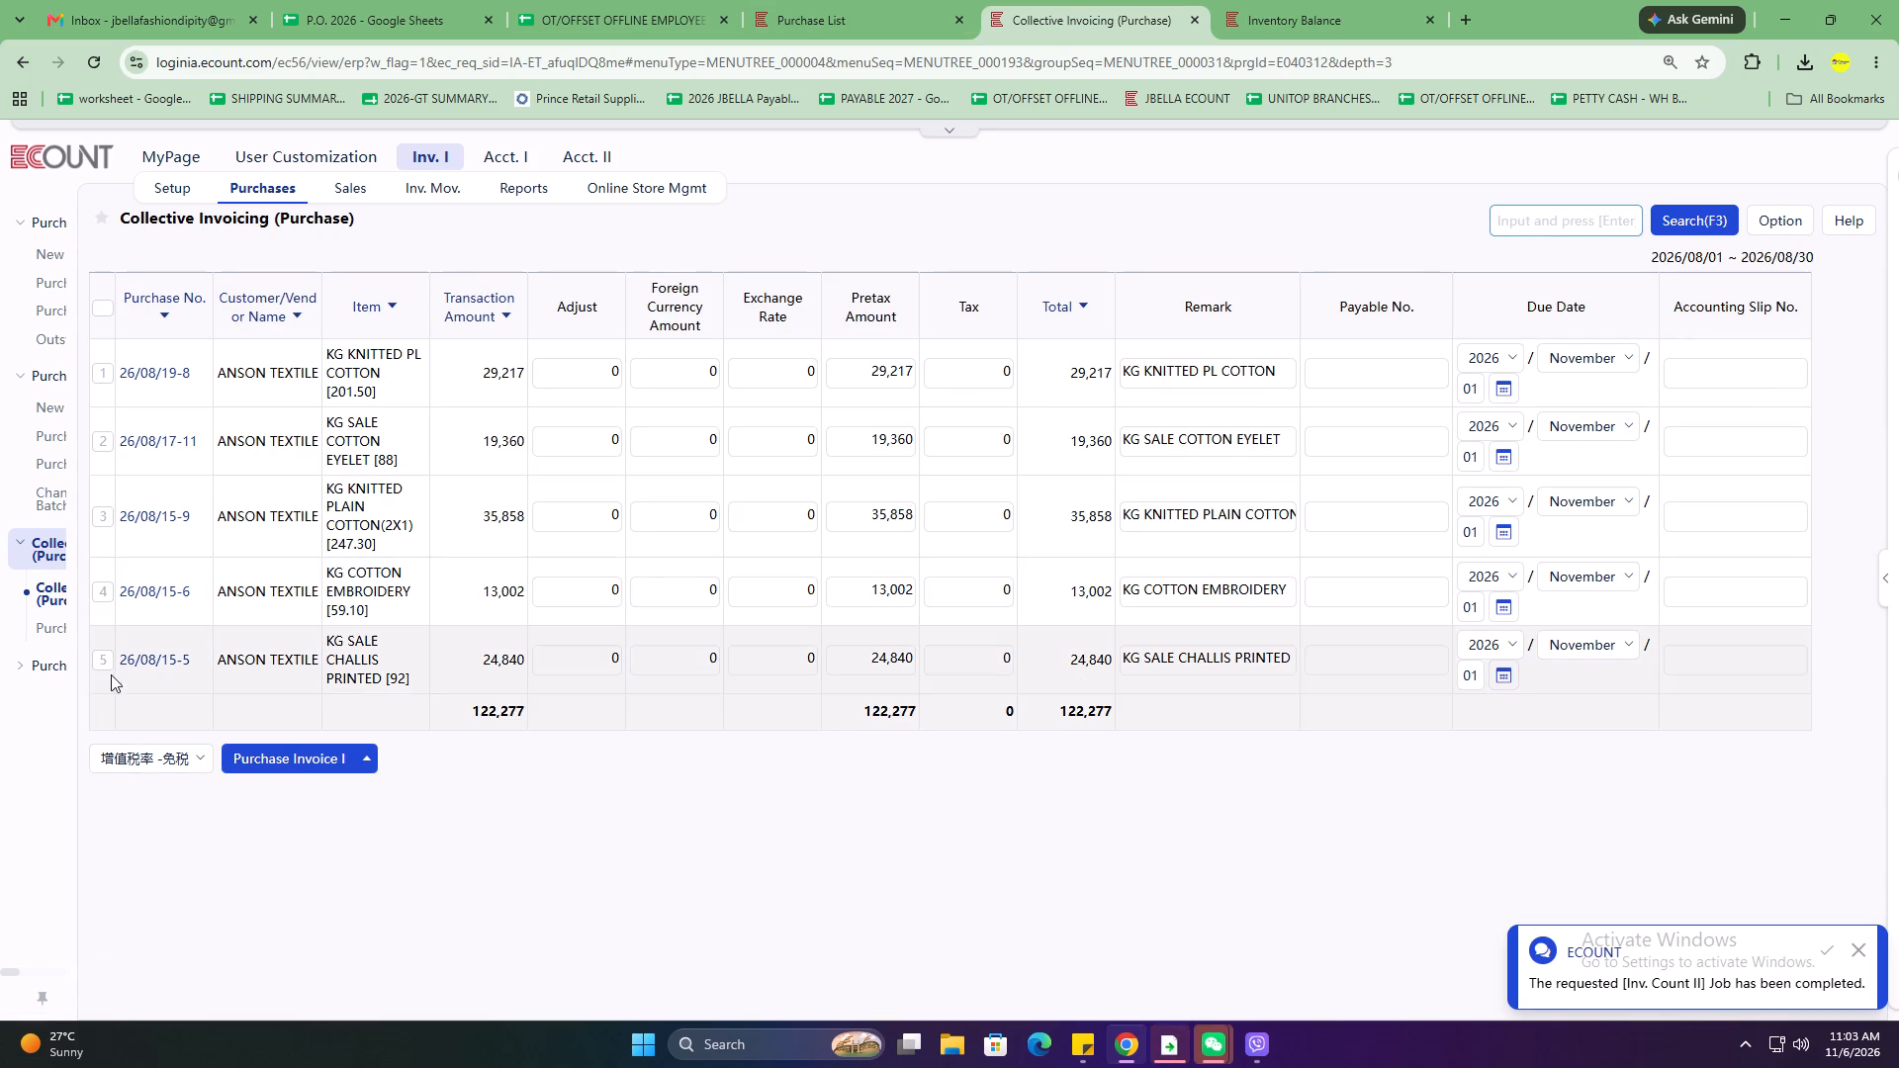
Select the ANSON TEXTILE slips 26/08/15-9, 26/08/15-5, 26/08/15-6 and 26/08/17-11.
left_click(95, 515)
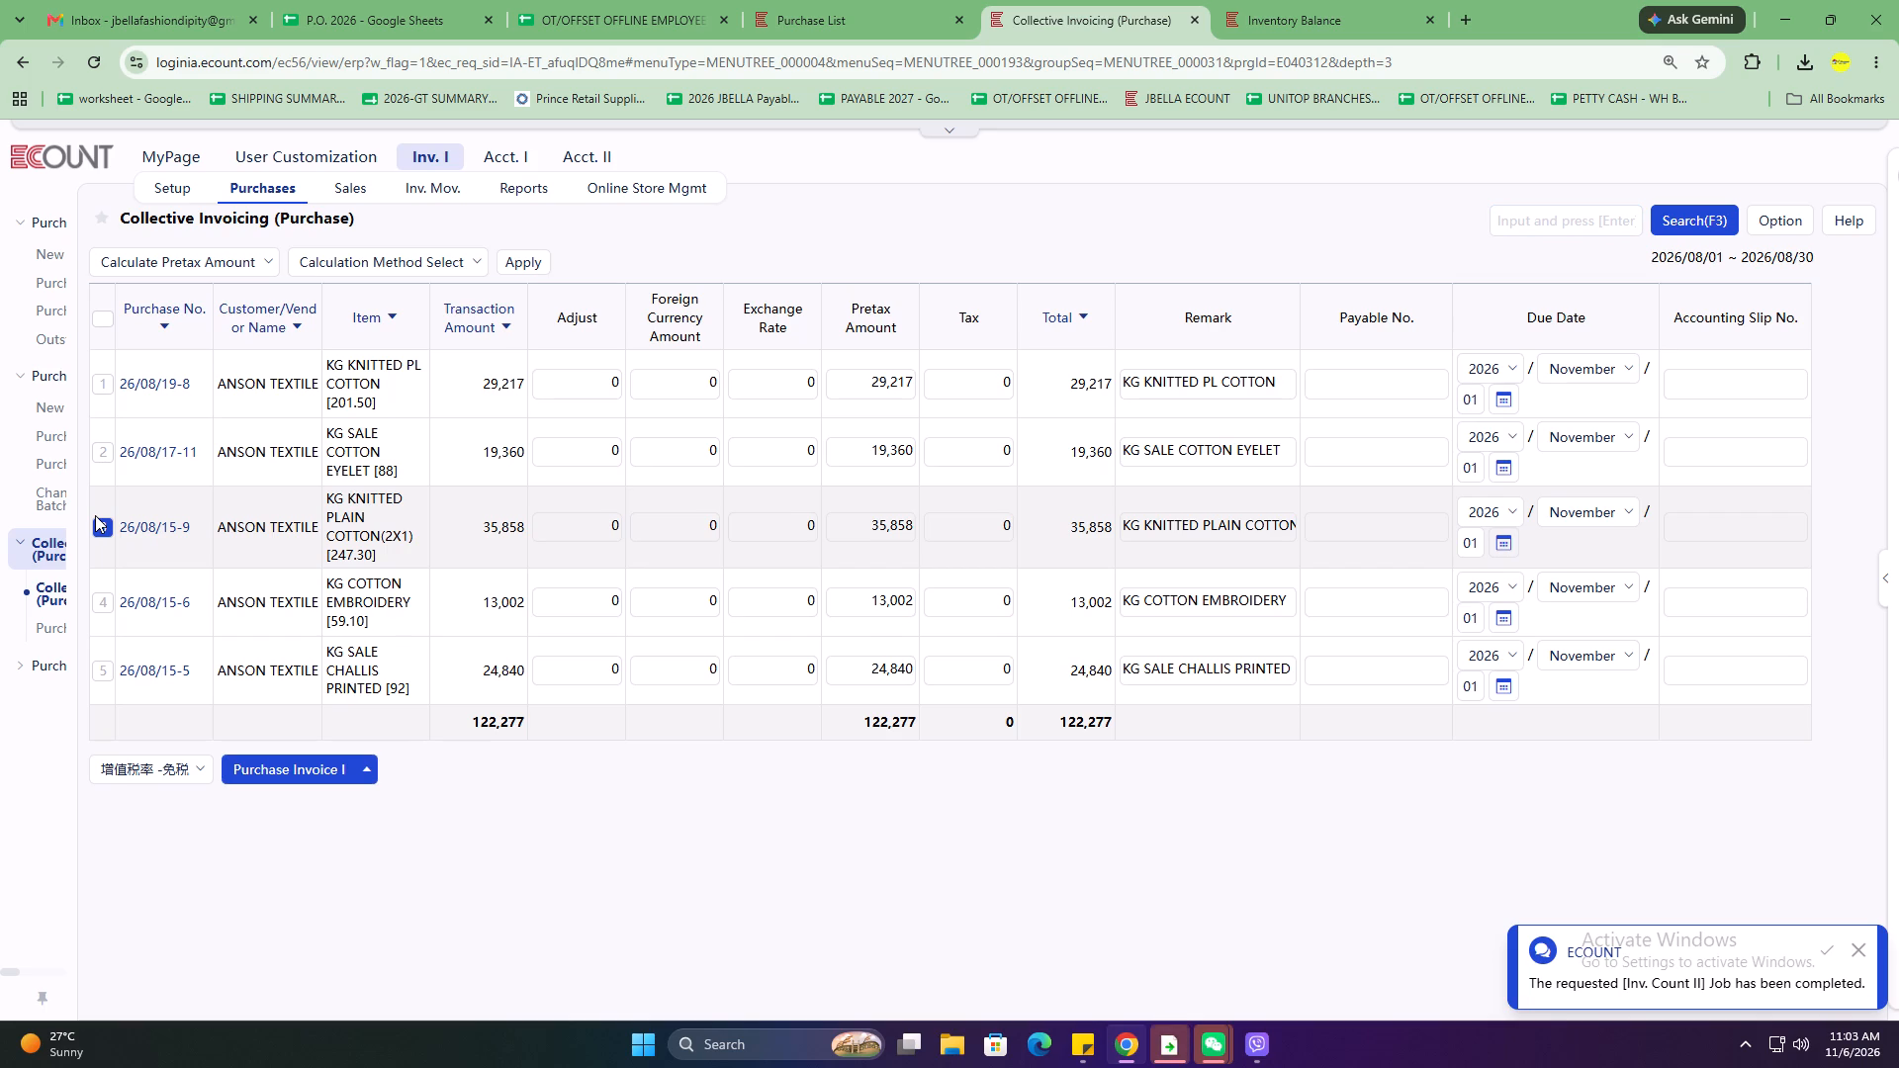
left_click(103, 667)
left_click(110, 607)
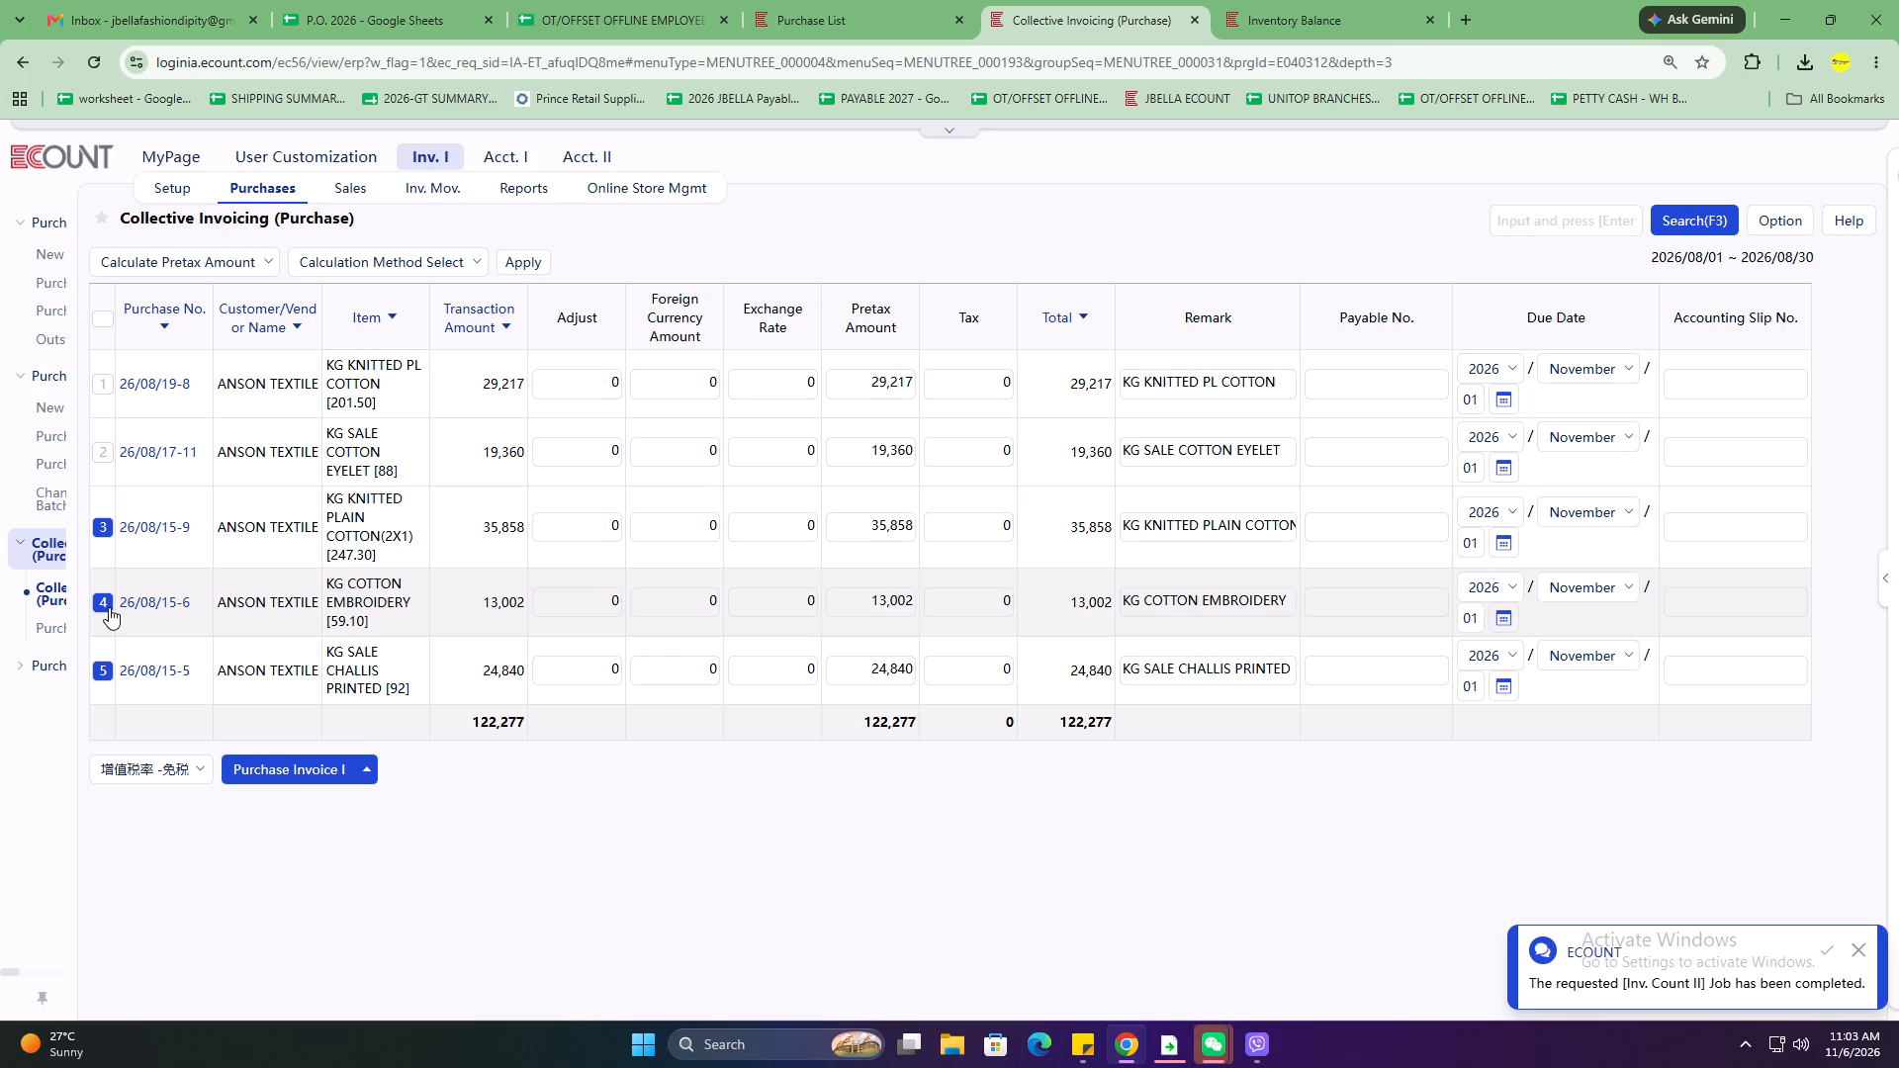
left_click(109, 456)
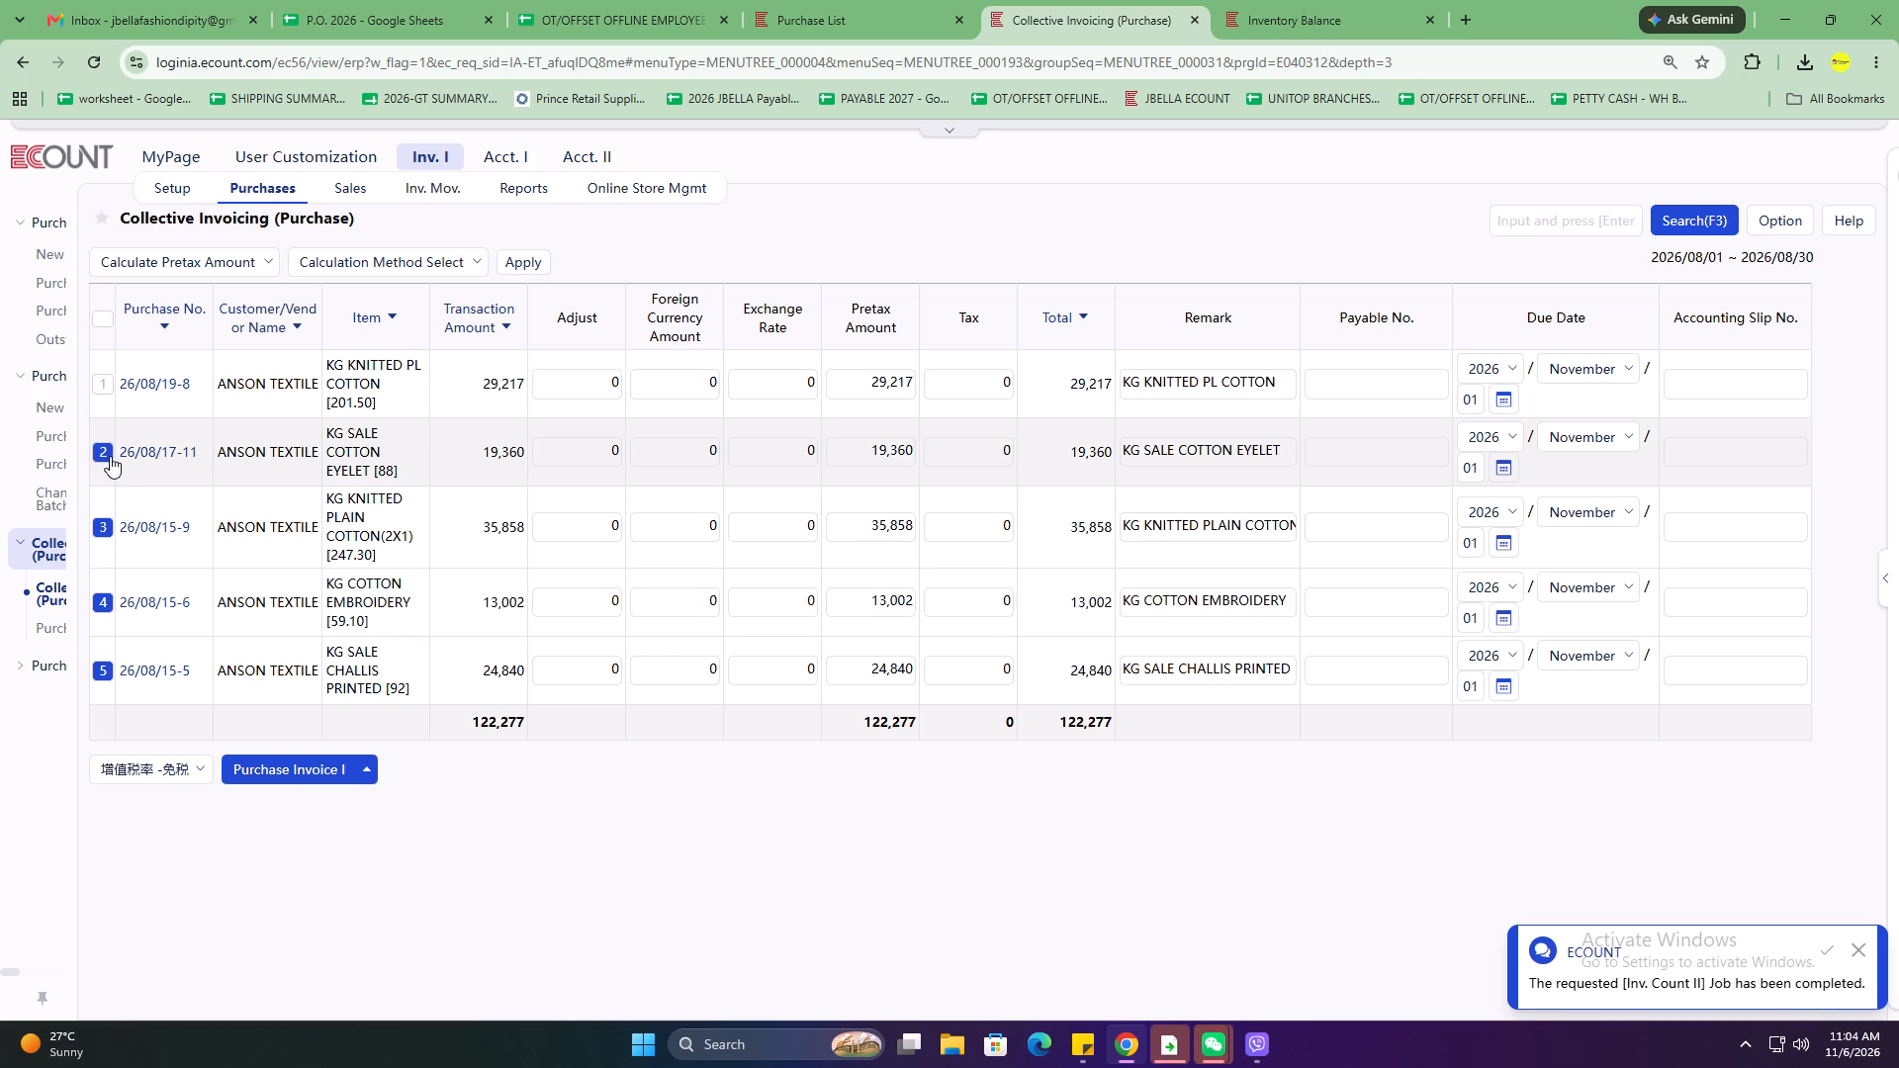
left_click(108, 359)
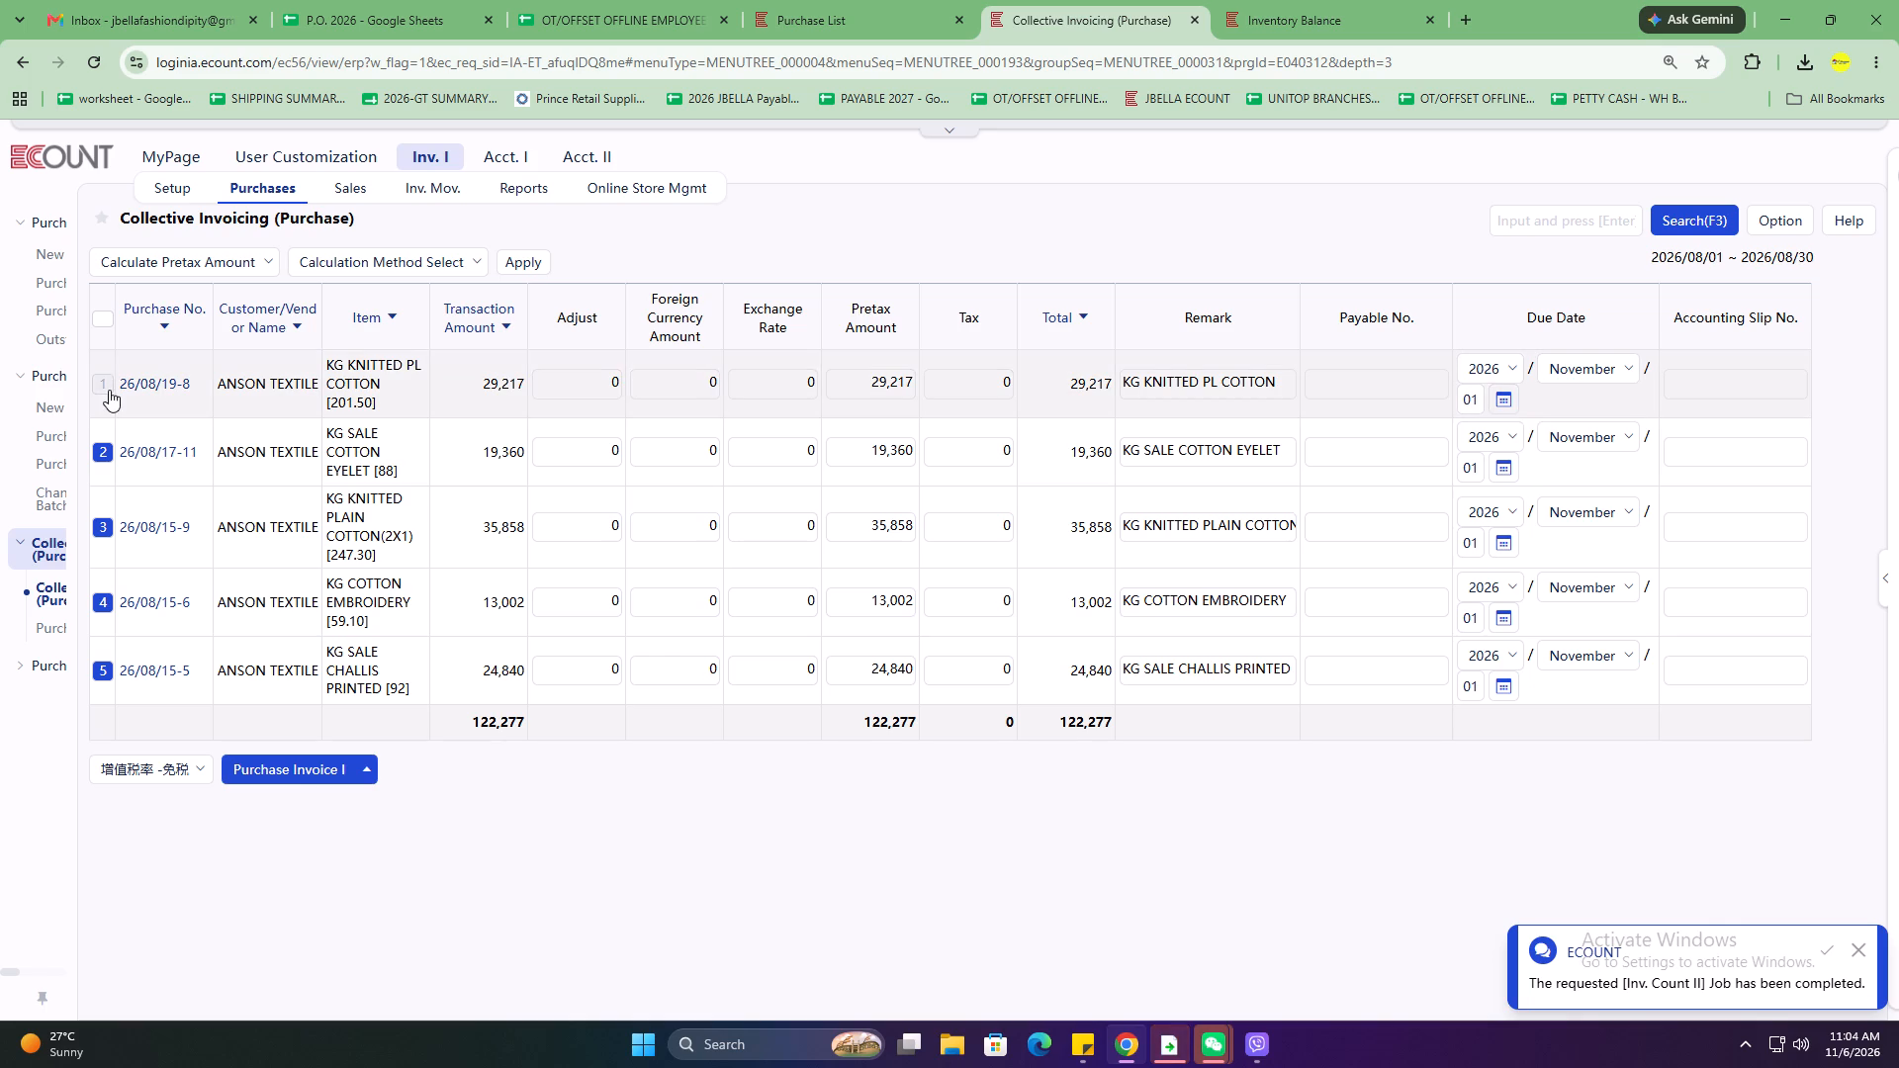
Search the ANSON TEXTILE purchase slips from August 1 to August 31, 2026.
left_click(1698, 224)
left_click(666, 351)
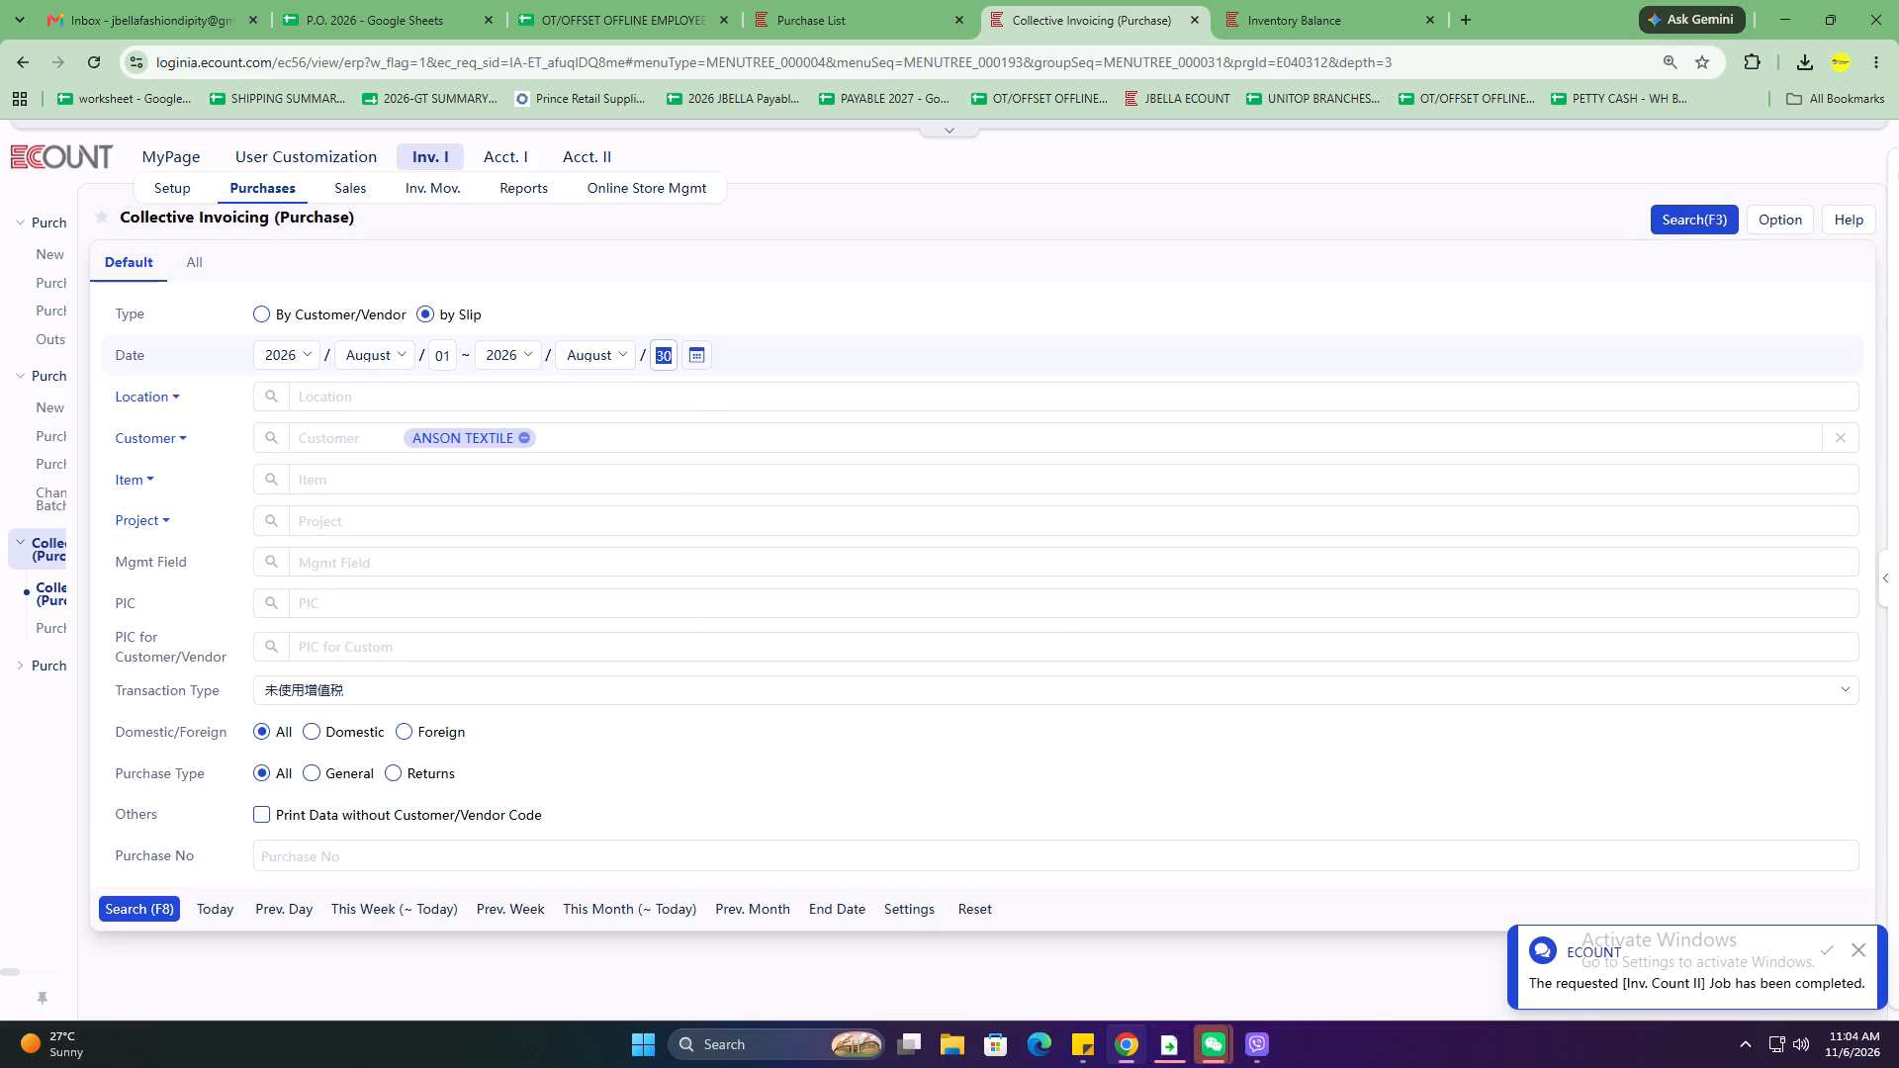
type("31")
left_click(125, 910)
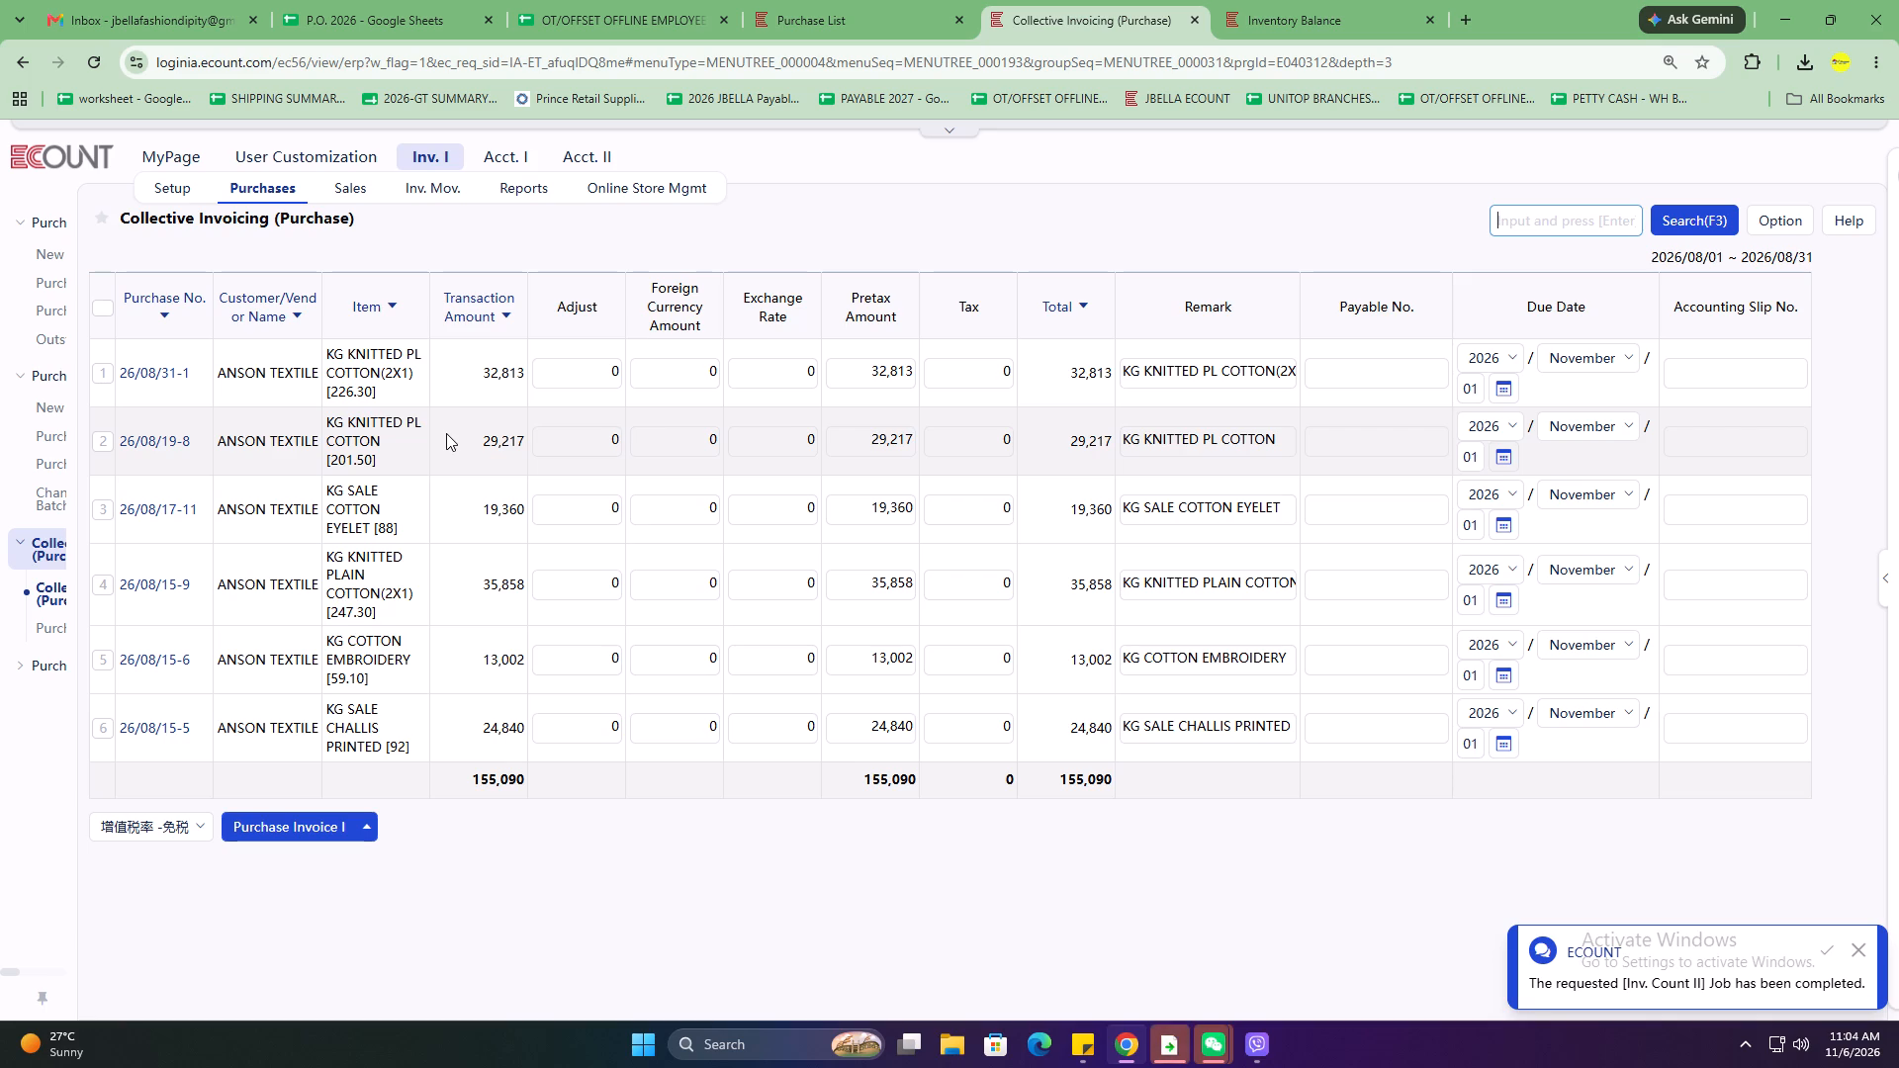
Select all the ANSON TEXTILE August slips and assign payable number AS82026 to every one of them.
left_click(109, 308)
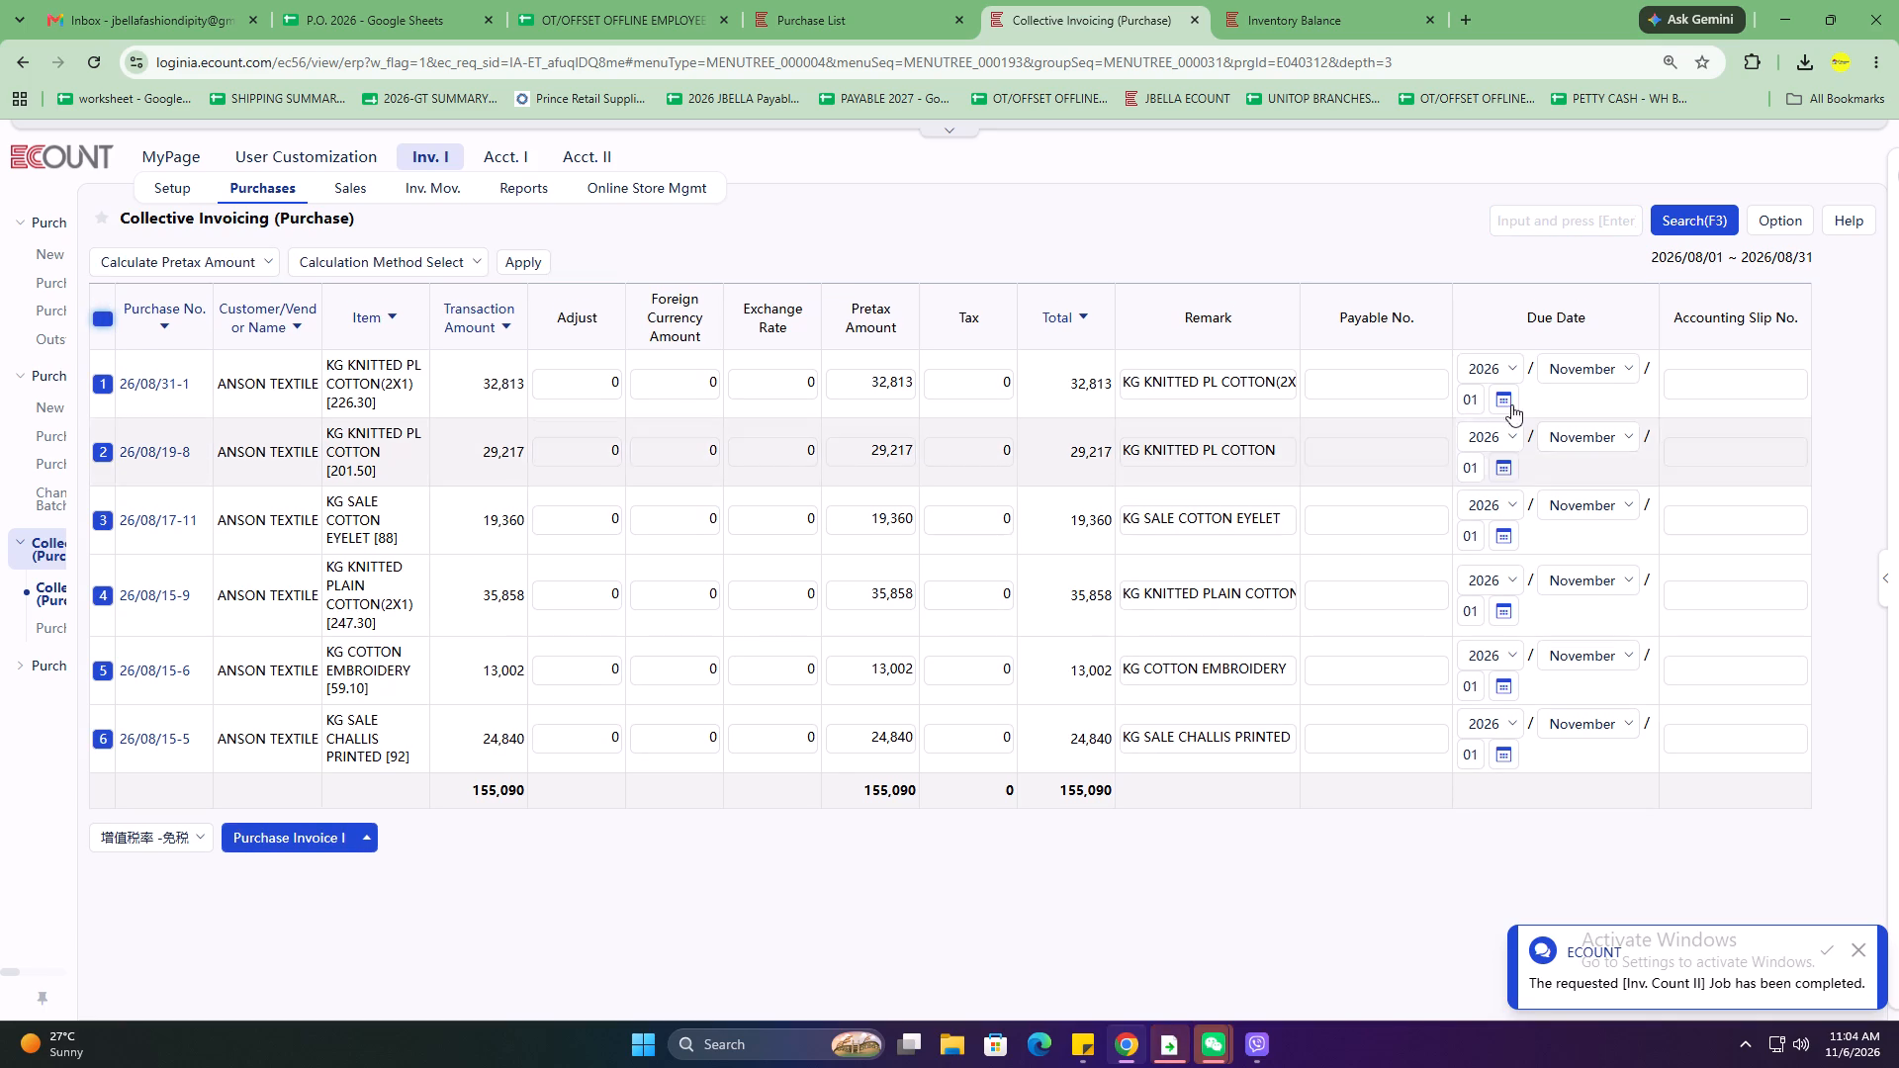
left_click(1396, 387)
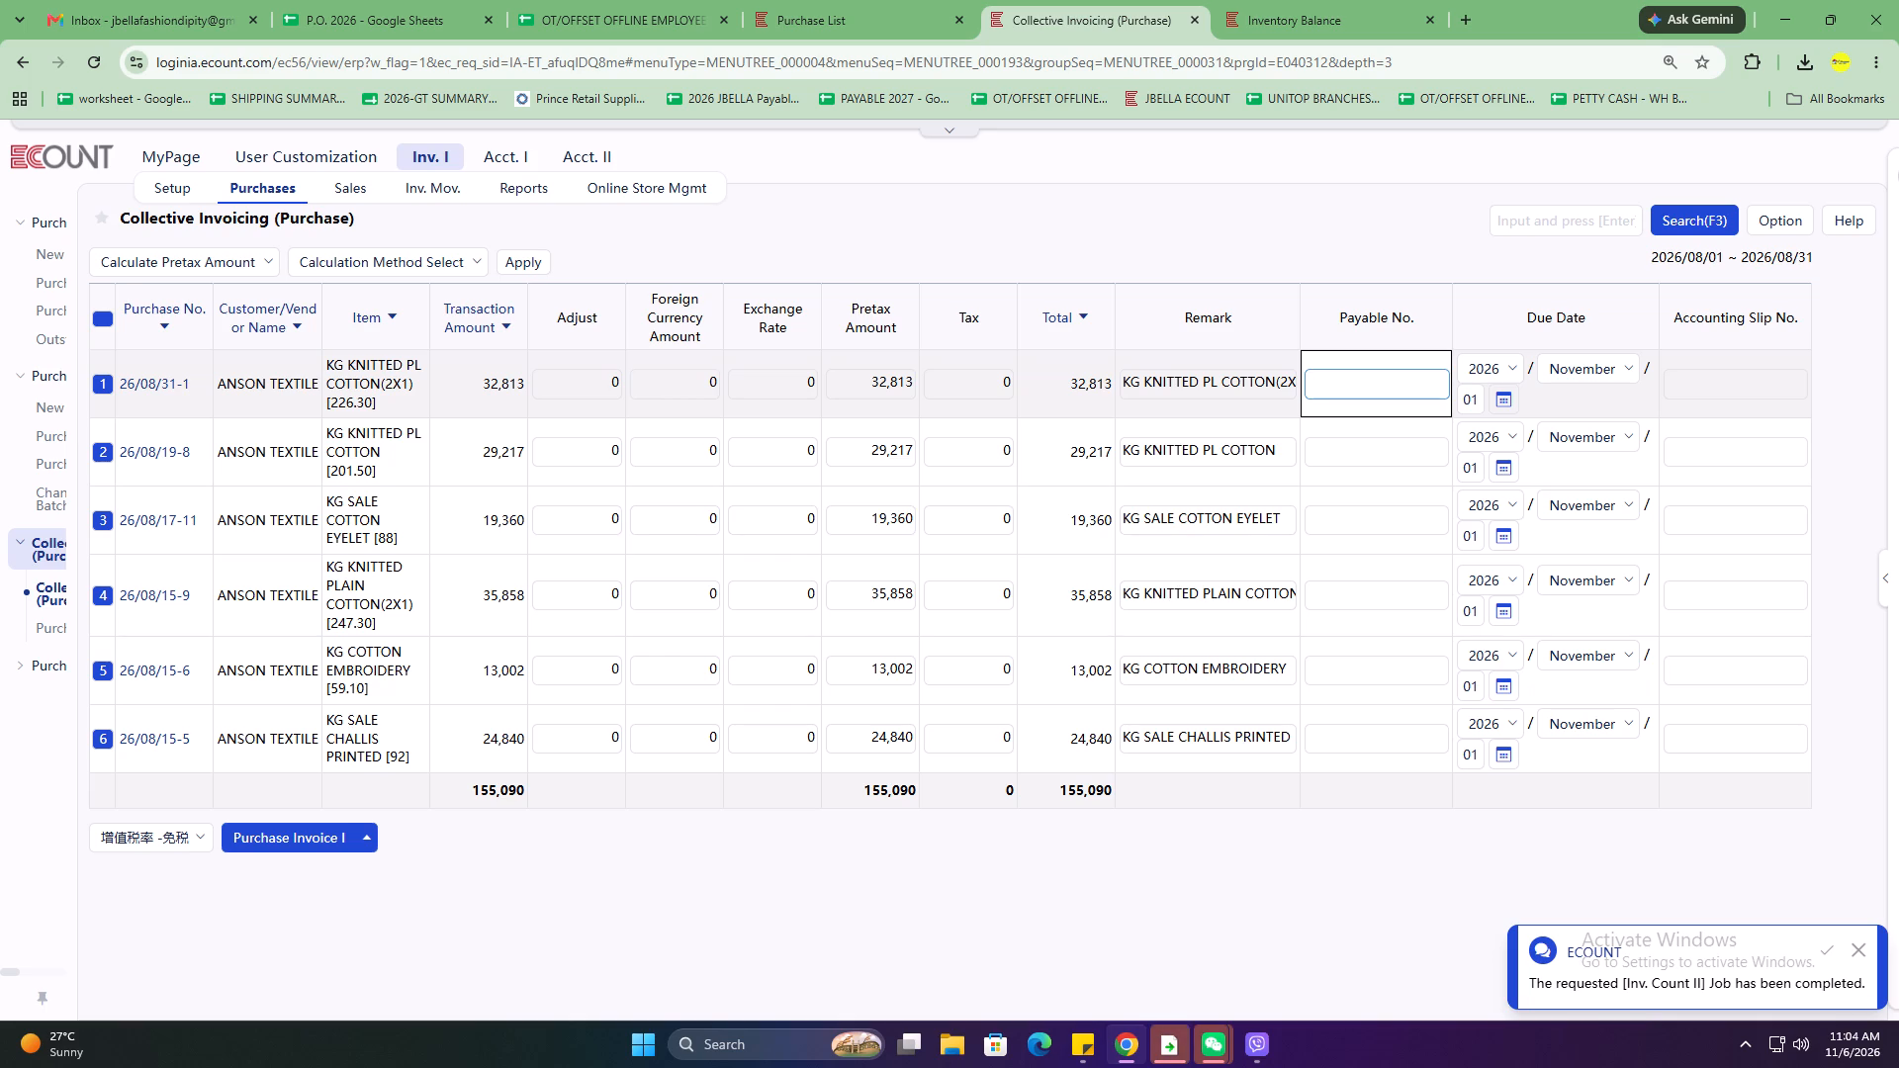
type("AS")
type("82026")
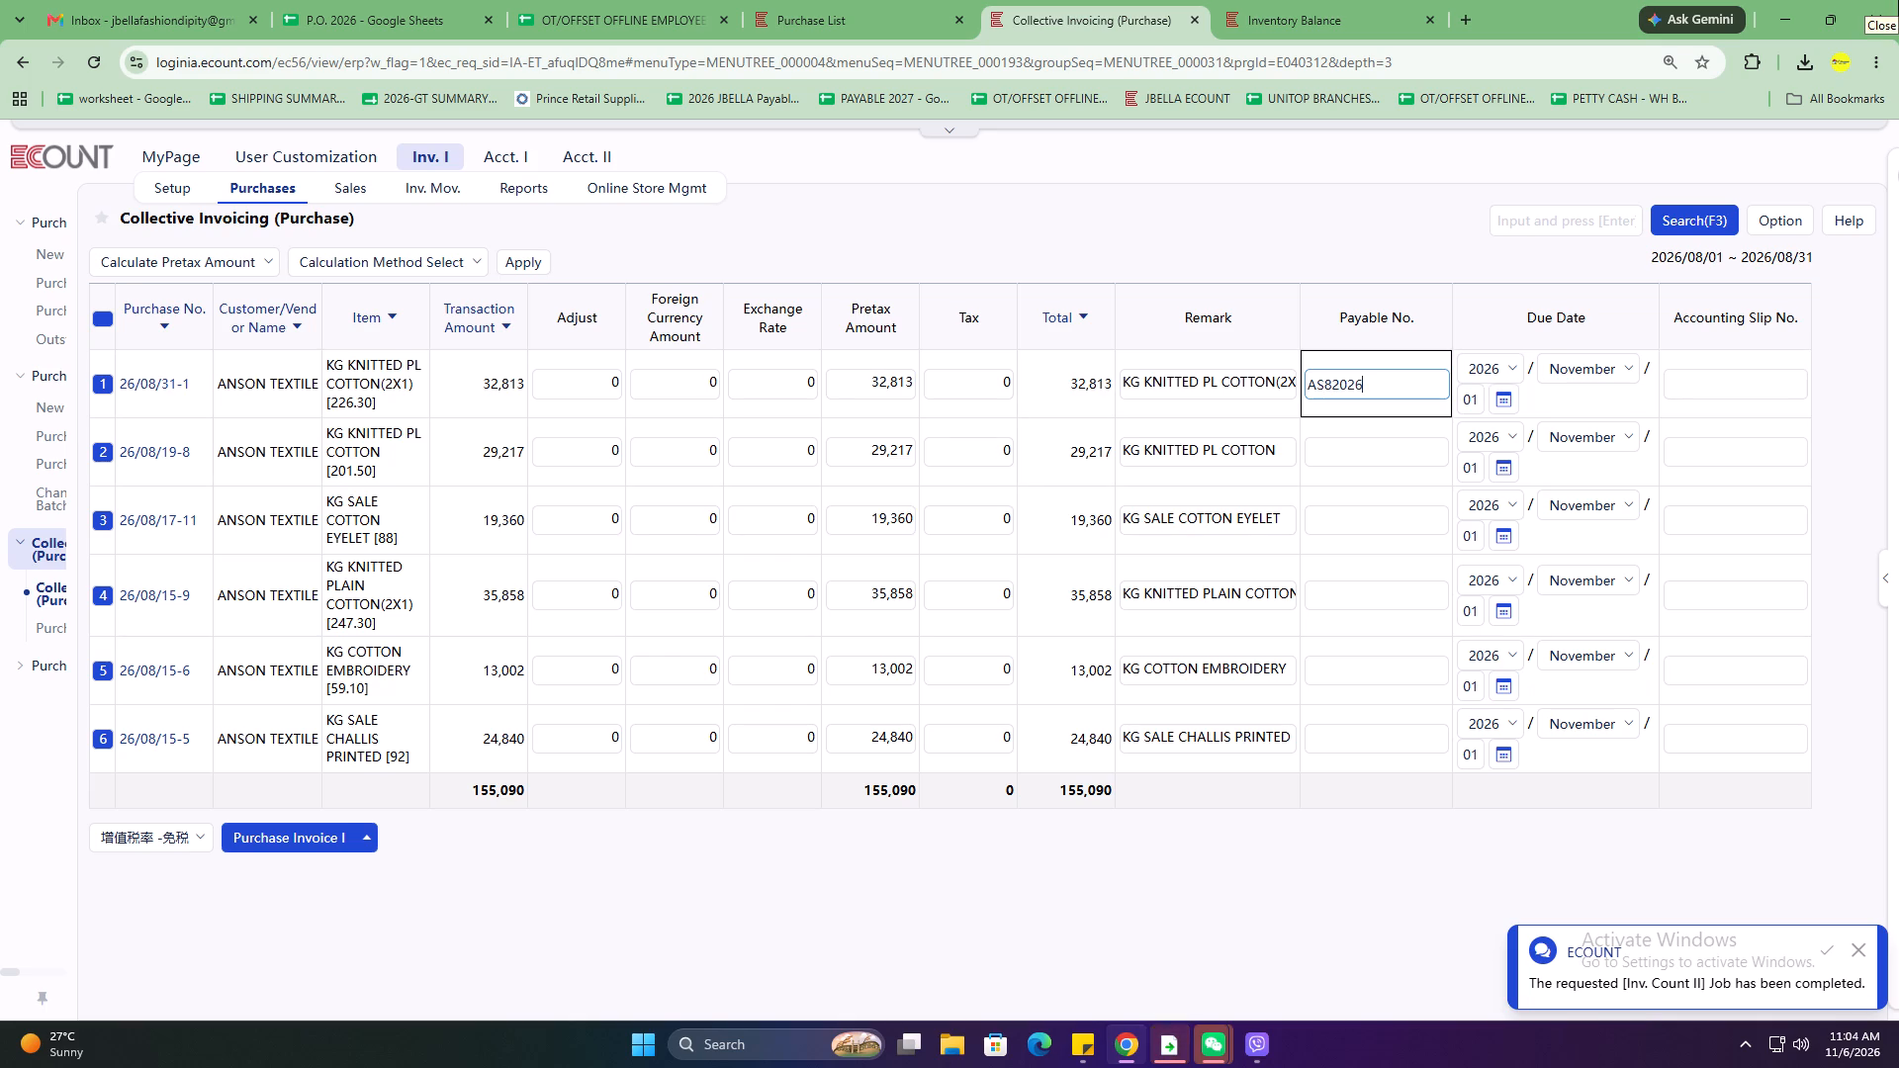
key("Down")
key("Up")
key("ctrl+c")
key("Down")
key("ctrl+v")
key("Down")
key("ctrl+v")
key("Down")
key("ctrl+v")
key("Down")
key("ctrl+v")
key("Down")
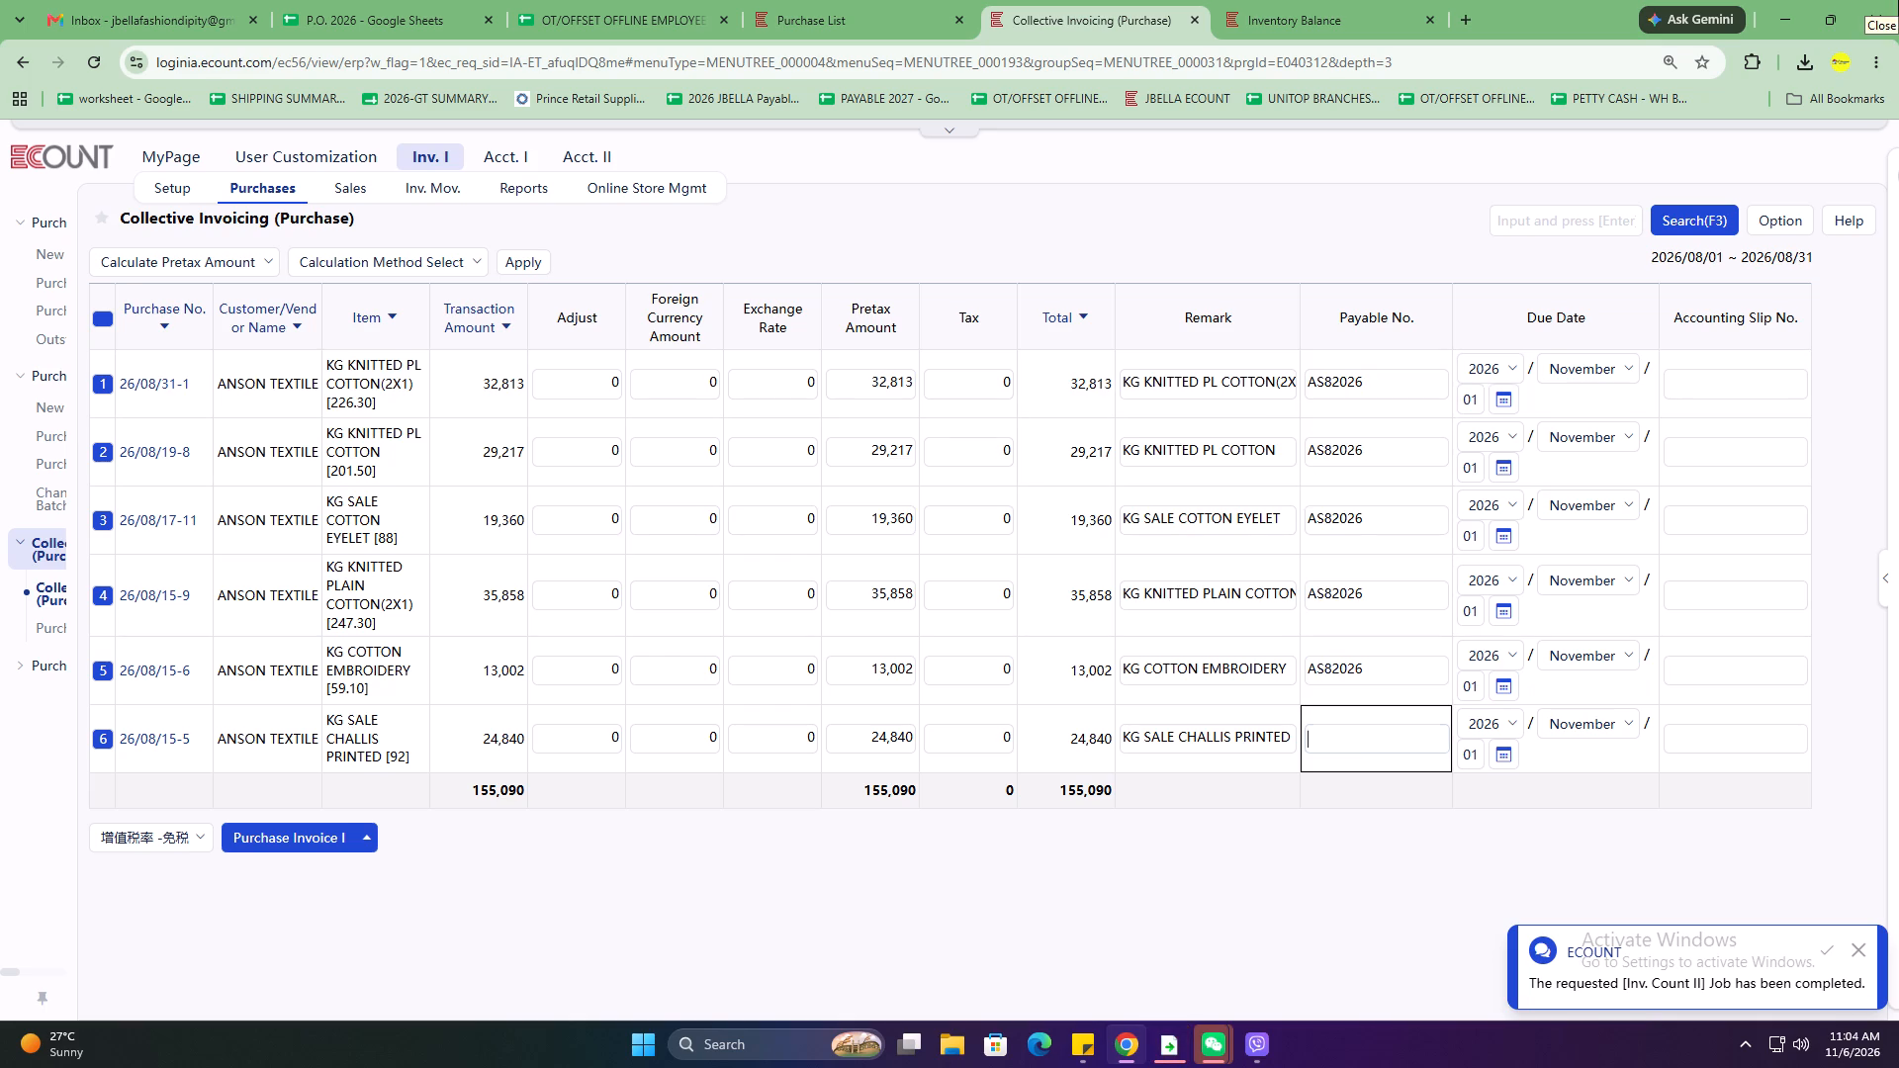
key("ctrl+v")
Generate Purchase Invoice I for the selected August slips and save it with payable number AS82026, keeping their voucher dates.
left_click(324, 831)
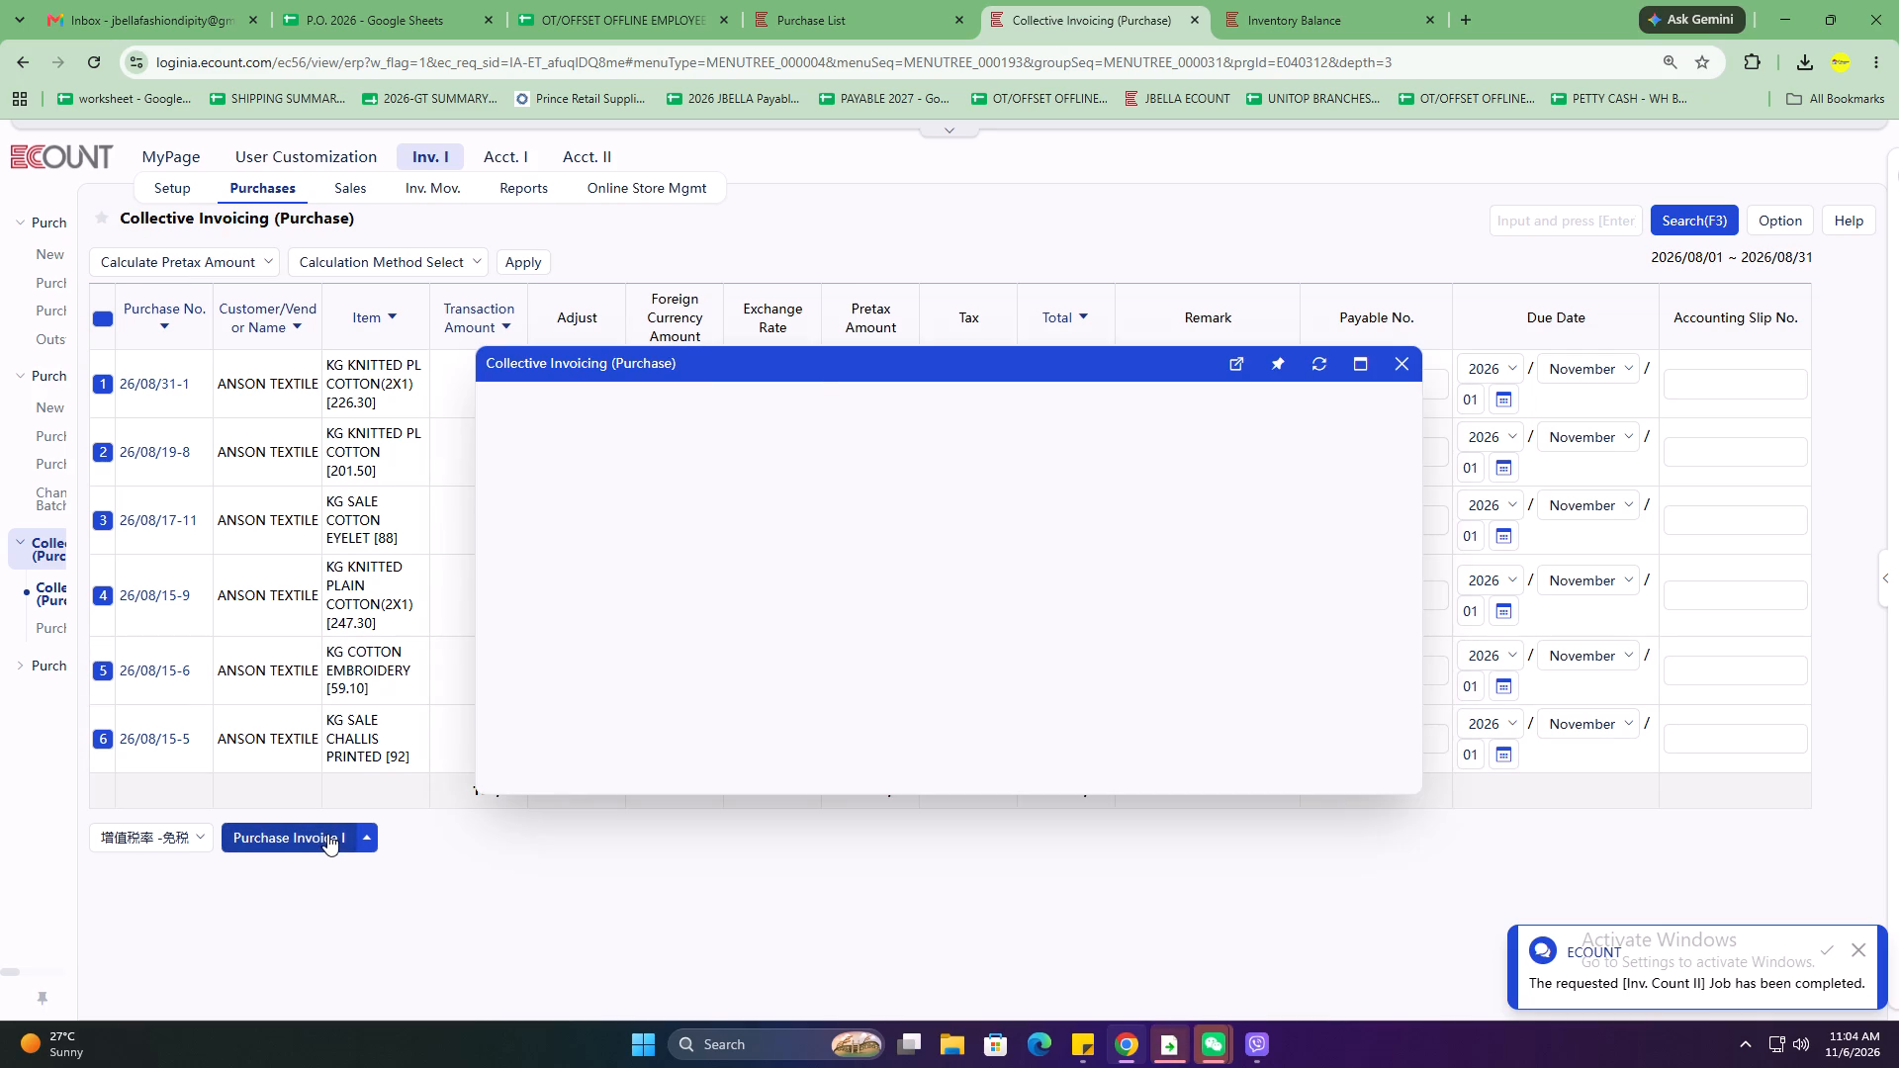
left_click(234, 847)
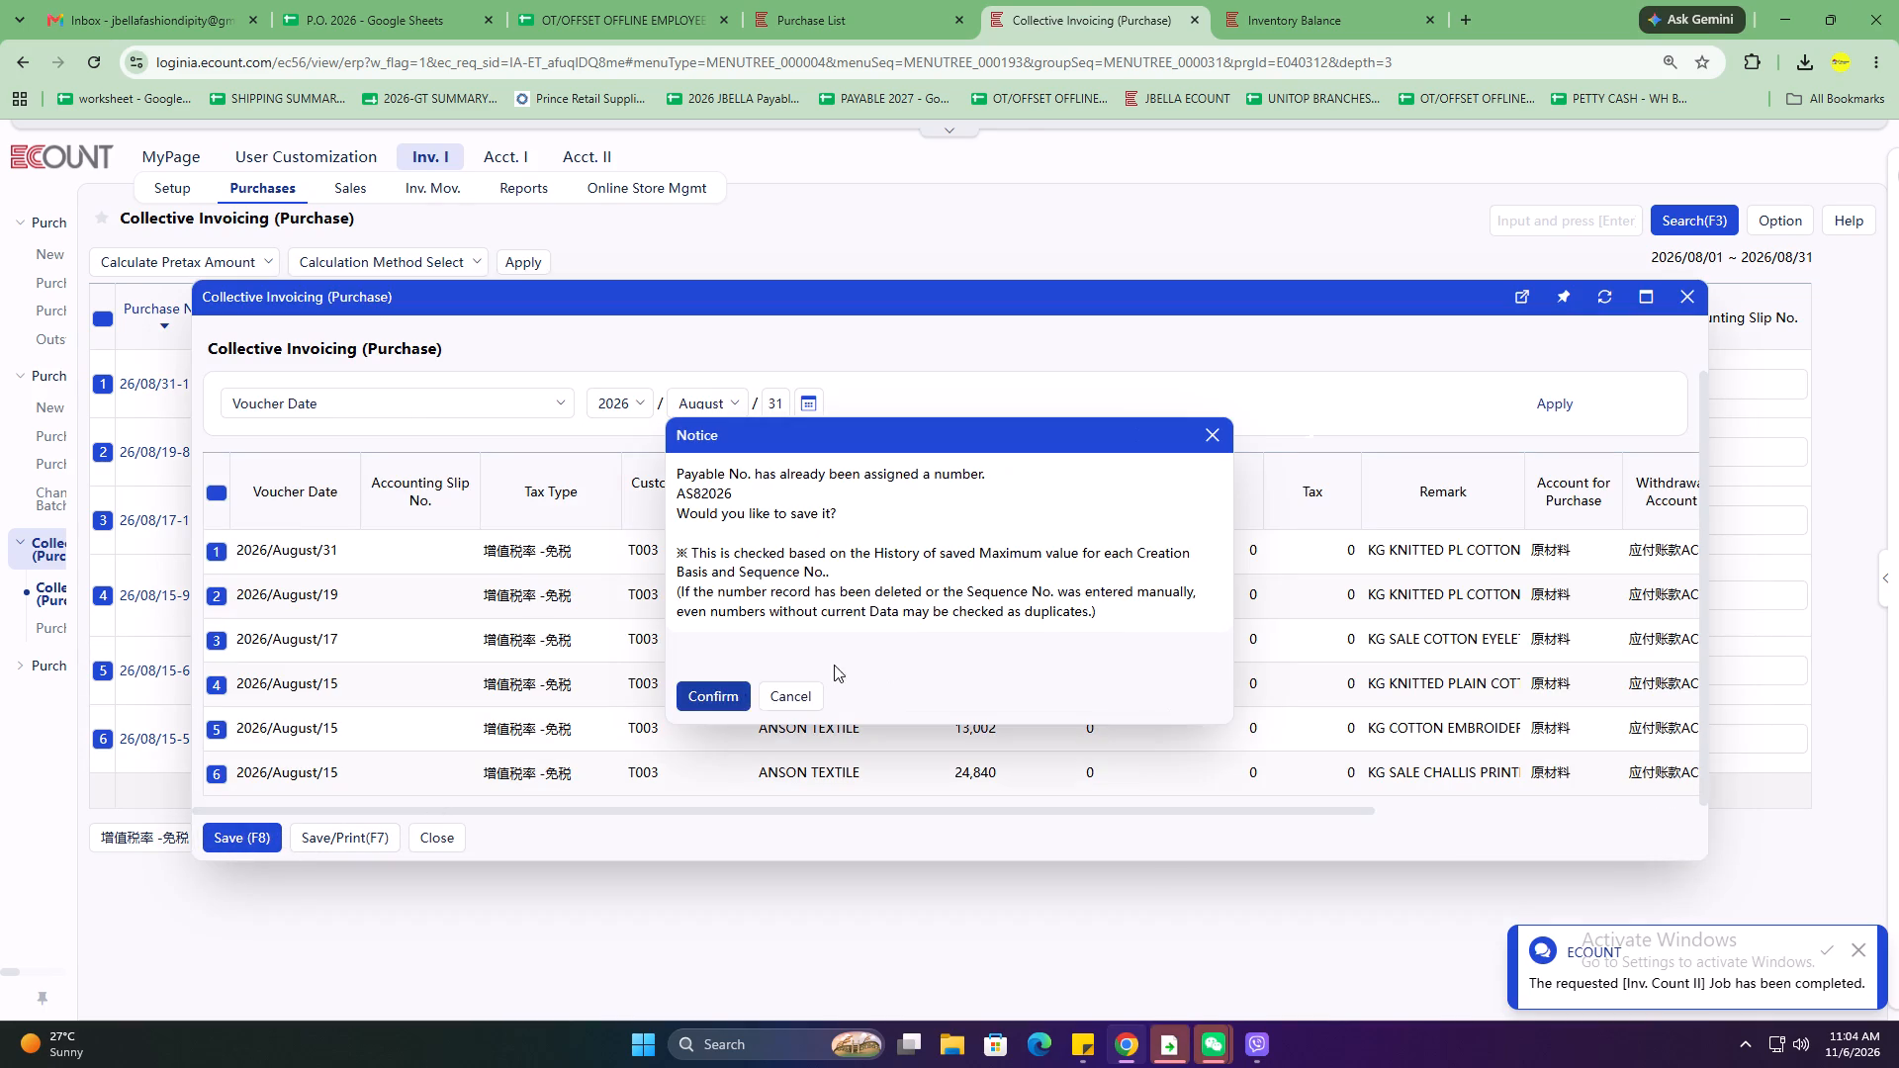
left_click_drag(744, 687, 734, 695)
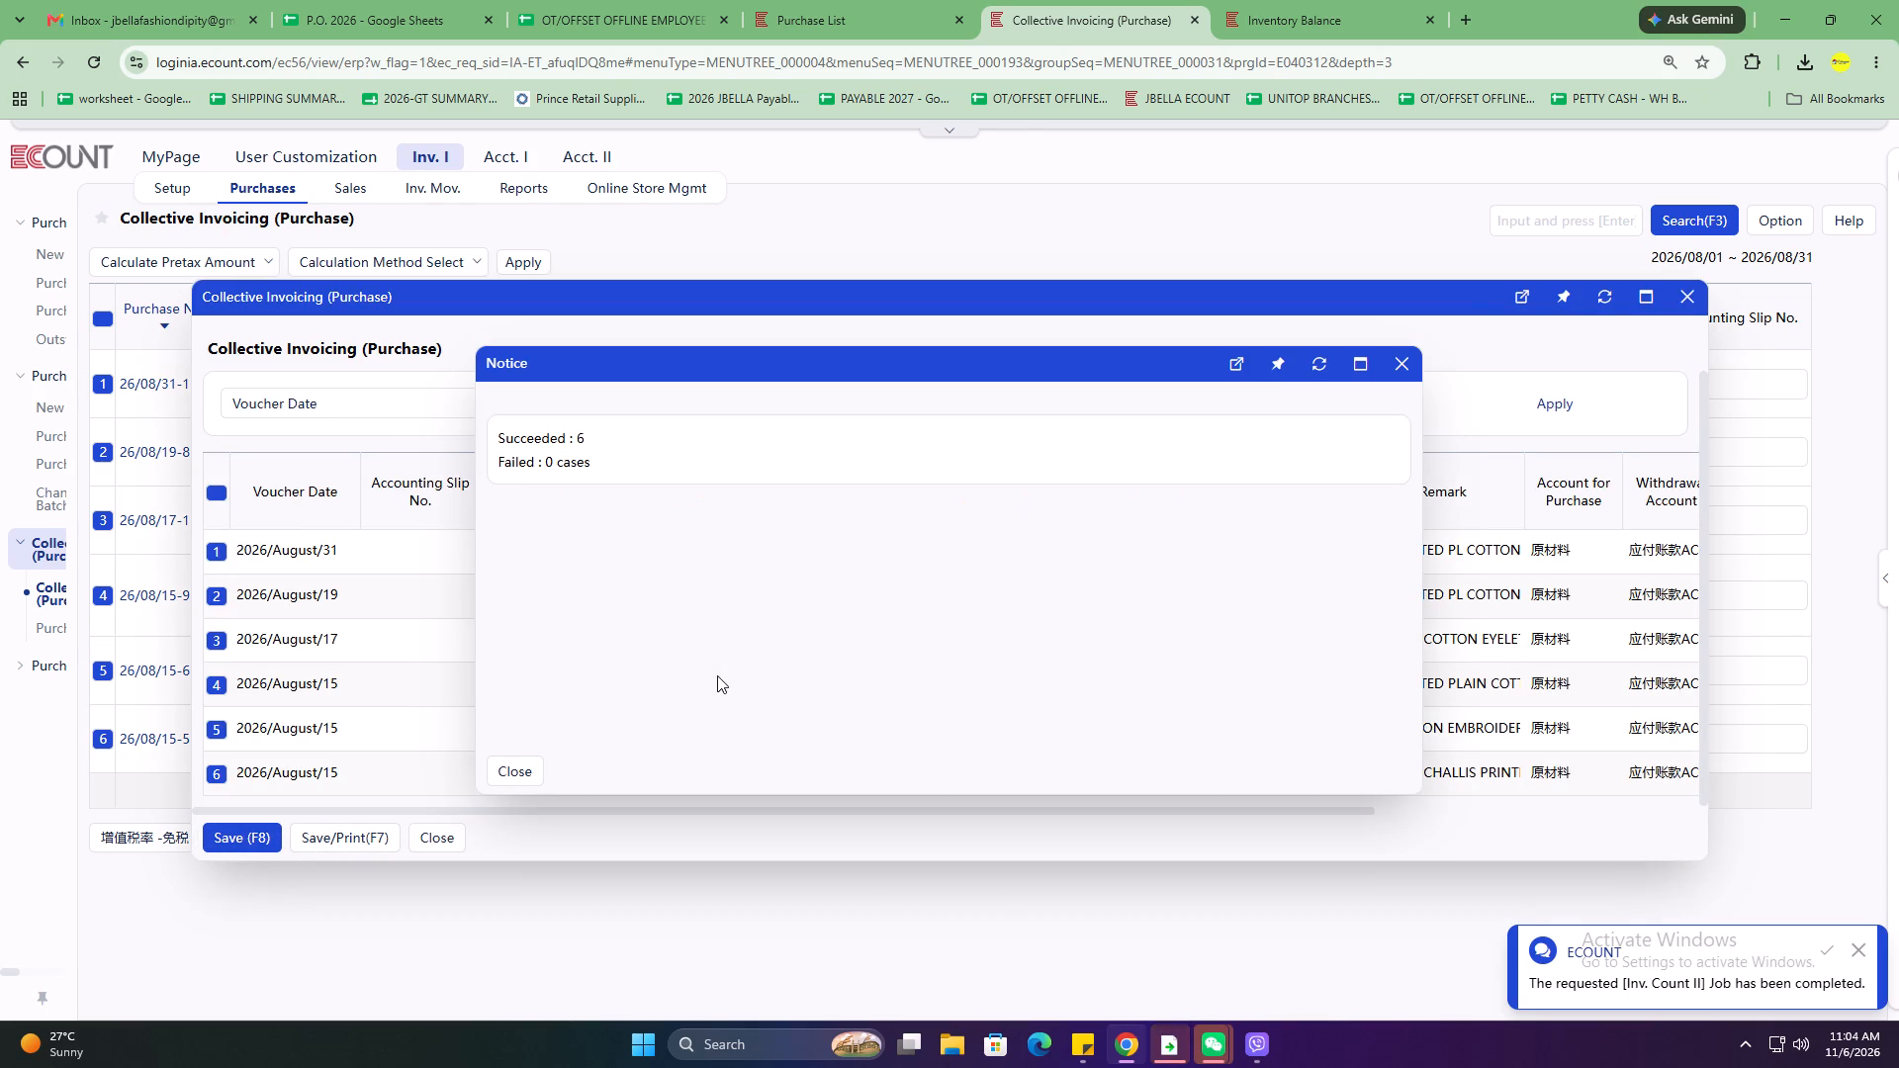
double_click(509, 767)
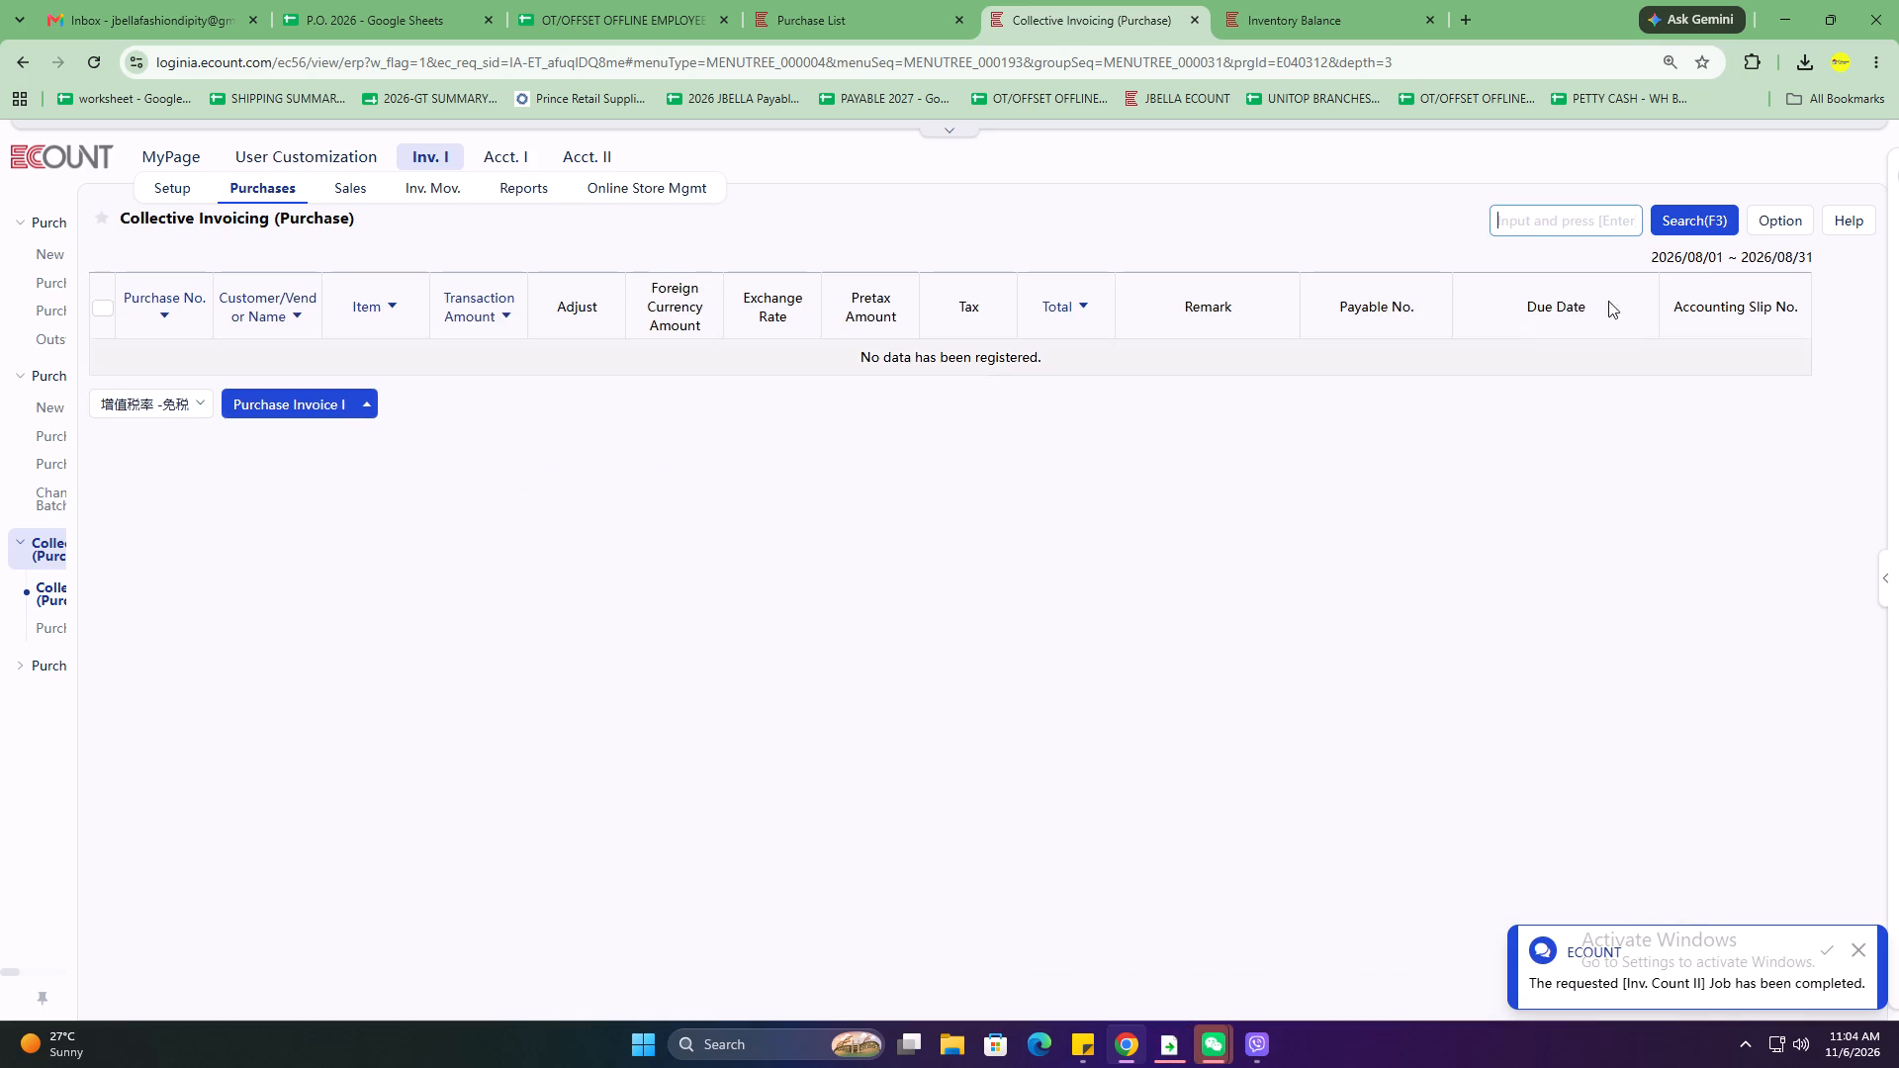
Search the ANSON TEXTILE purchase slips from September 1 to September 30, 2026.
left_click(1662, 210)
left_click(342, 355)
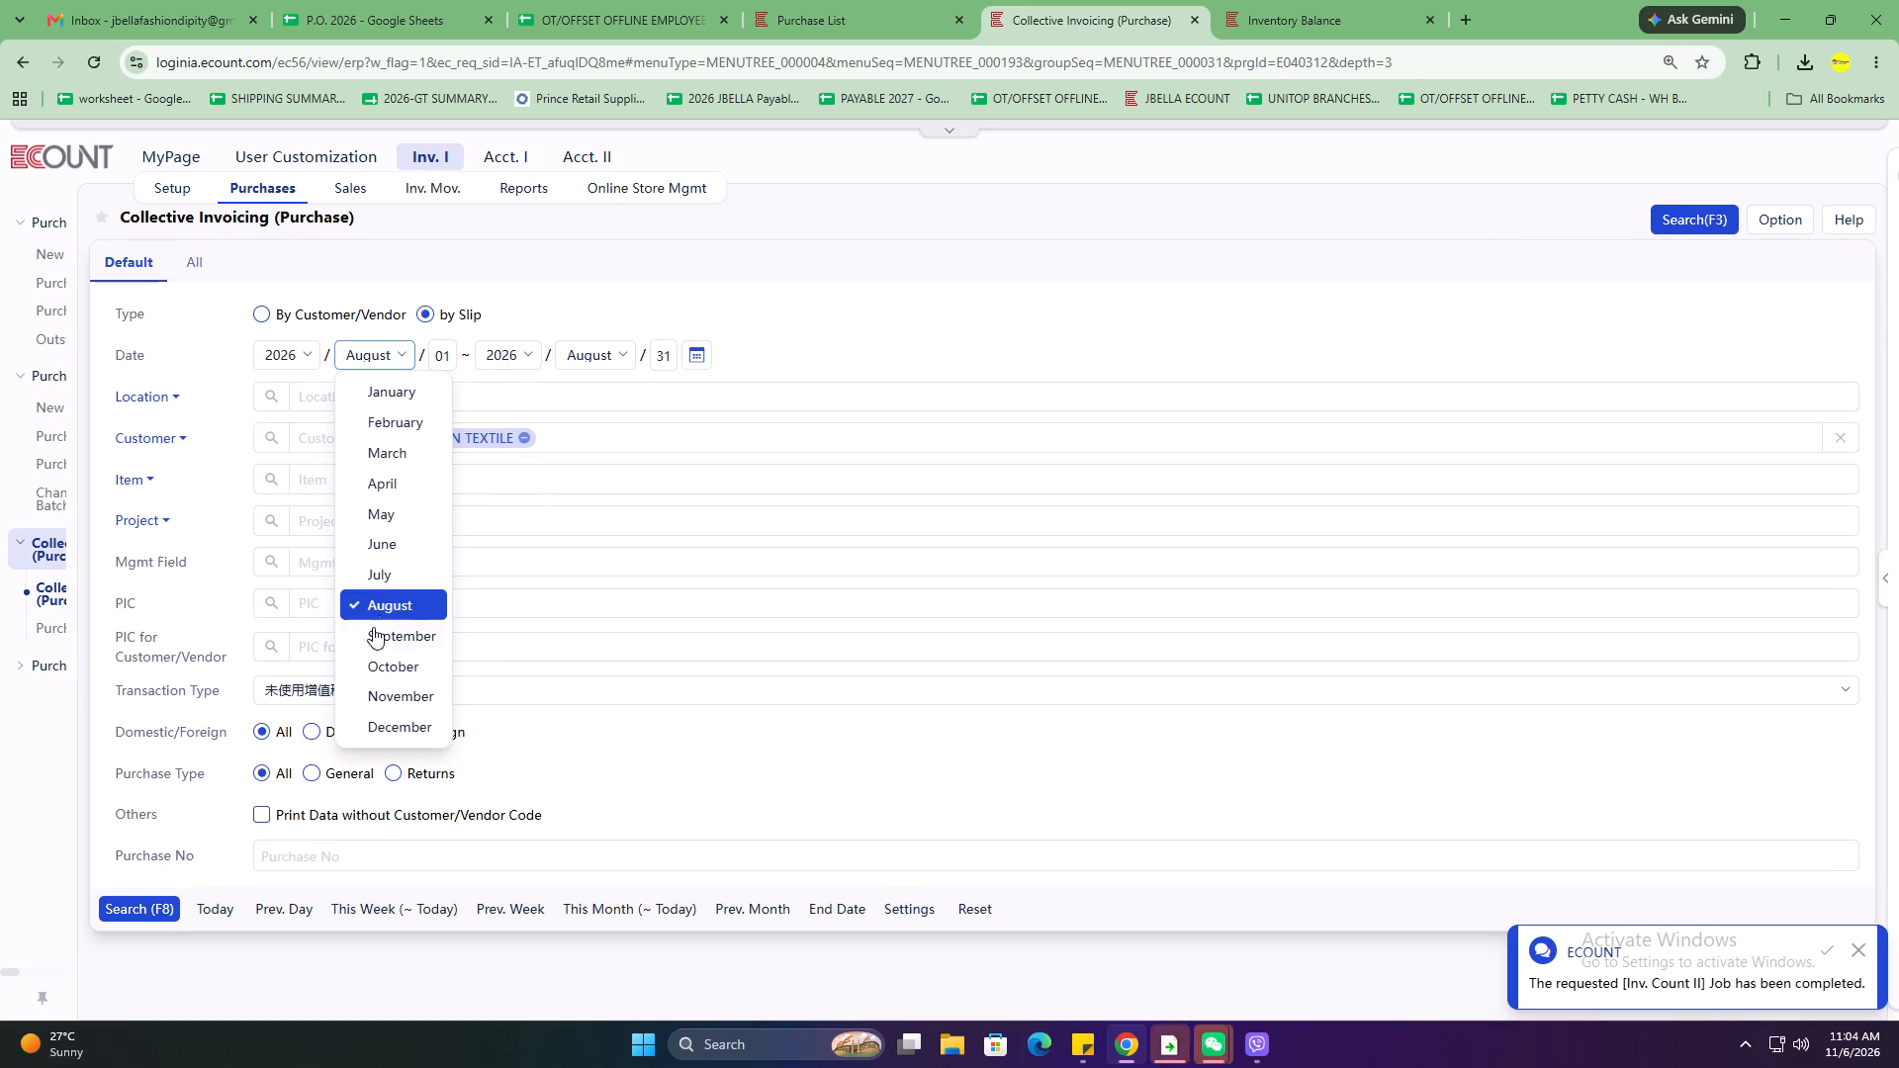
left_click(373, 635)
left_click(602, 362)
left_click(622, 627)
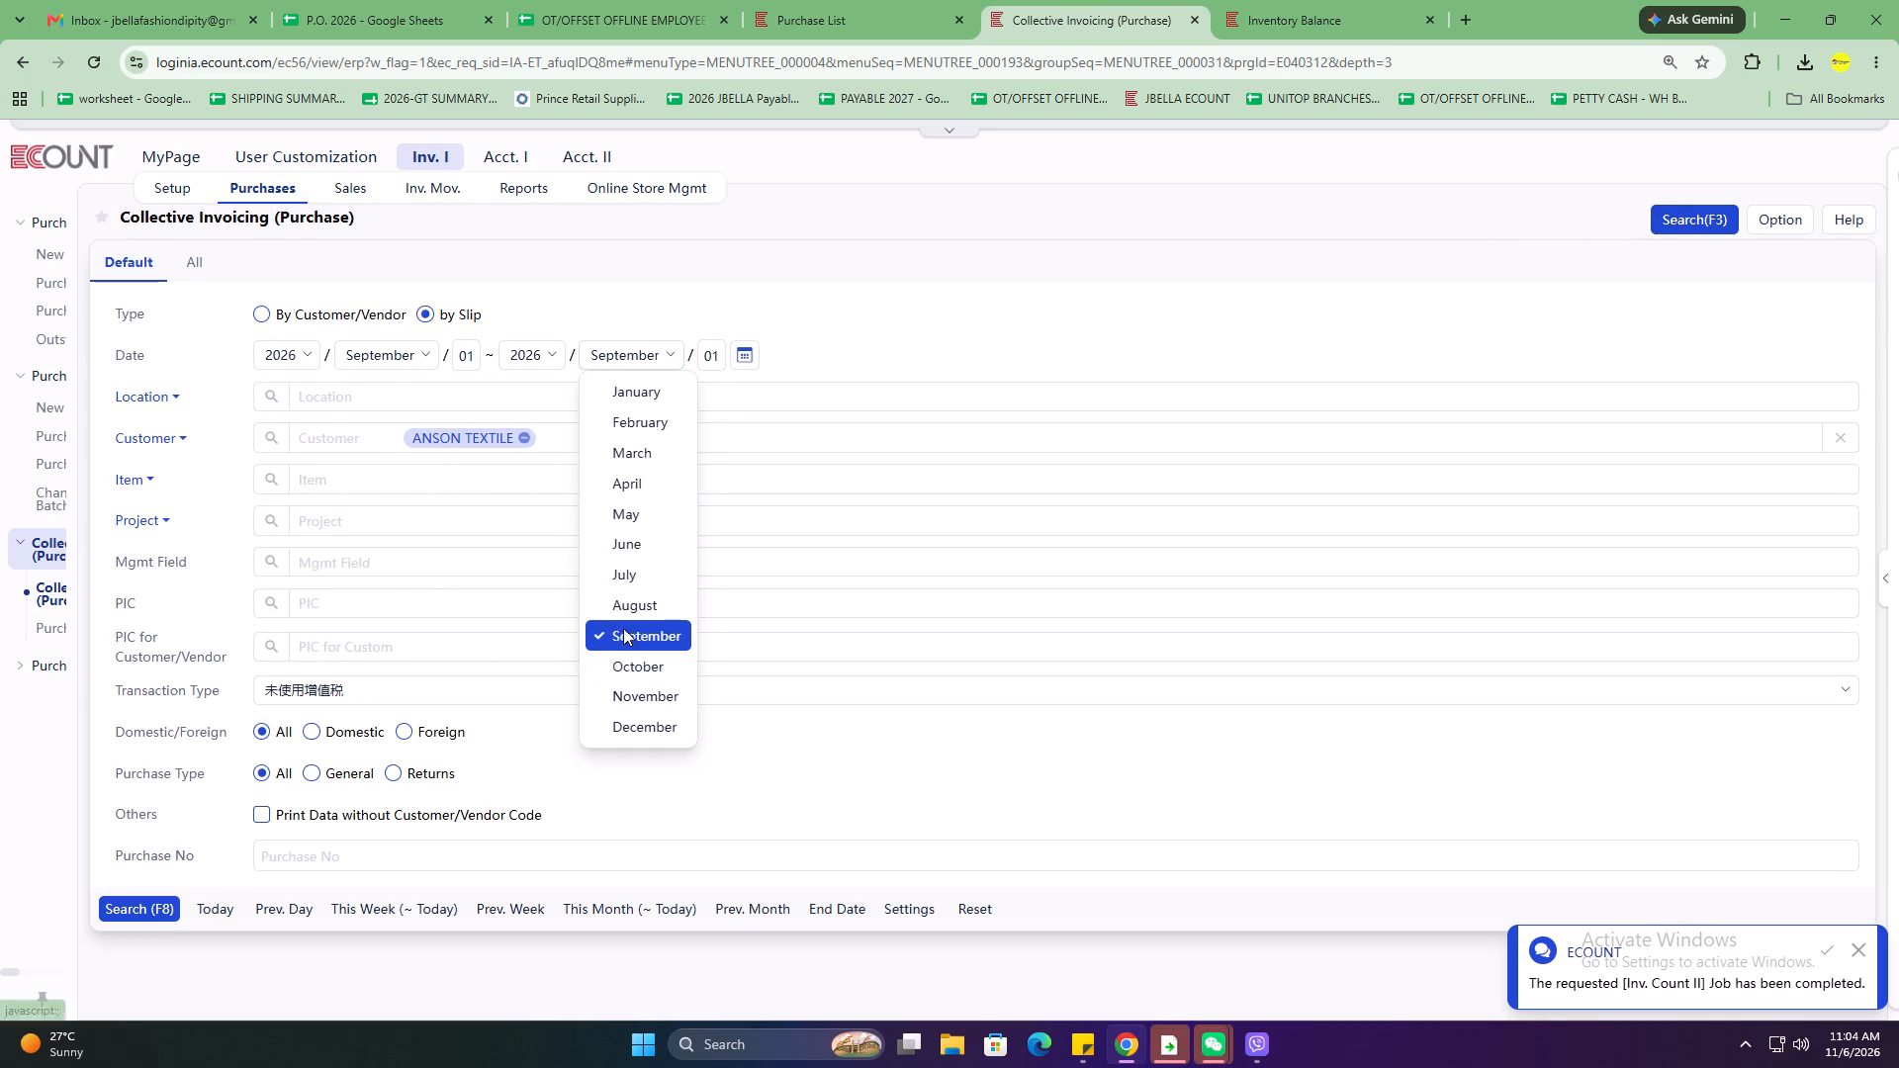
left_click(728, 348)
left_click(723, 354)
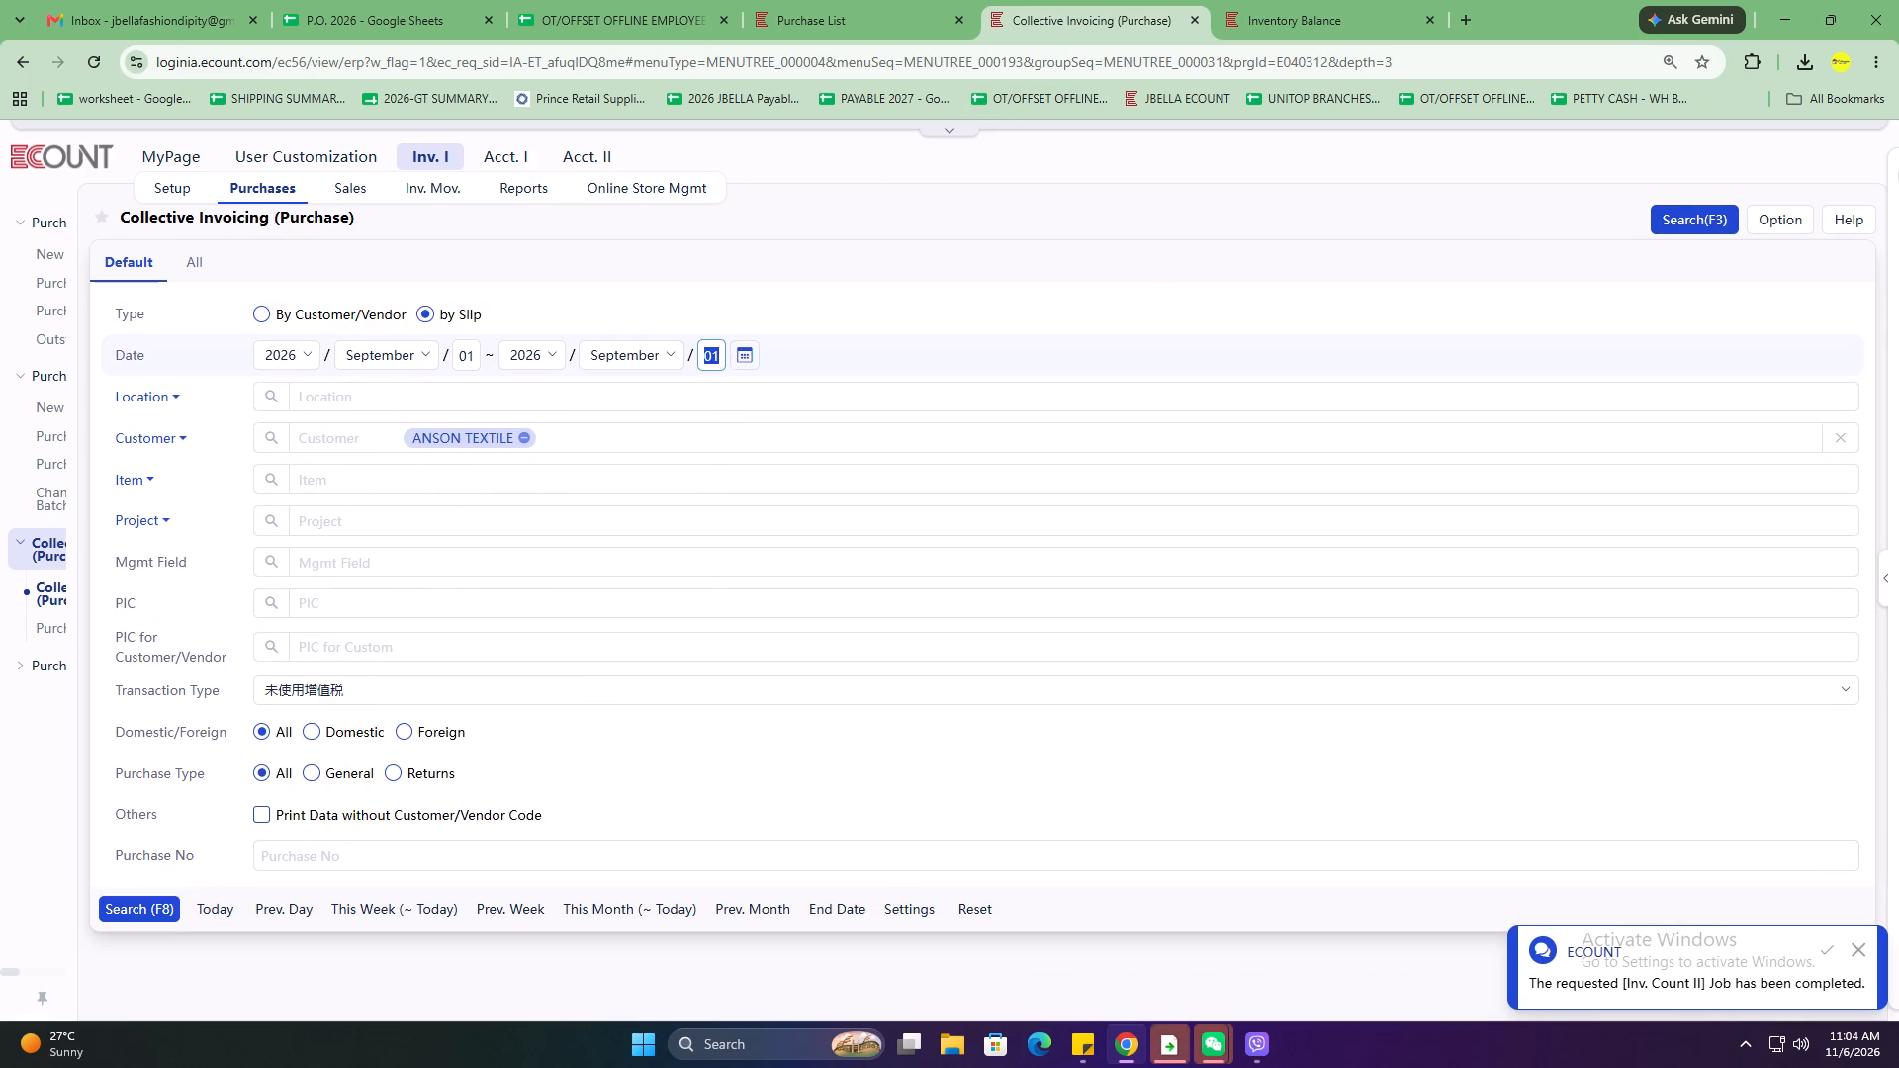
type("31")
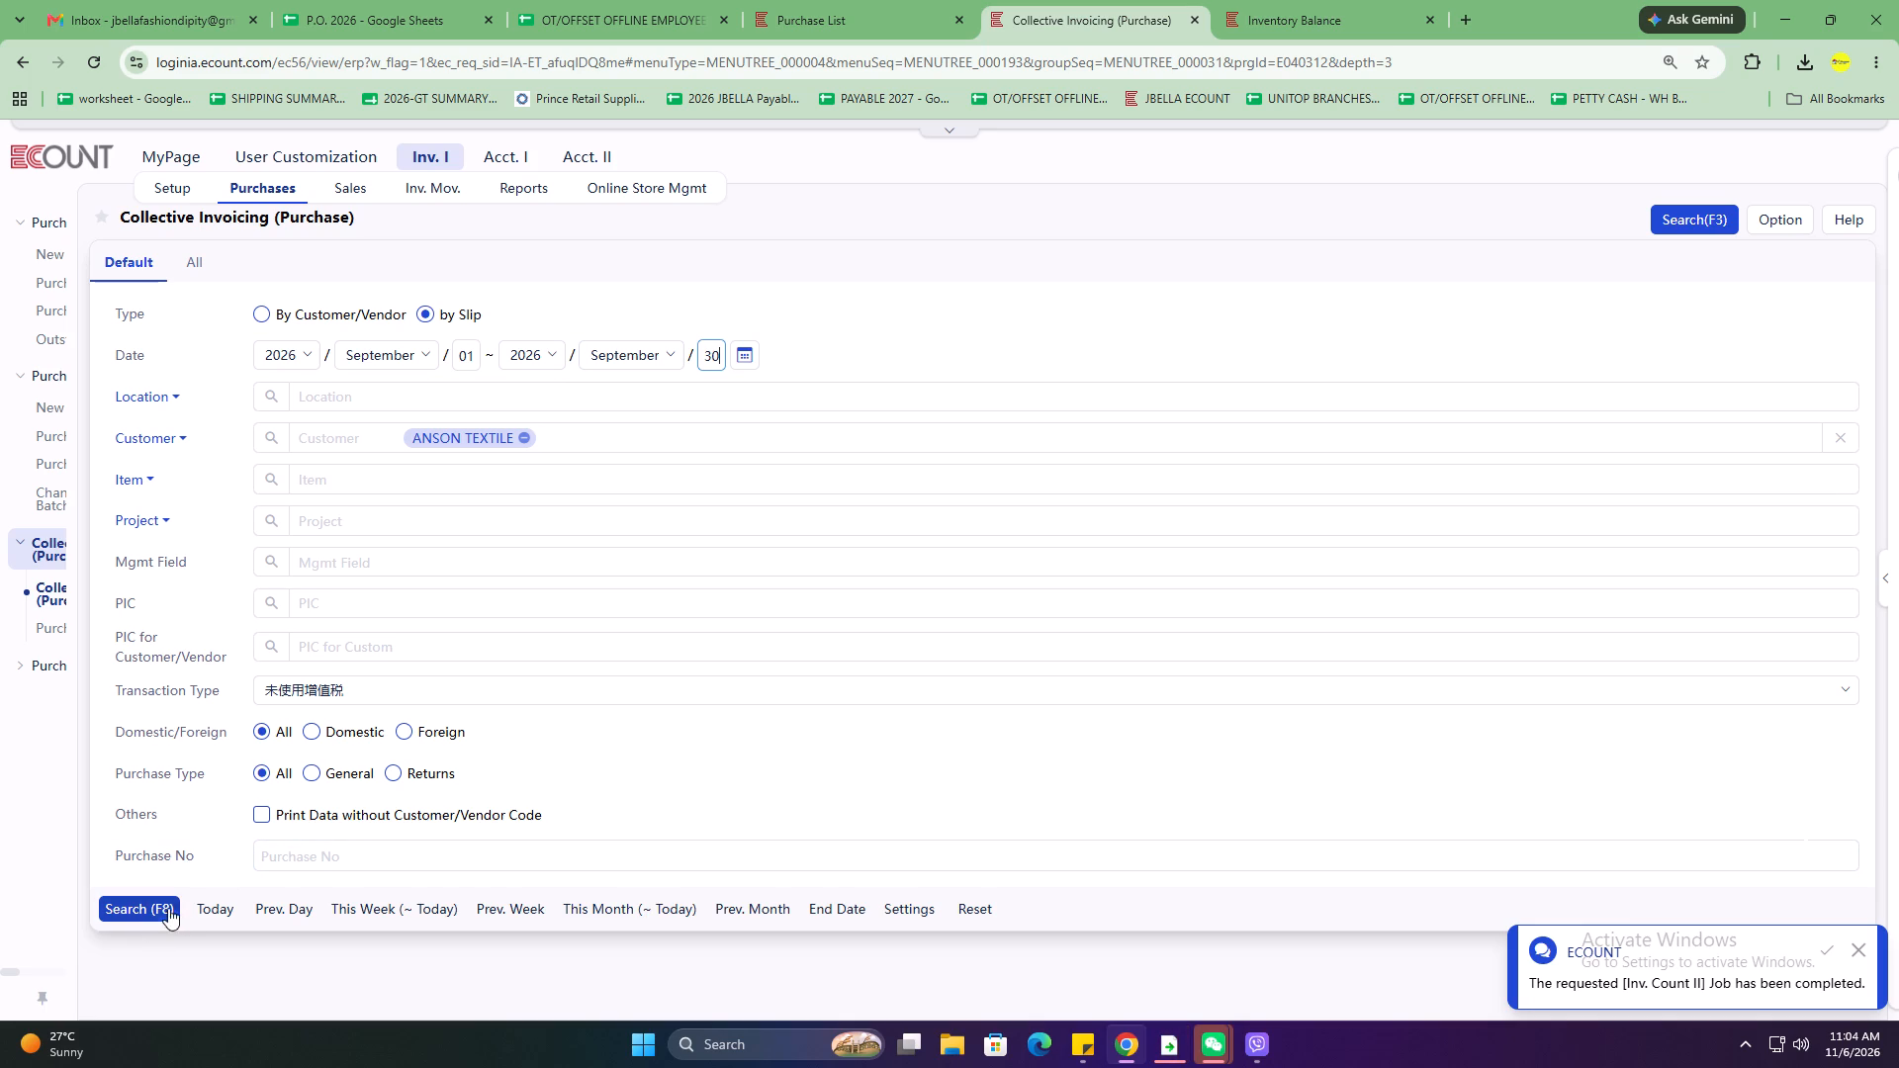
left_click(148, 908)
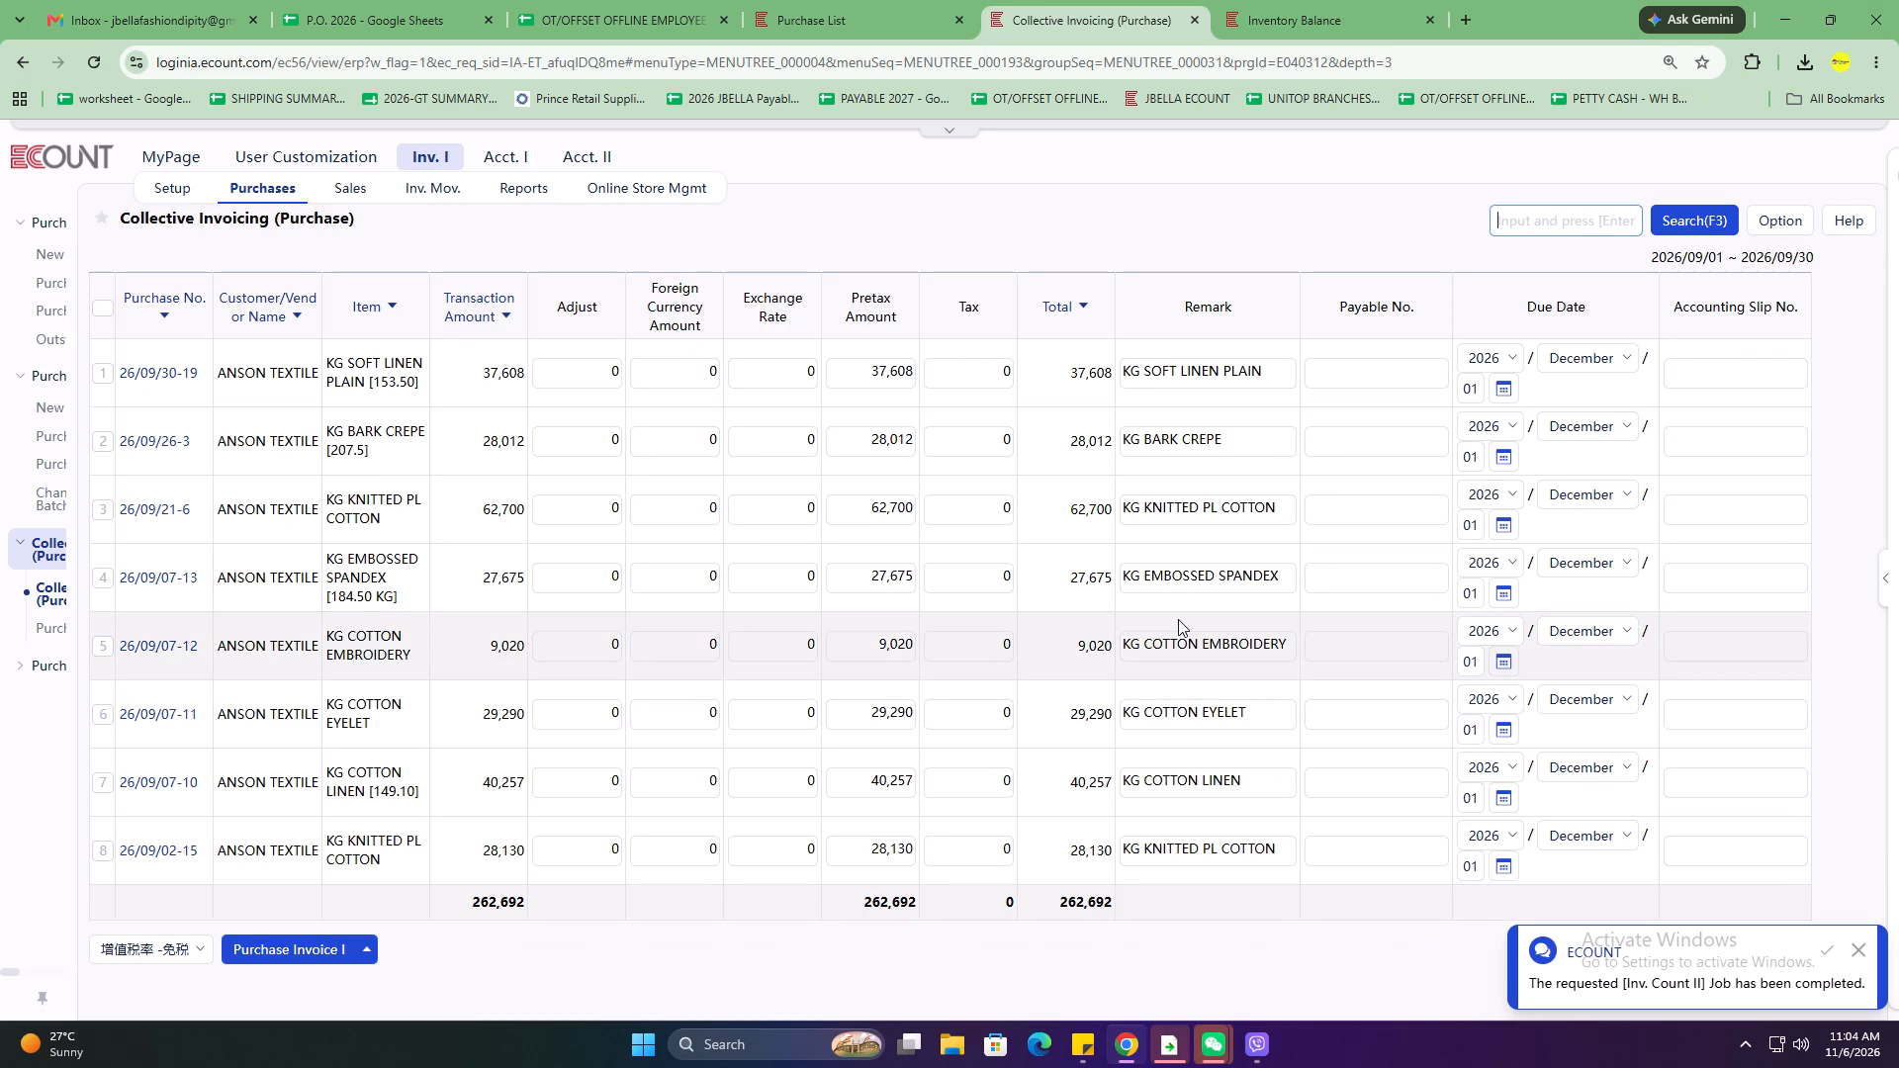
Select the ANSON TEXTILE slip 26/09/02-15 for invoicing.
left_click(102, 849)
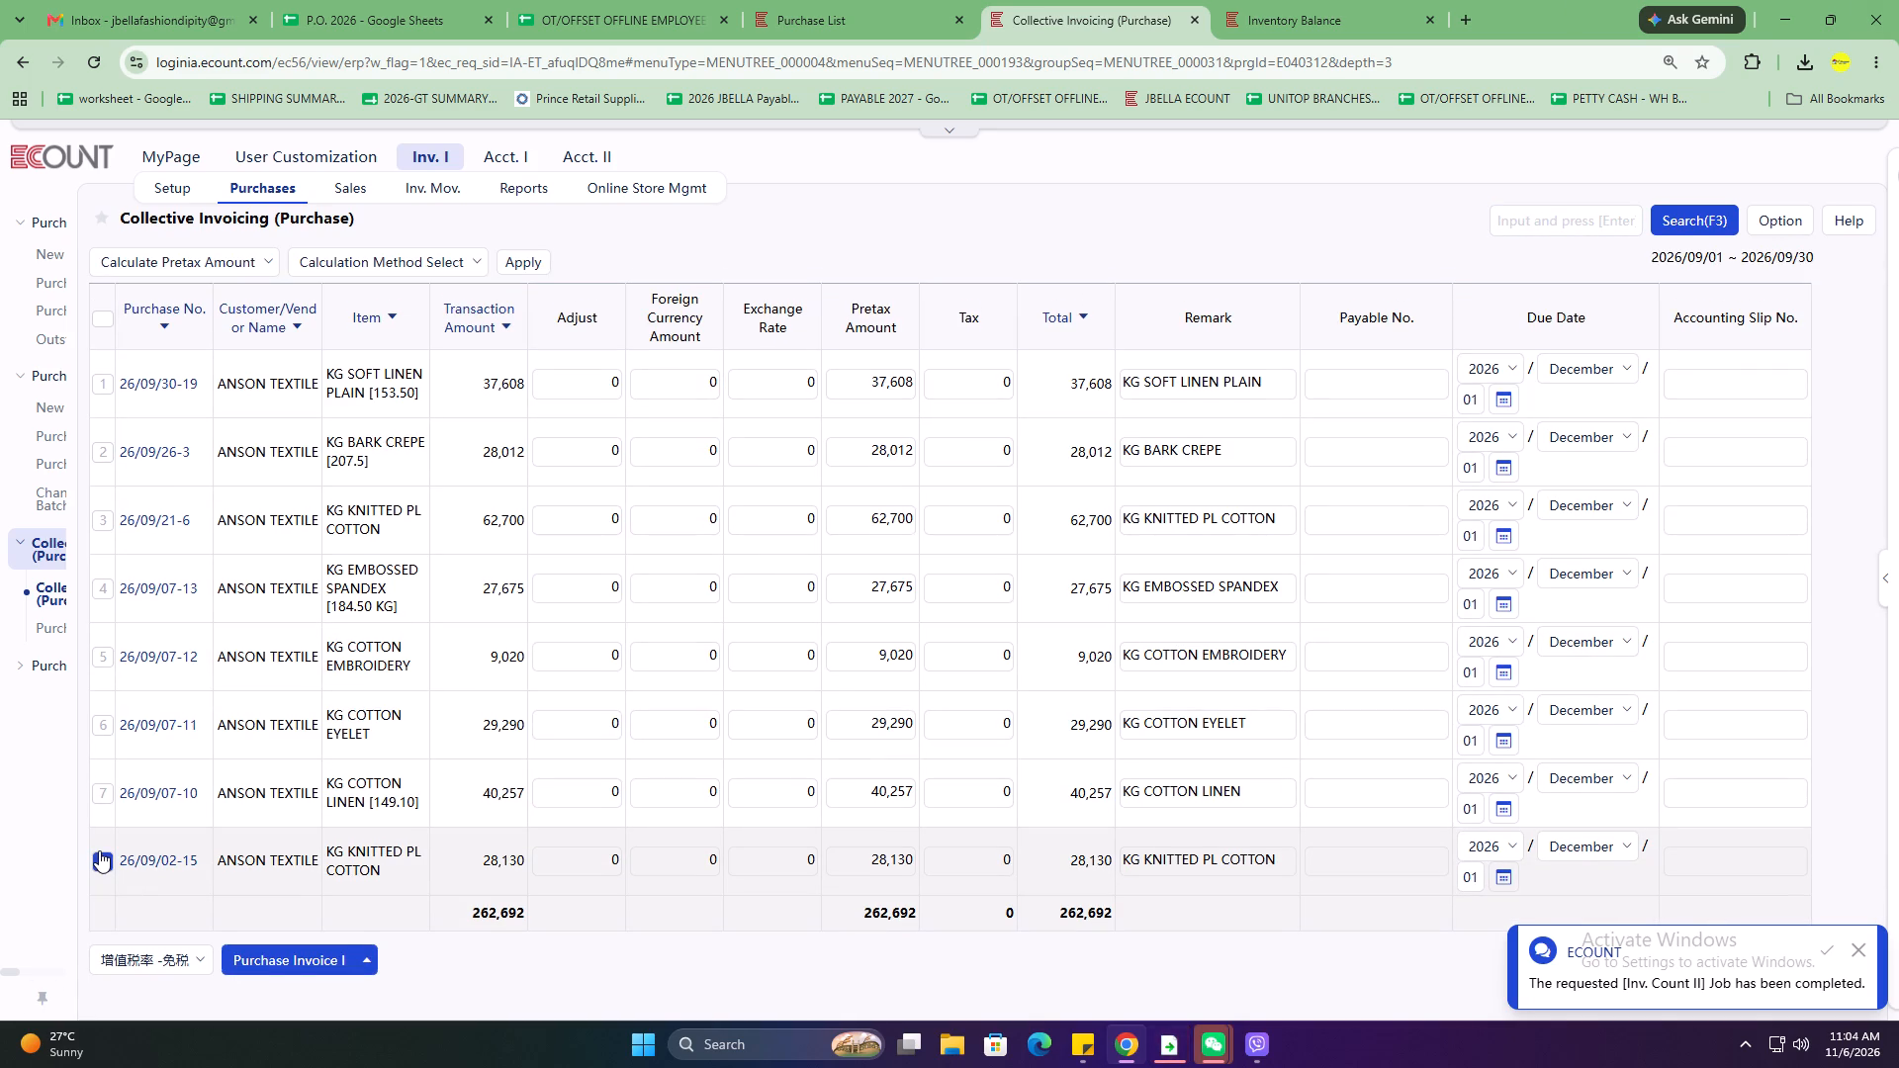
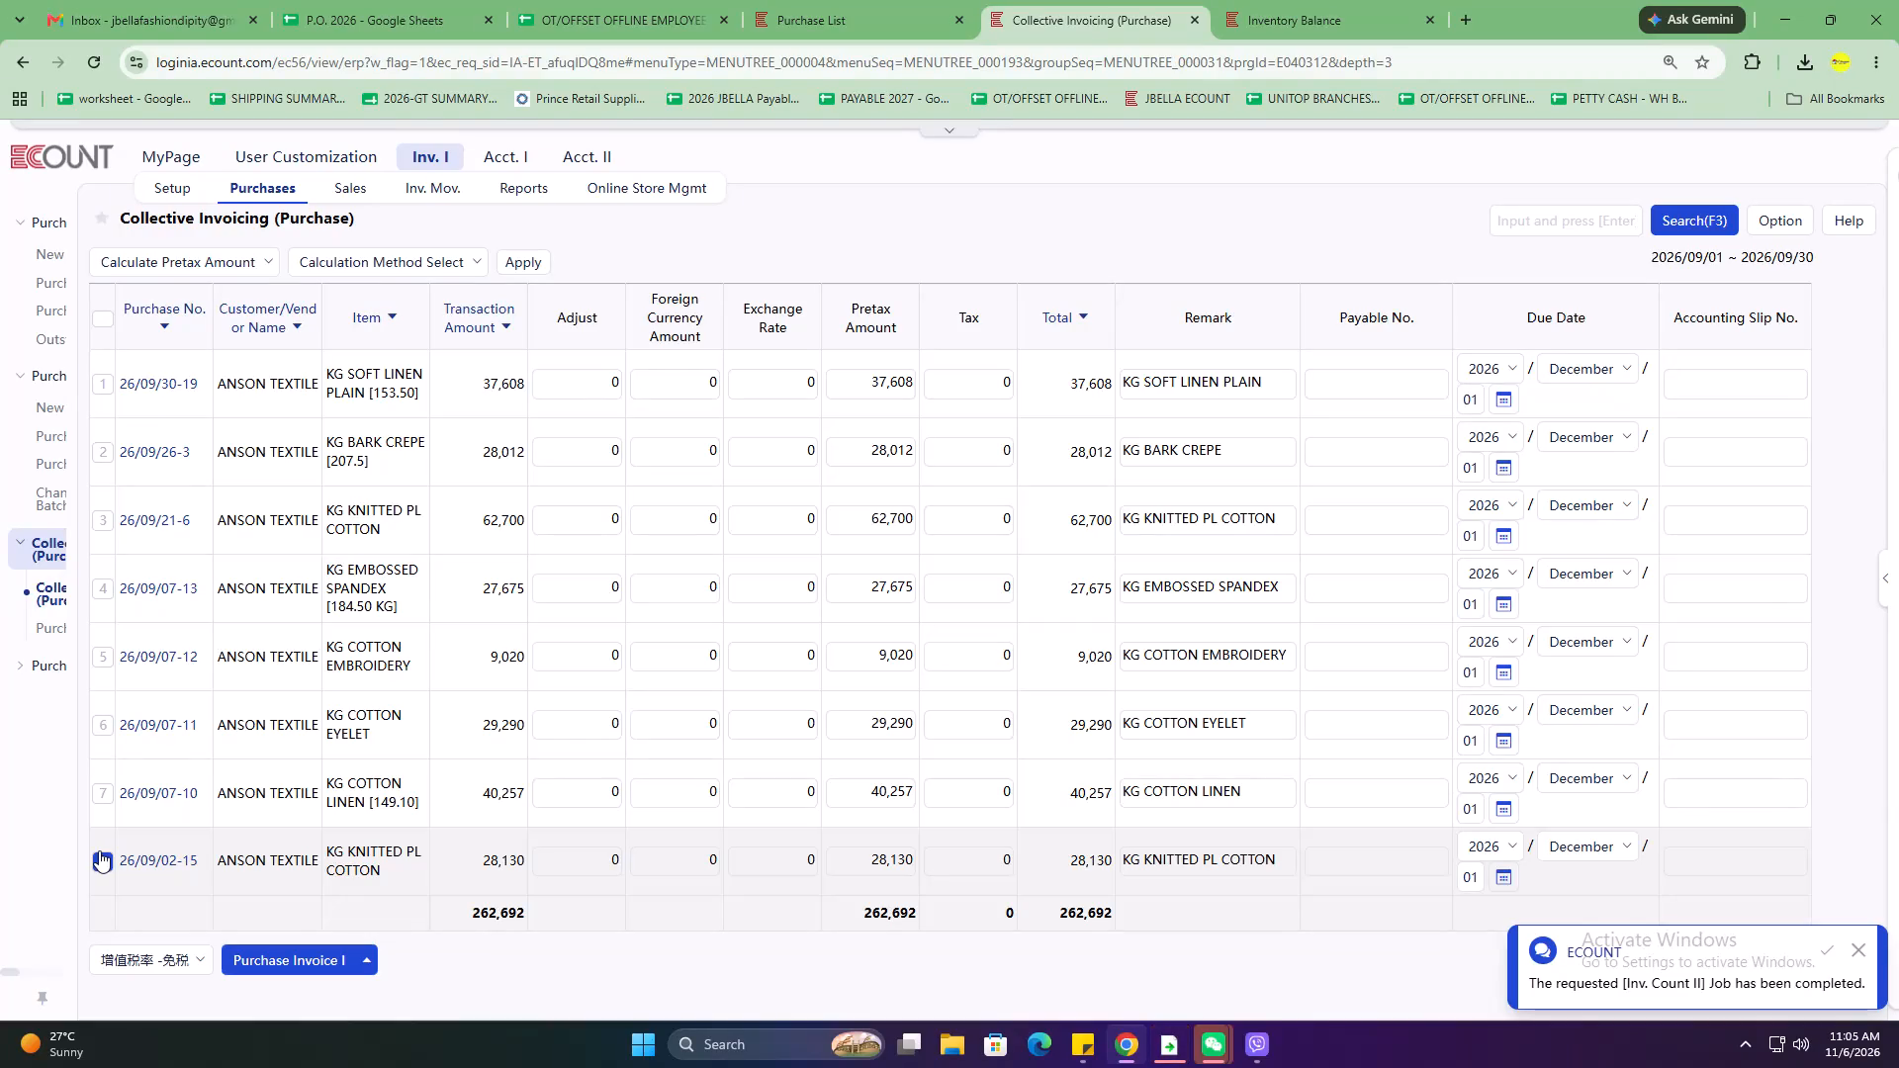
Select the remaining ANSON TEXTILE September slips, 26/09/07-10 through 26/09/30-19, for invoicing.
left_click(108, 724)
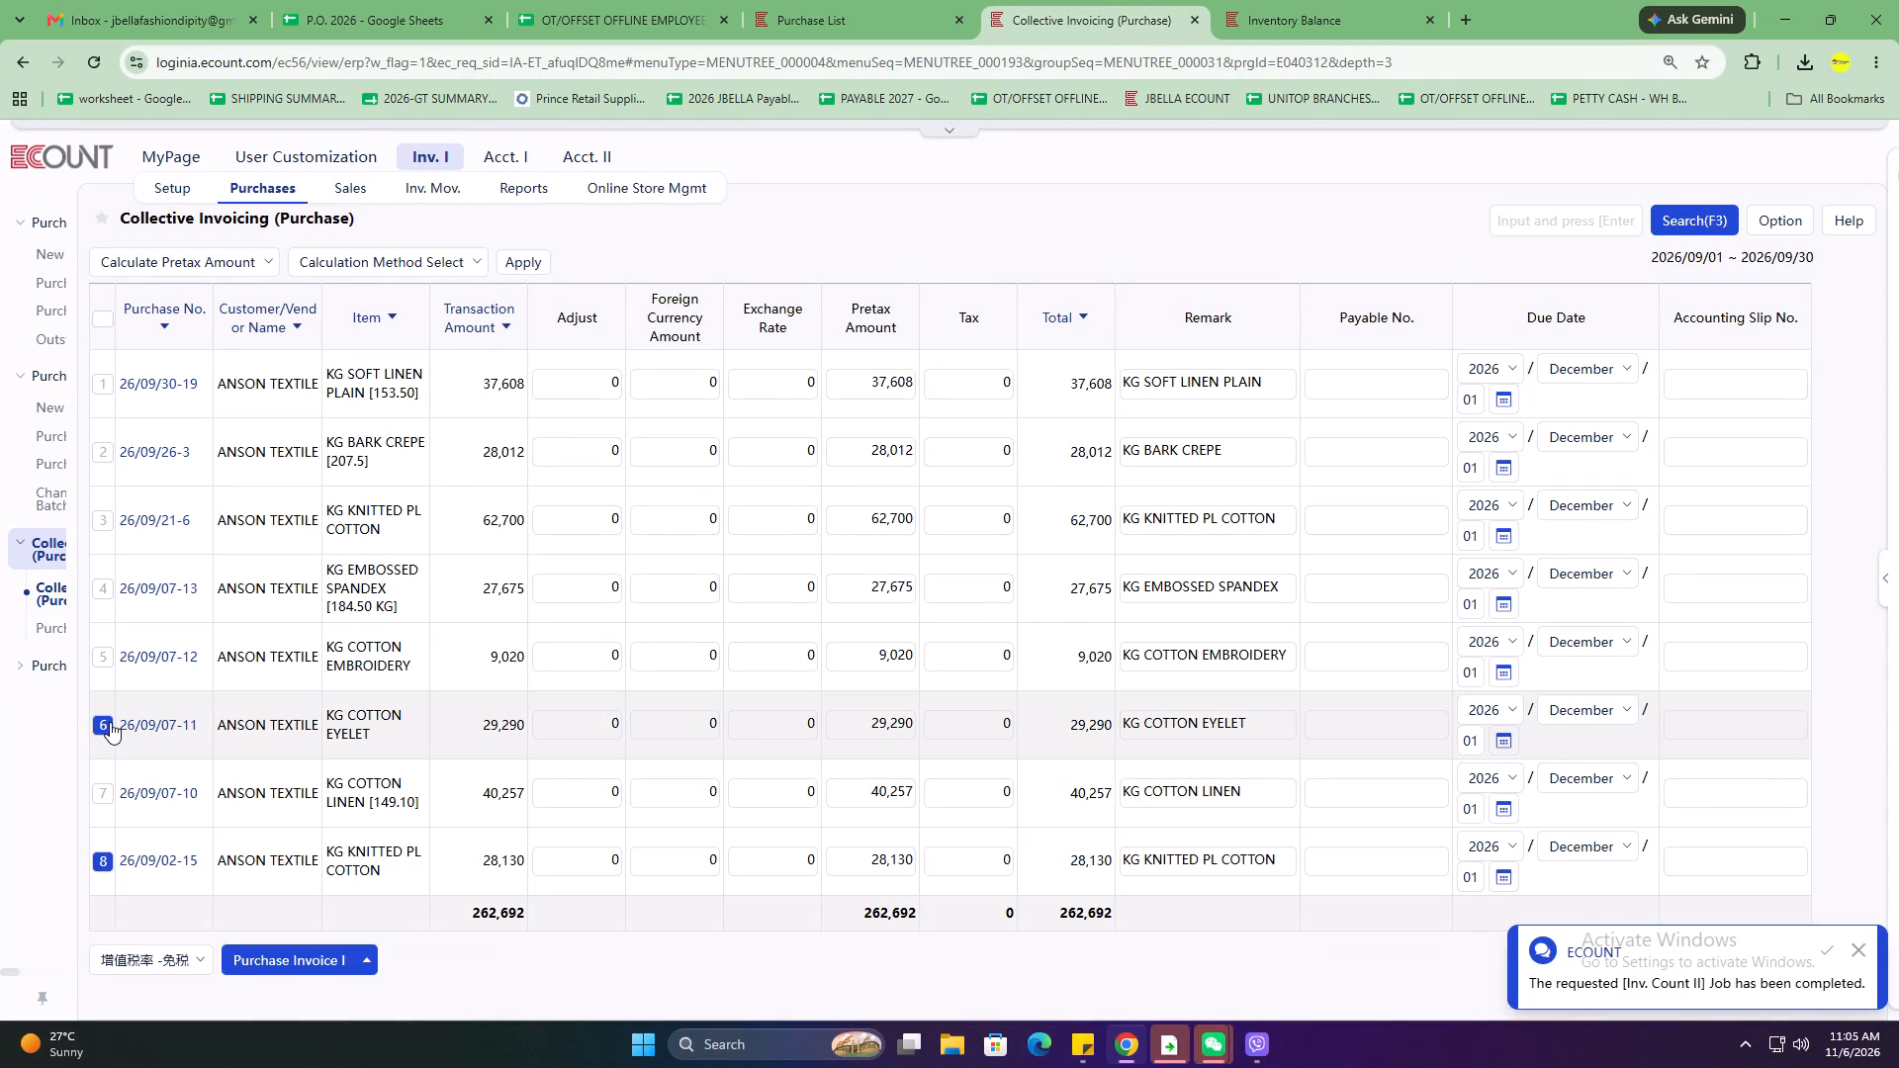
left_click(102, 654)
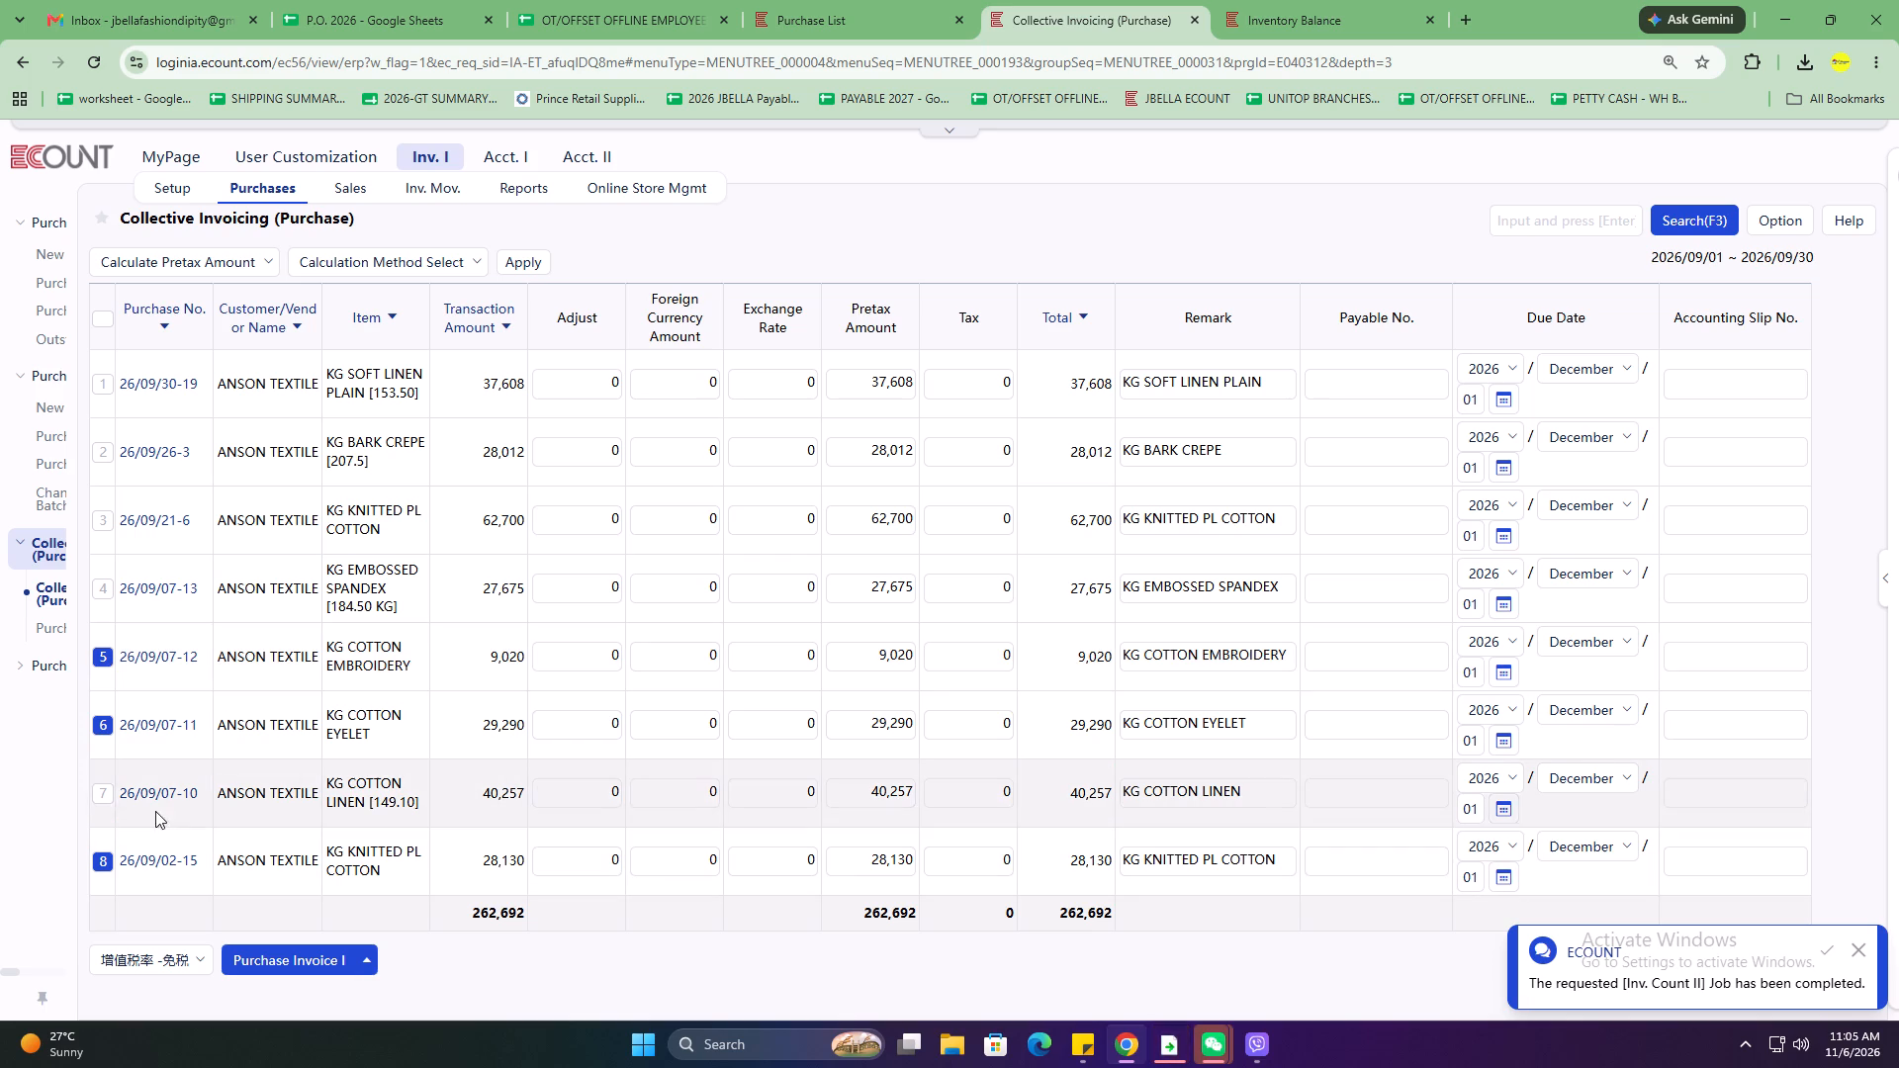
left_click(110, 794)
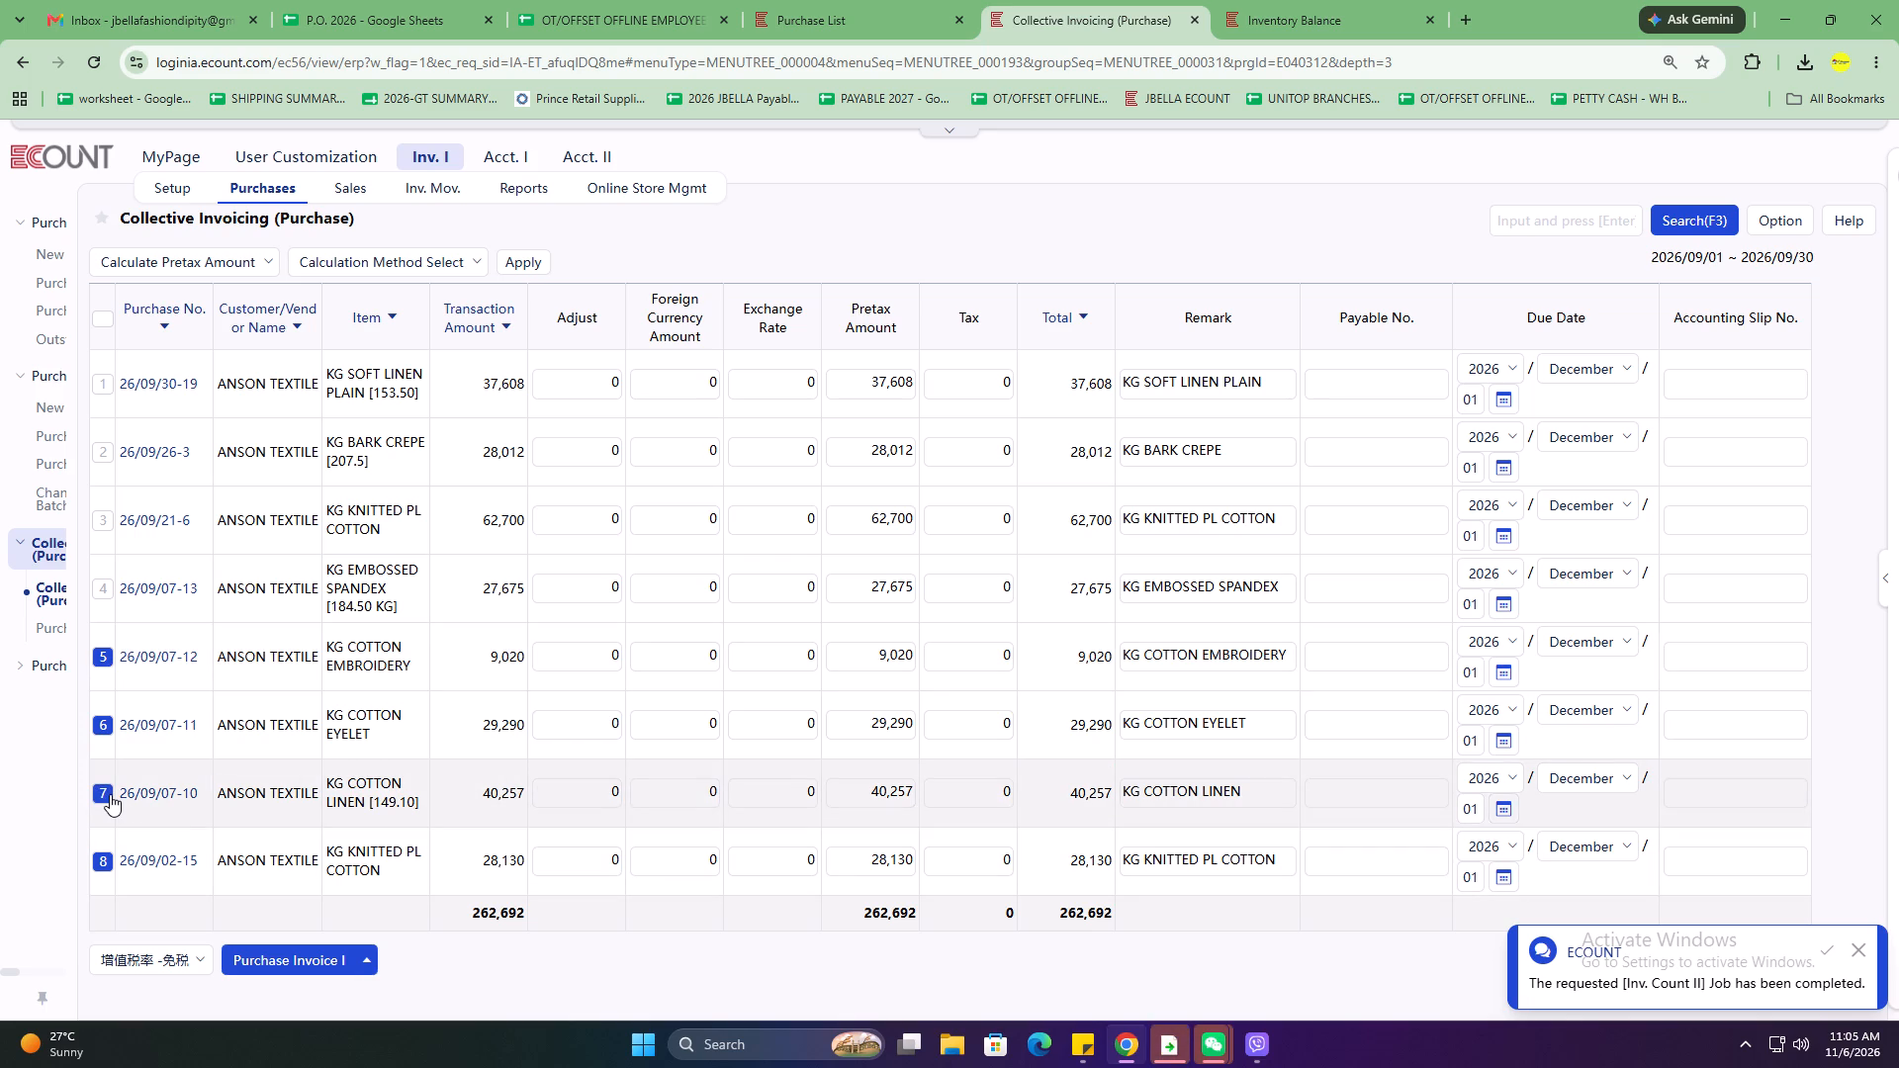
left_click(110, 590)
left_click(103, 522)
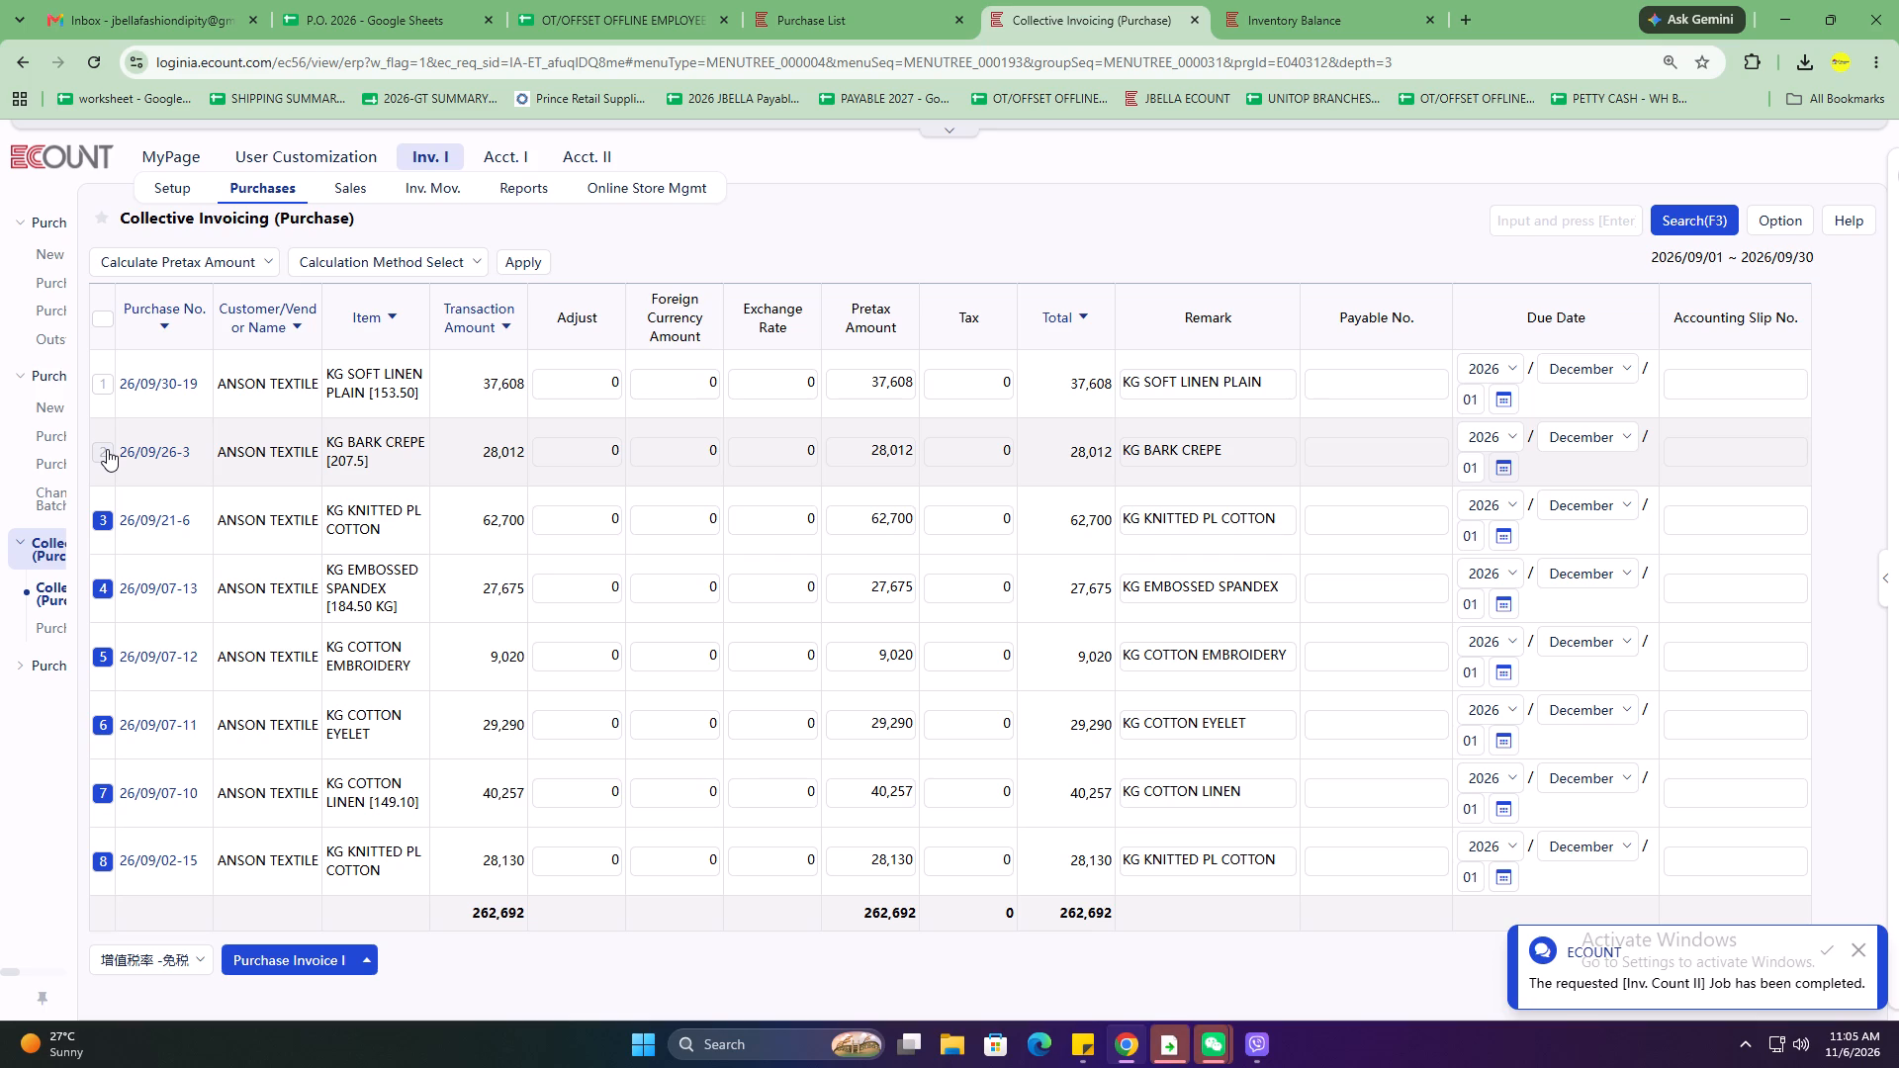
double_click(103, 387)
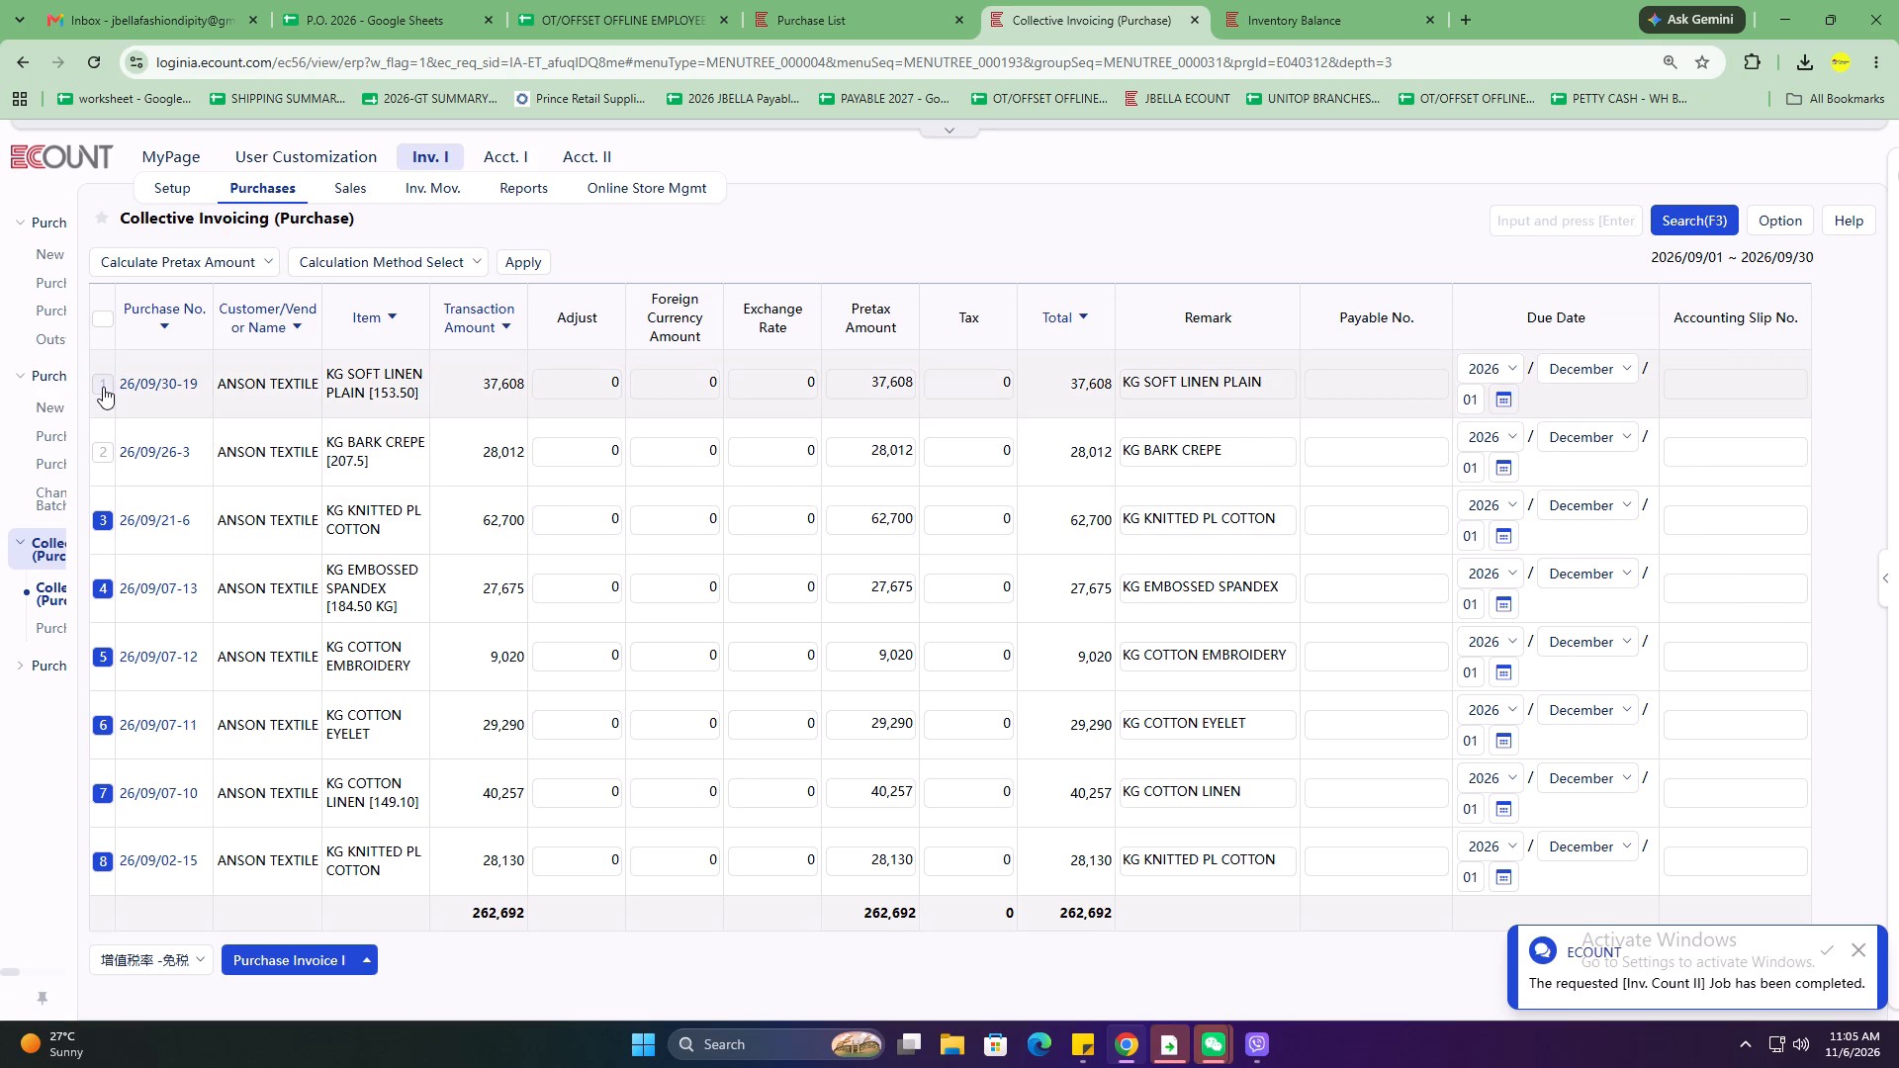
left_click(100, 447)
left_click(109, 386)
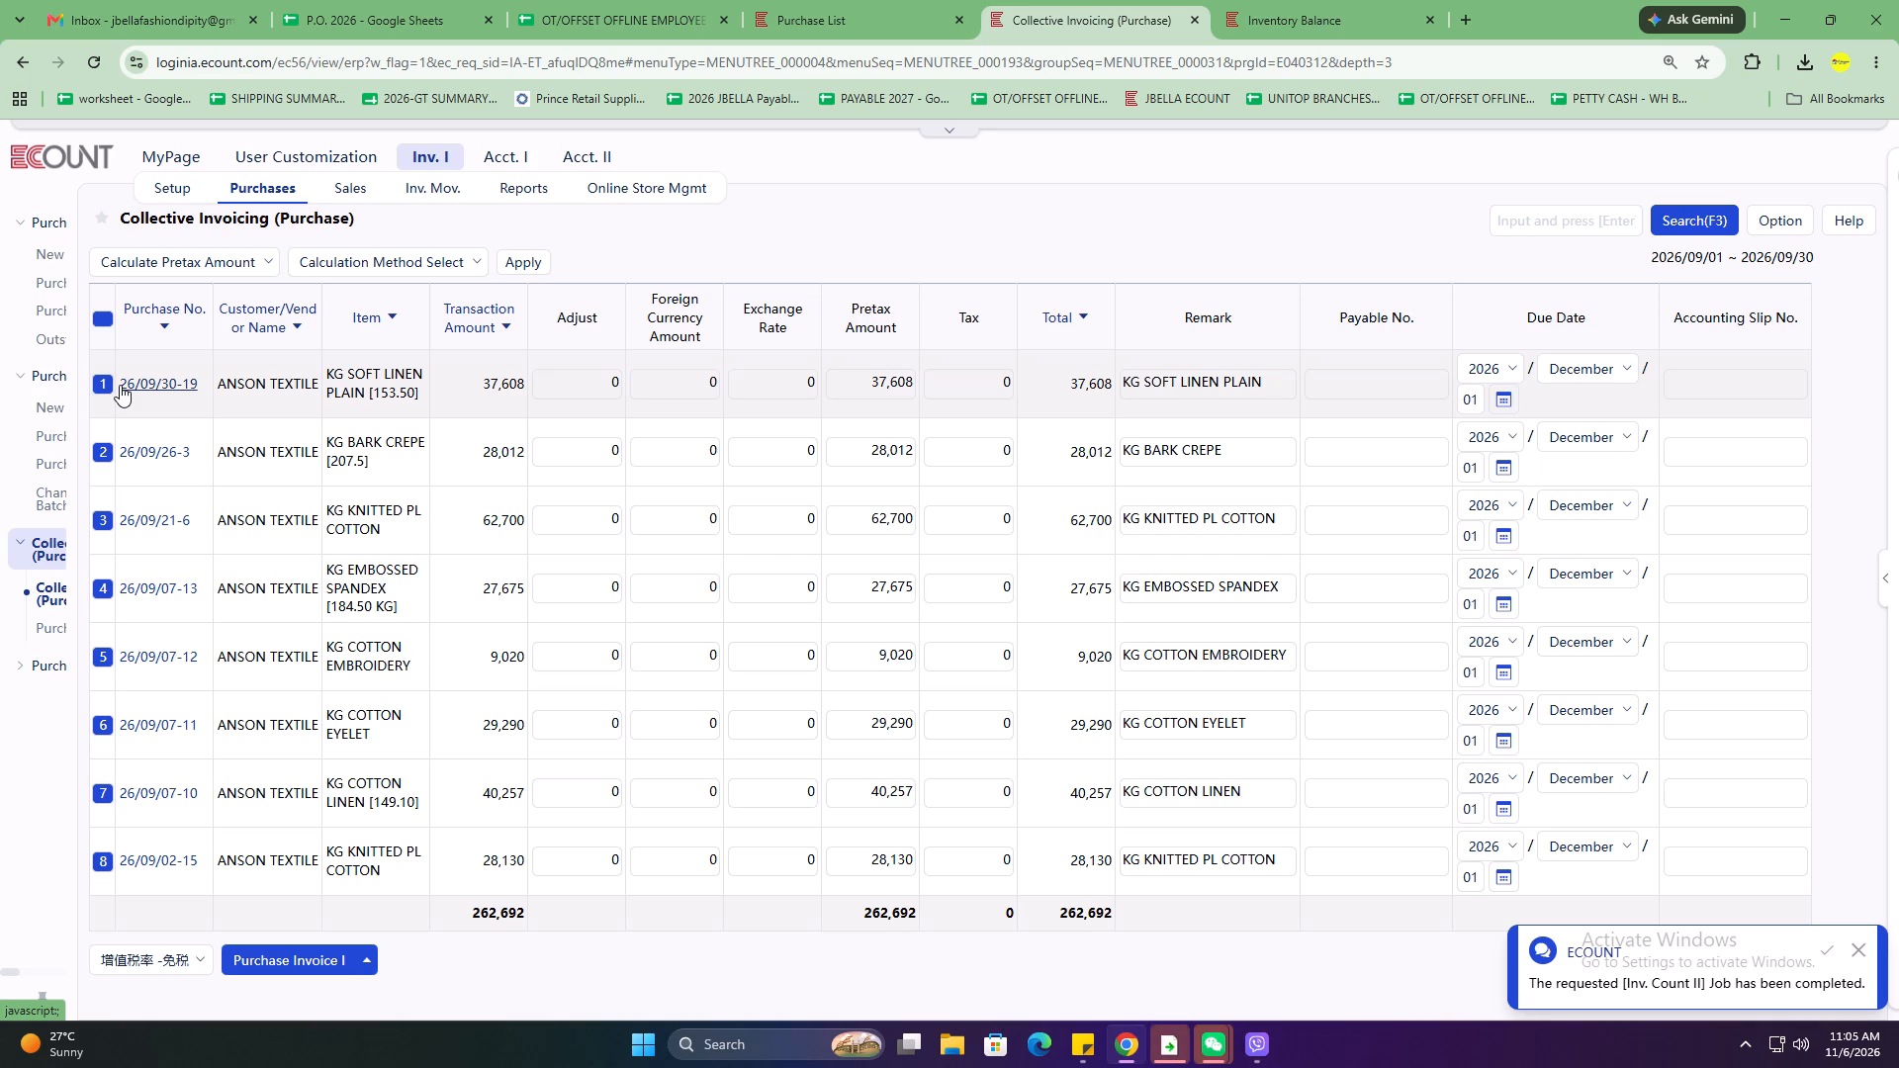
Assign payable number AS92026 to every selected ANSON TEXTILE September slip.
left_click(1342, 389)
key("a")
type("S82026")
key("BackSpace")
key("BackSpace")
key("BackSpace")
key("BackSpace")
key("BackSpace")
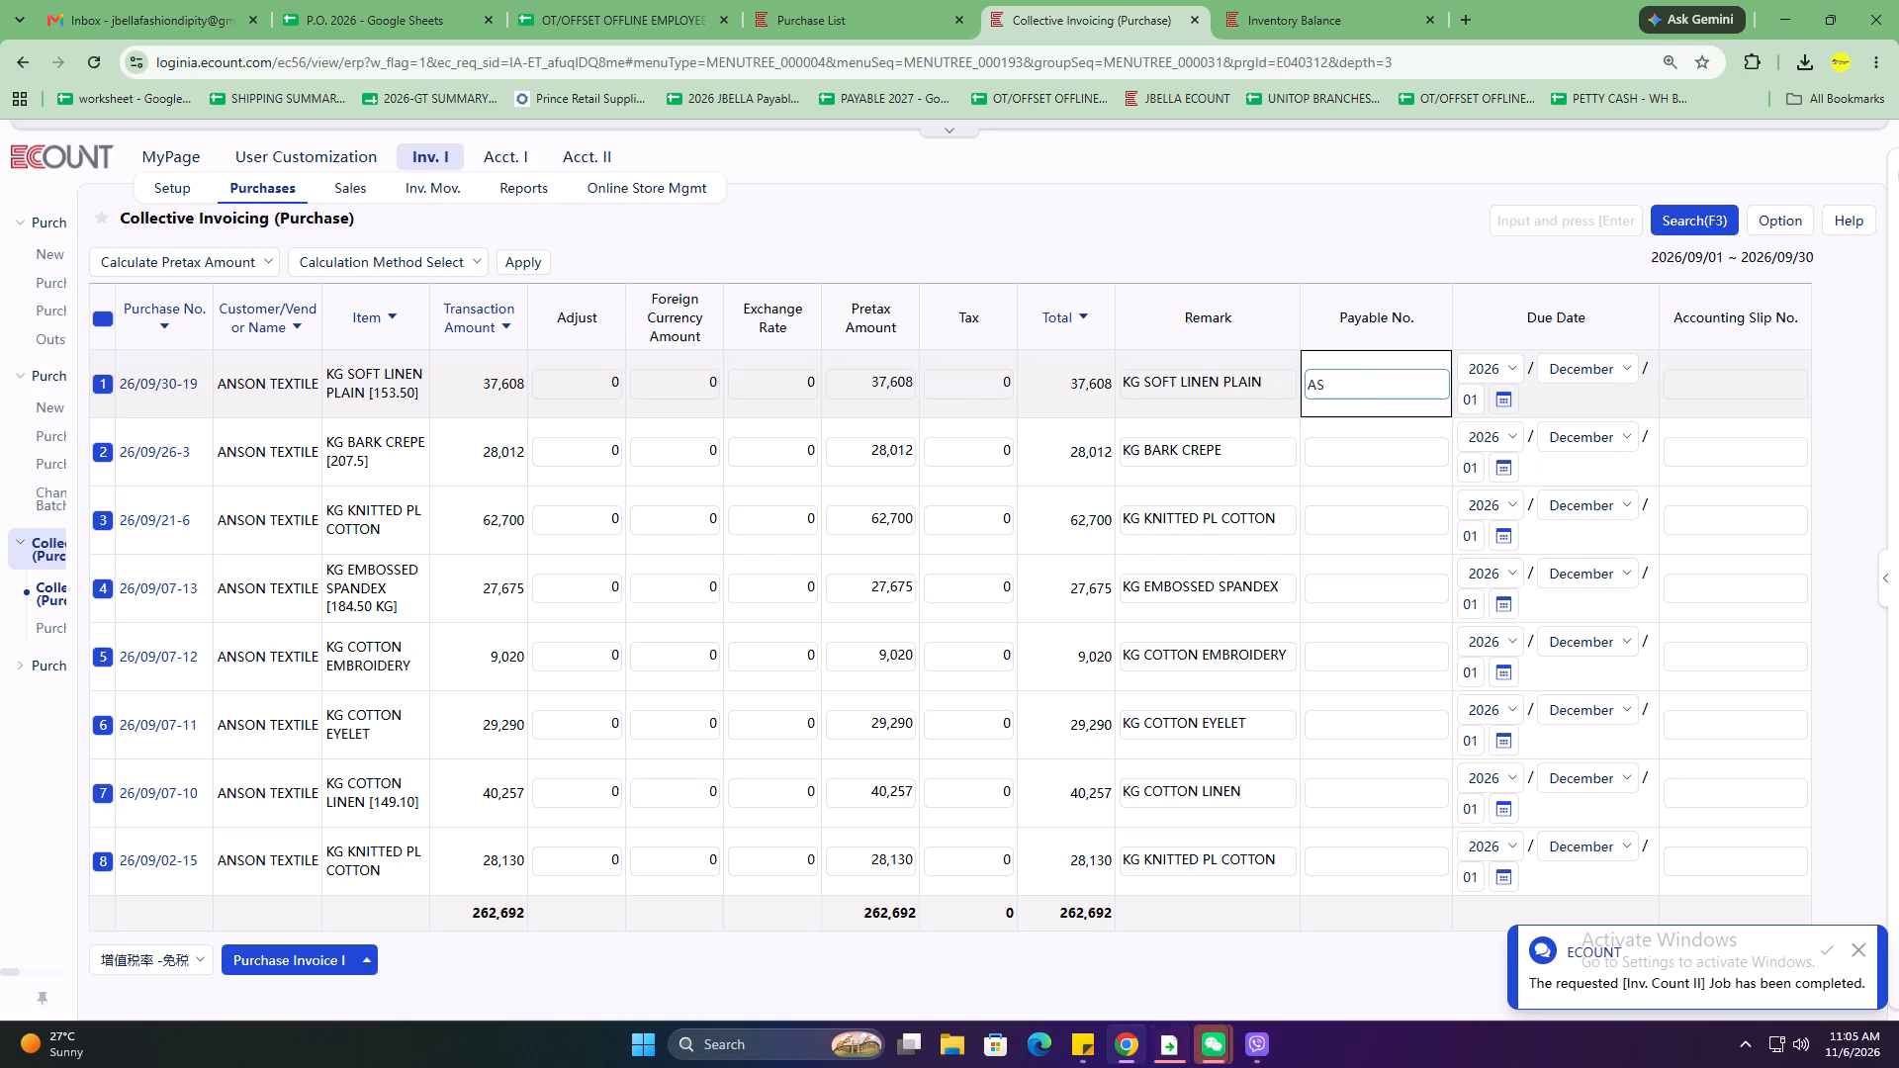
type("92026")
key("Down")
key("Up")
key("ctrl+c")
key("Down")
key("ctrl+v")
key("Down")
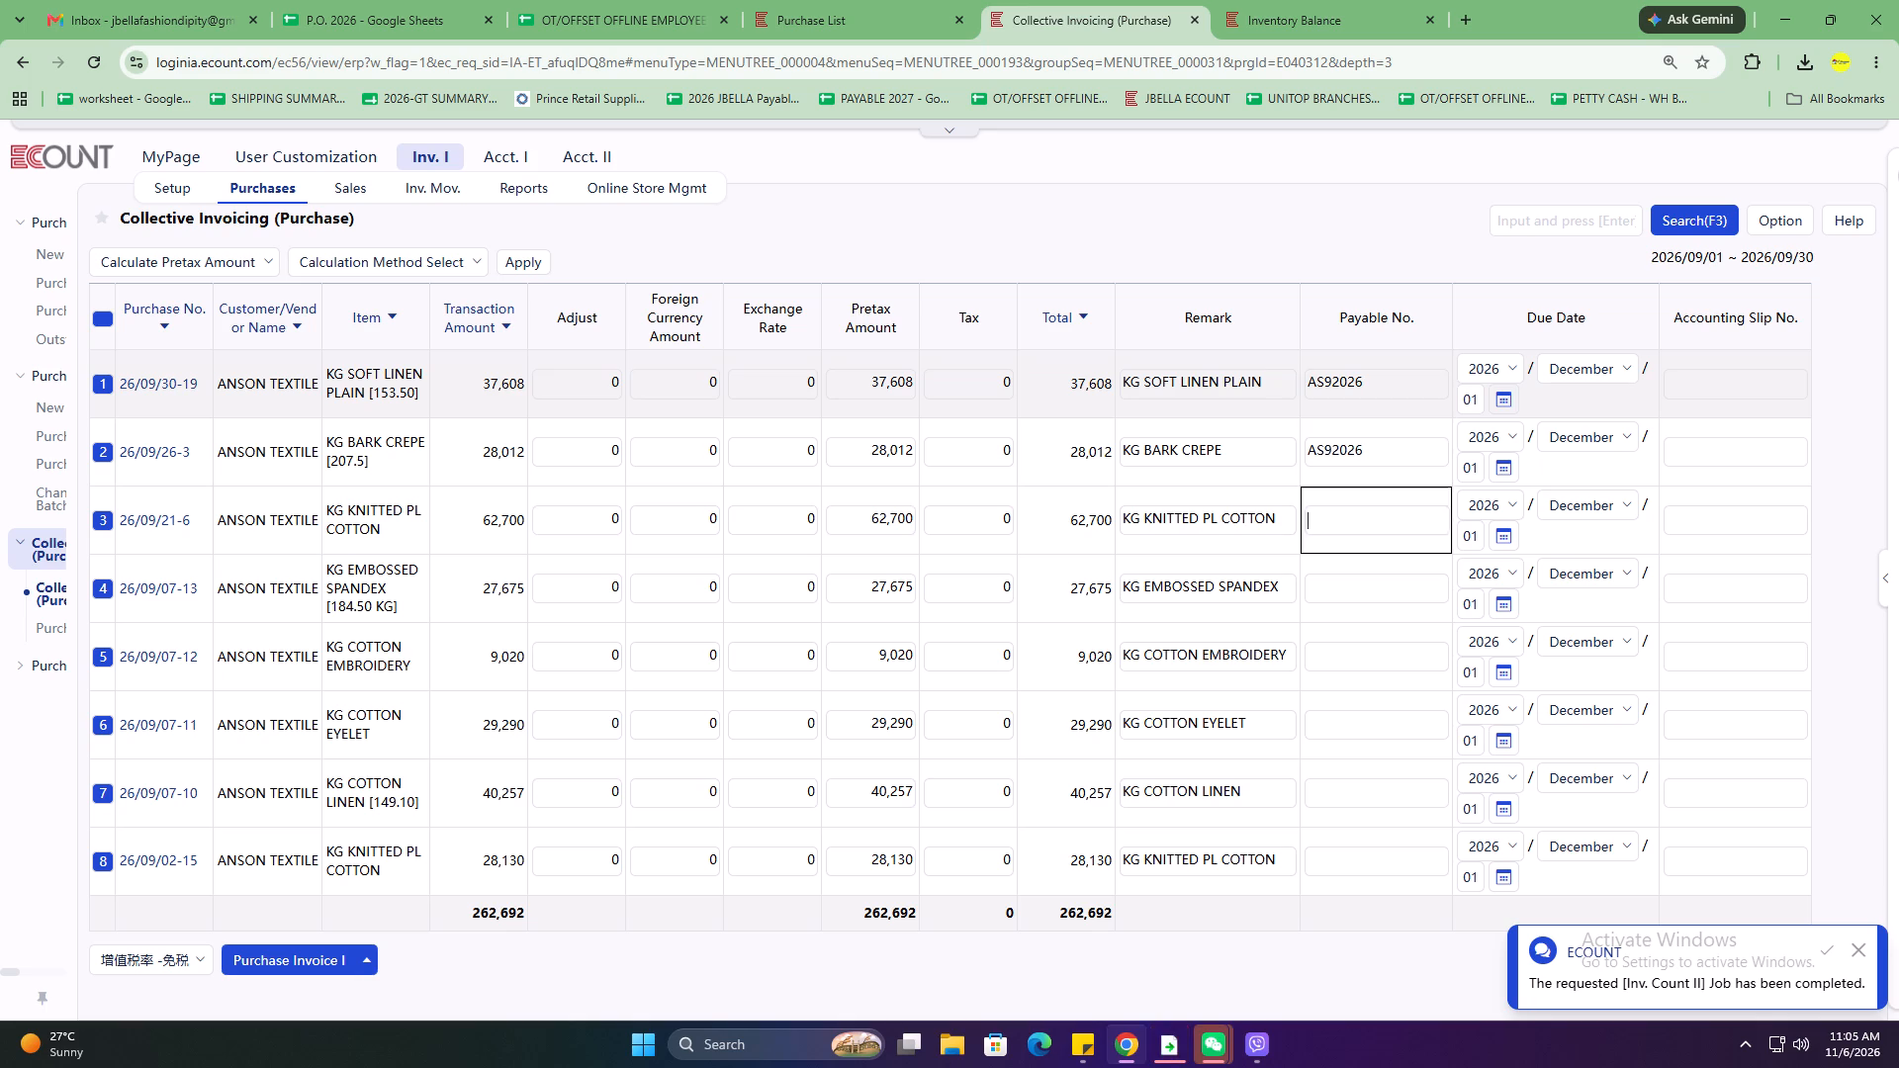
key("ctrl+v")
key("Down")
key("ctrl+v")
key("Down")
key("ctrl+v")
key("Down")
key("ctrl+v")
key("Down")
key("ctrl+v")
key("Down")
key("ctrl+v")
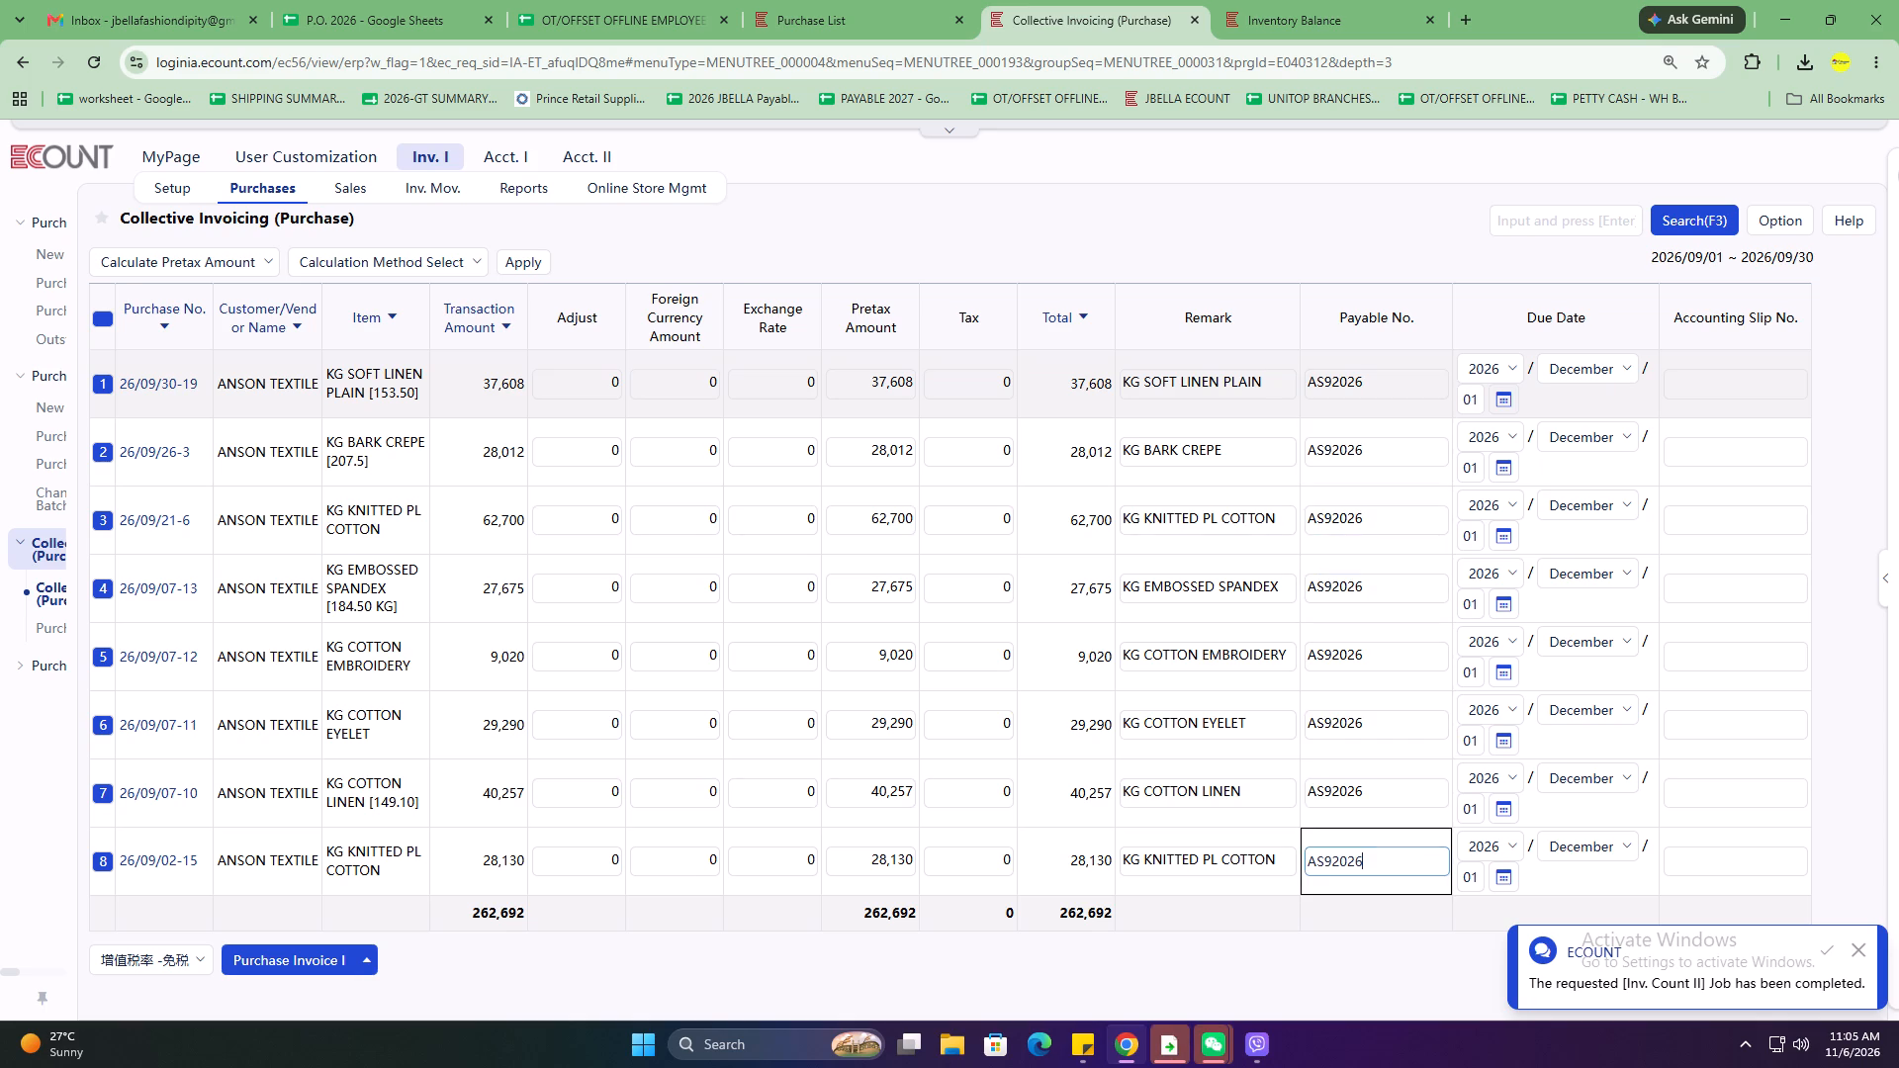
Generate Purchase Invoice I for the selected September slips and save it with payable number AS92026, keeping their voucher dates.
left_click(272, 951)
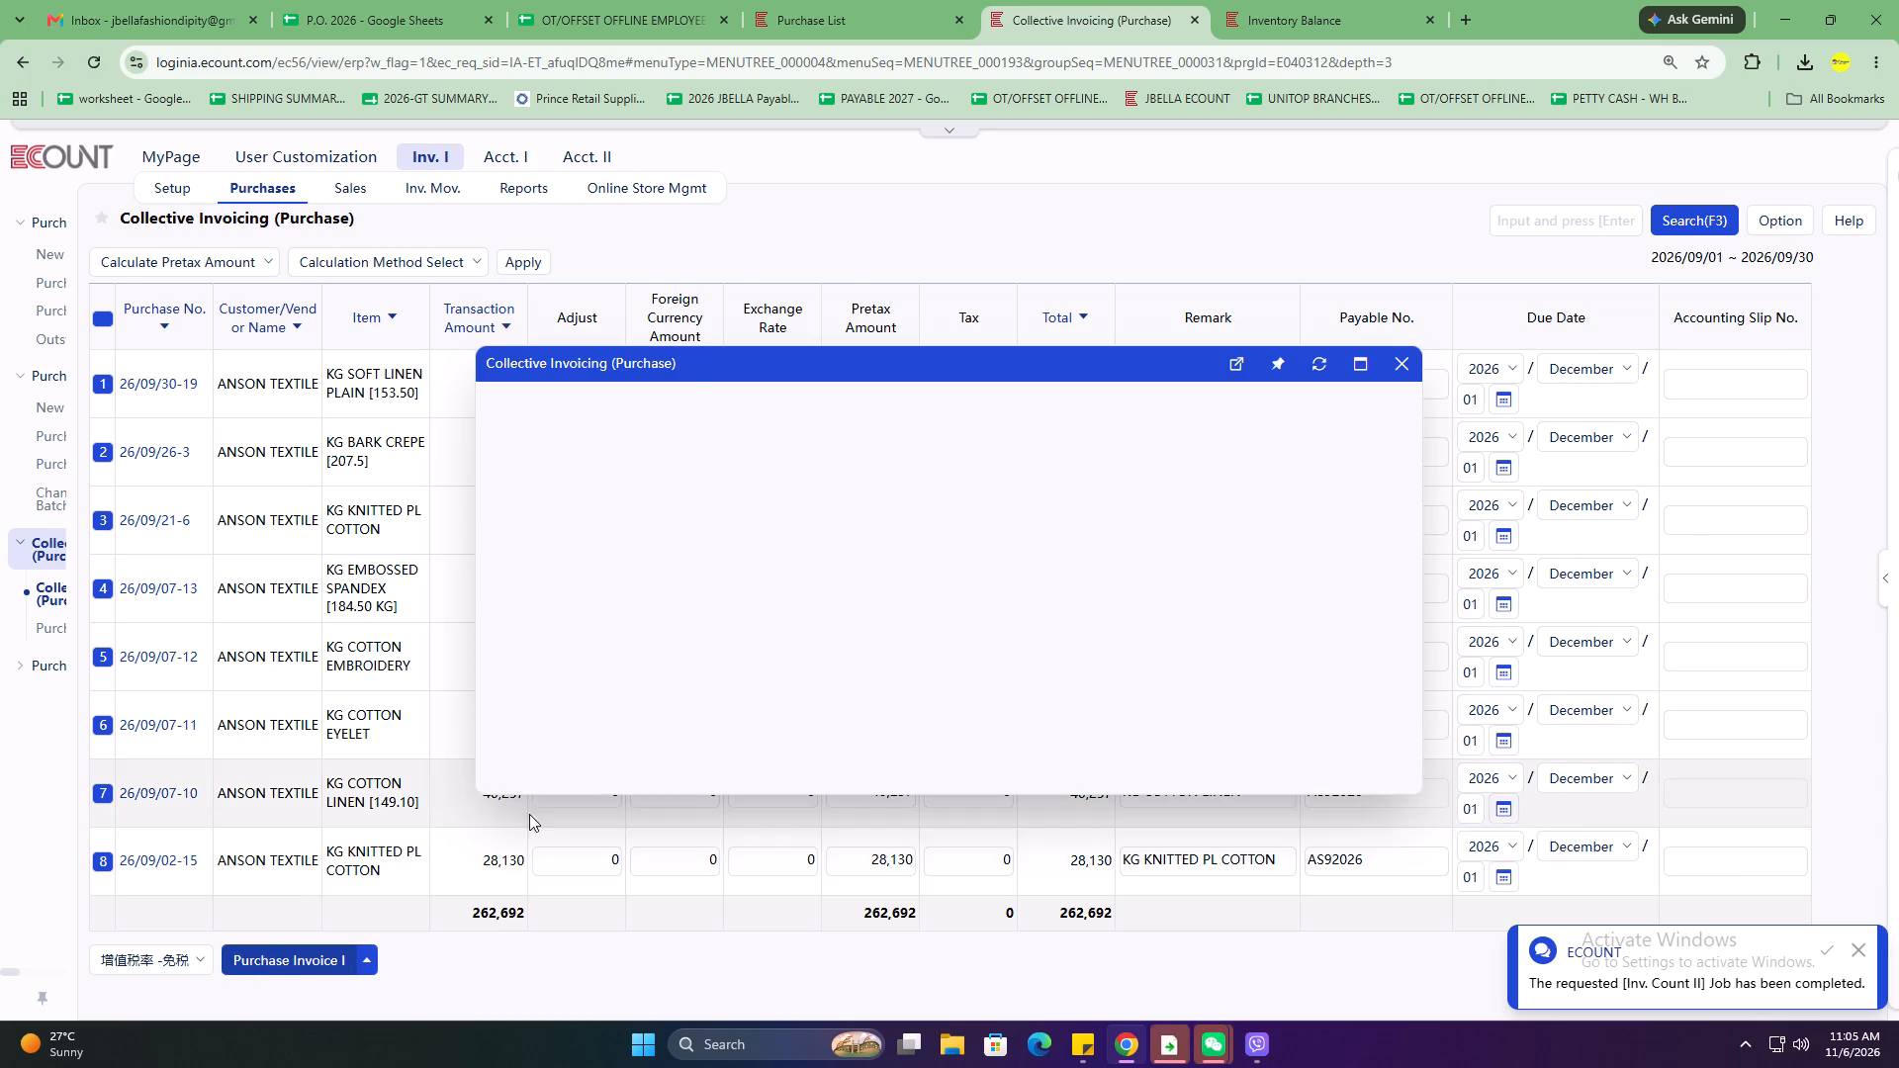
left_click(251, 877)
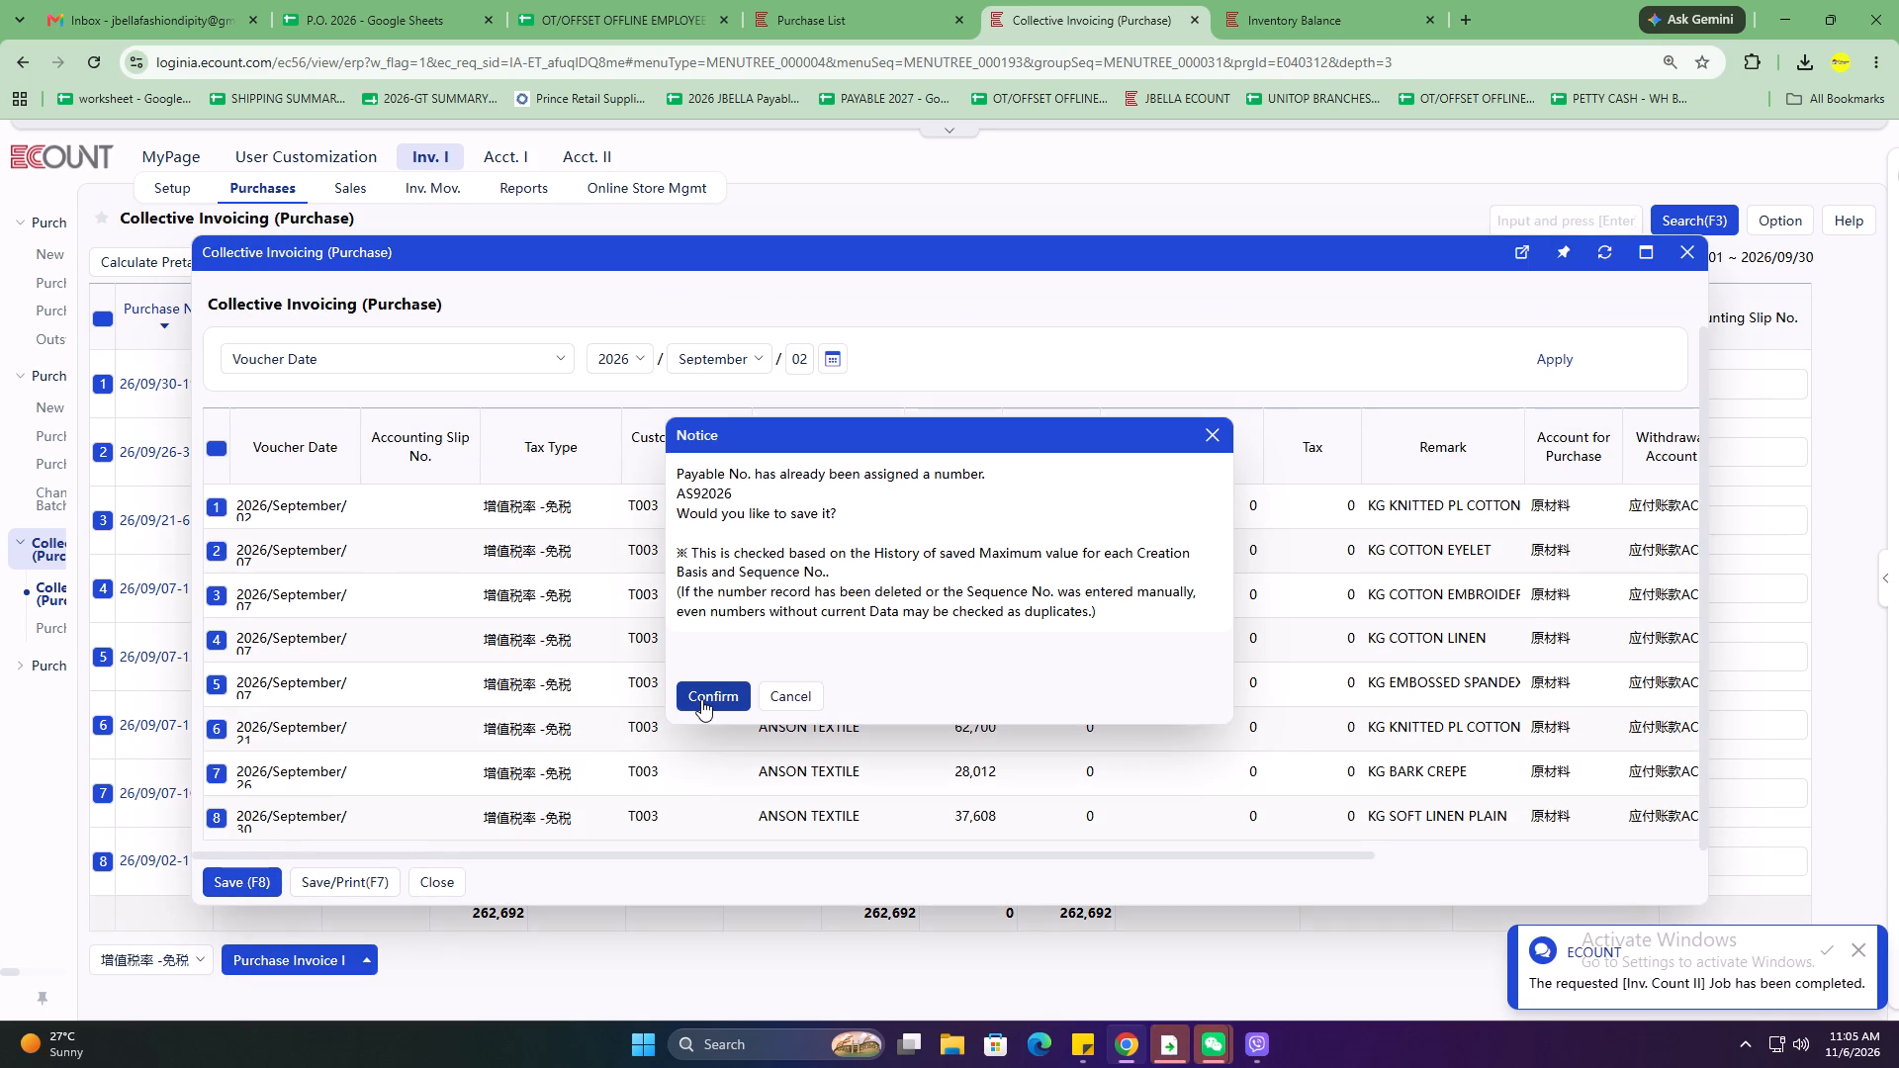
left_click(701, 699)
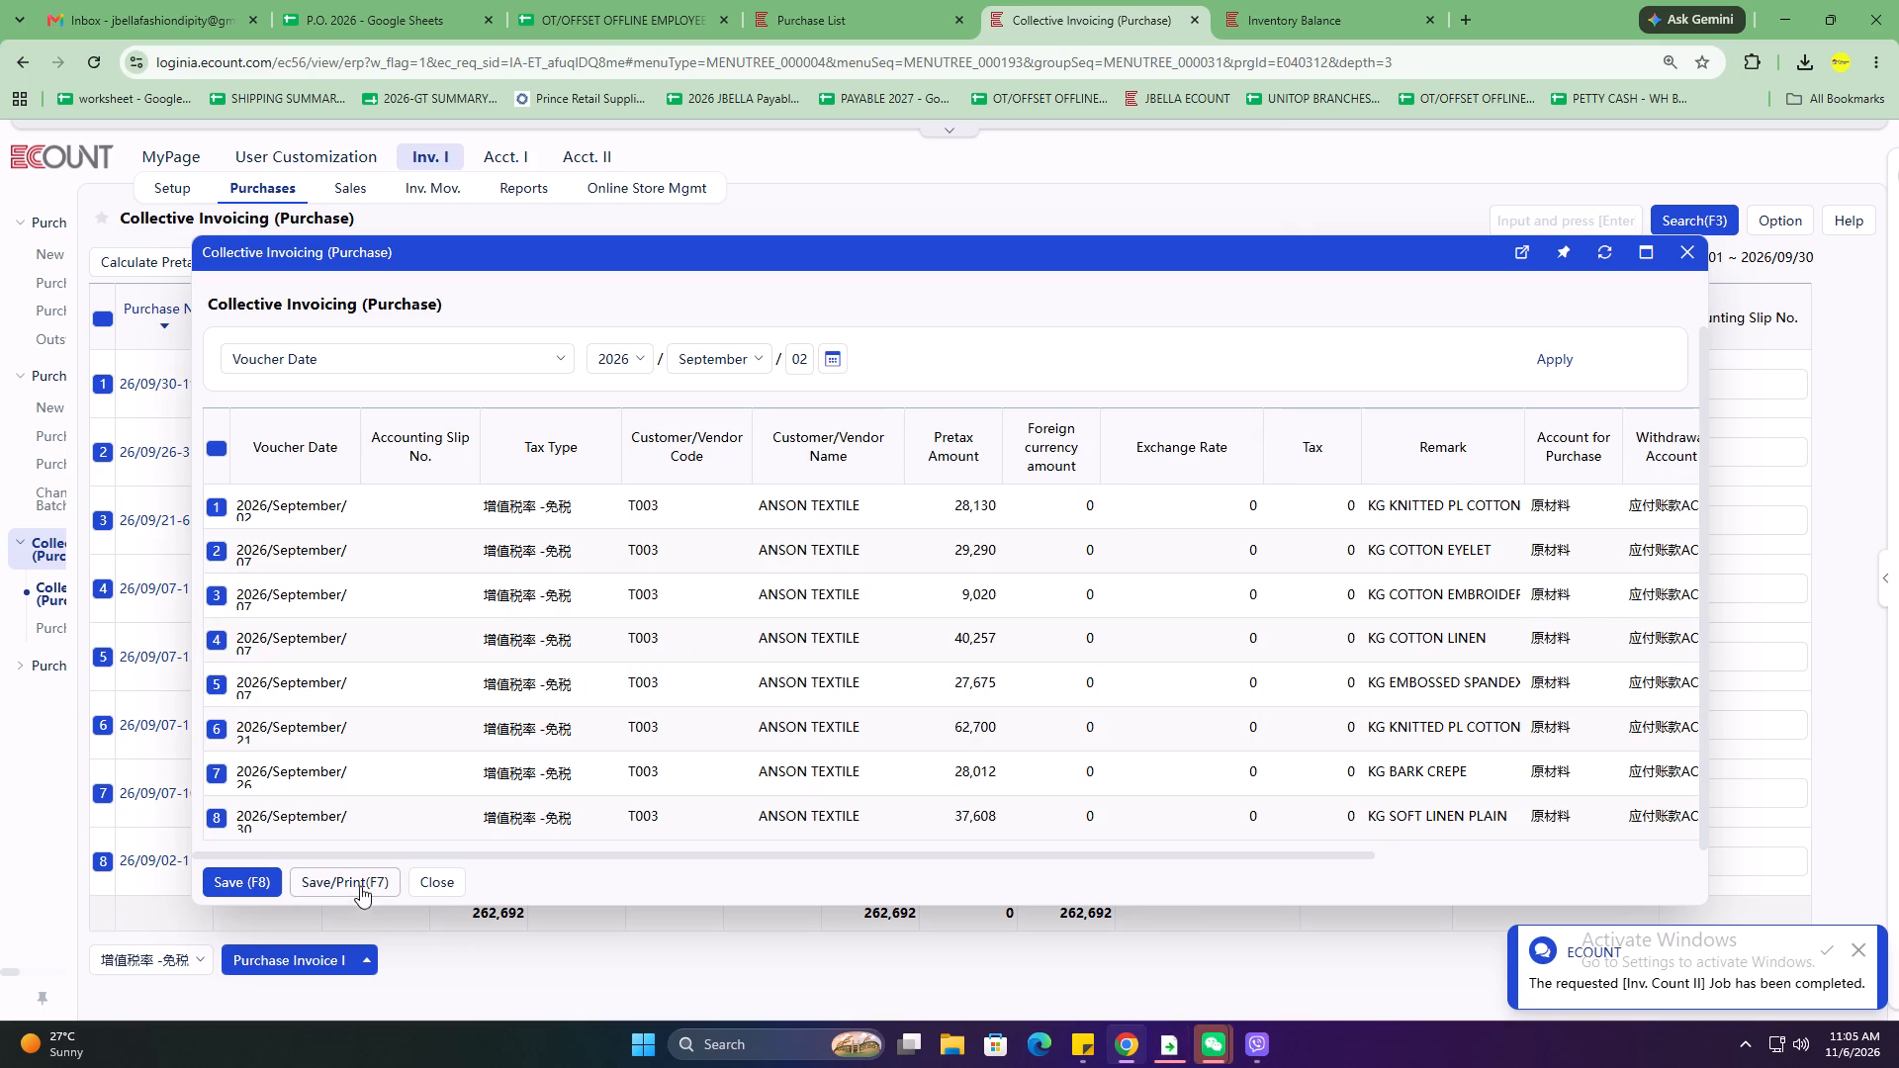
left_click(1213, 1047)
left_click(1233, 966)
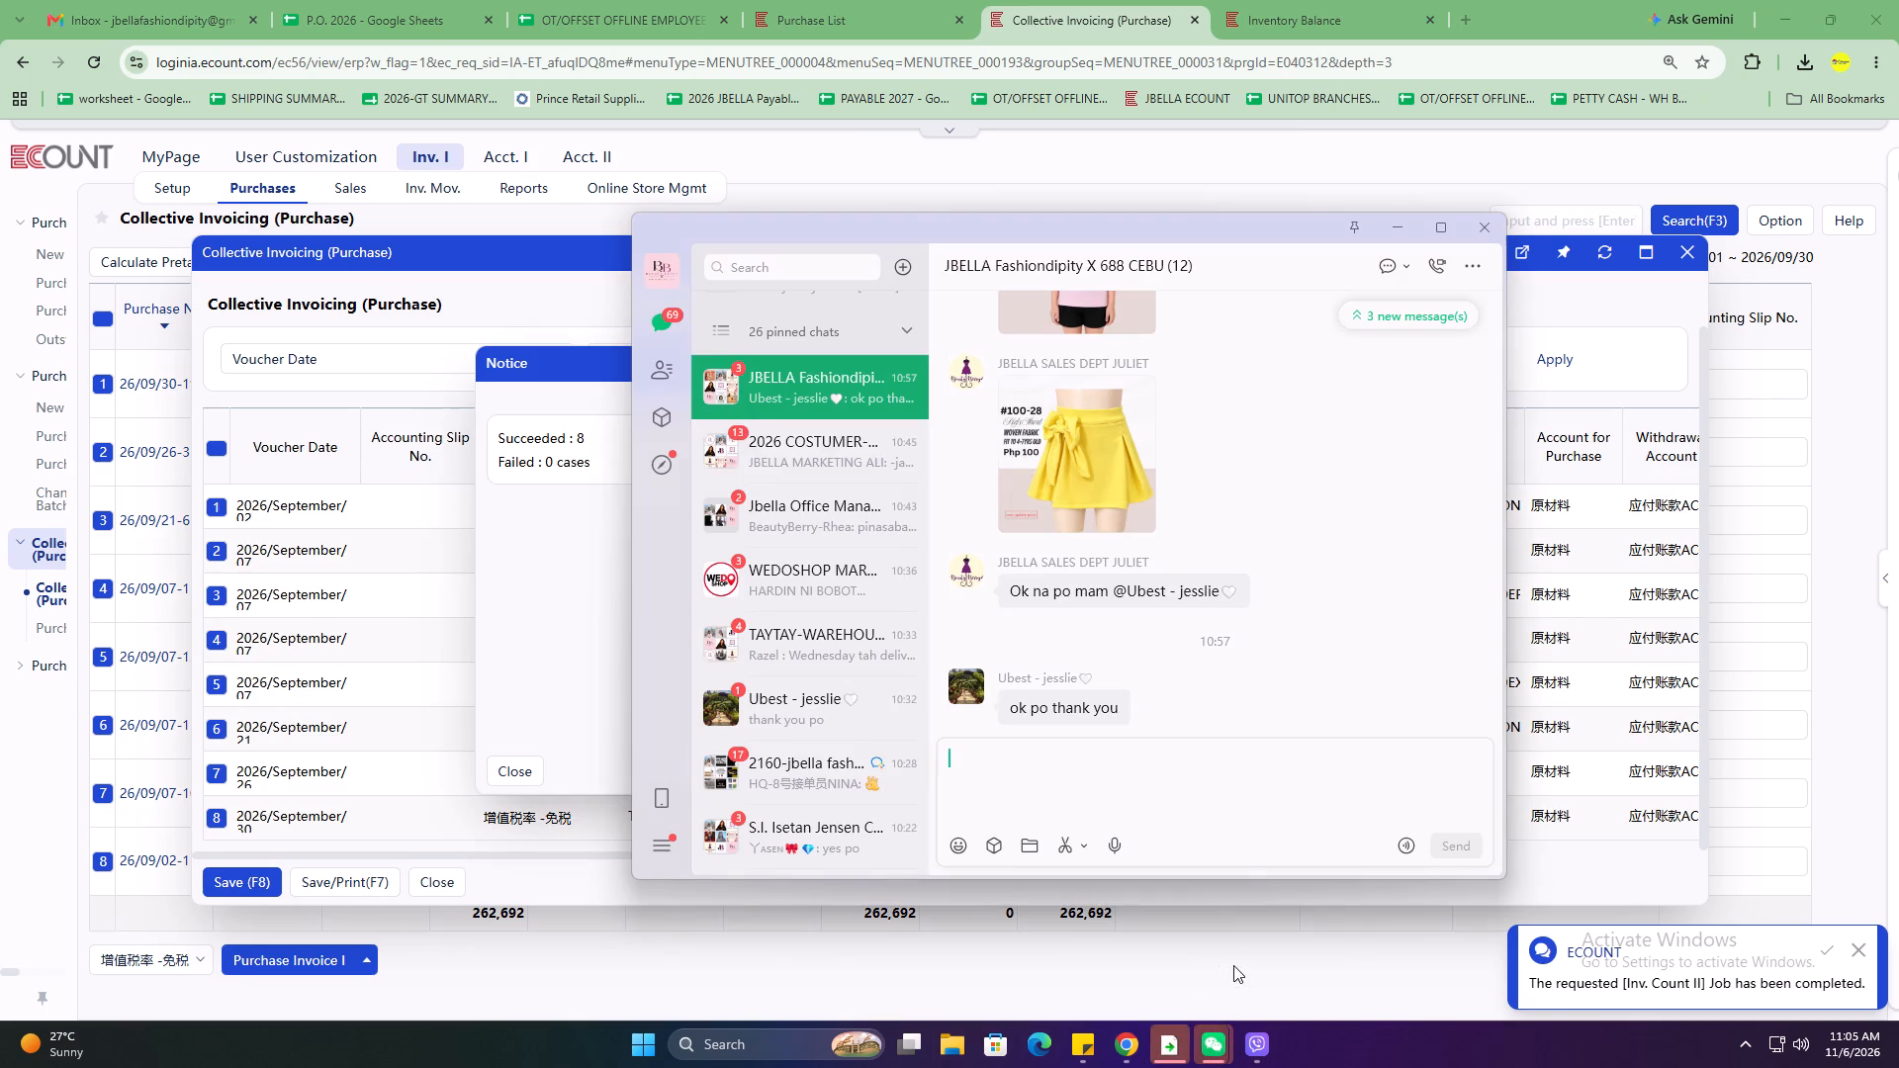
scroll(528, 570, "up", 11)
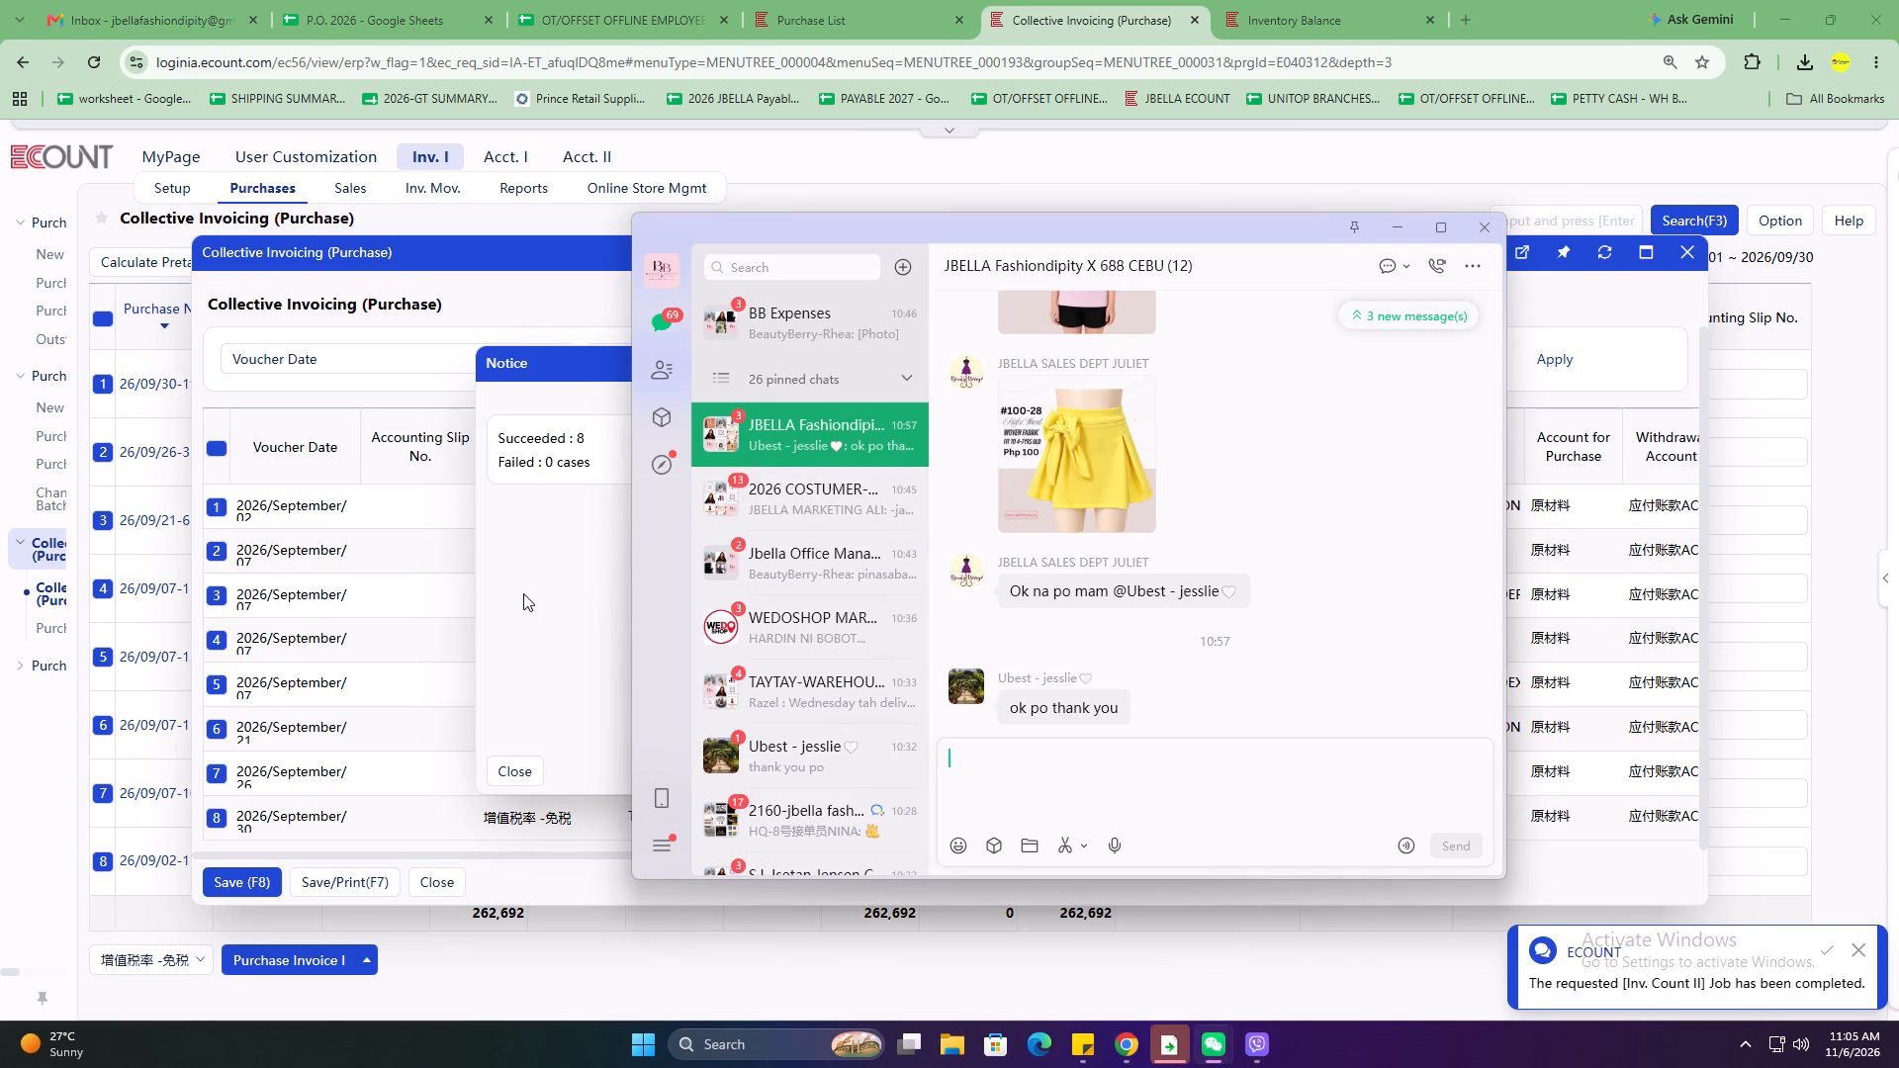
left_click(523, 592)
Replace the ANSON TEXTILE filter with J&J TEXTILE and search its purchase slips from January 1 to May 31, 2026.
left_click(535, 765)
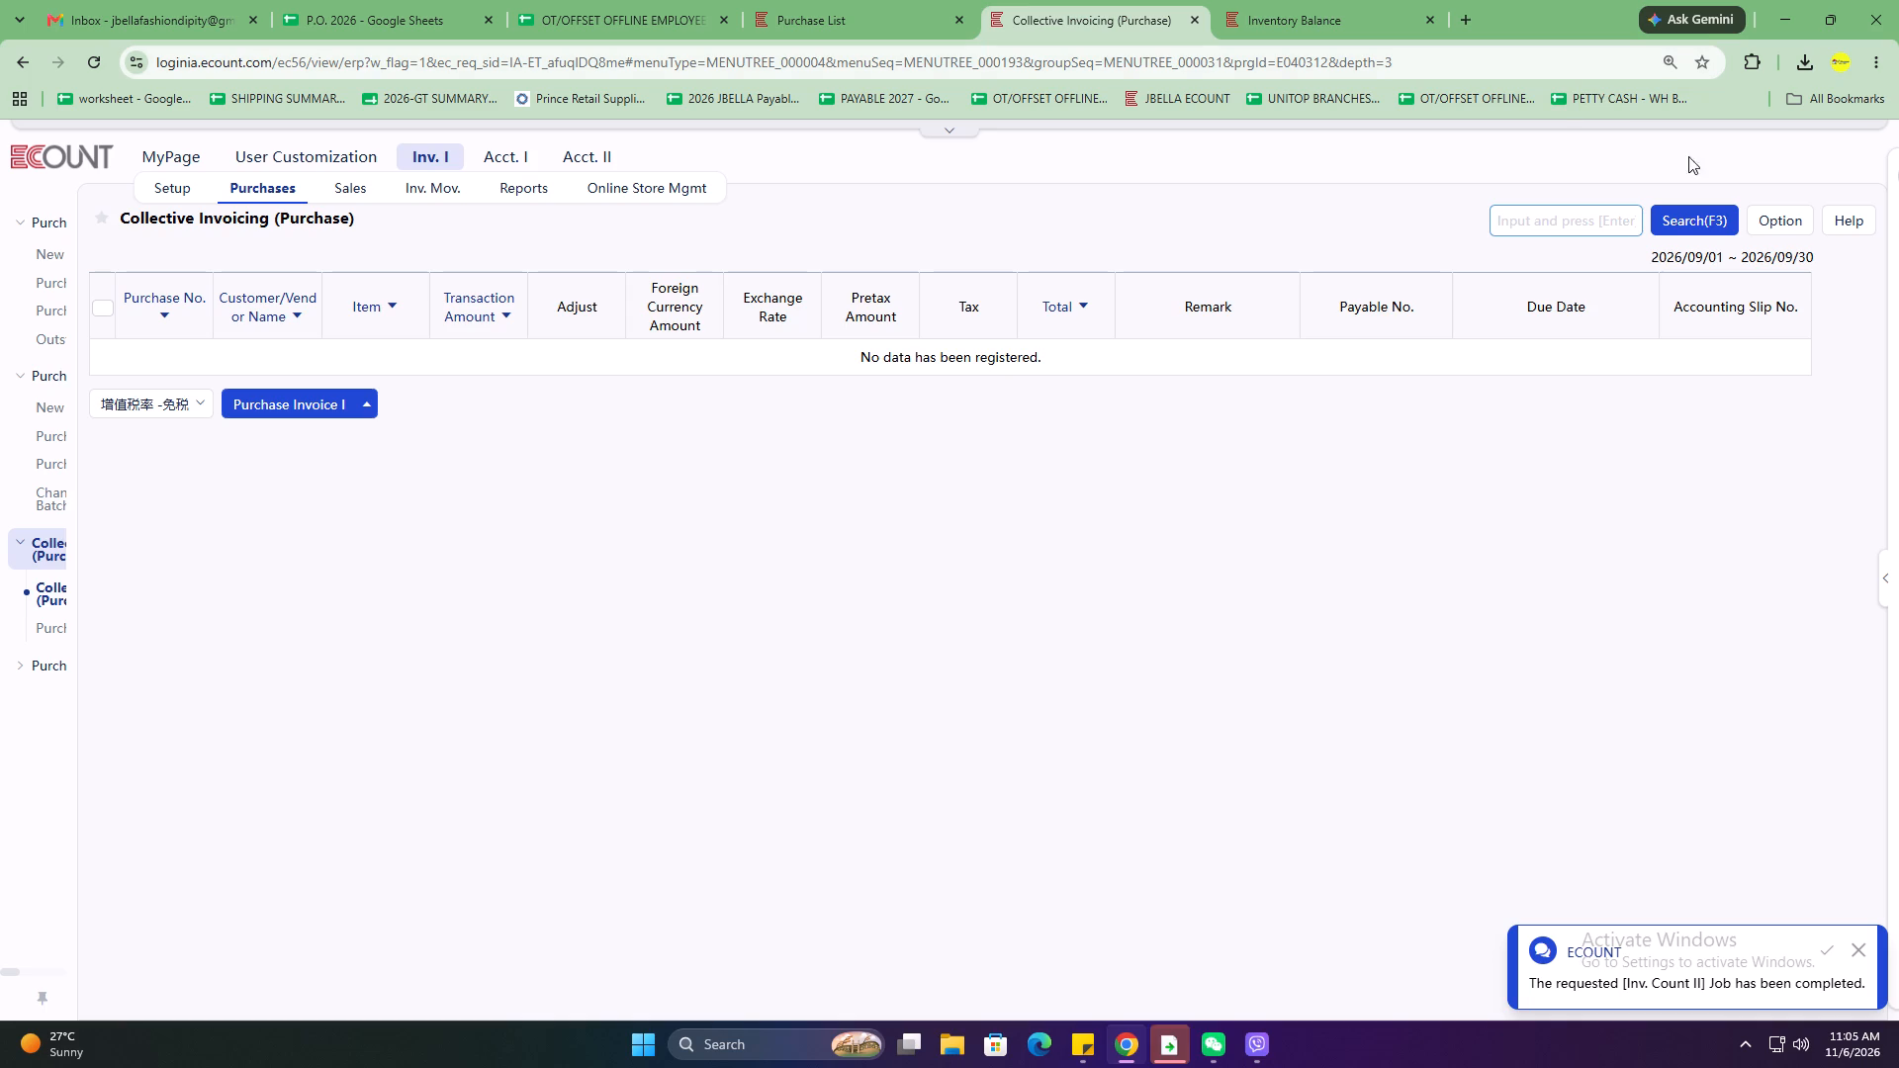
left_click(1740, 209)
left_click(1730, 219)
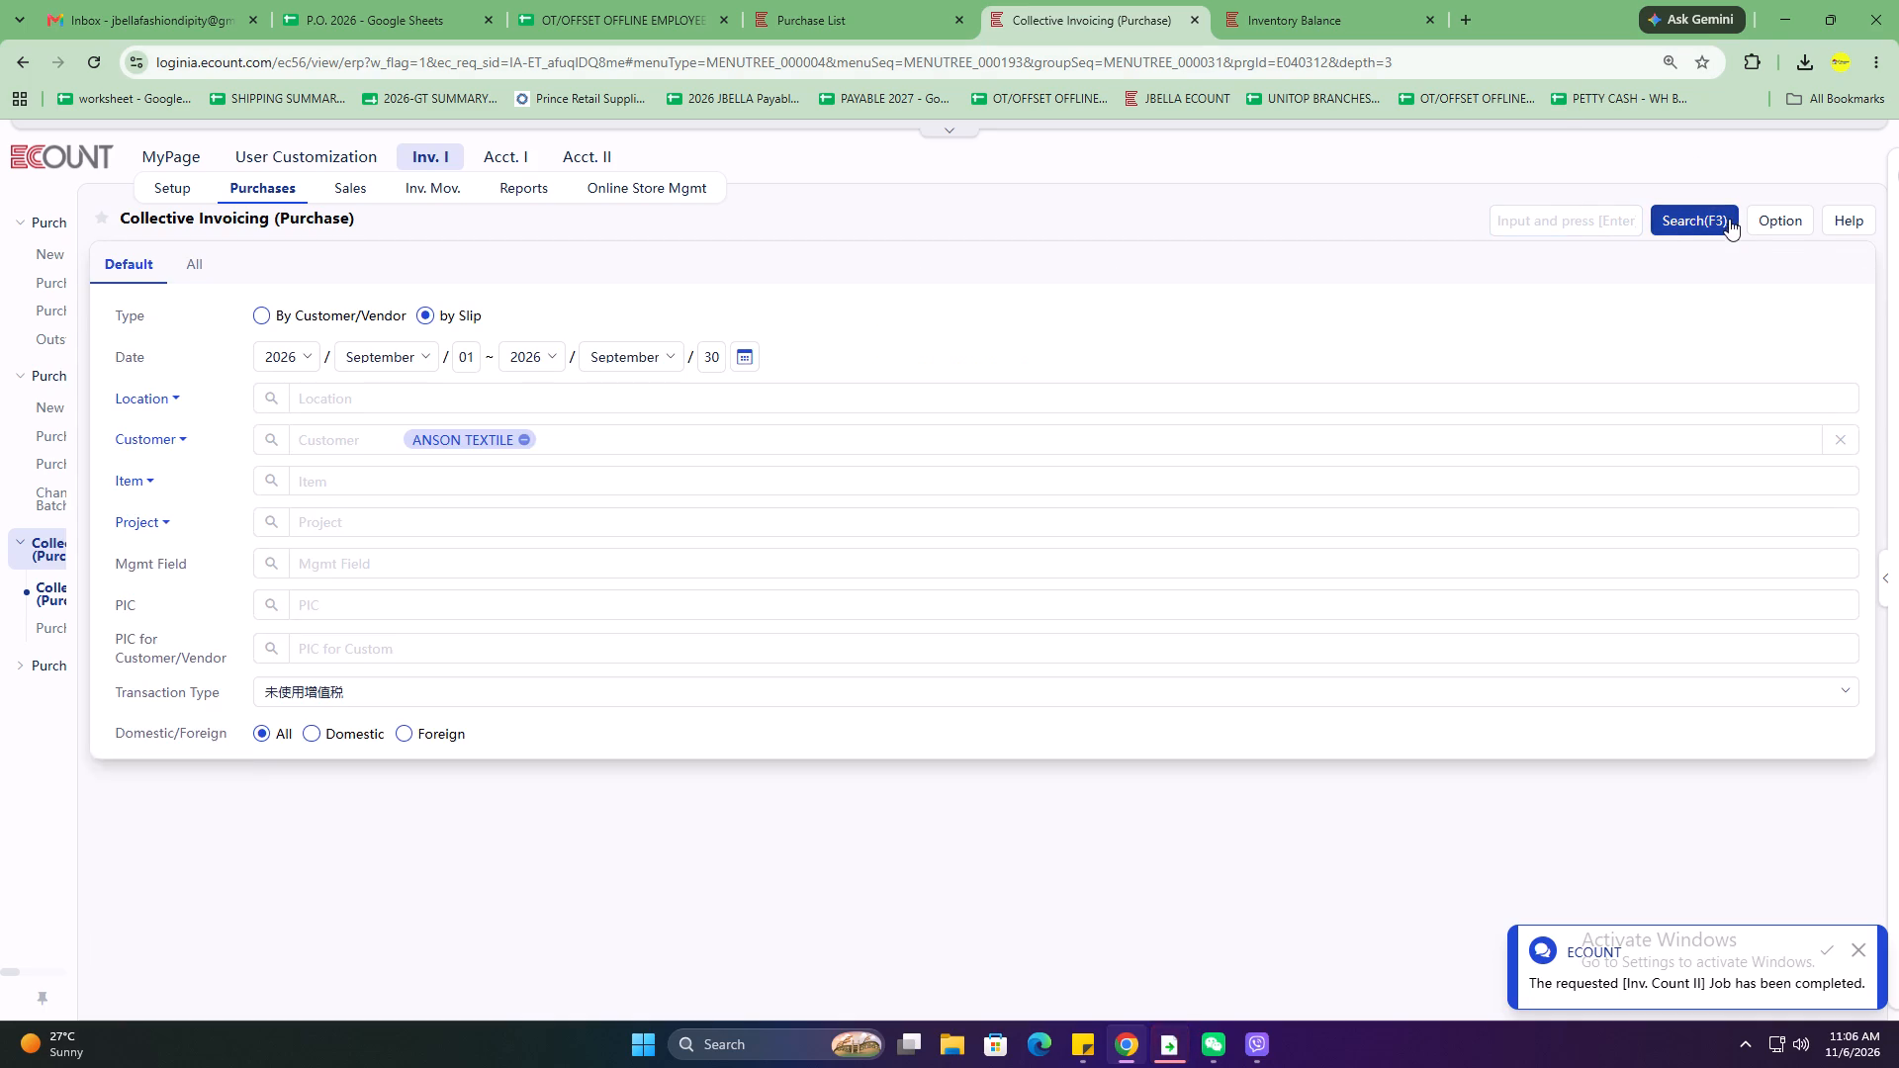
left_click(526, 441)
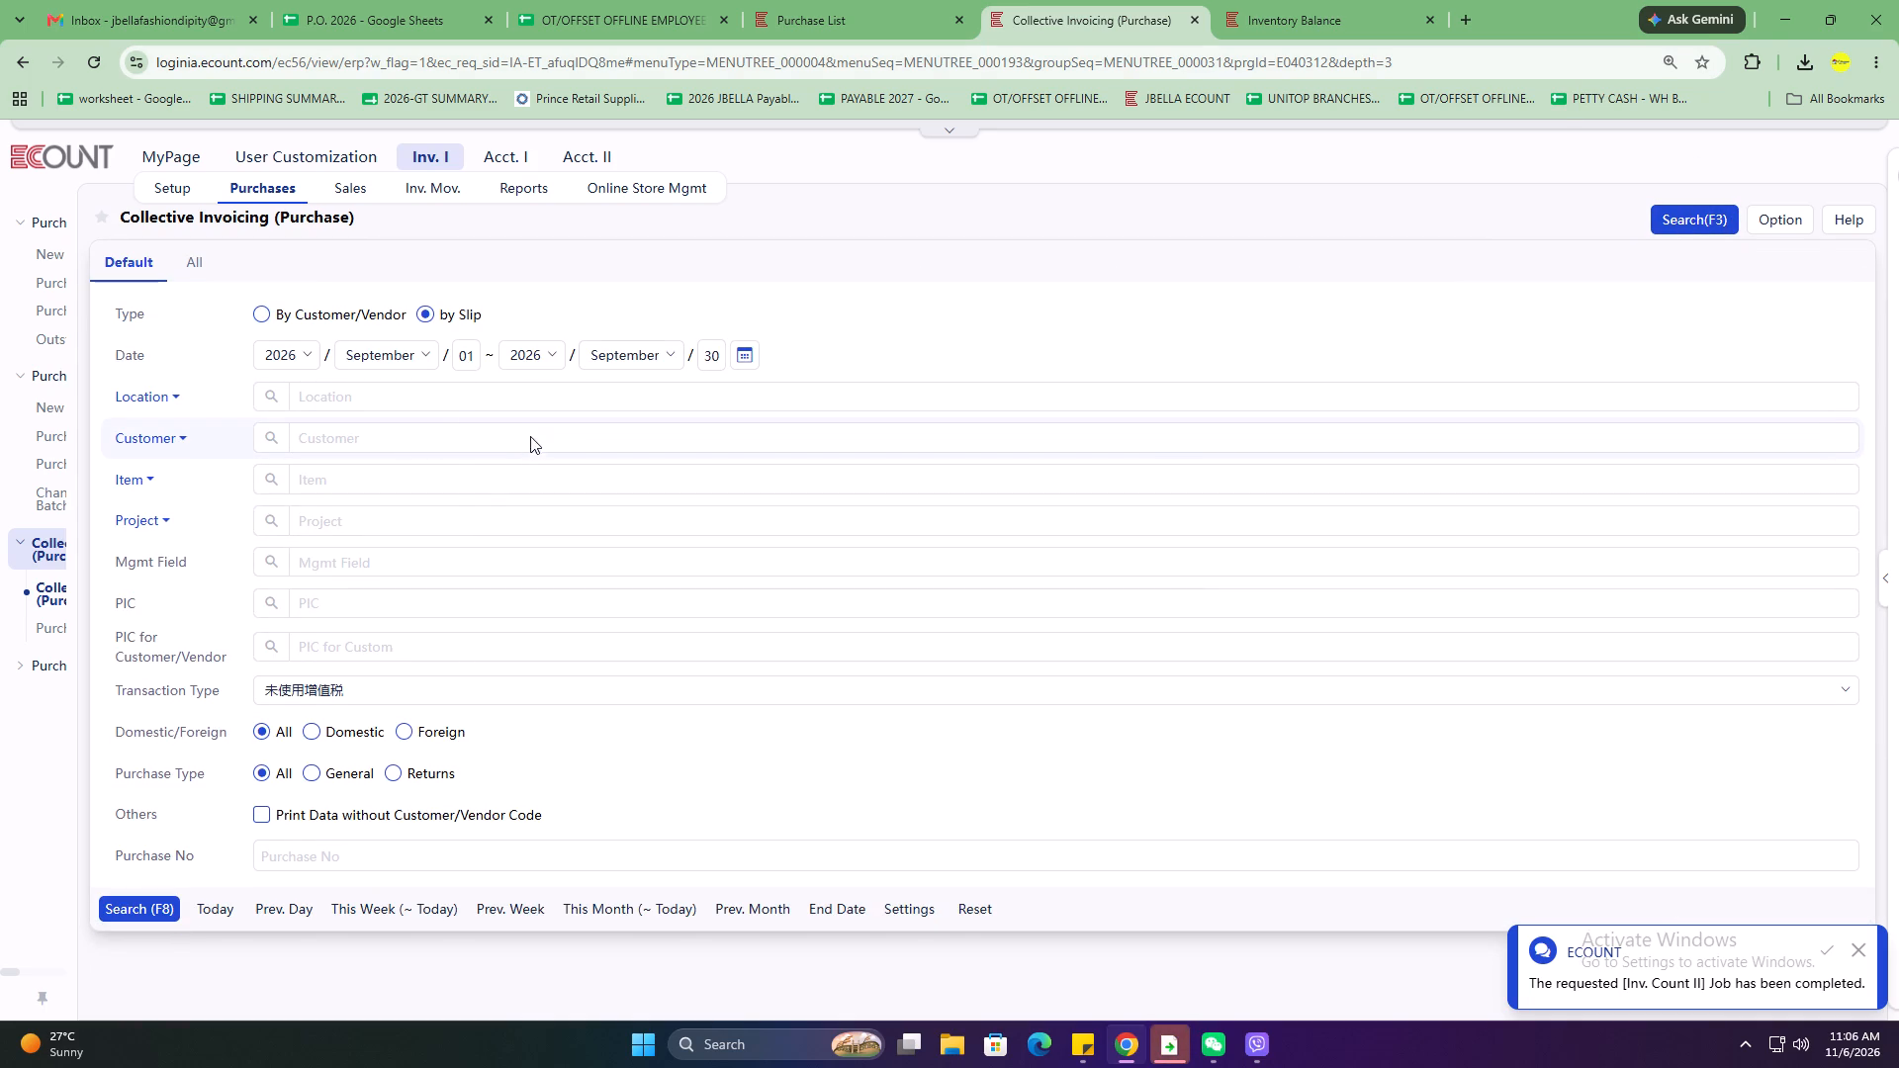
left_click(421, 357)
left_click(407, 479)
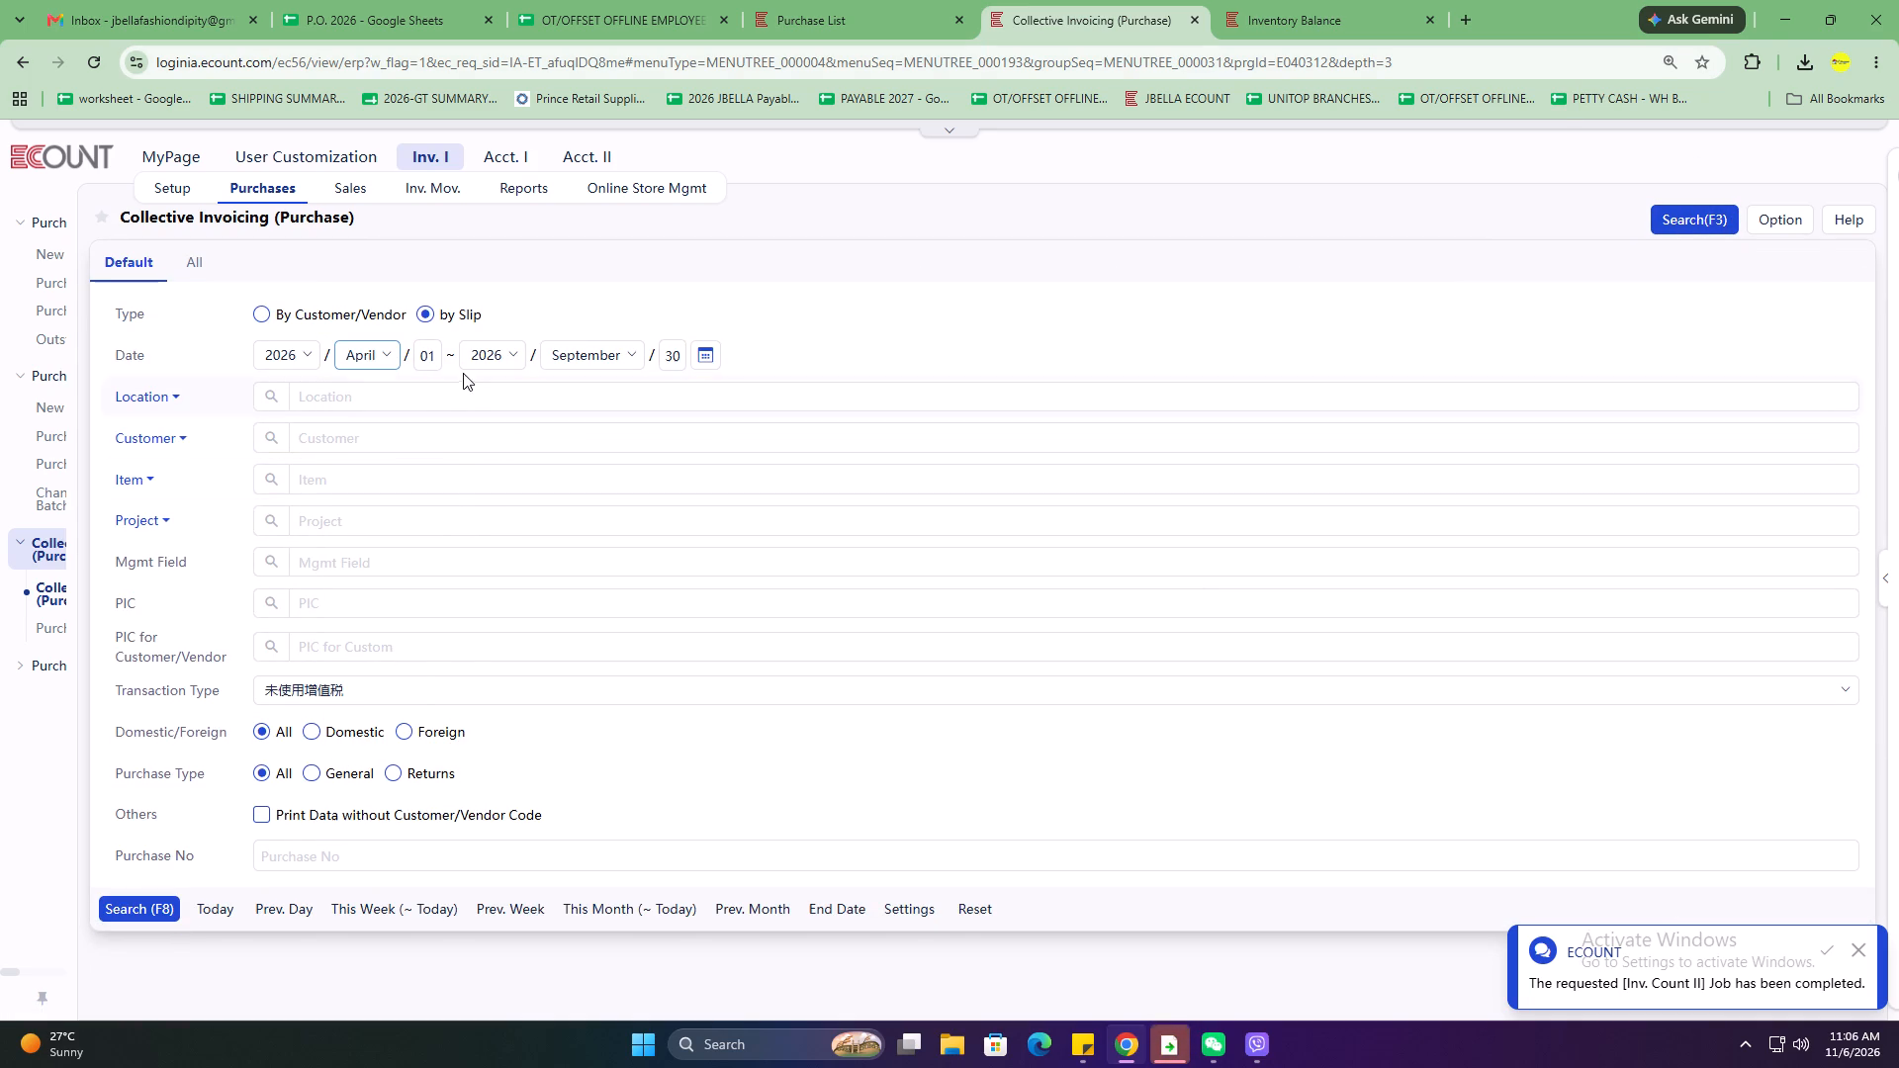
left_click(365, 349)
scroll(379, 355, "up", 6)
left_click(384, 394)
left_click(601, 357)
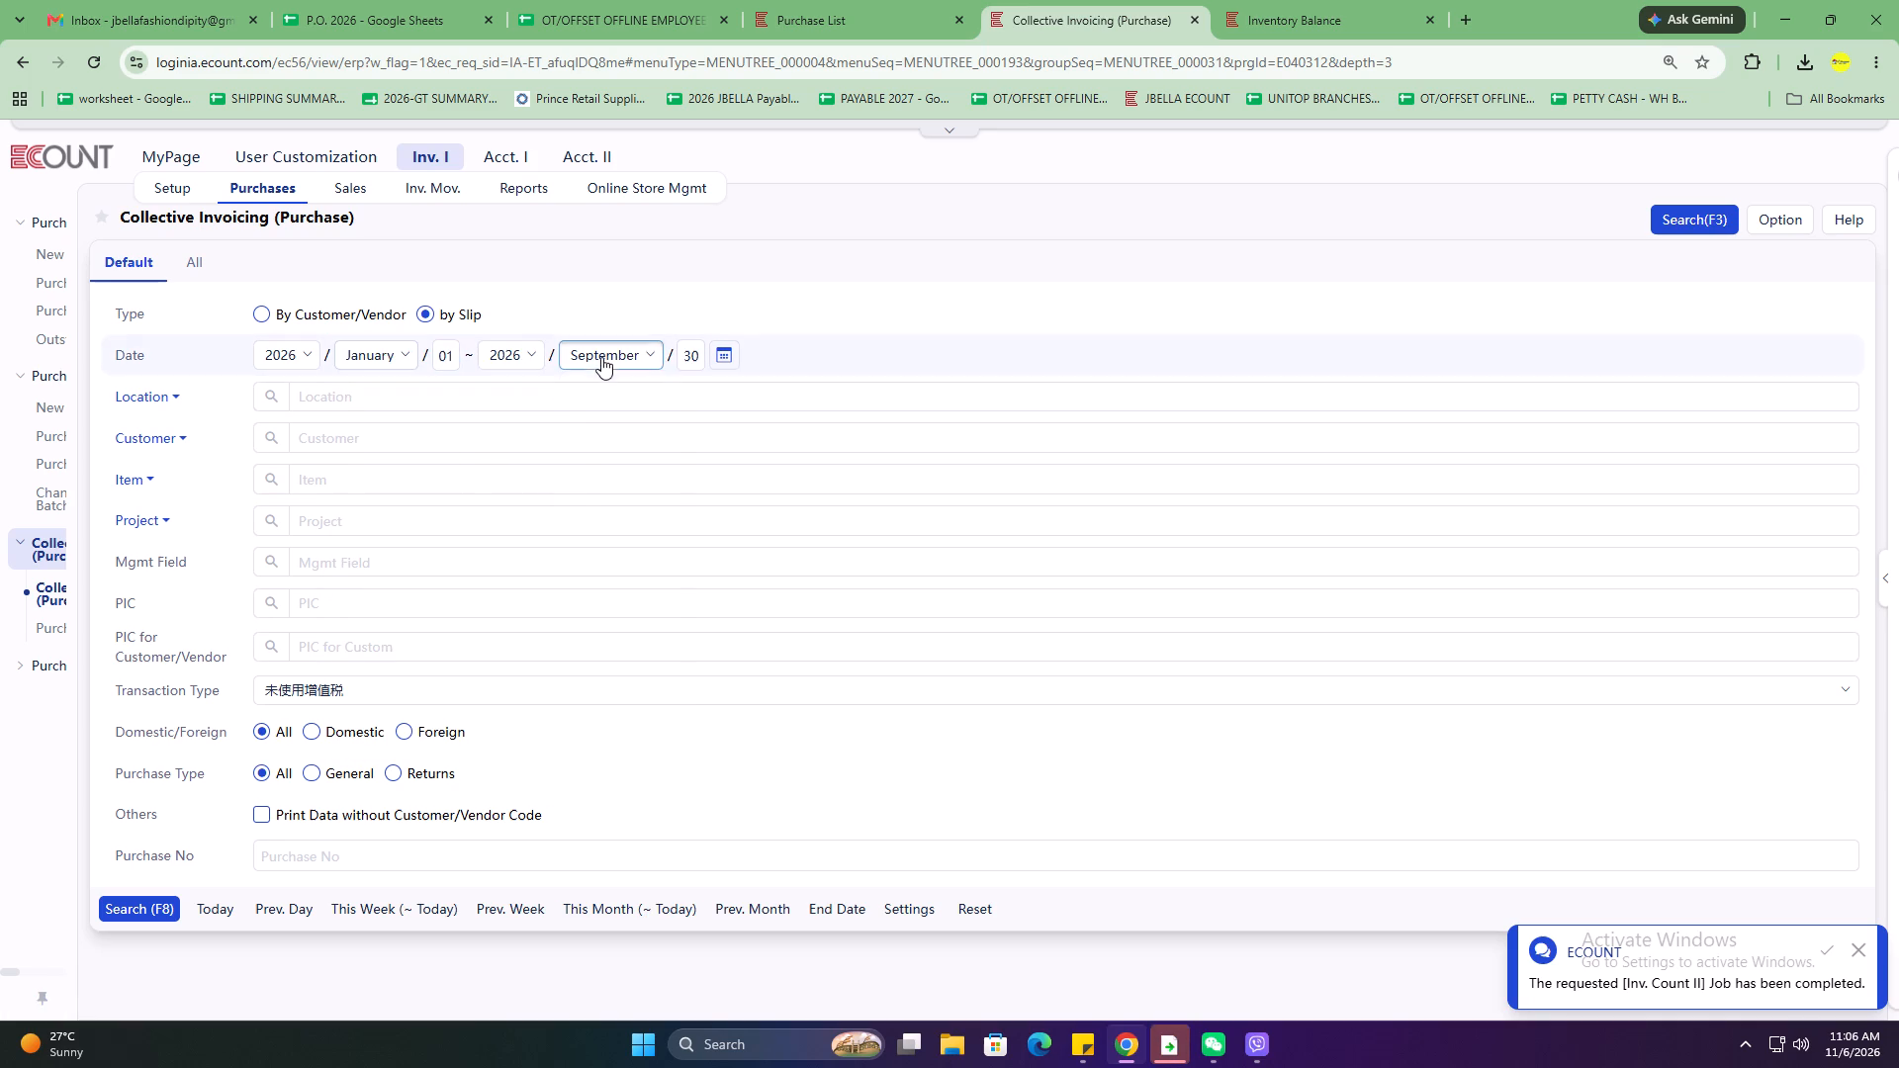
double_click(609, 603)
left_click(576, 349)
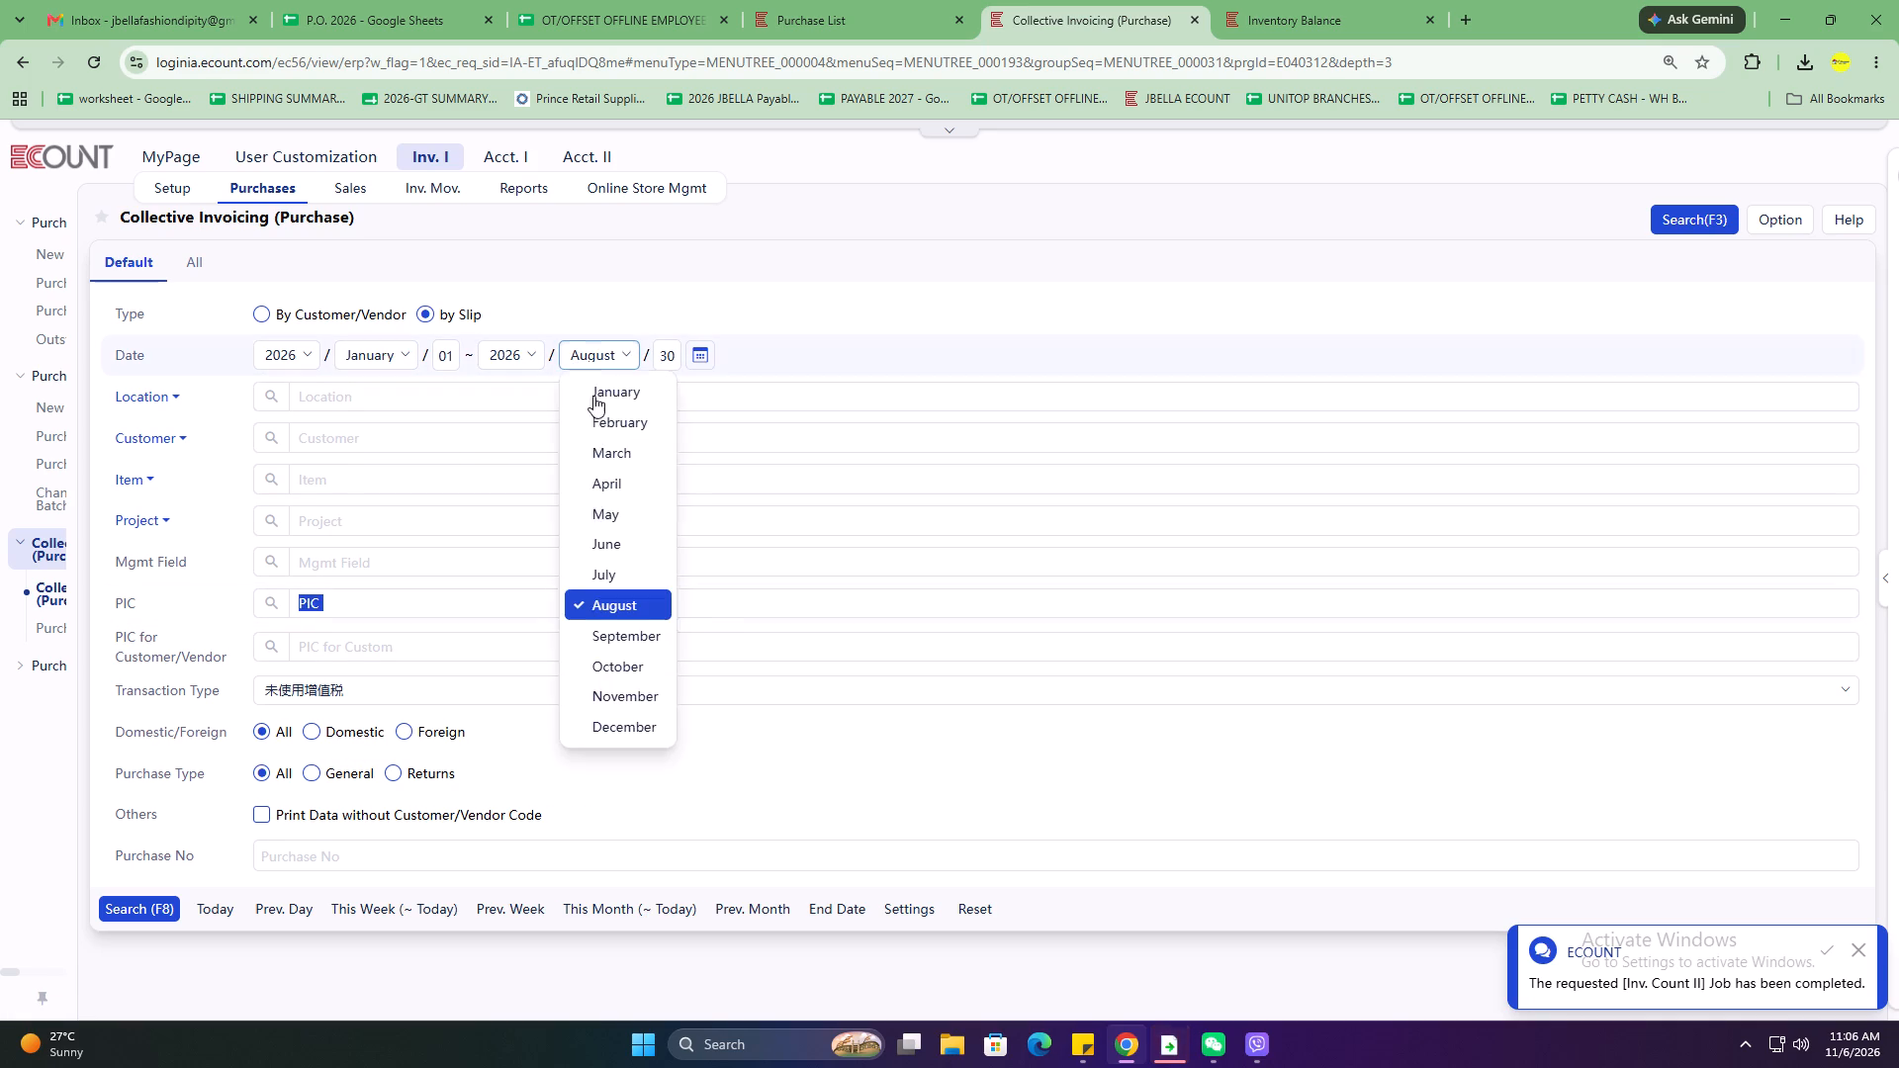
left_click(595, 516)
left_click(661, 368)
type("31")
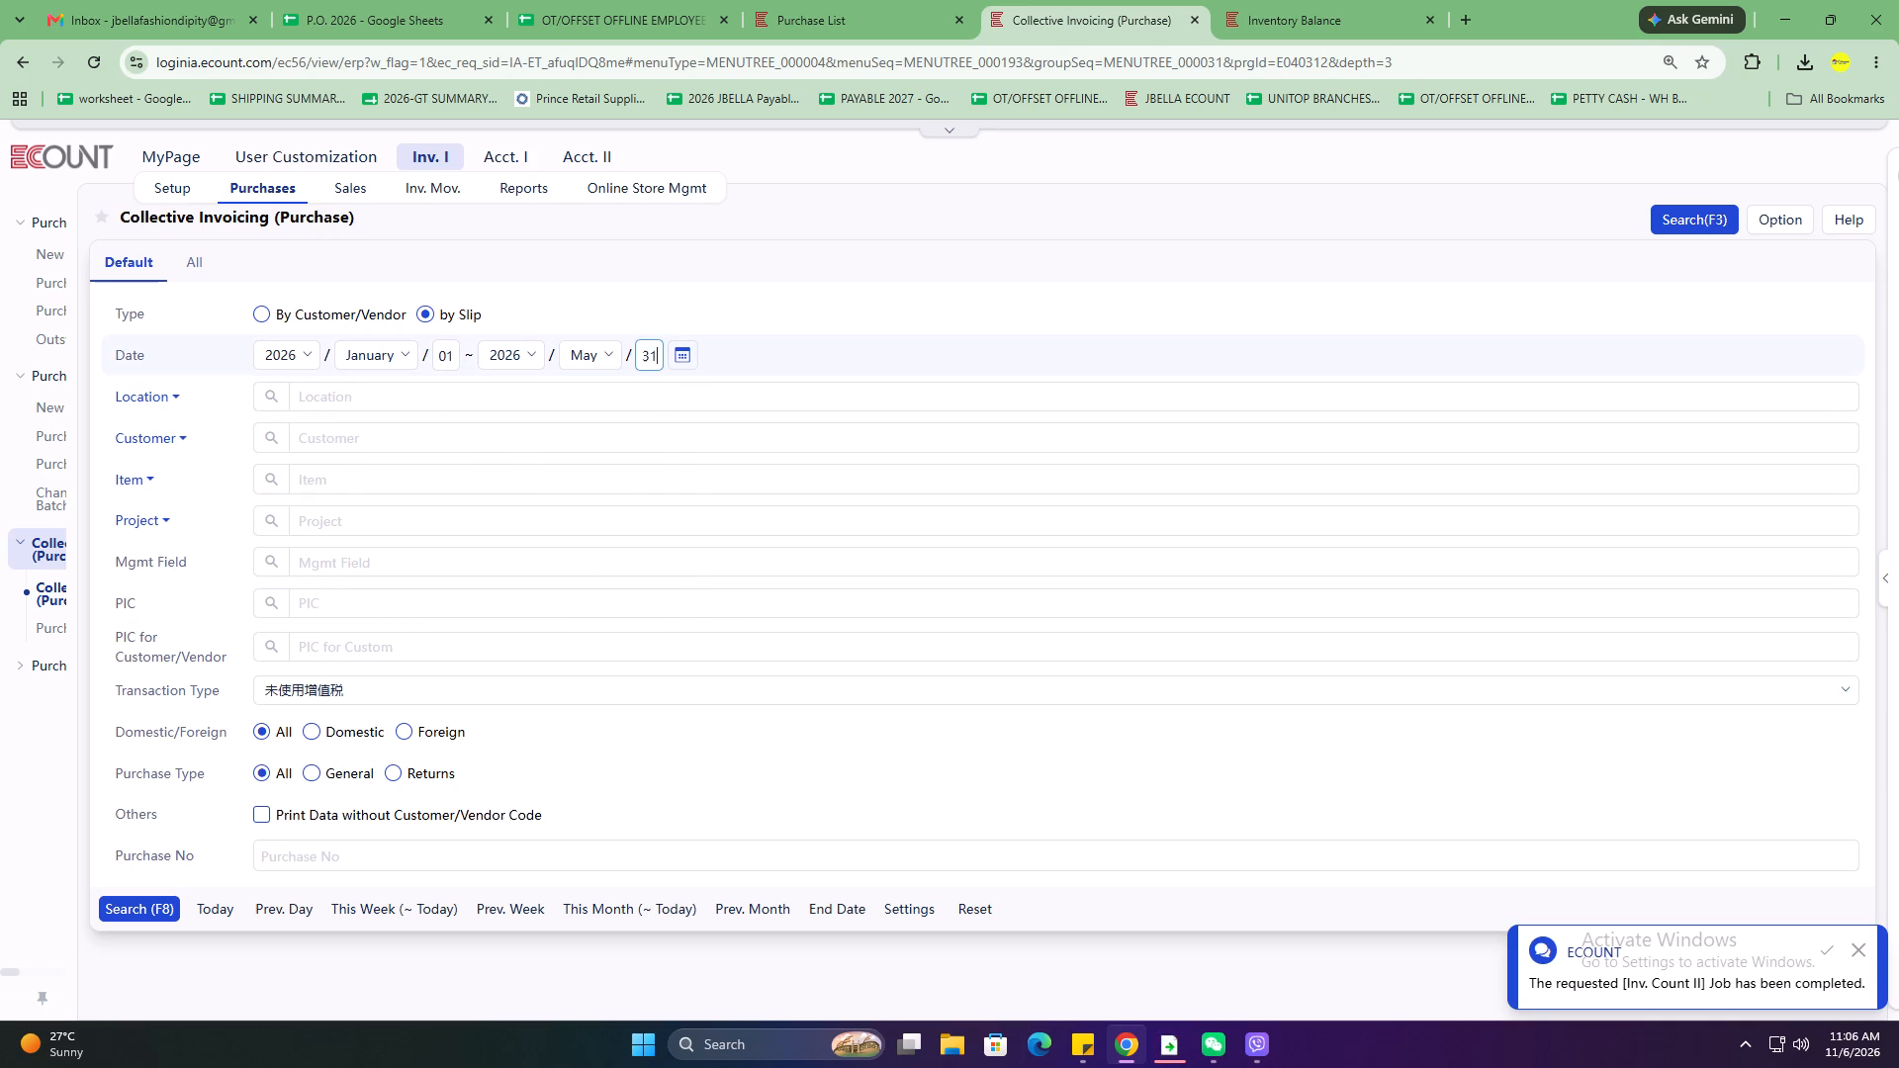
left_click(372, 441)
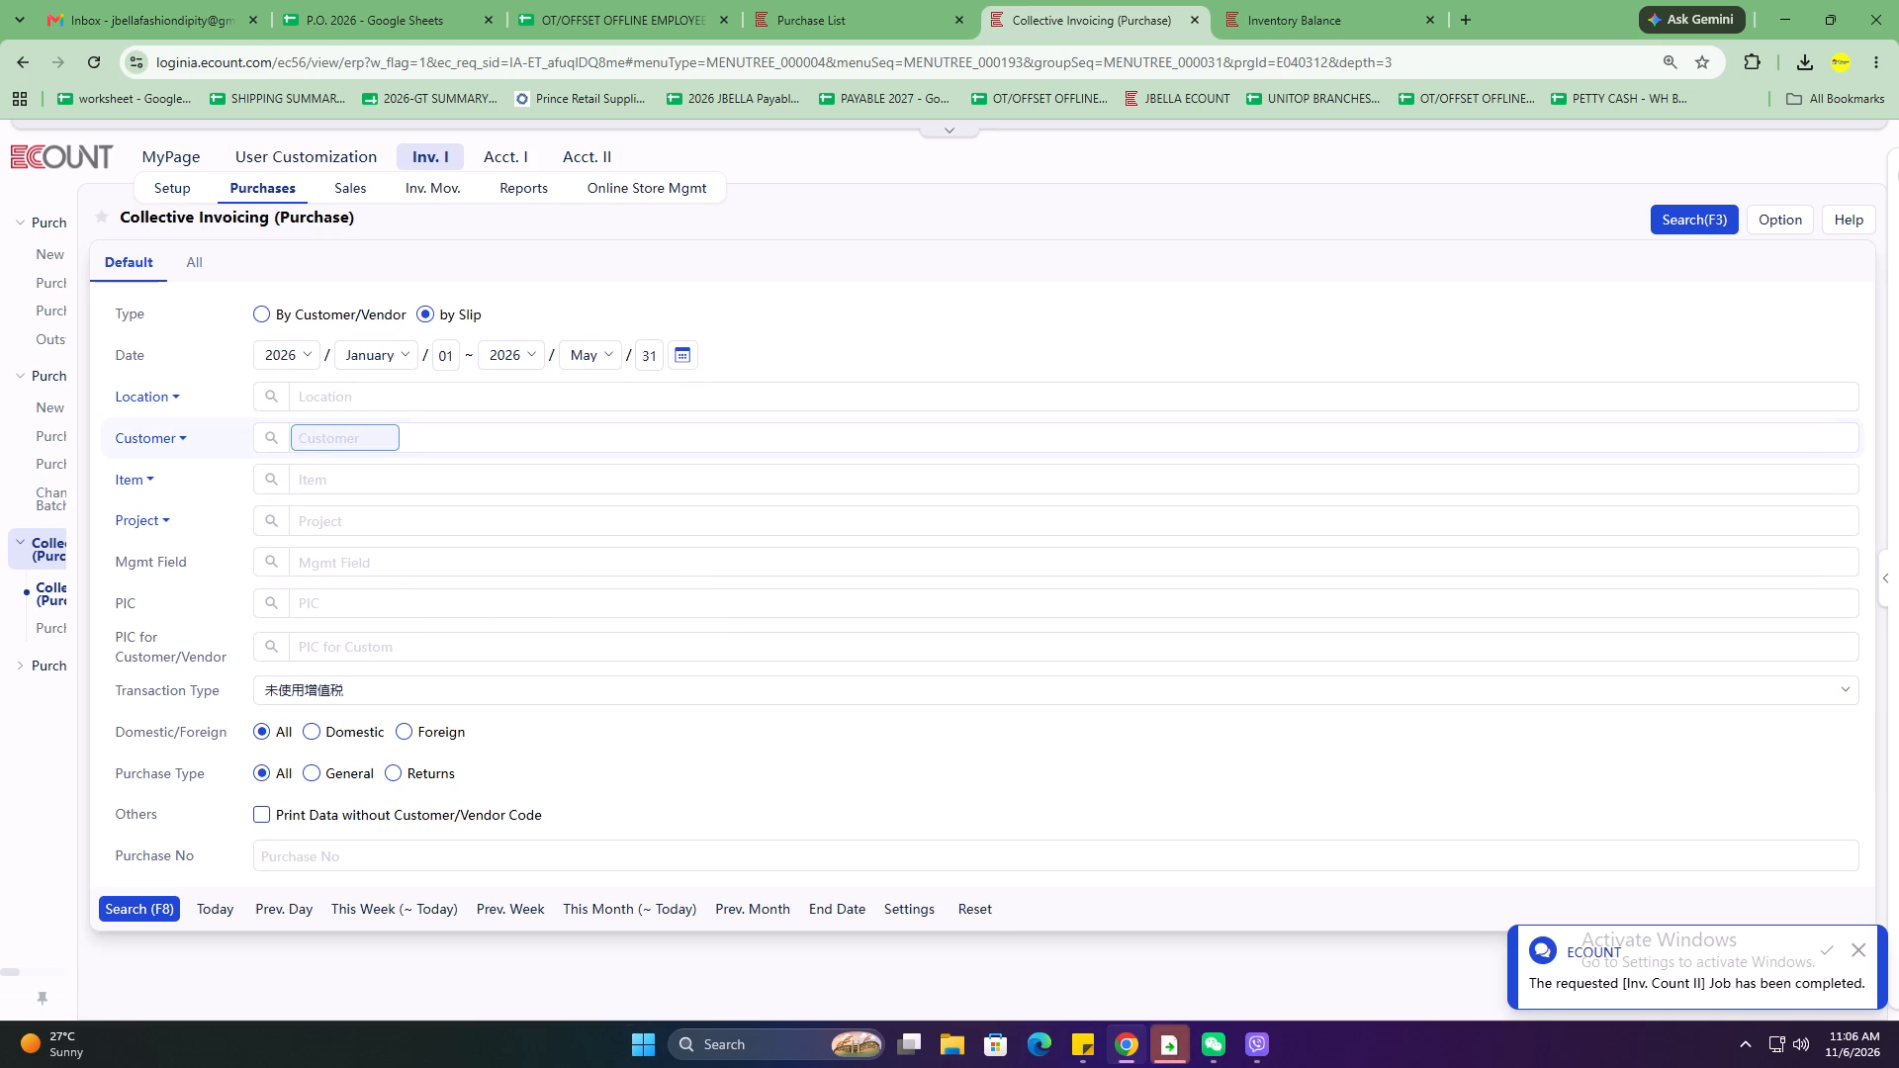
key("Return")
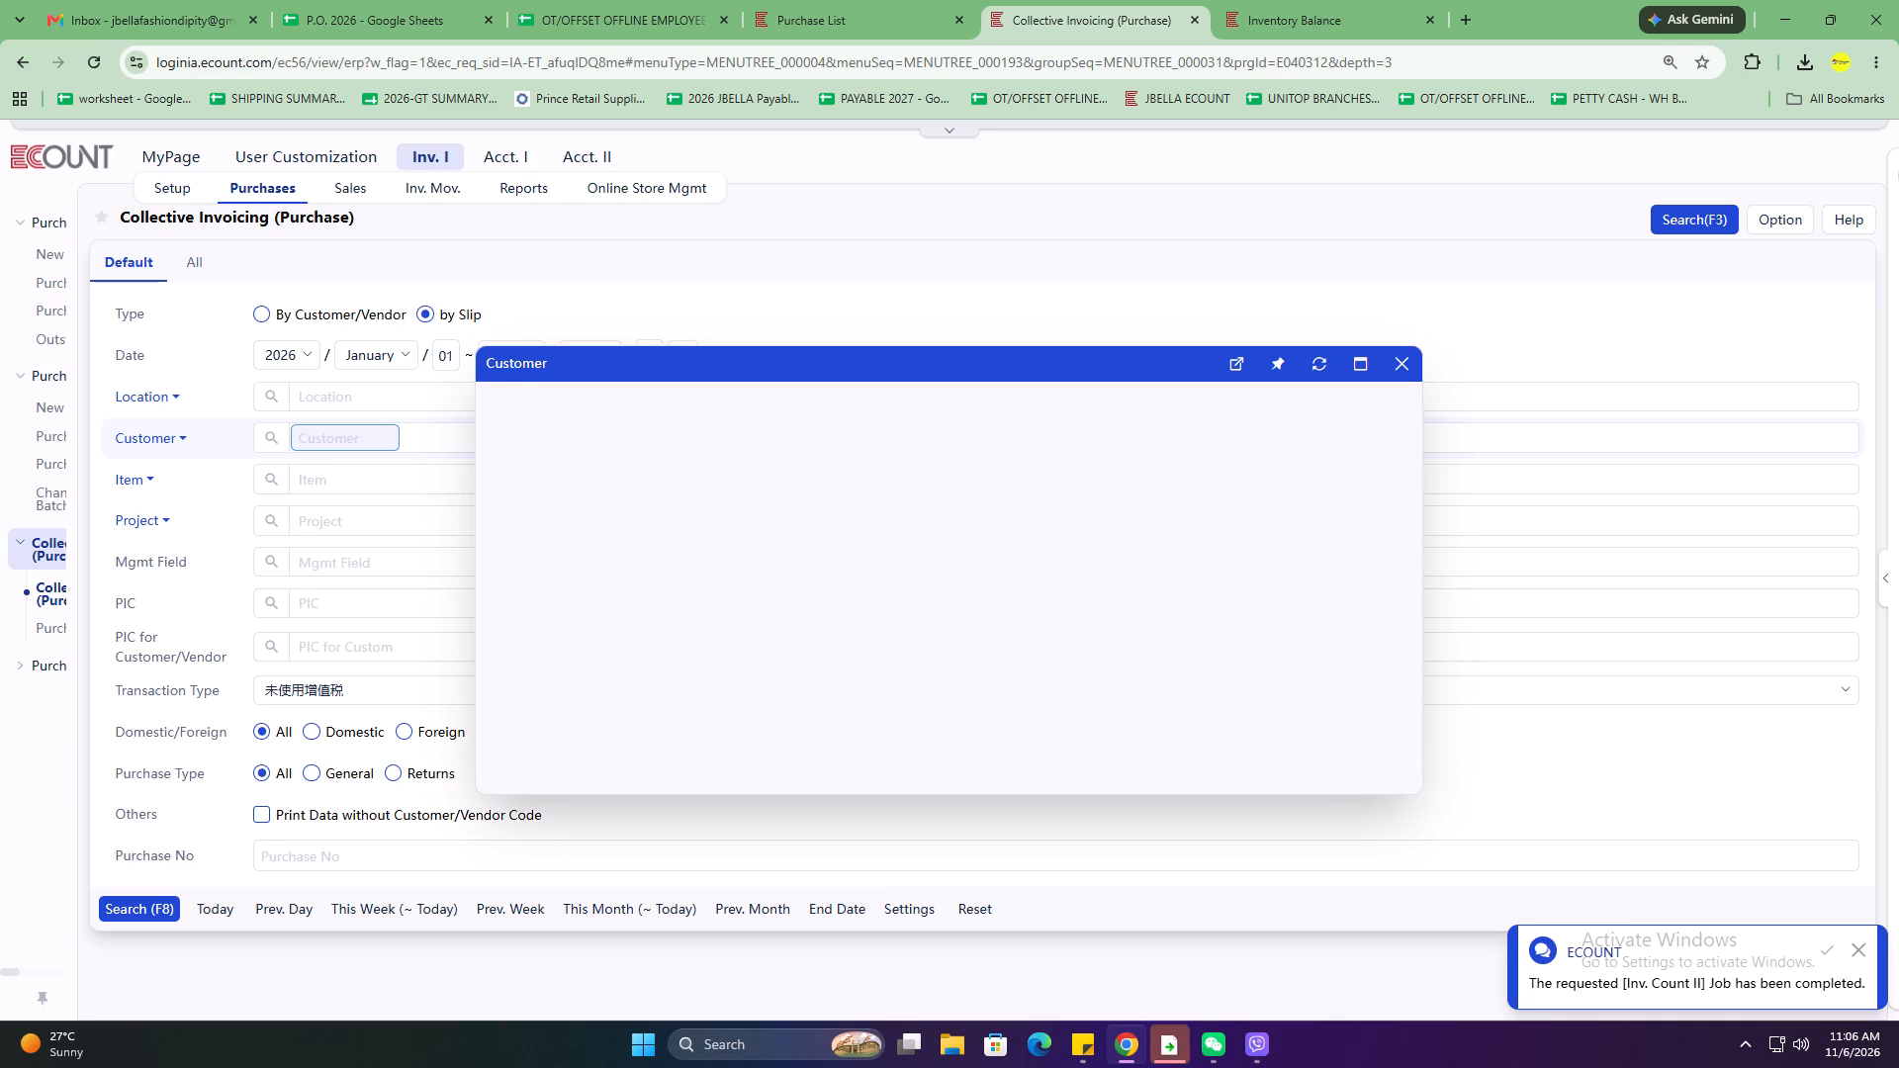
key("Escape")
type("J&J")
key("Return")
left_click(369, 438)
type("J&J")
key("Return")
left_click(142, 907)
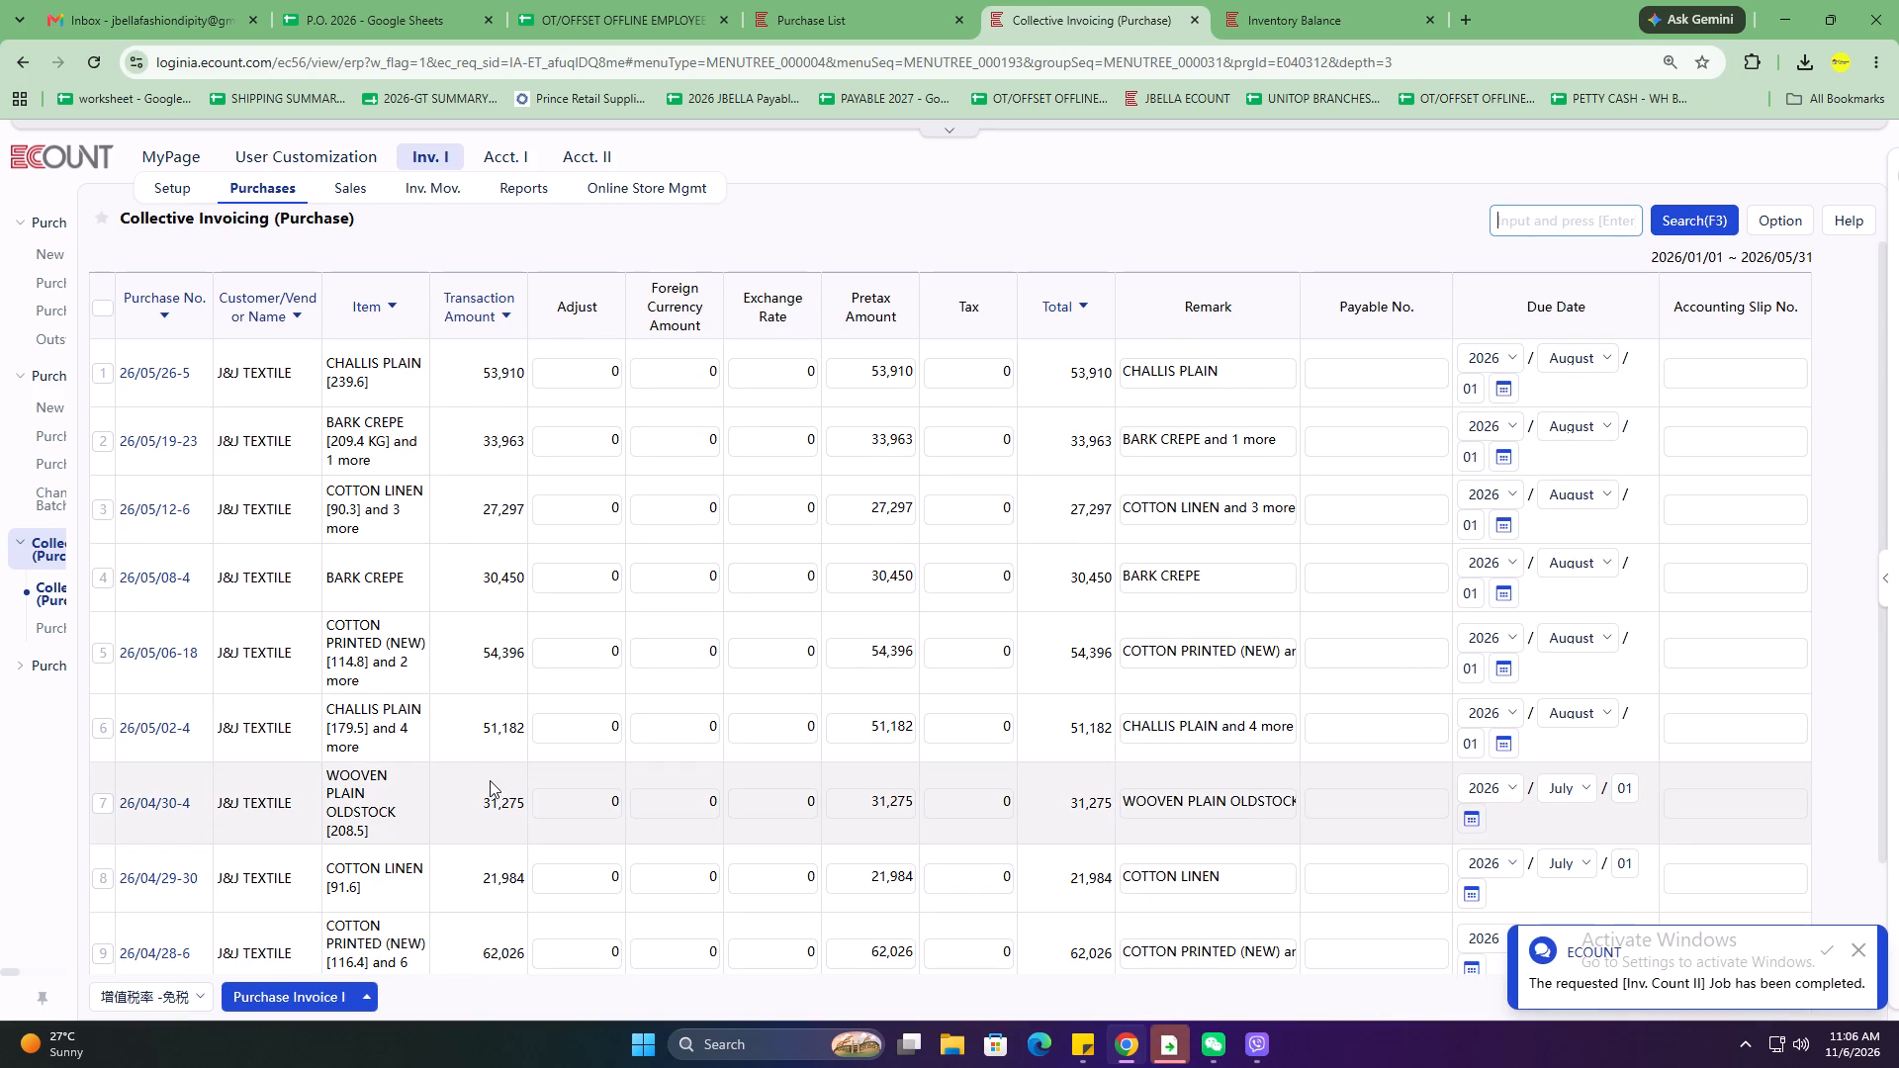
Select all J&J TEXTILE April–May slips for invoicing, 26/04/27-7 through 26/05/26-5.
scroll(537, 767, "down", 16)
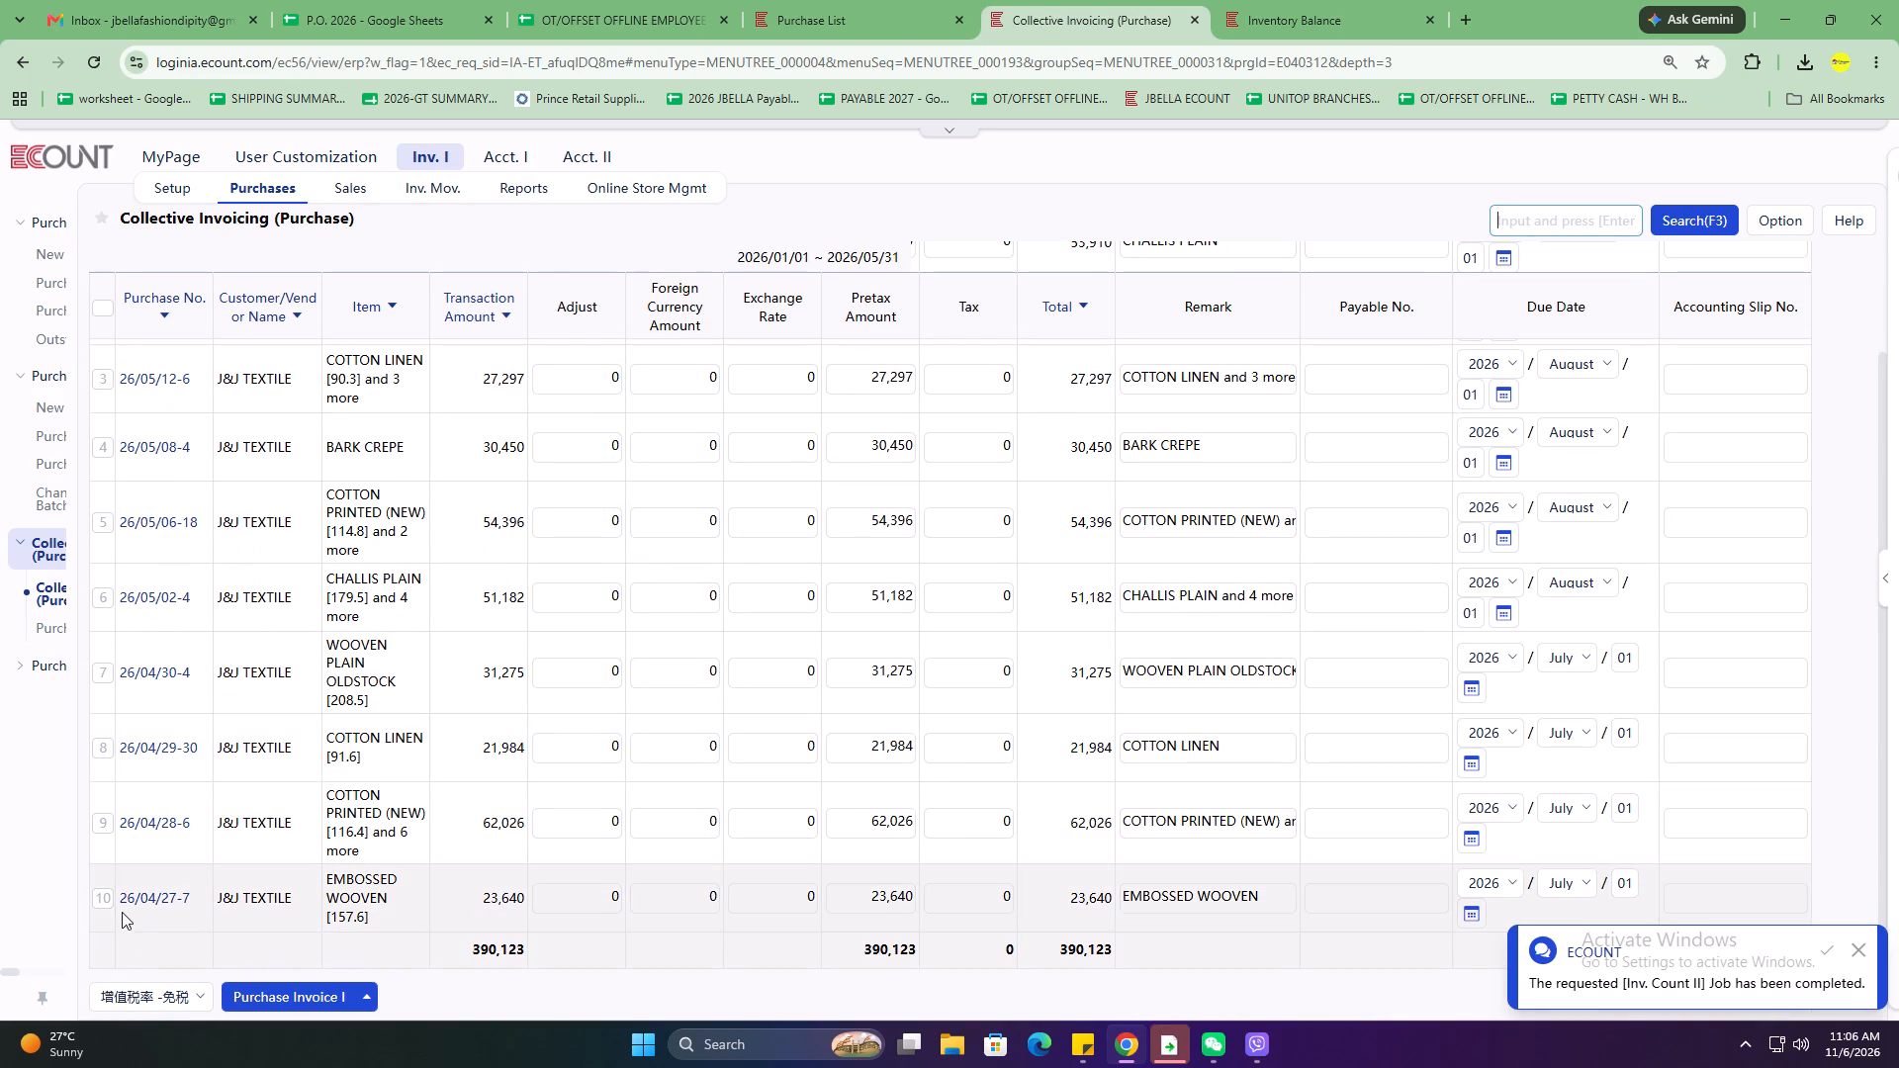
left_click(104, 902)
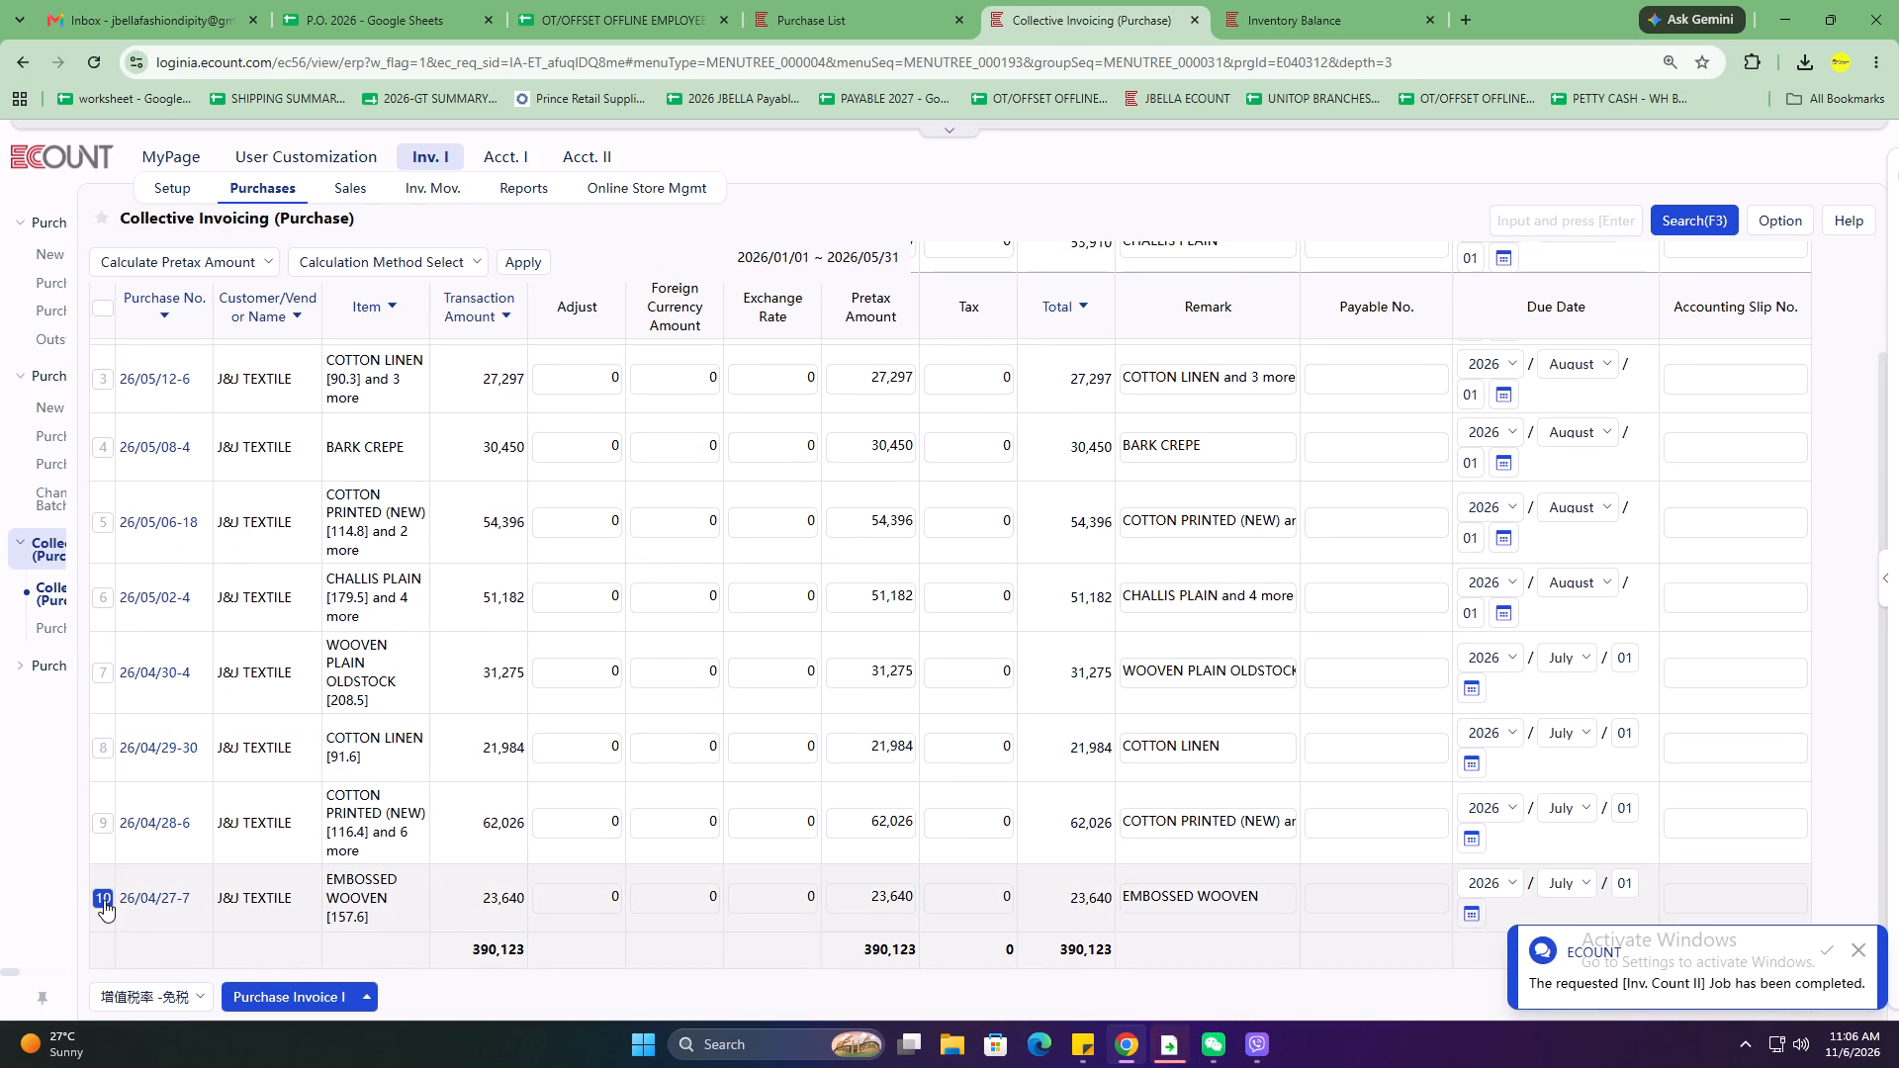
left_click(107, 821)
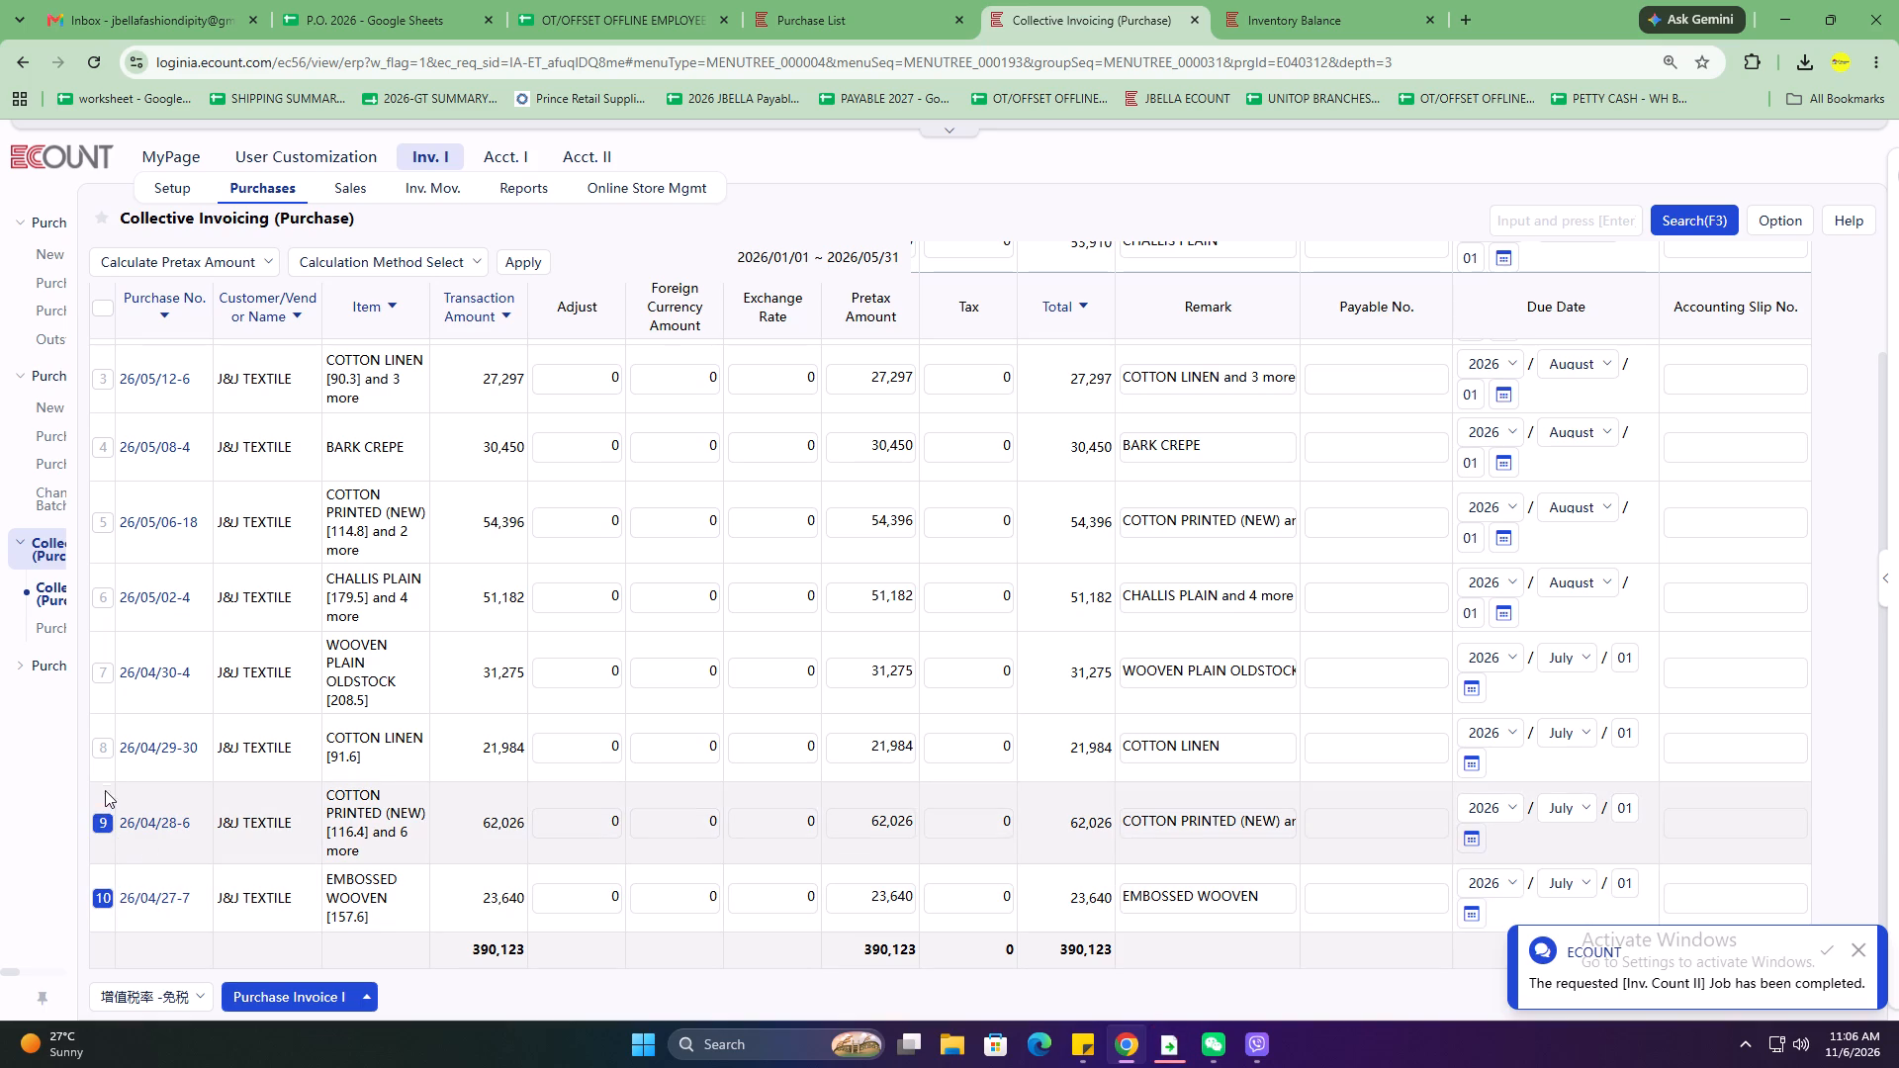
left_click(102, 744)
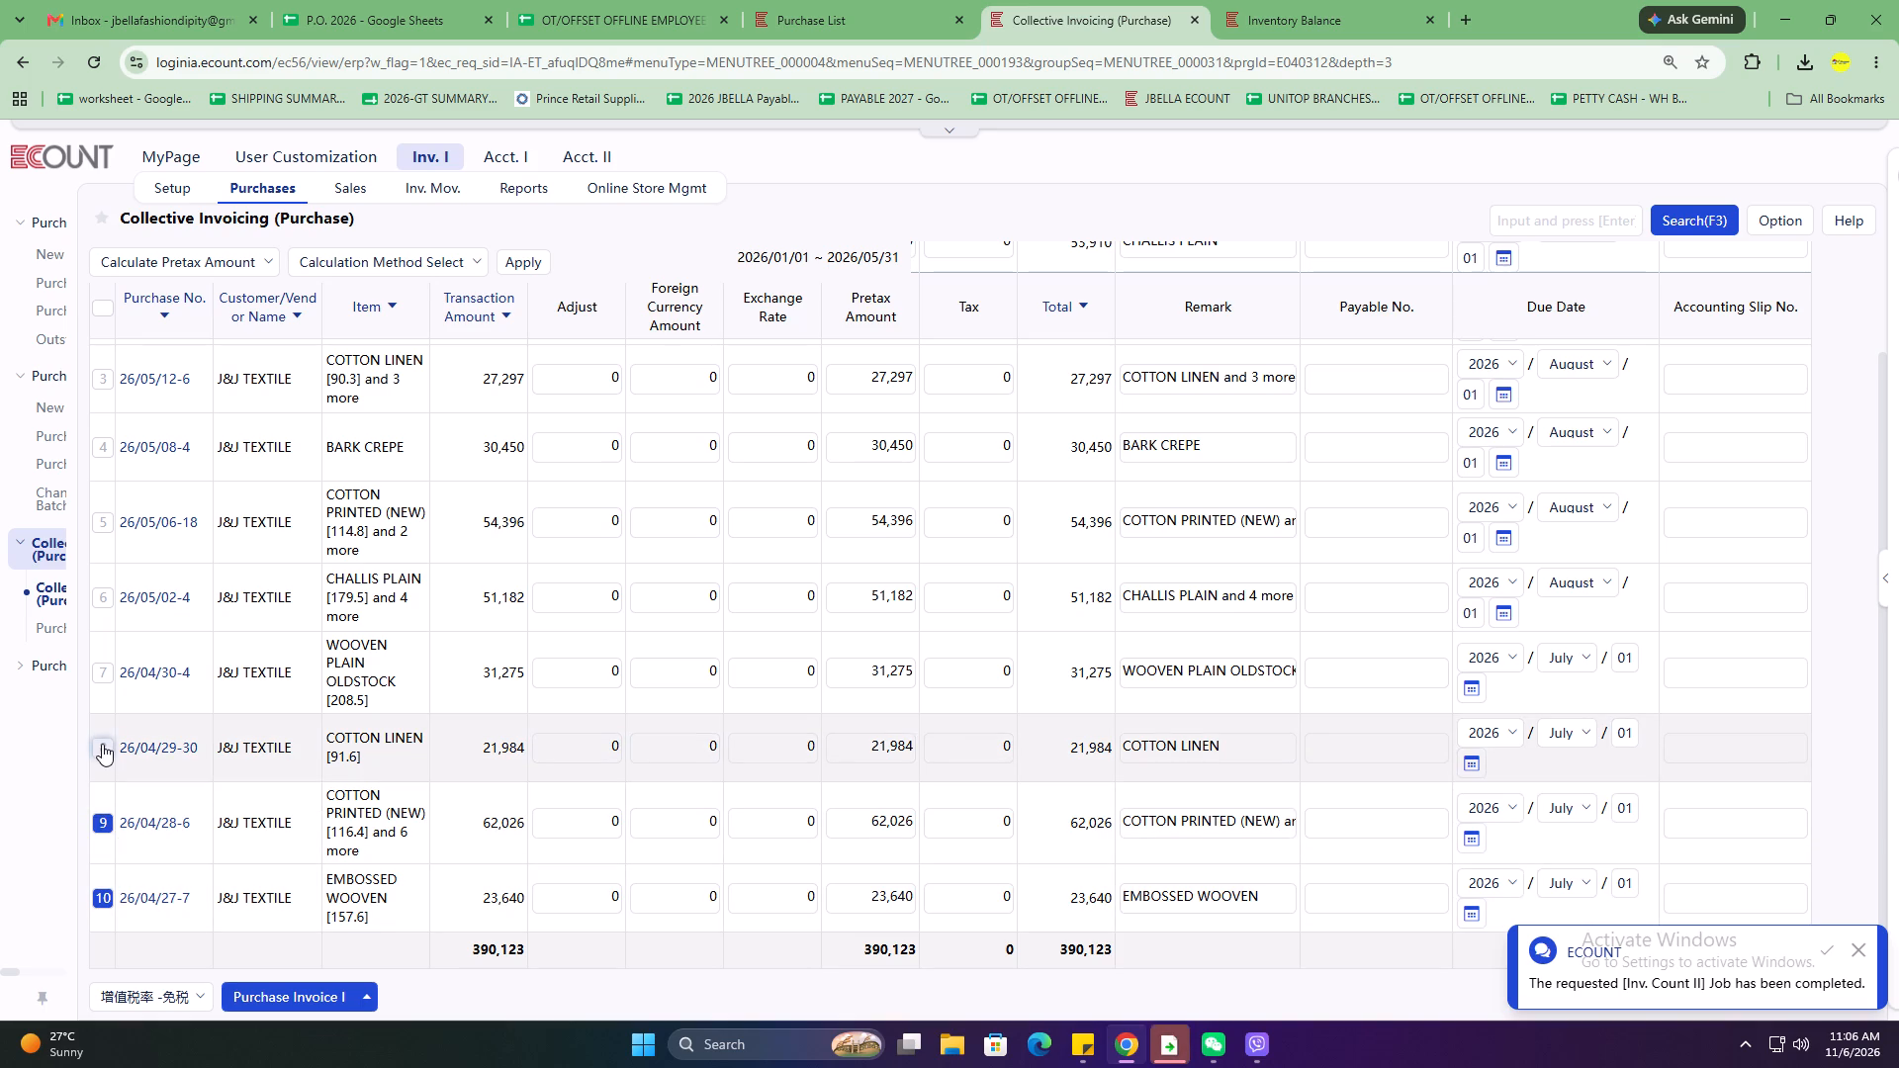
left_click(106, 674)
left_click(99, 602)
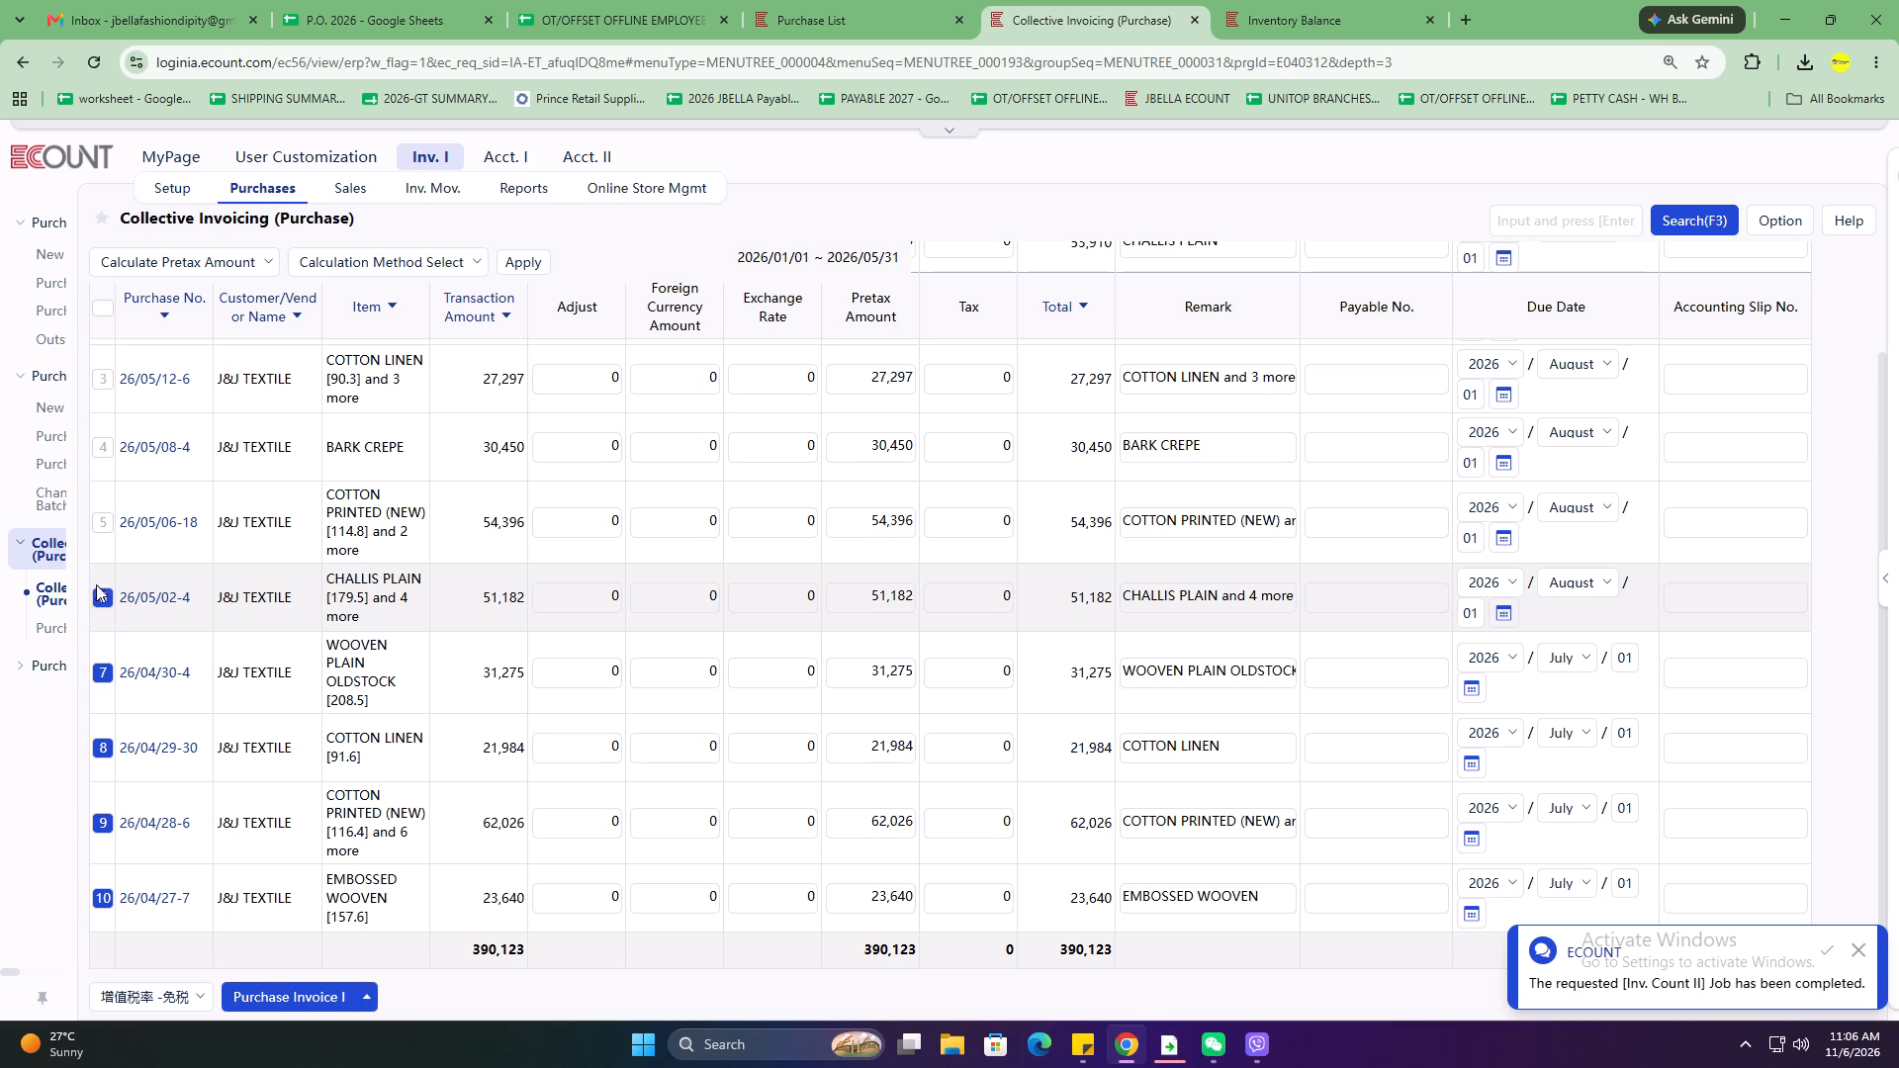
left_click(103, 452)
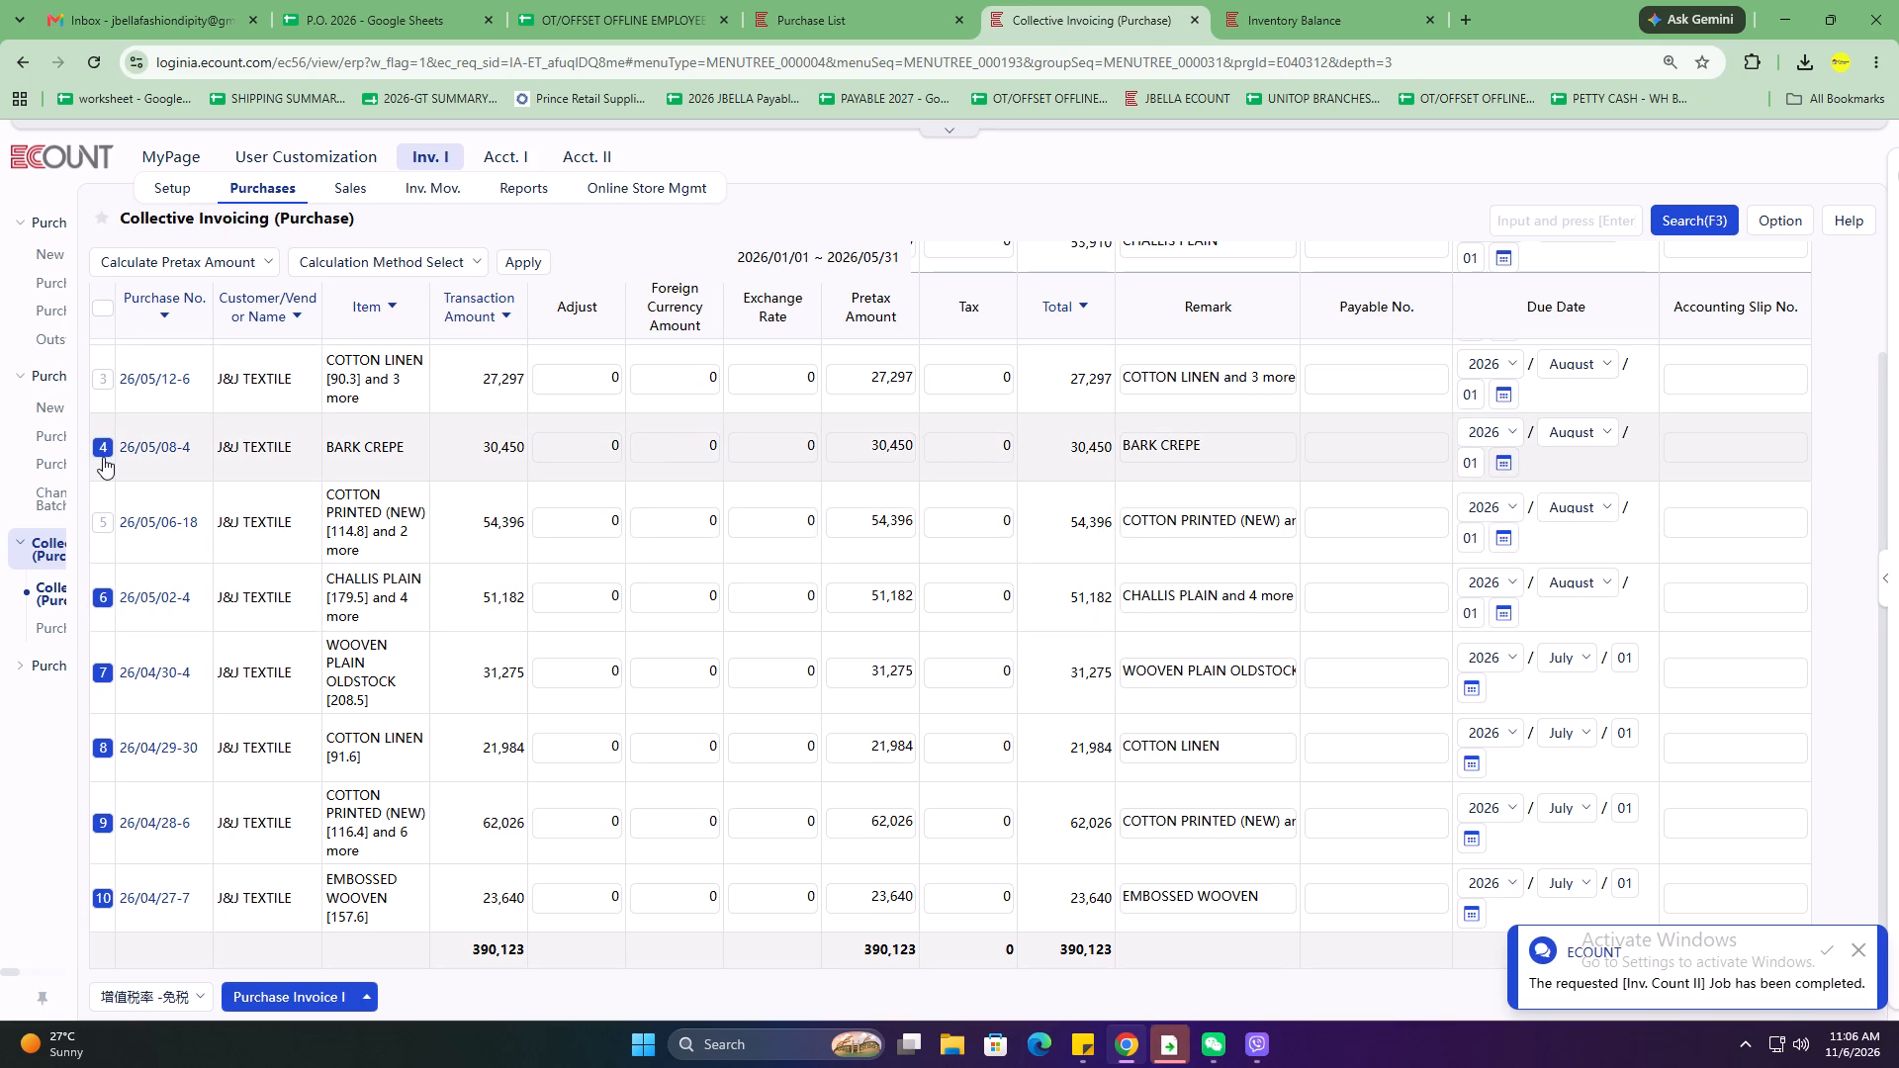
left_click(99, 526)
scroll(226, 710, "up", 2)
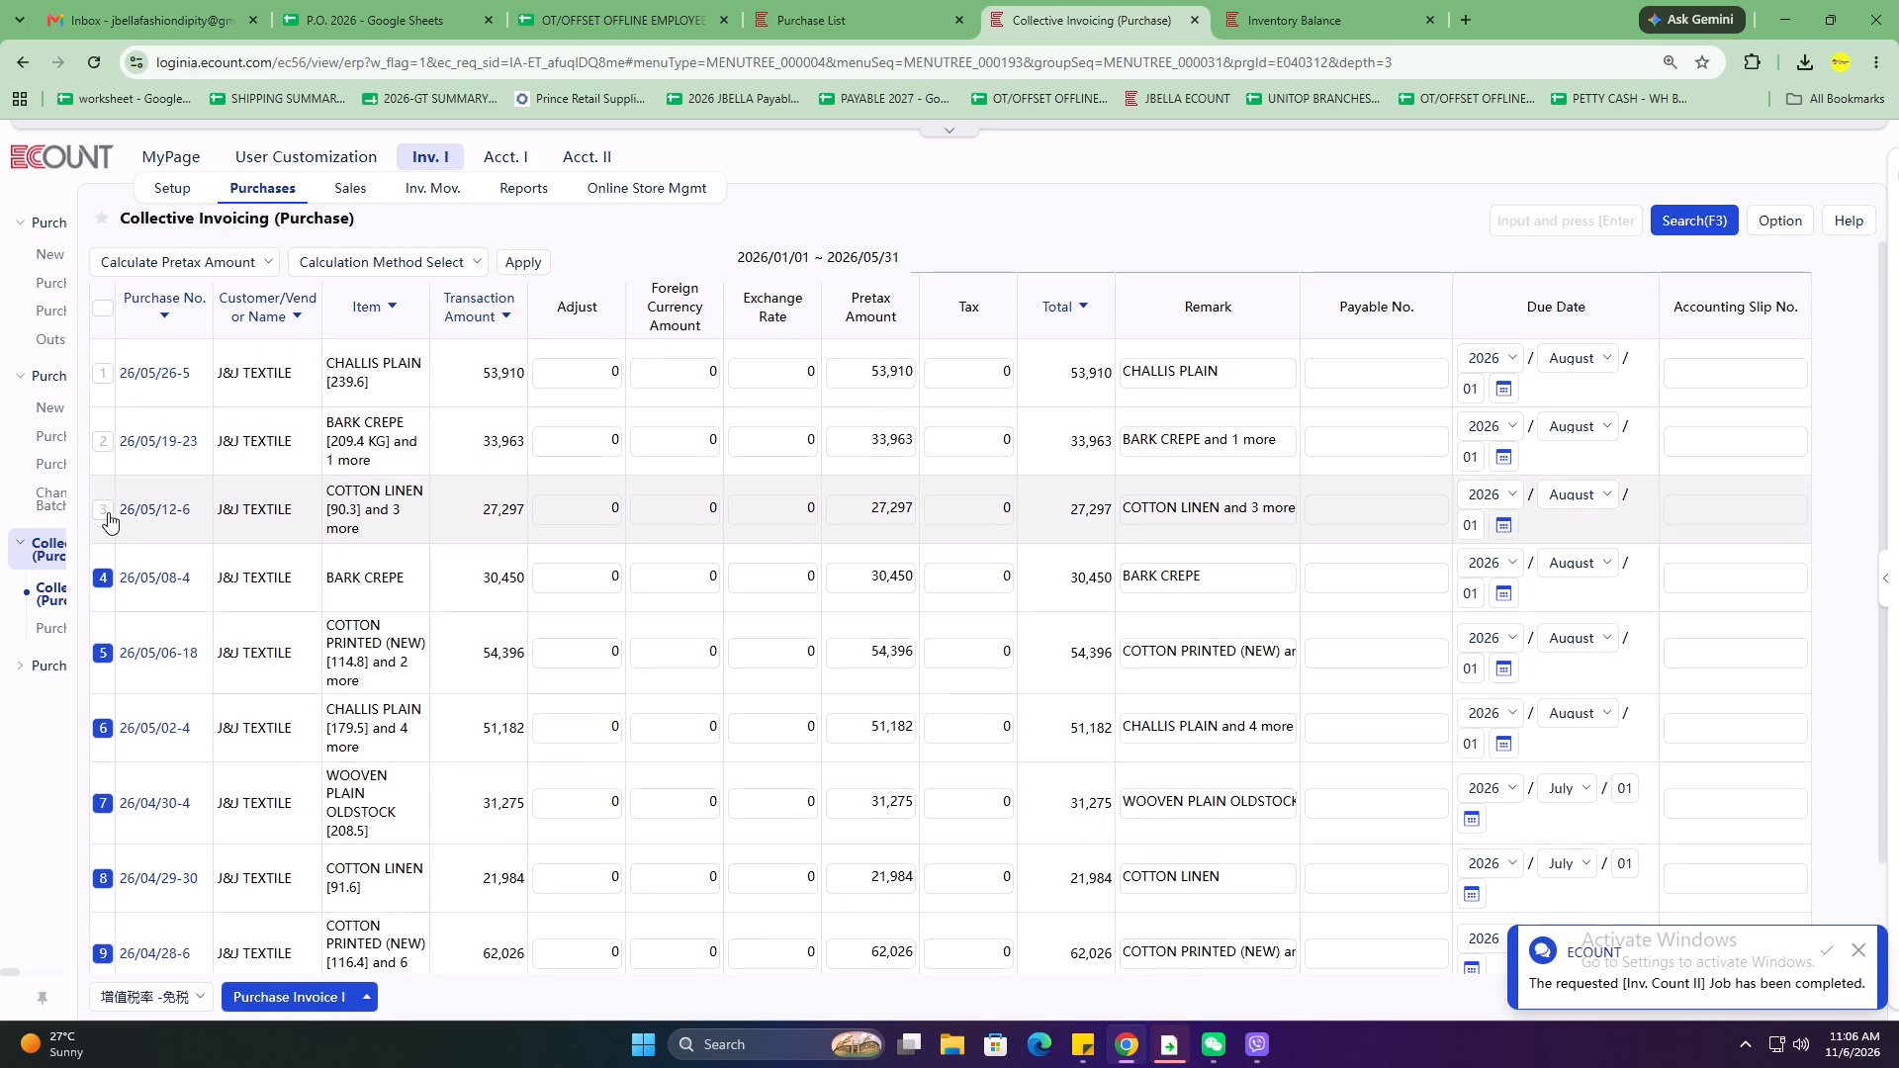
left_click(106, 505)
scroll(136, 575, "up", 1)
left_click(106, 441)
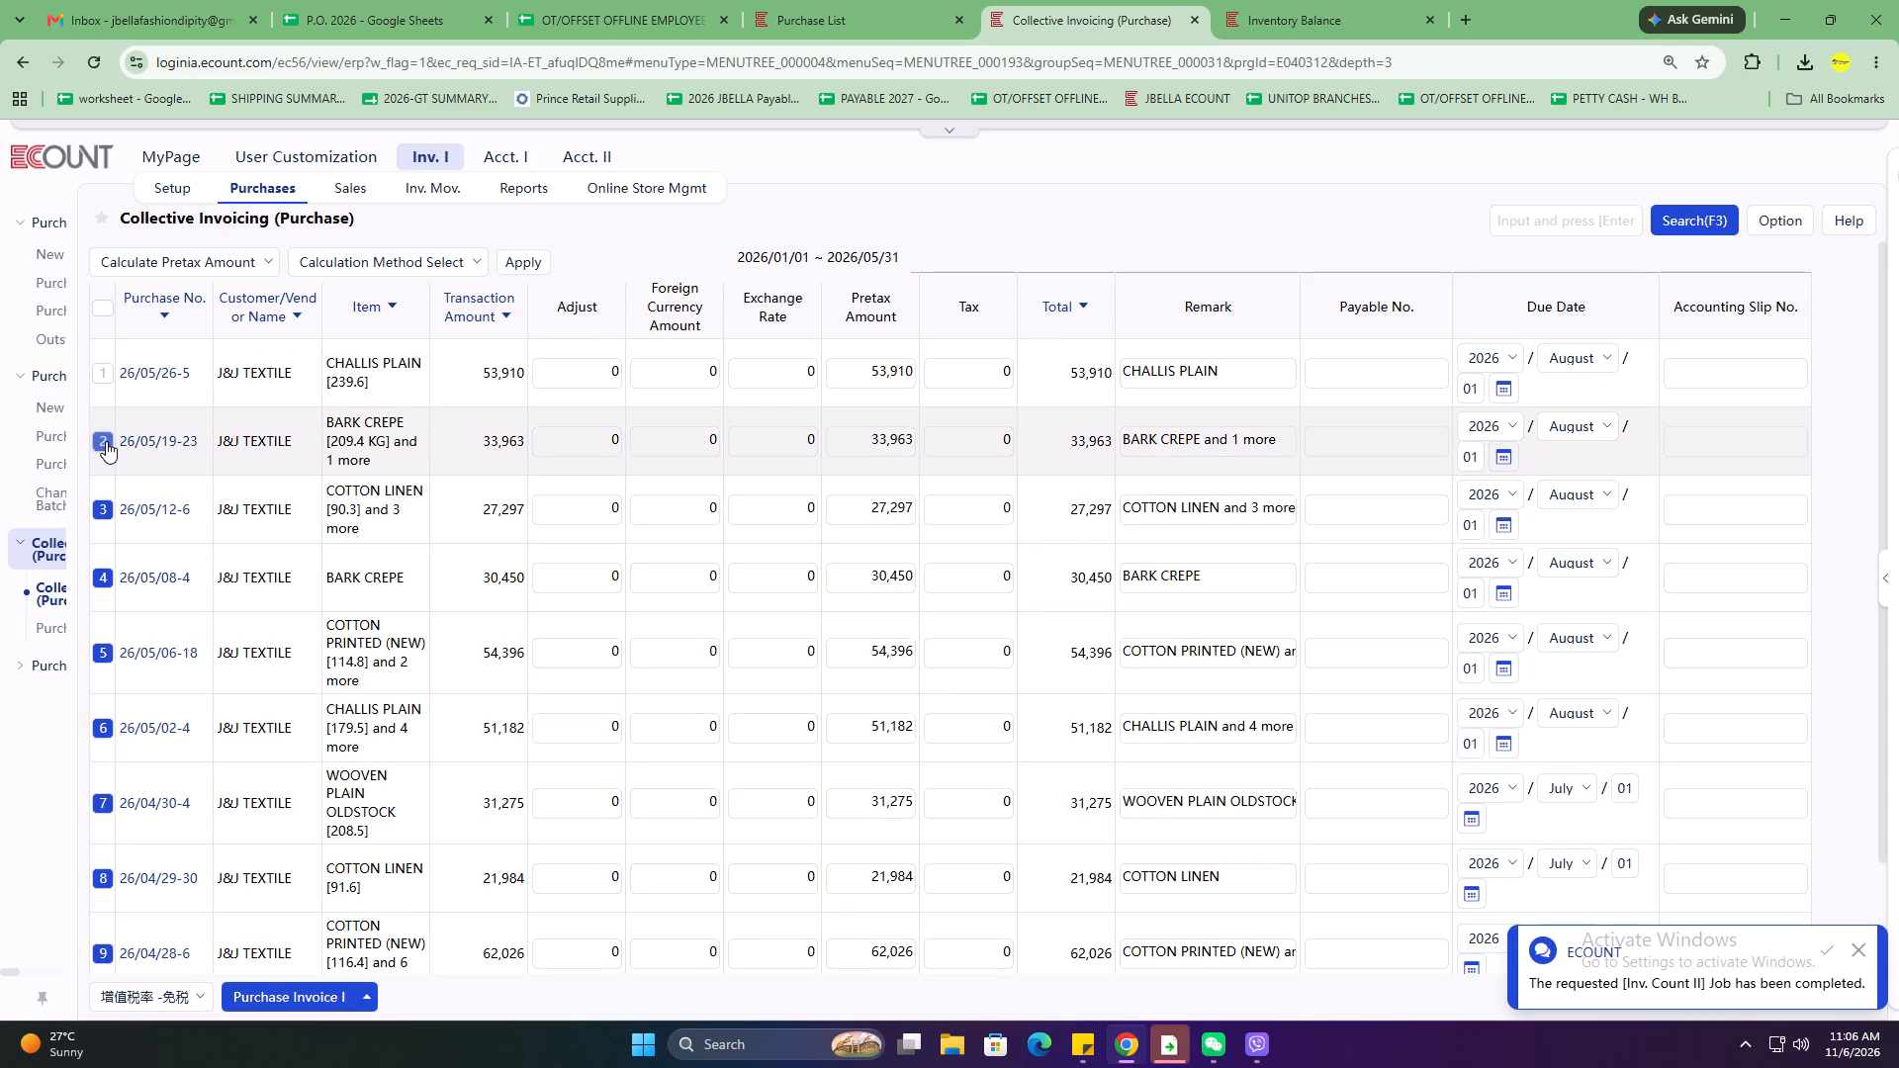
scroll(110, 441, "up", 5)
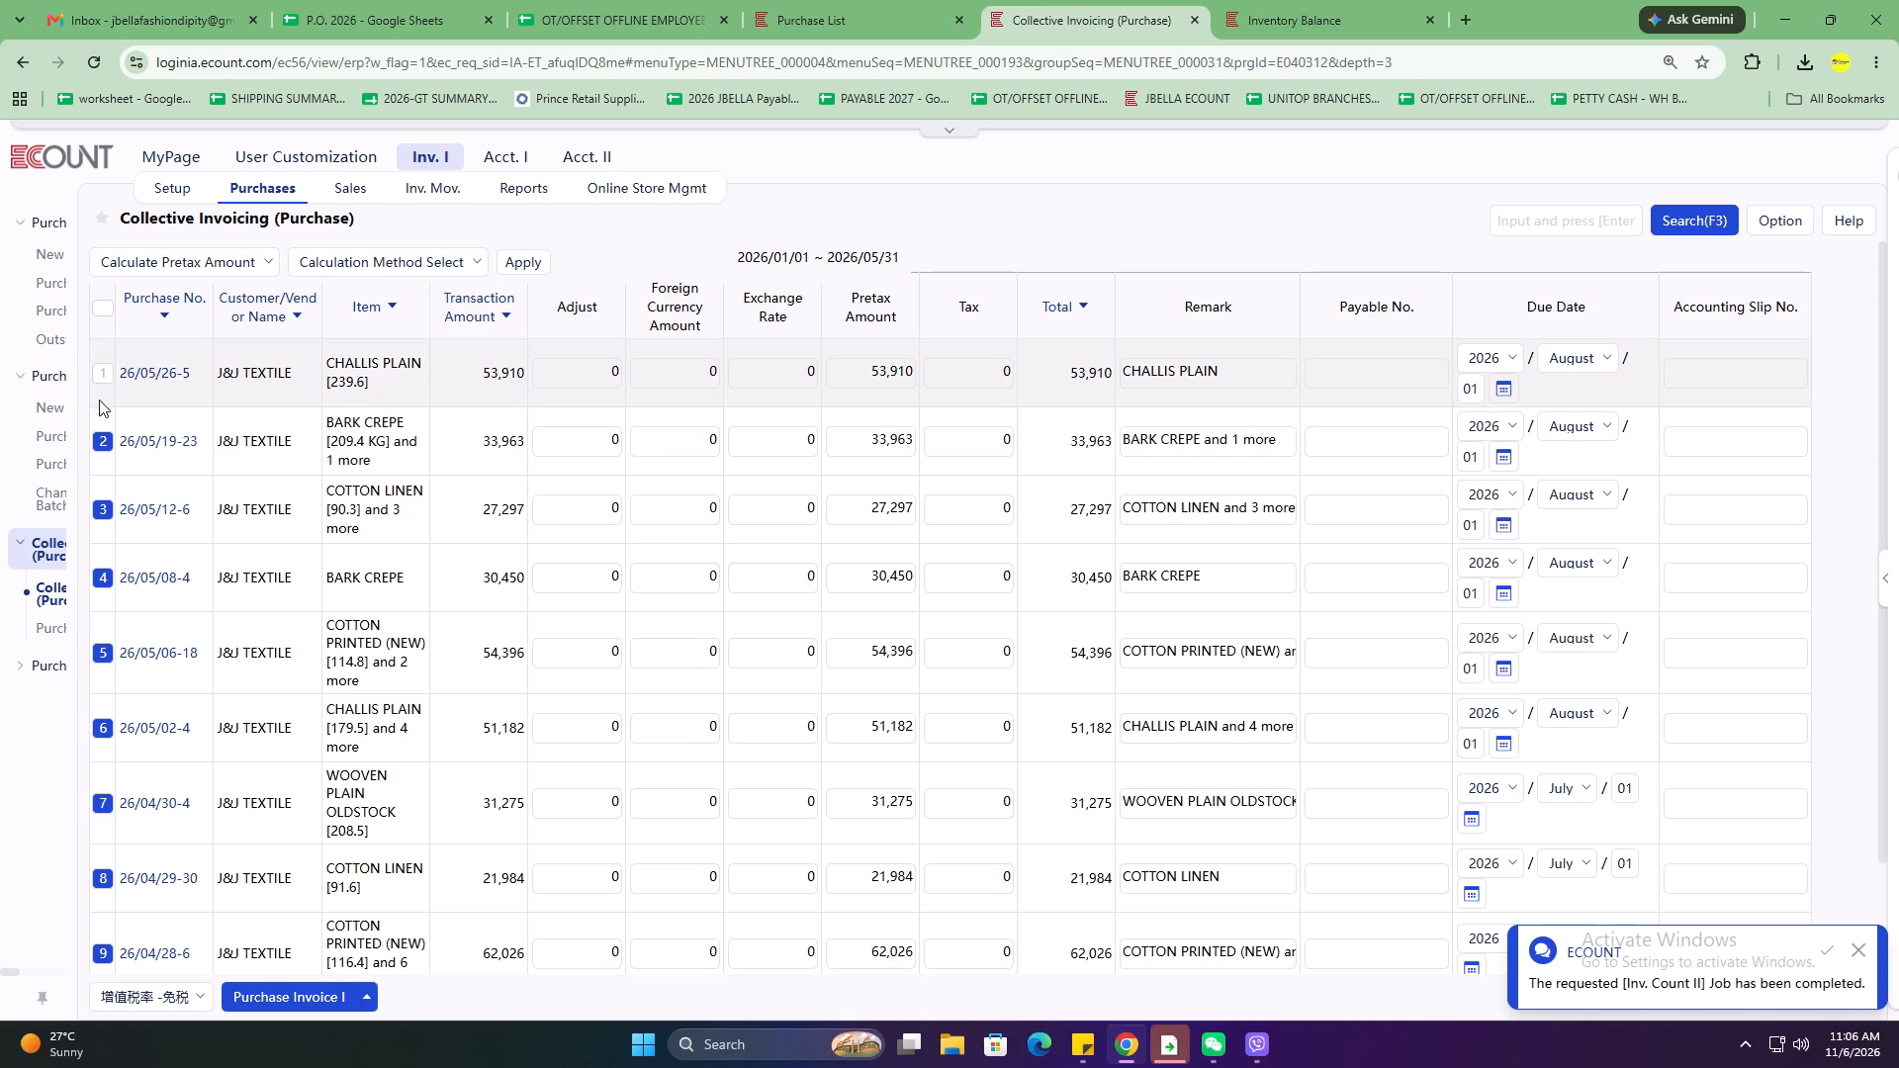
left_click(107, 363)
Assign payable number J&J04052026 to every selected J&J TEXTILE April–May slip.
left_click_drag(1358, 349, 1364, 361)
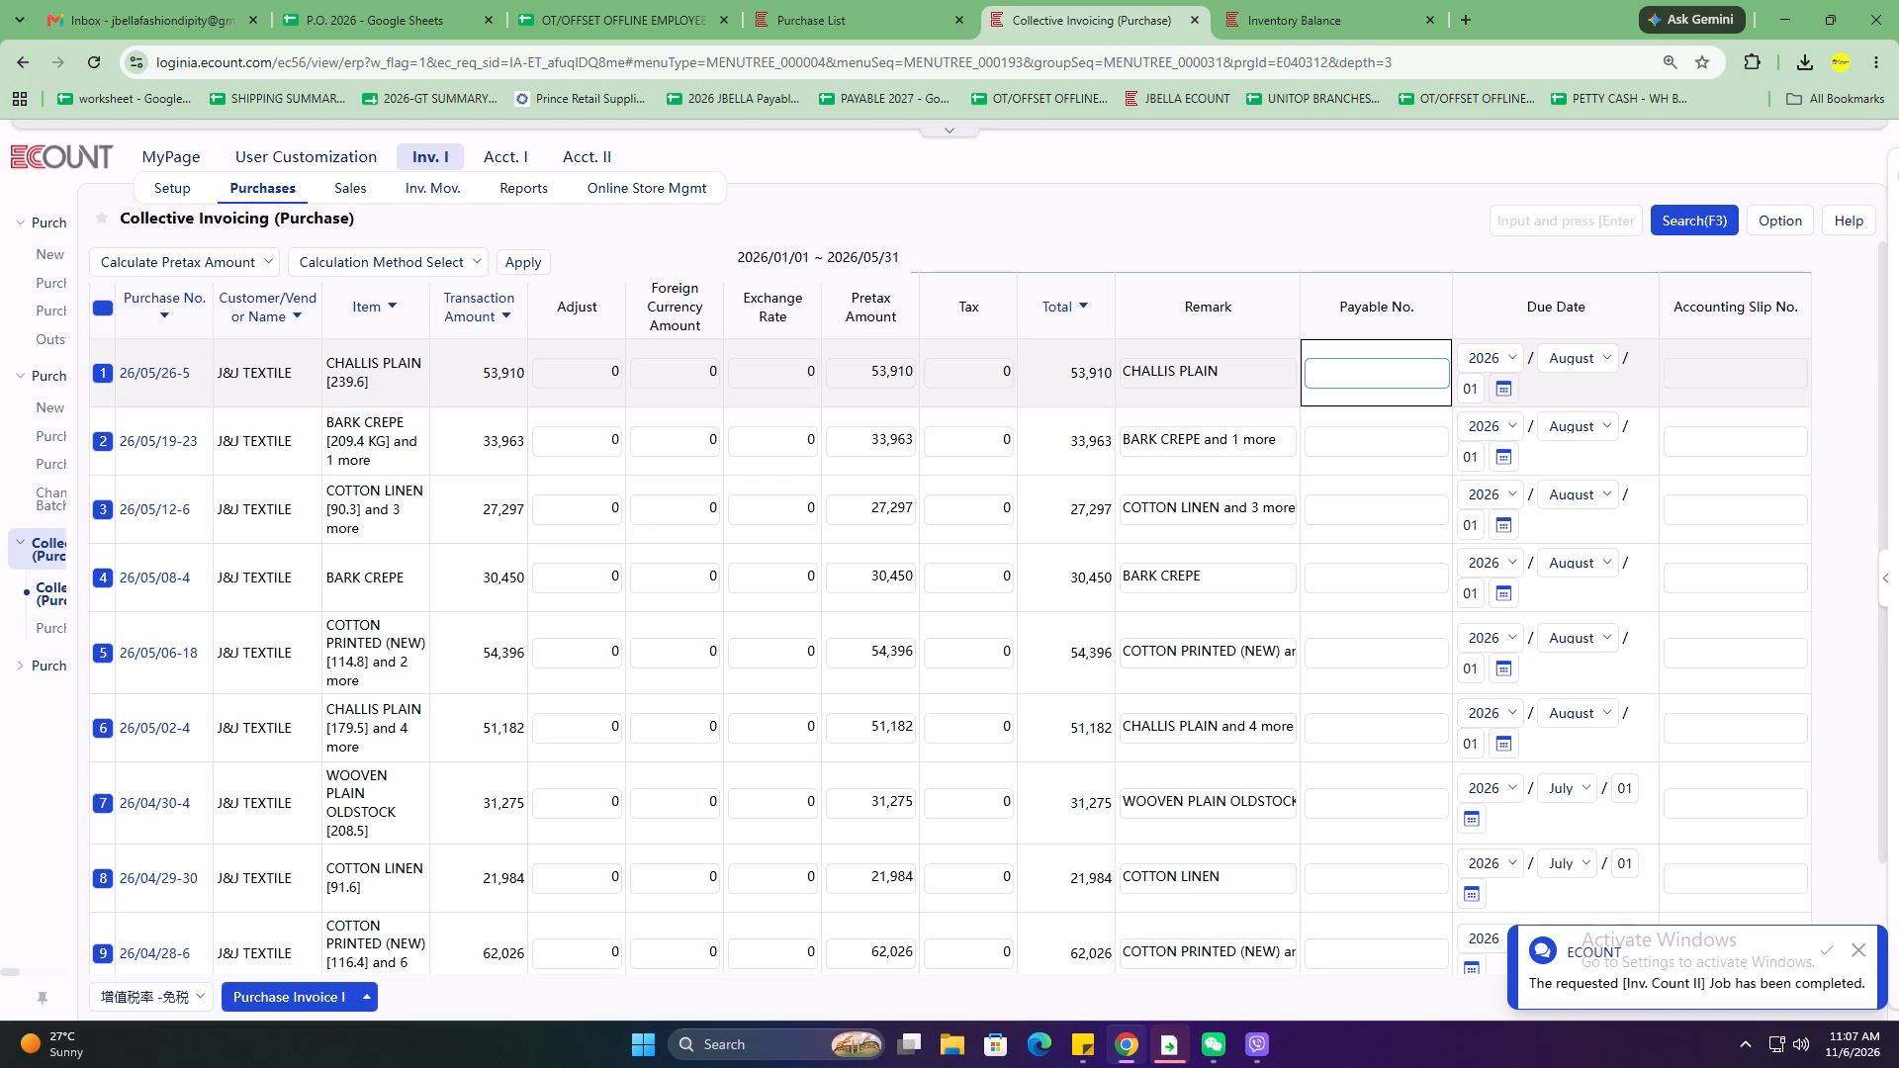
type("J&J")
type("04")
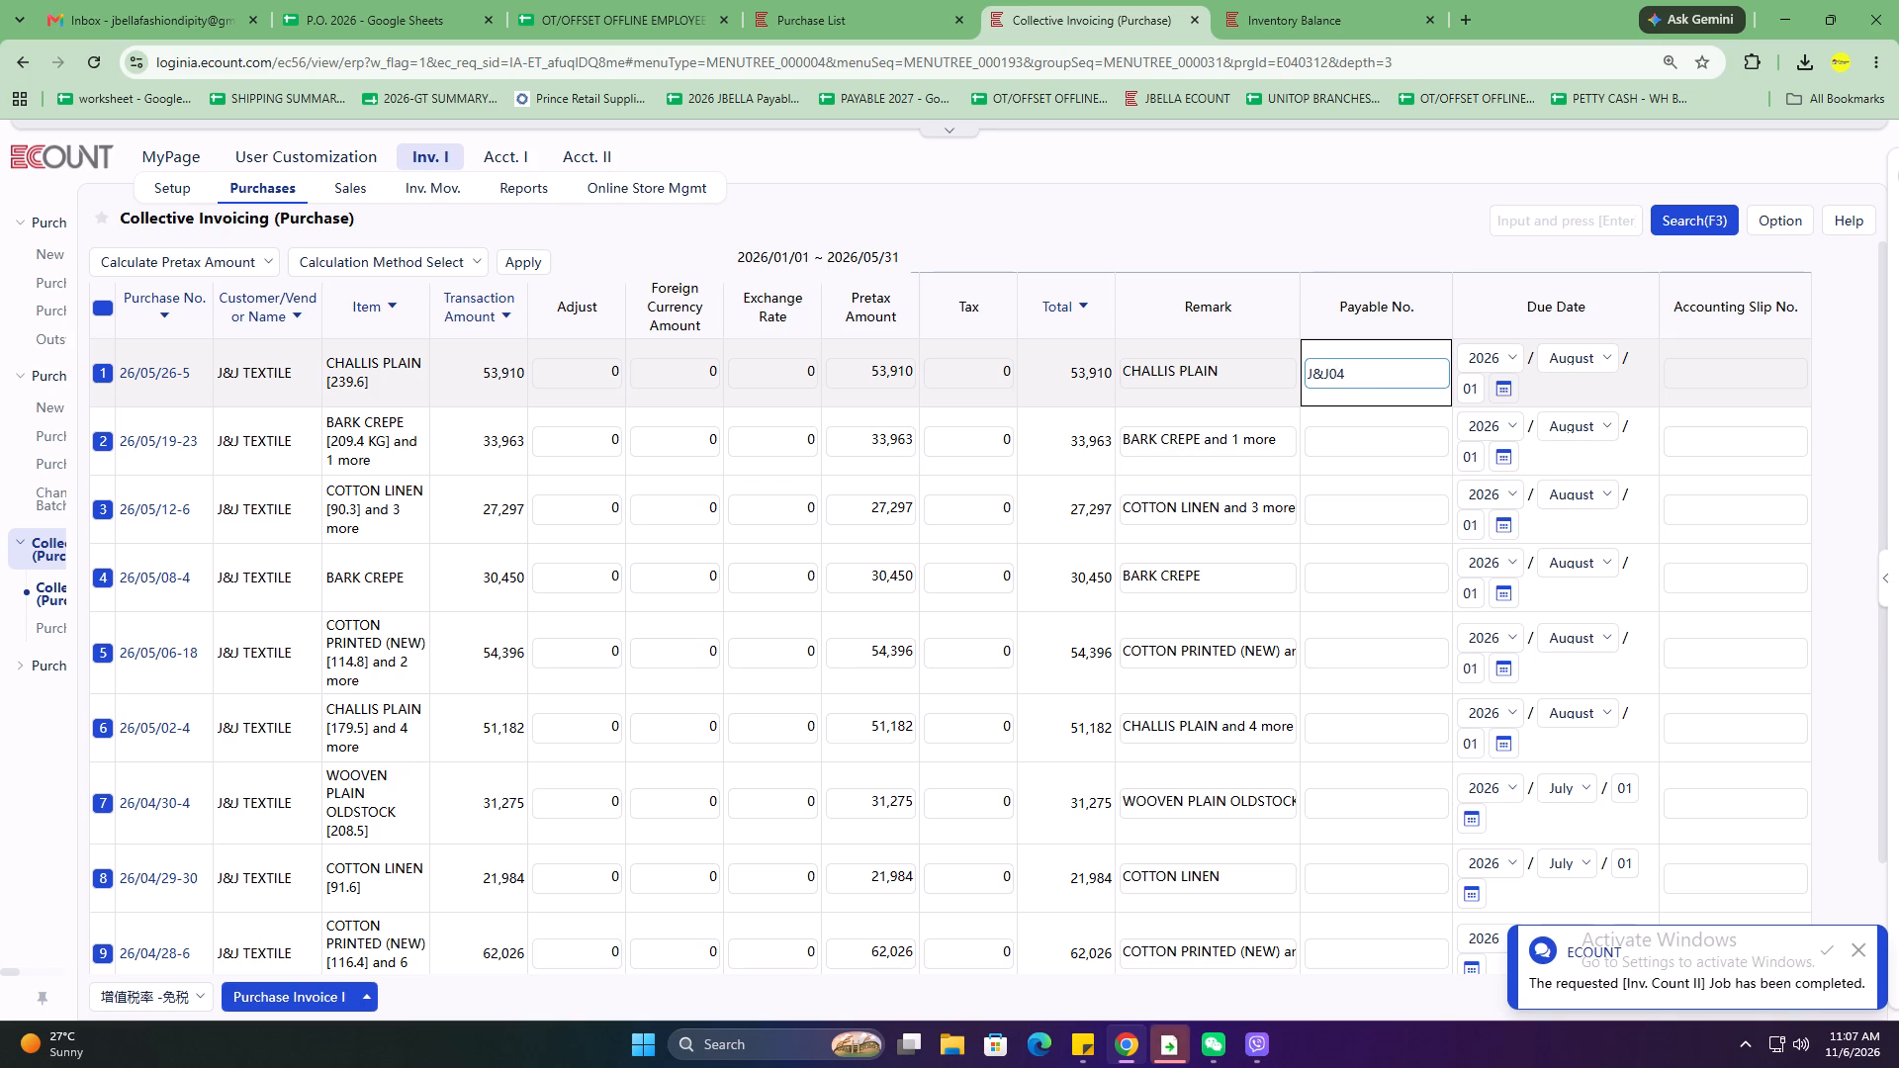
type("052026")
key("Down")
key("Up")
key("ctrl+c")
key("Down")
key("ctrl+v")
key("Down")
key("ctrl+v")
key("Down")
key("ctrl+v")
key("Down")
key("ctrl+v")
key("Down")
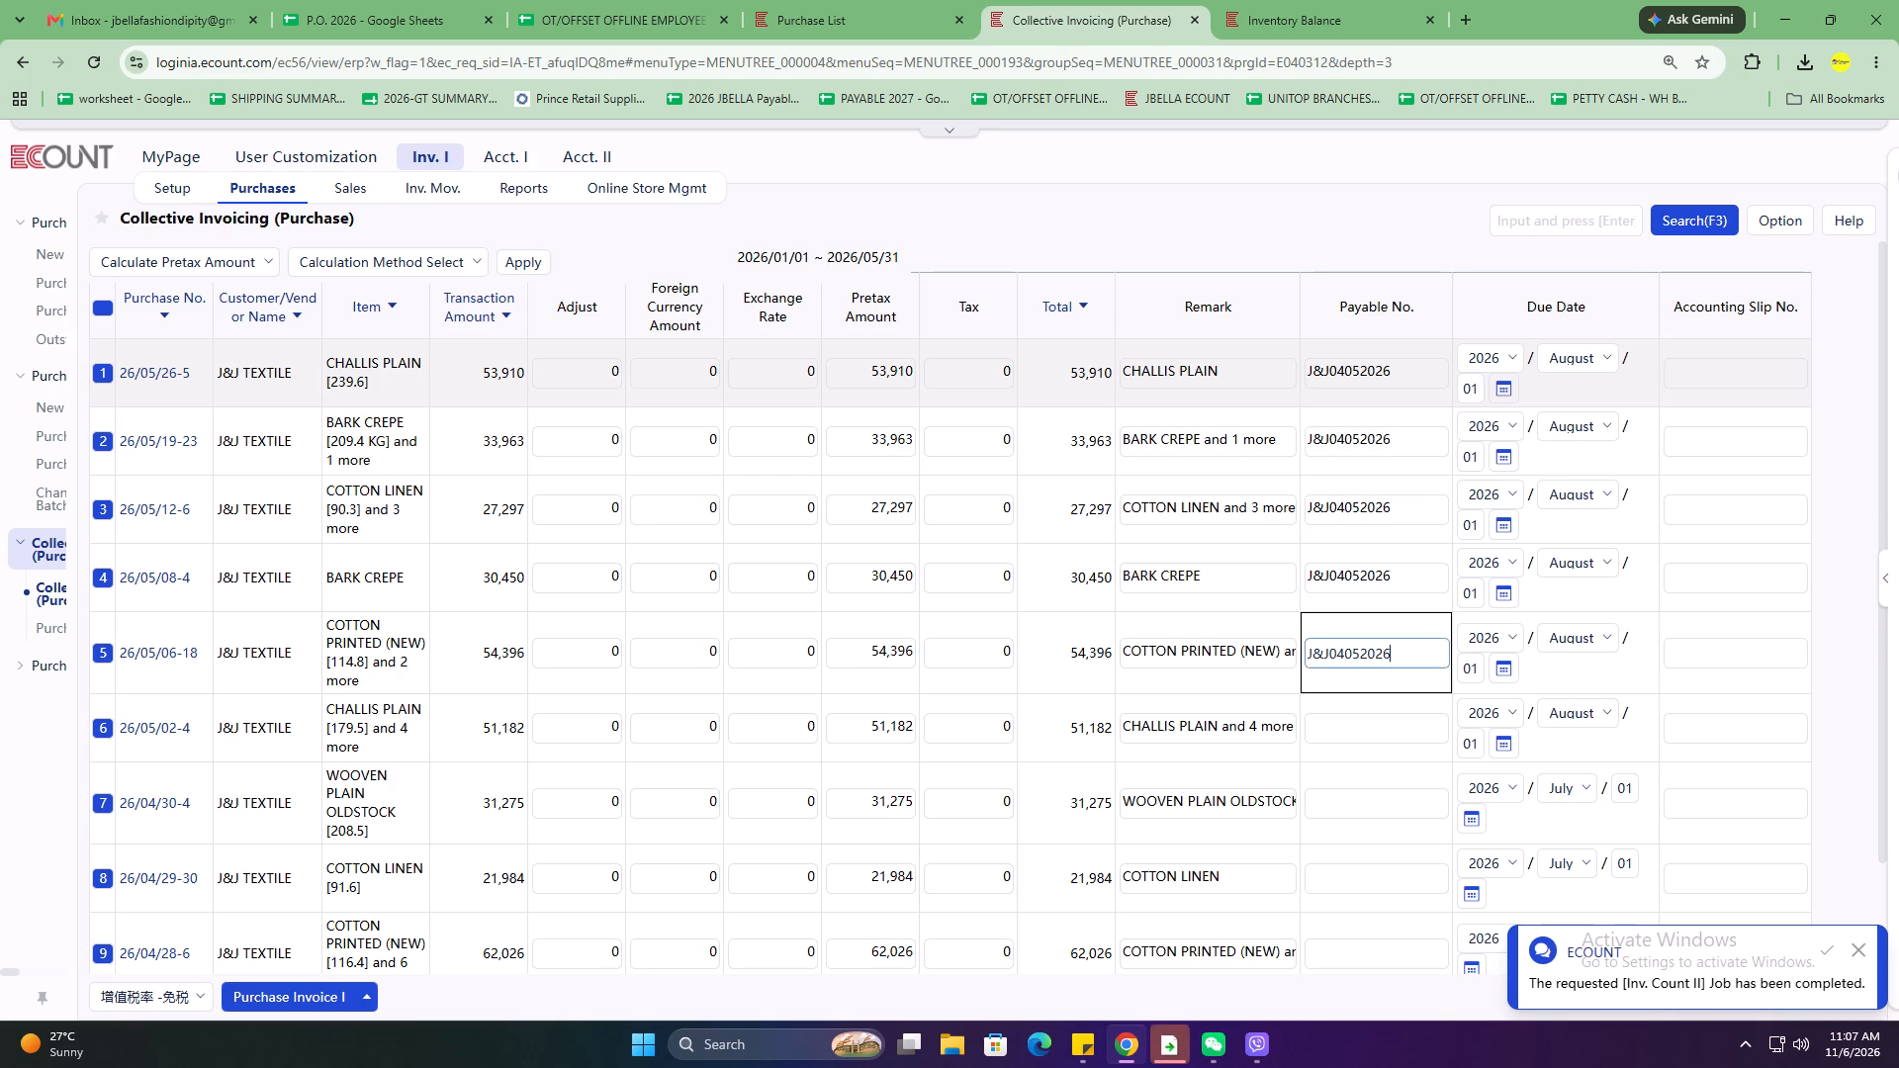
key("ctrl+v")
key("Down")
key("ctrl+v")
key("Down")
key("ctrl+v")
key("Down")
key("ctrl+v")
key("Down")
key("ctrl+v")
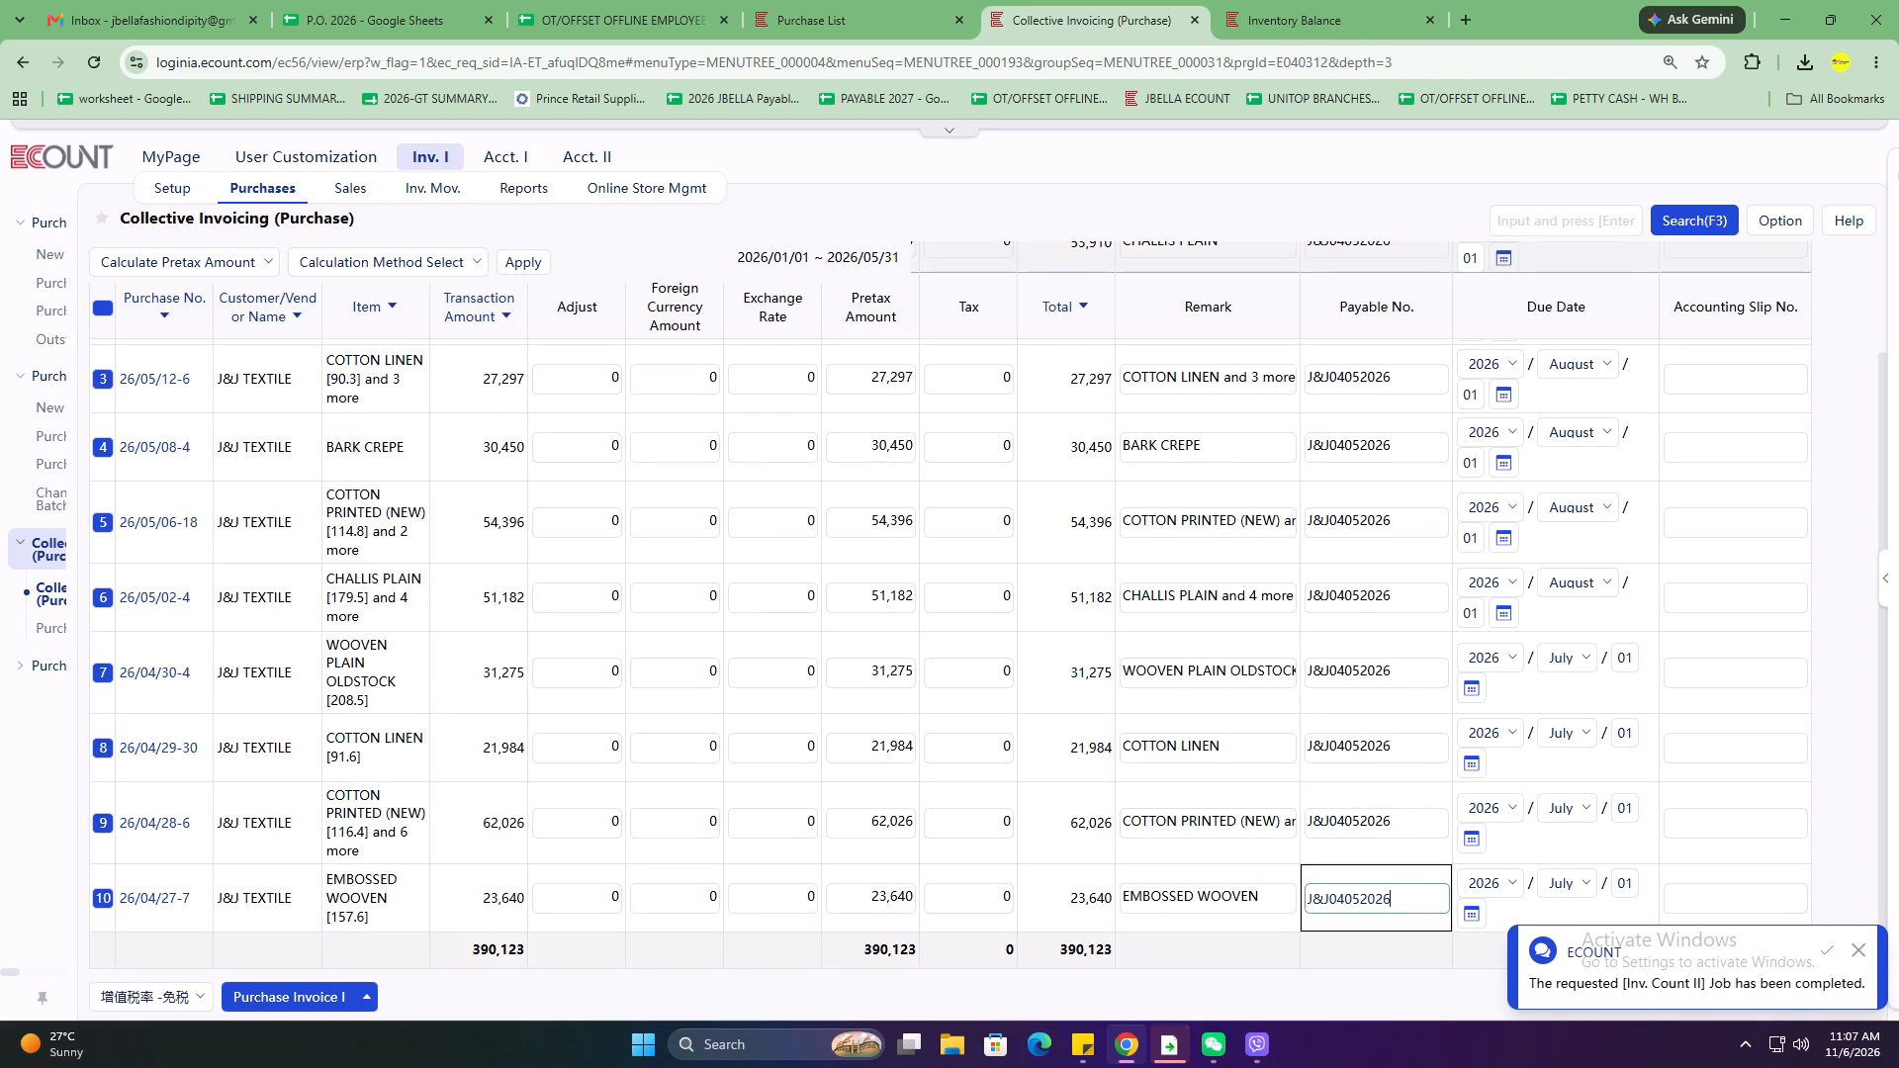
Generate Purchase Invoice I for the selected J&J TEXTILE slips and save it, keeping their voucher dates.
scroll(750, 454, "up", 11)
left_click(282, 987)
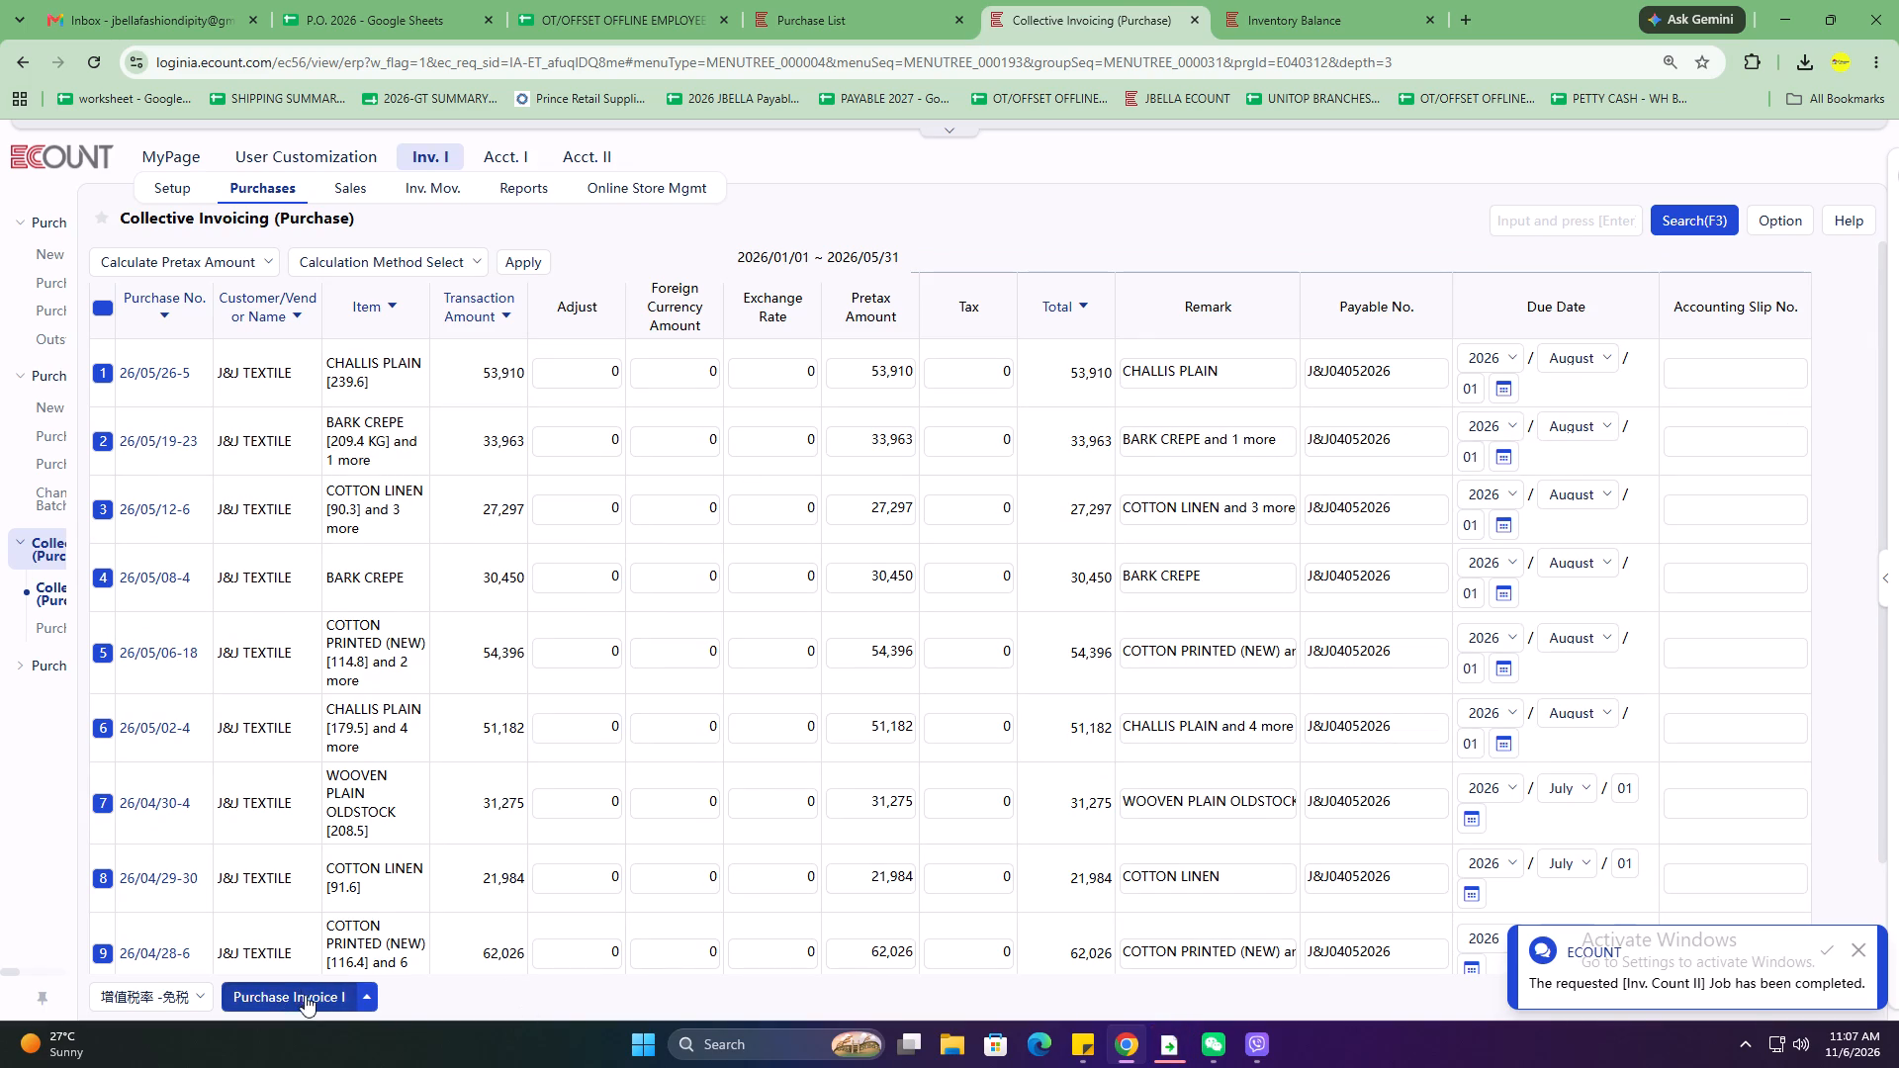
left_click(248, 913)
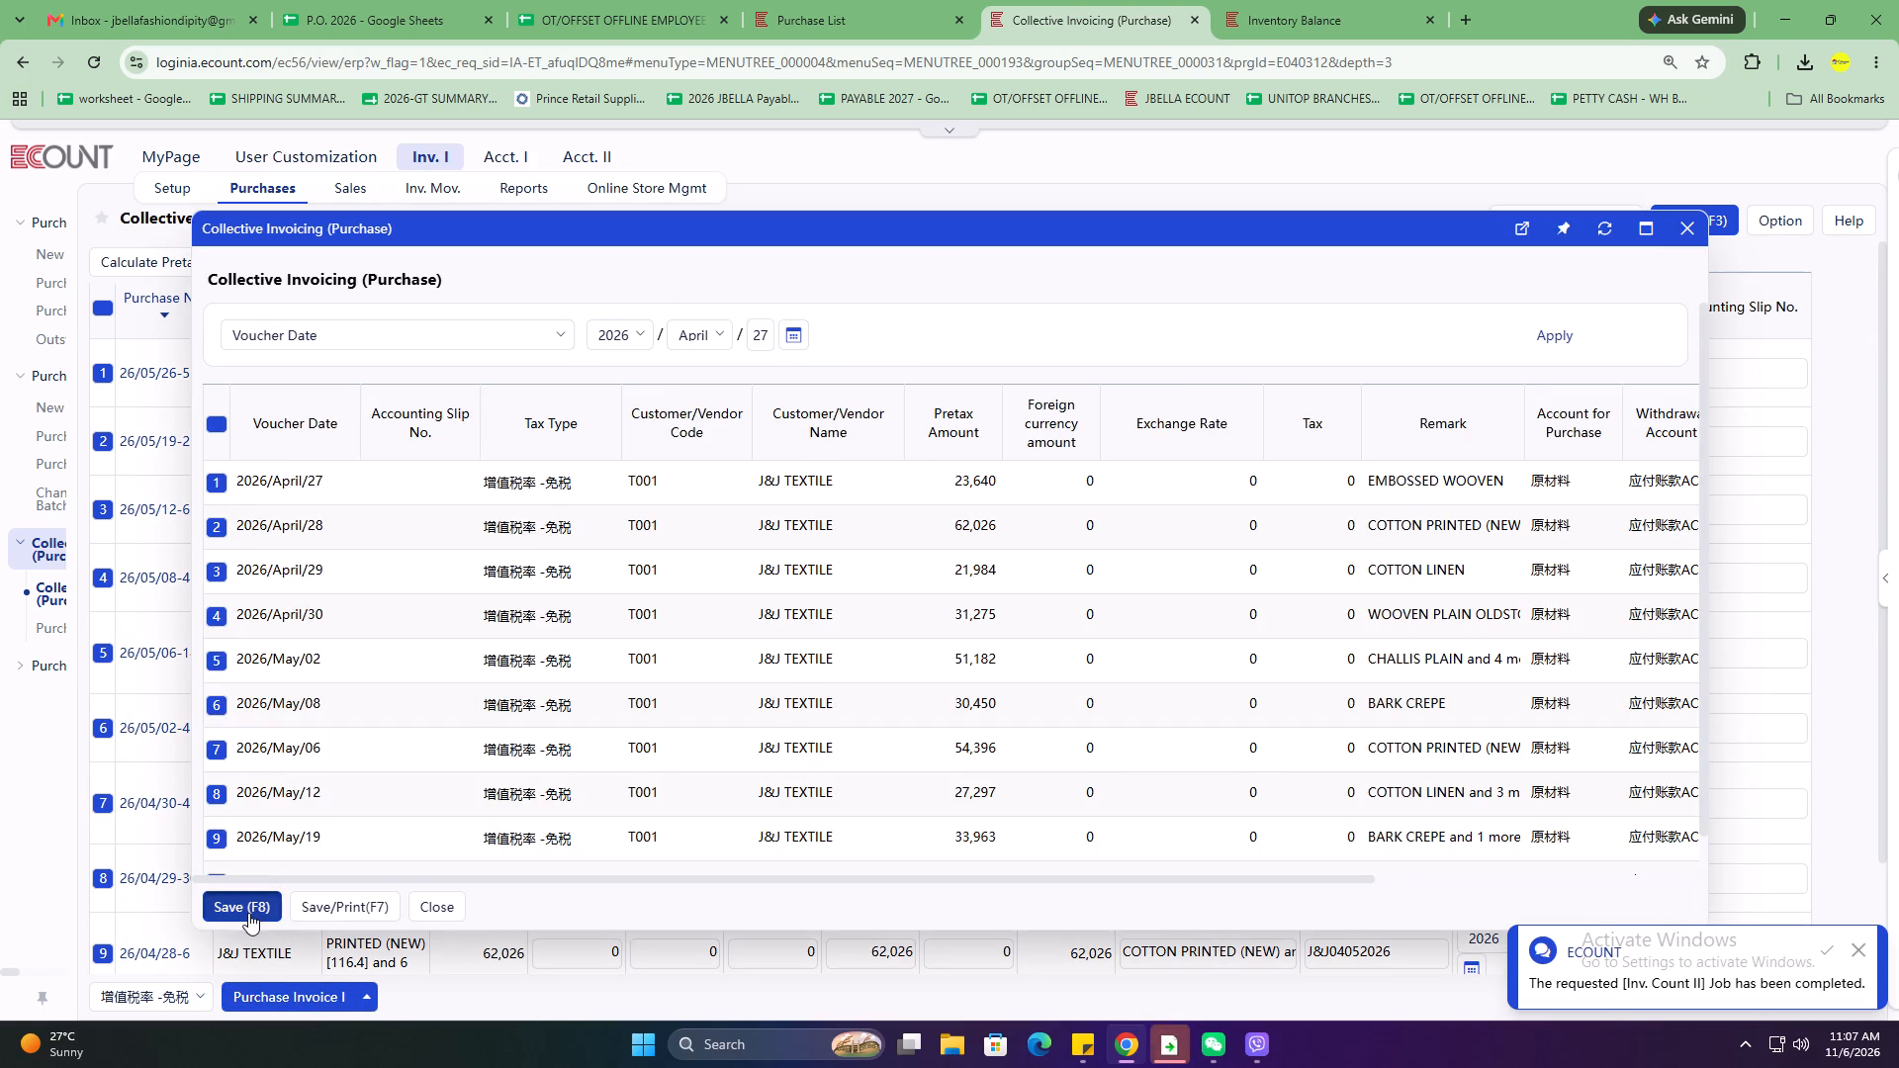
left_click(730, 697)
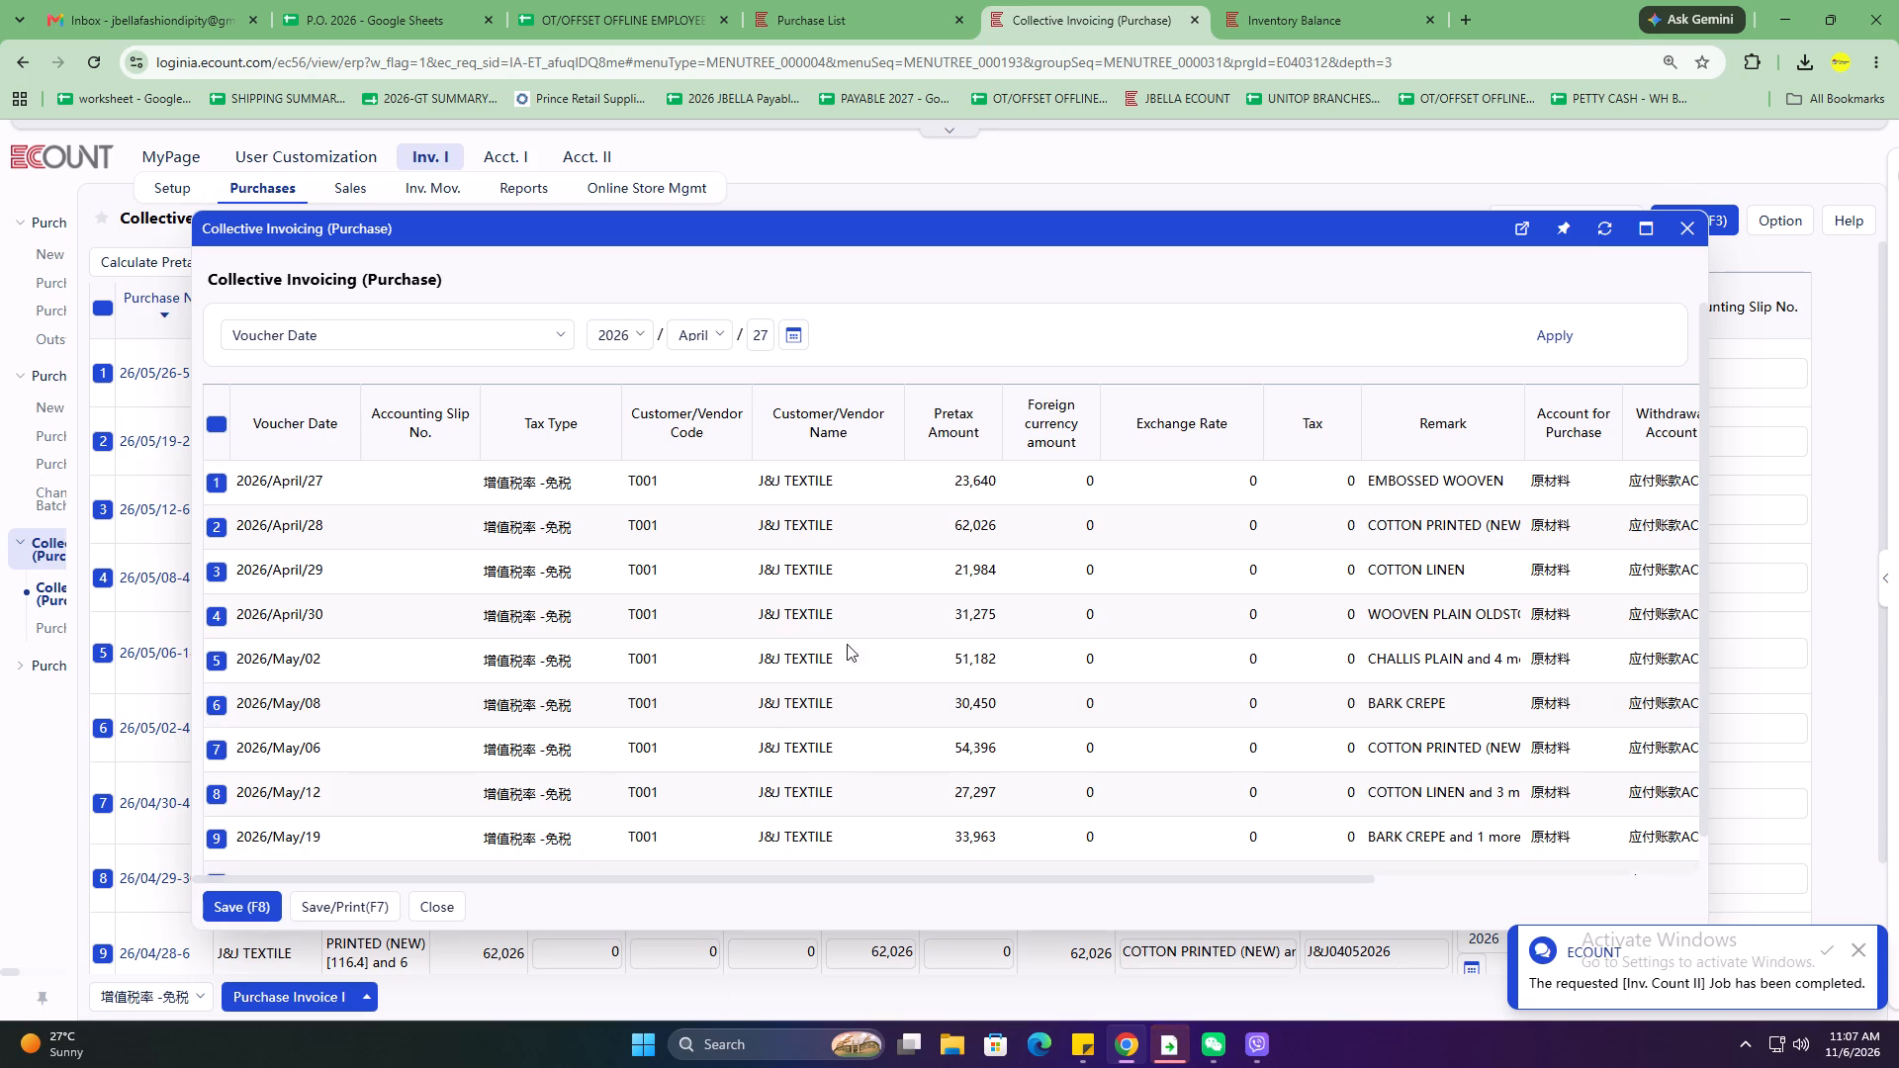
left_click(517, 777)
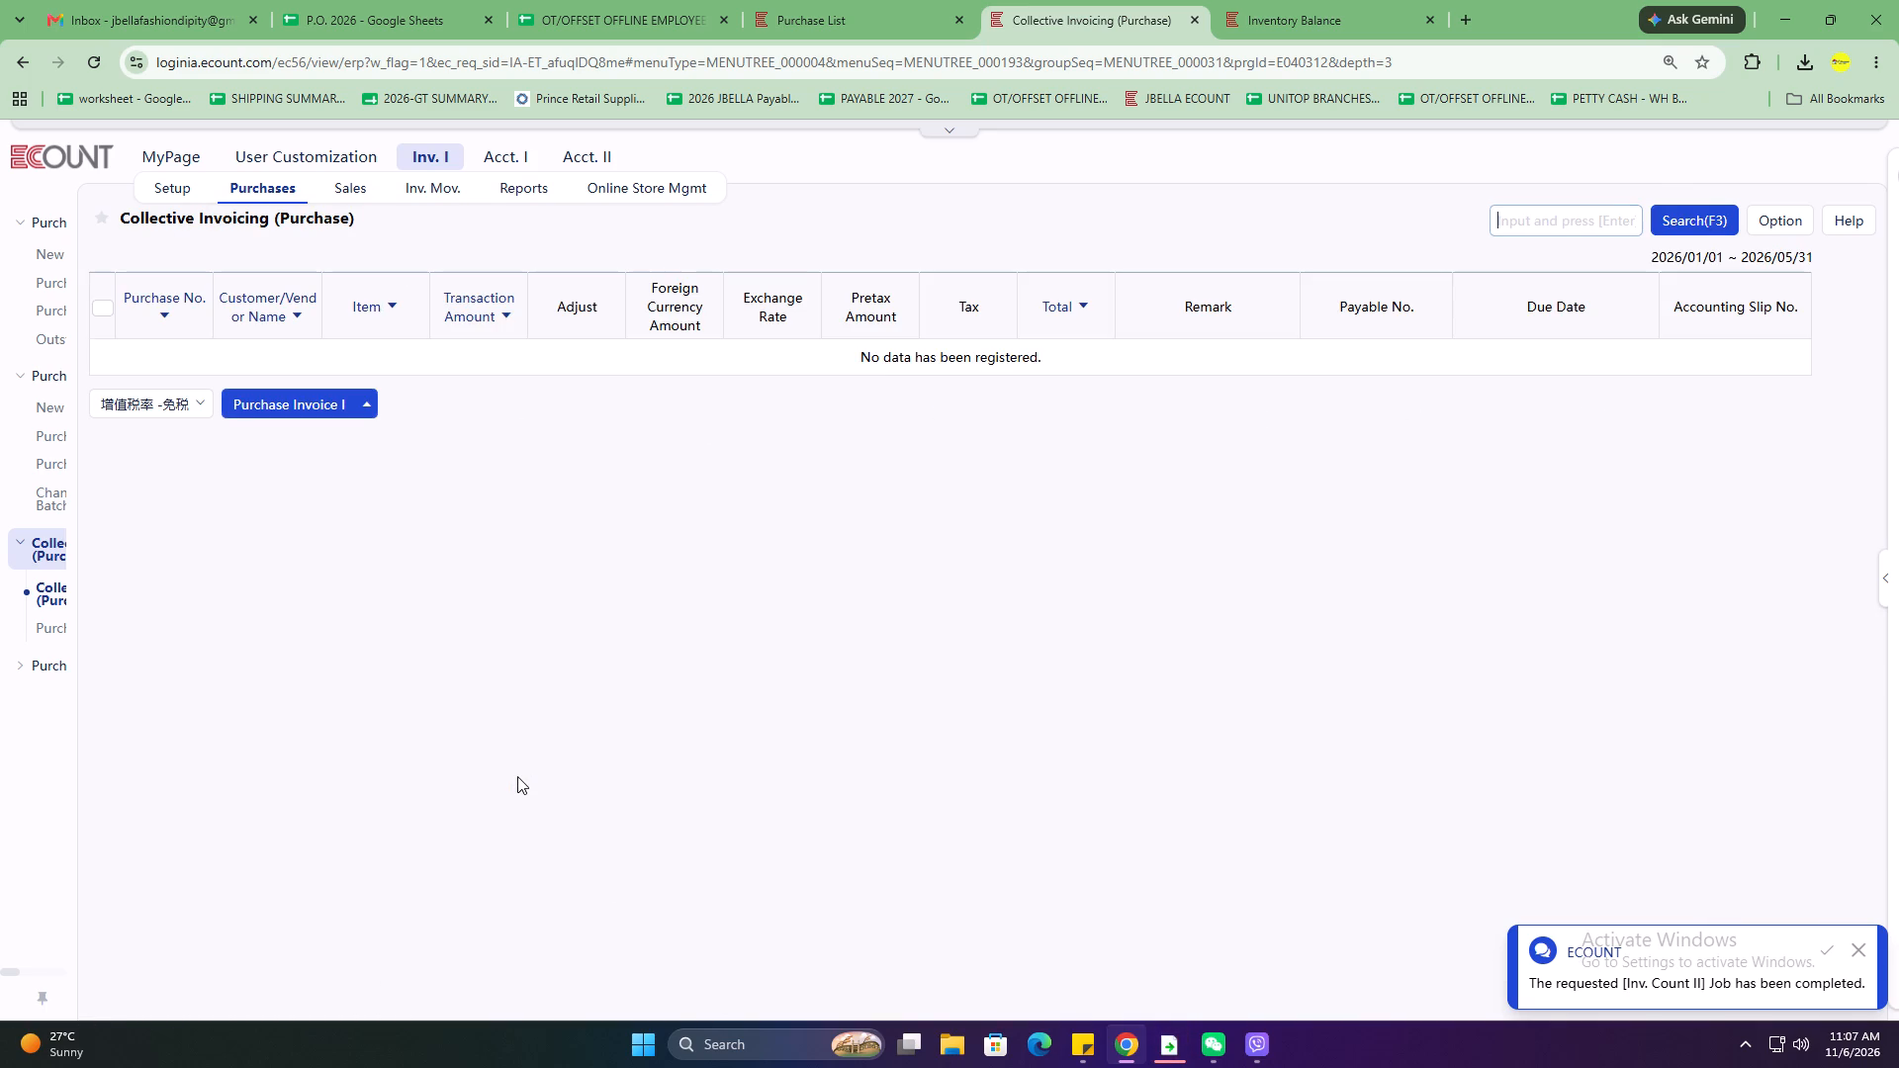
Search the J&J TEXTILE purchase slips dated June 1 to June 30, 2026.
left_click(1693, 217)
left_click(397, 355)
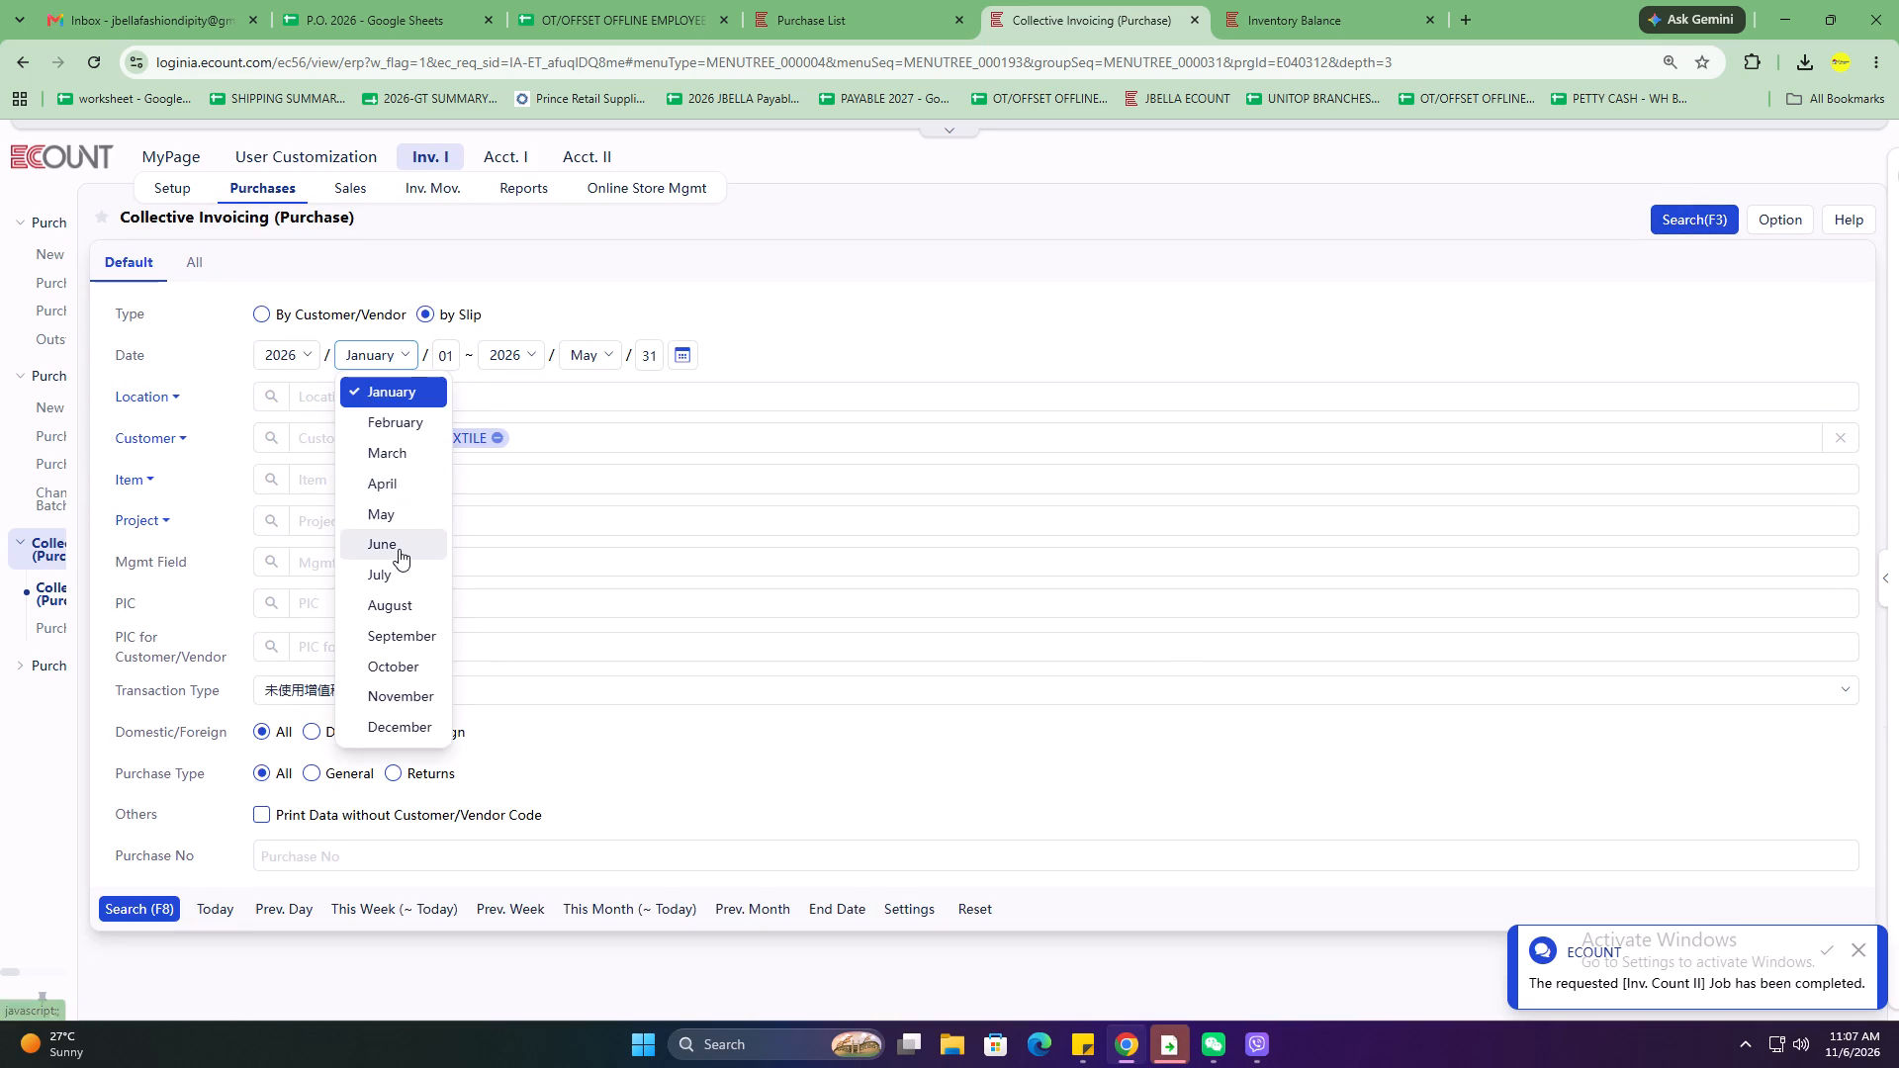
left_click(399, 549)
left_click(572, 352)
left_click(588, 536)
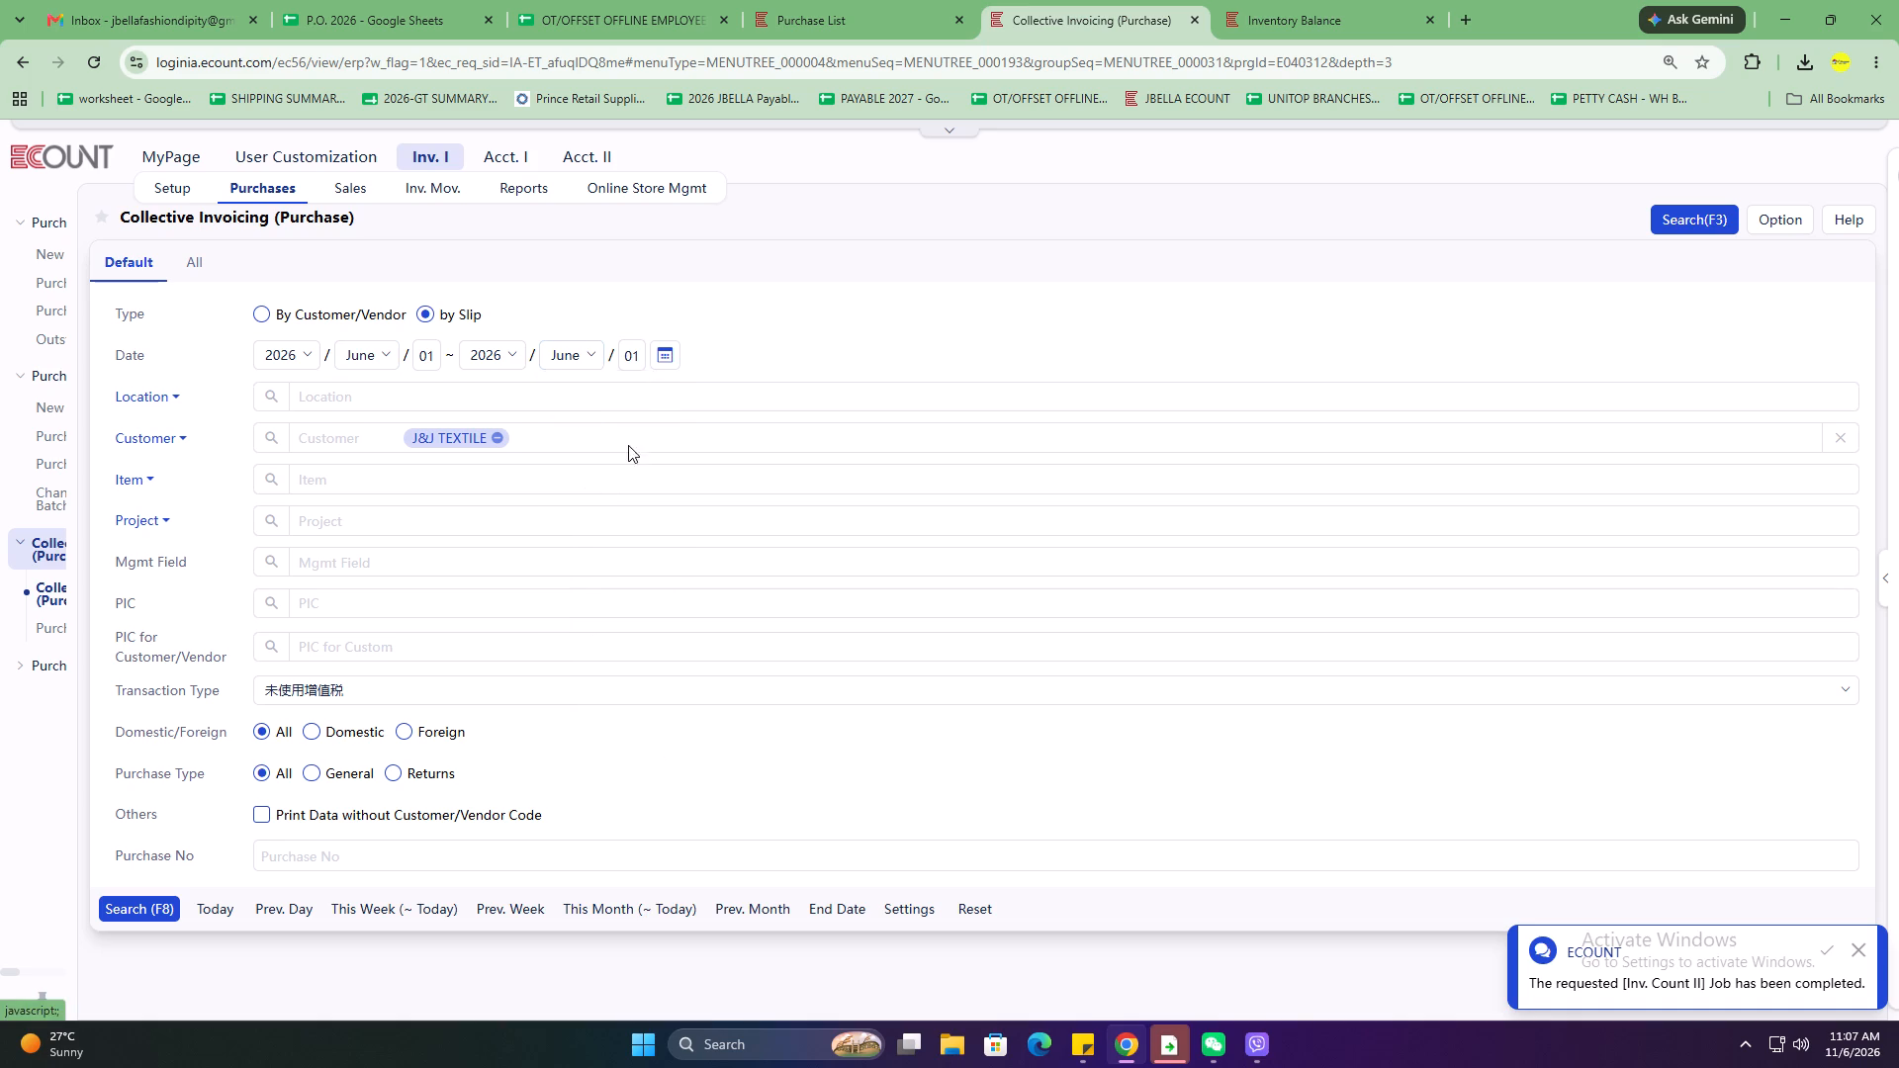
left_click(628, 350)
type("31")
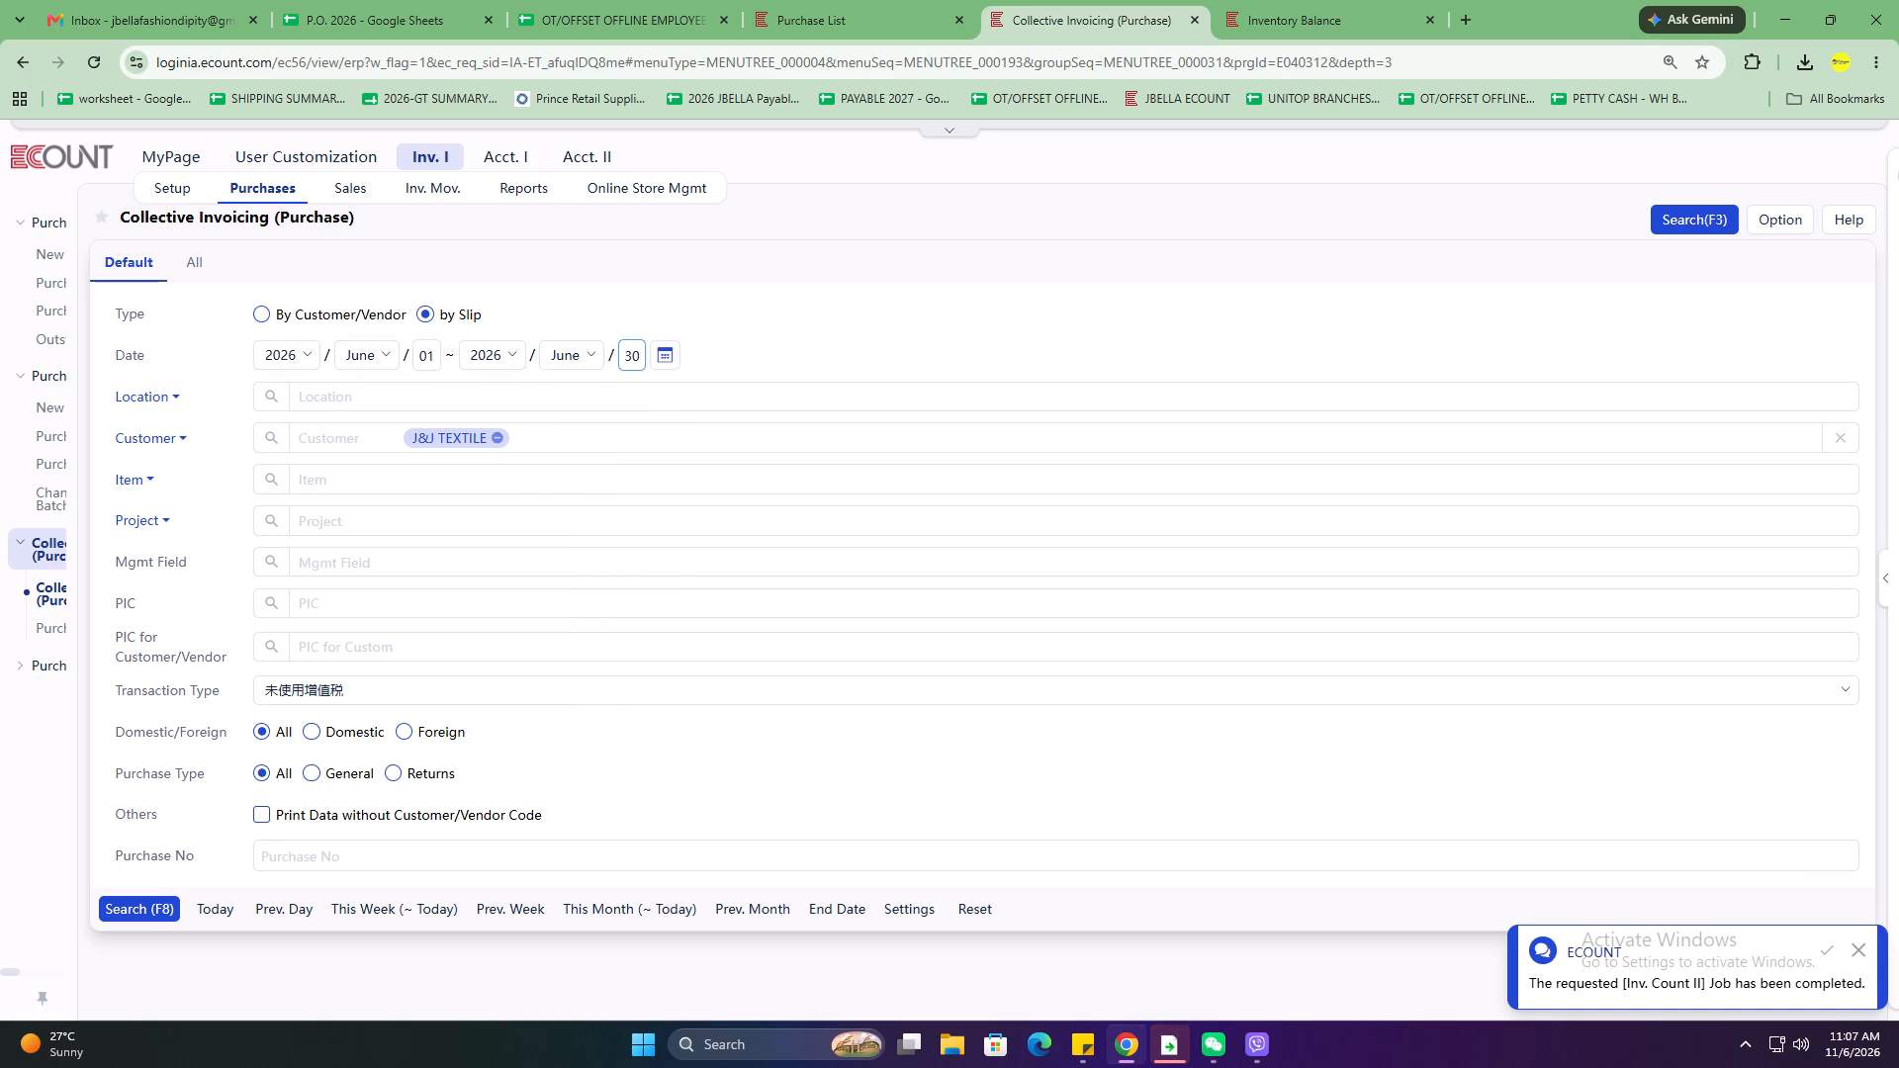
double_click(156, 900)
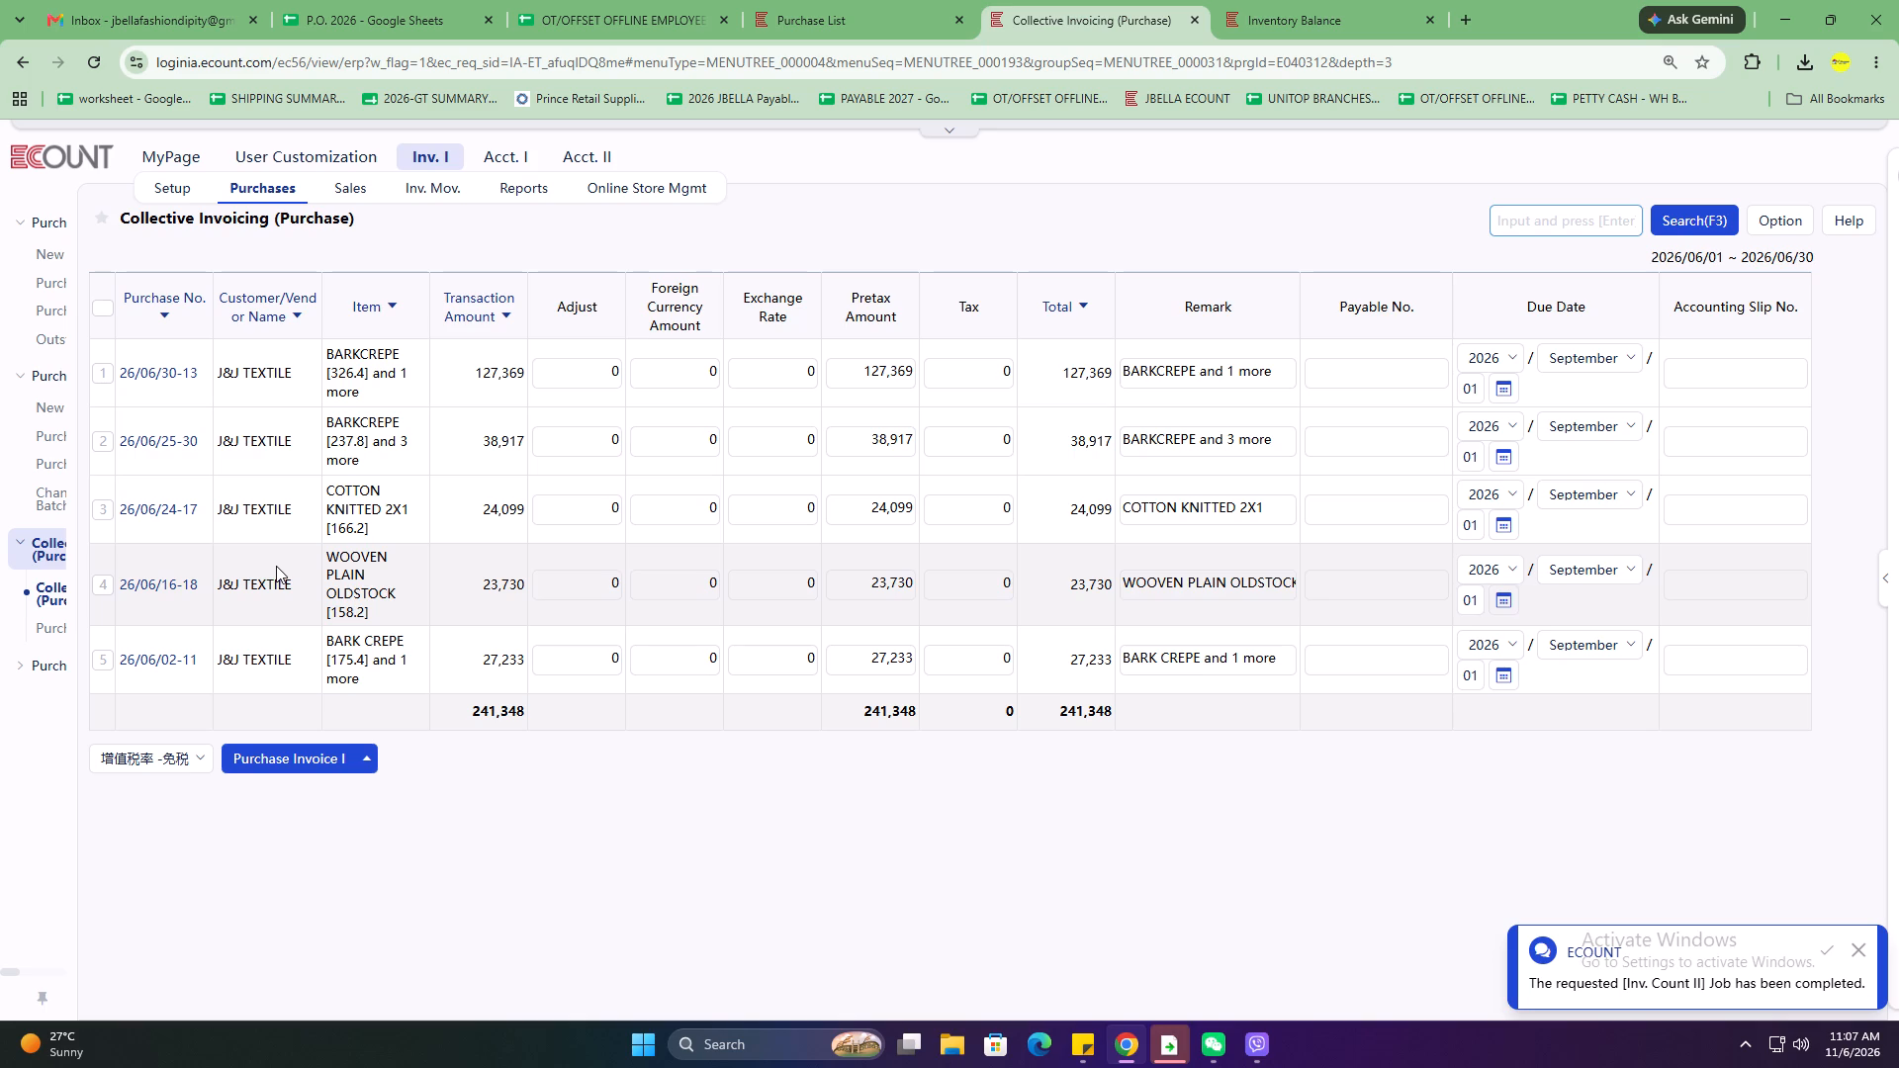
Select only the J&J TEXTILE June slip 26/06/02-11 for invoicing.
left_click_drag(1678, 215, 972, 239)
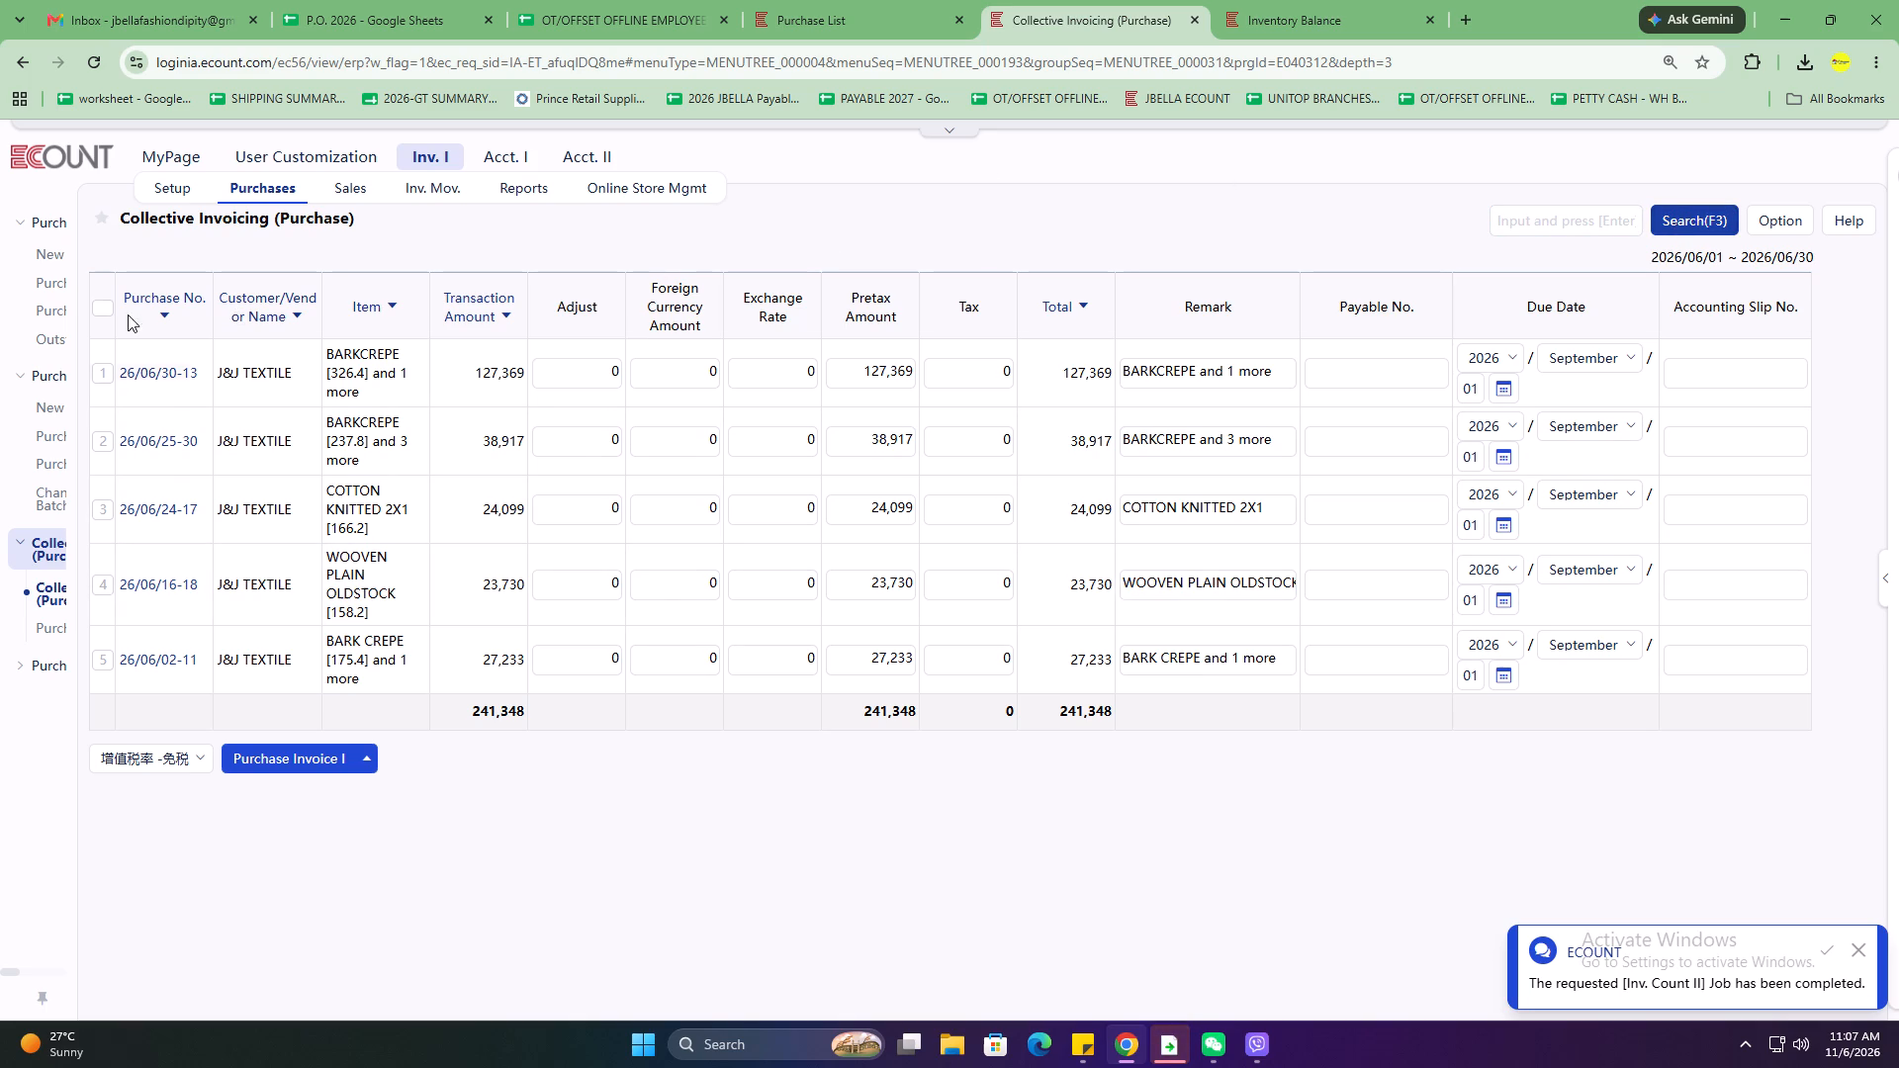
left_click(116, 304)
left_click(107, 304)
left_click(102, 313)
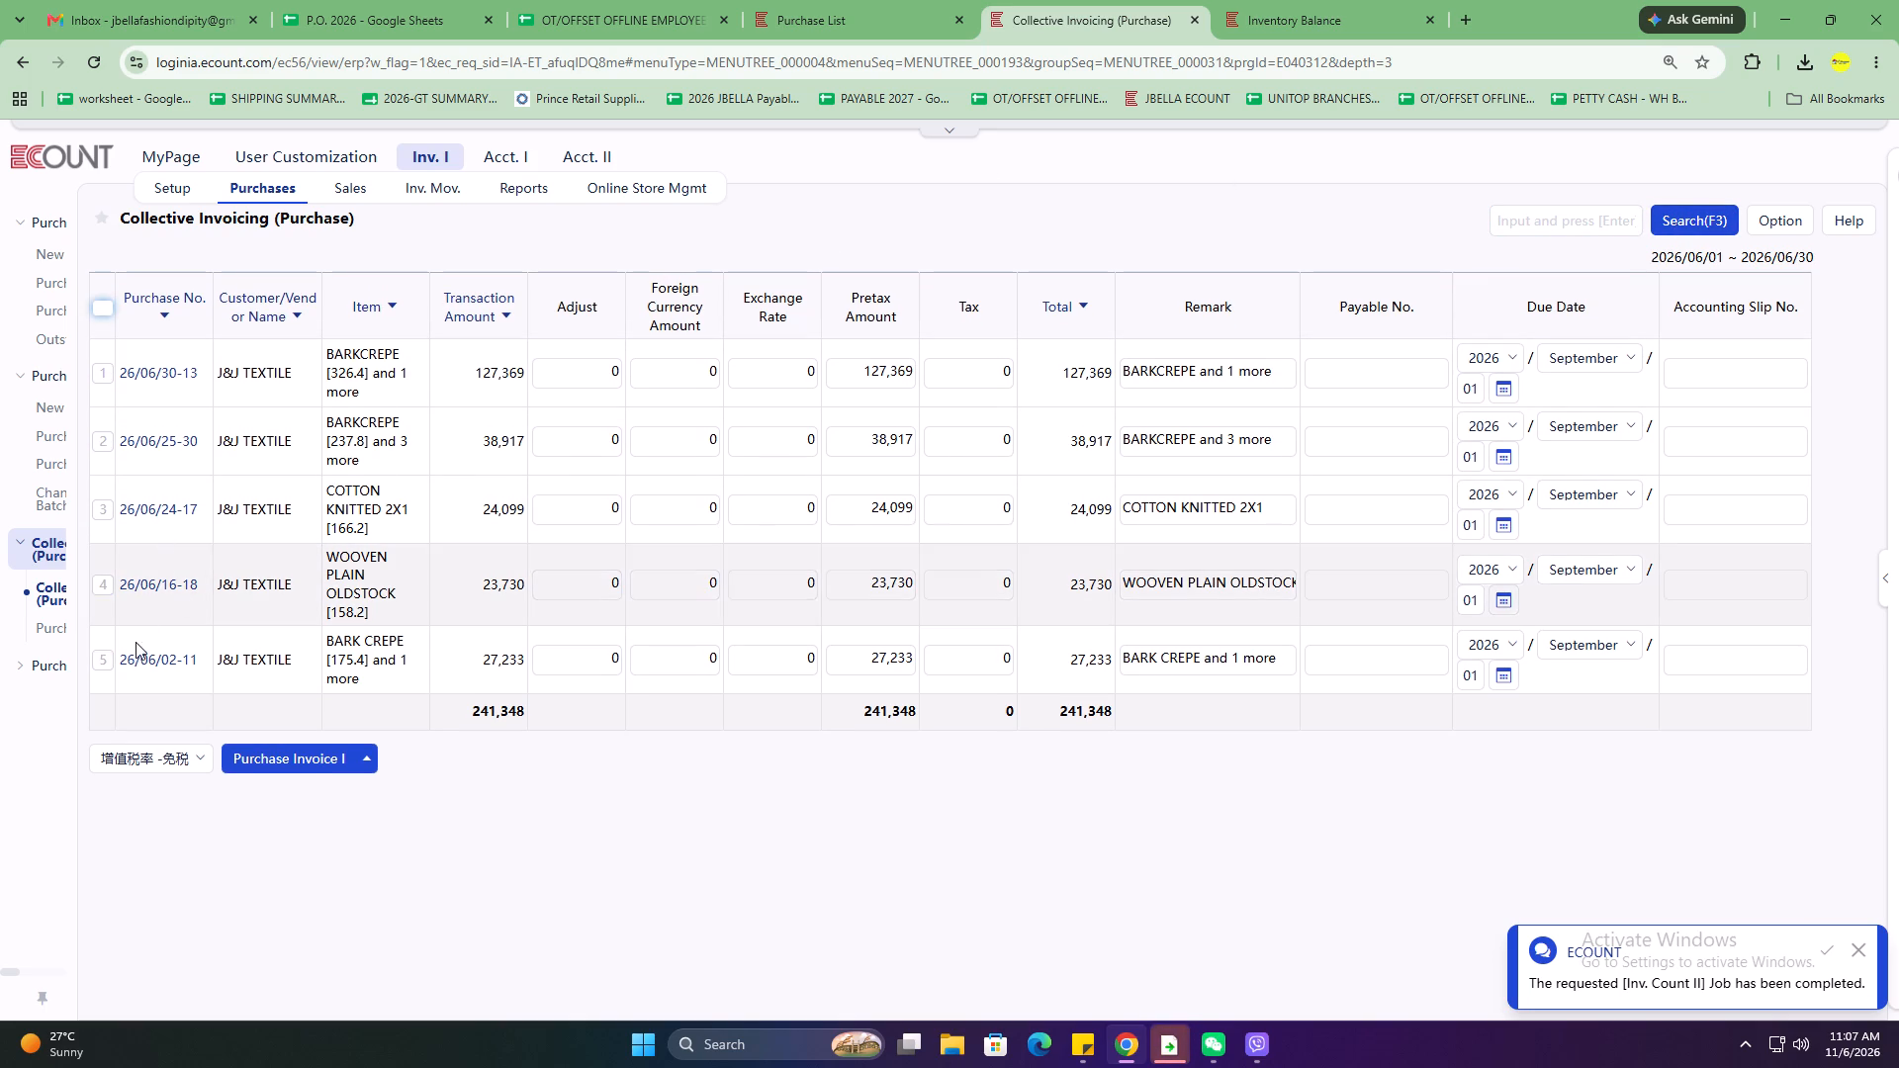
left_click(96, 663)
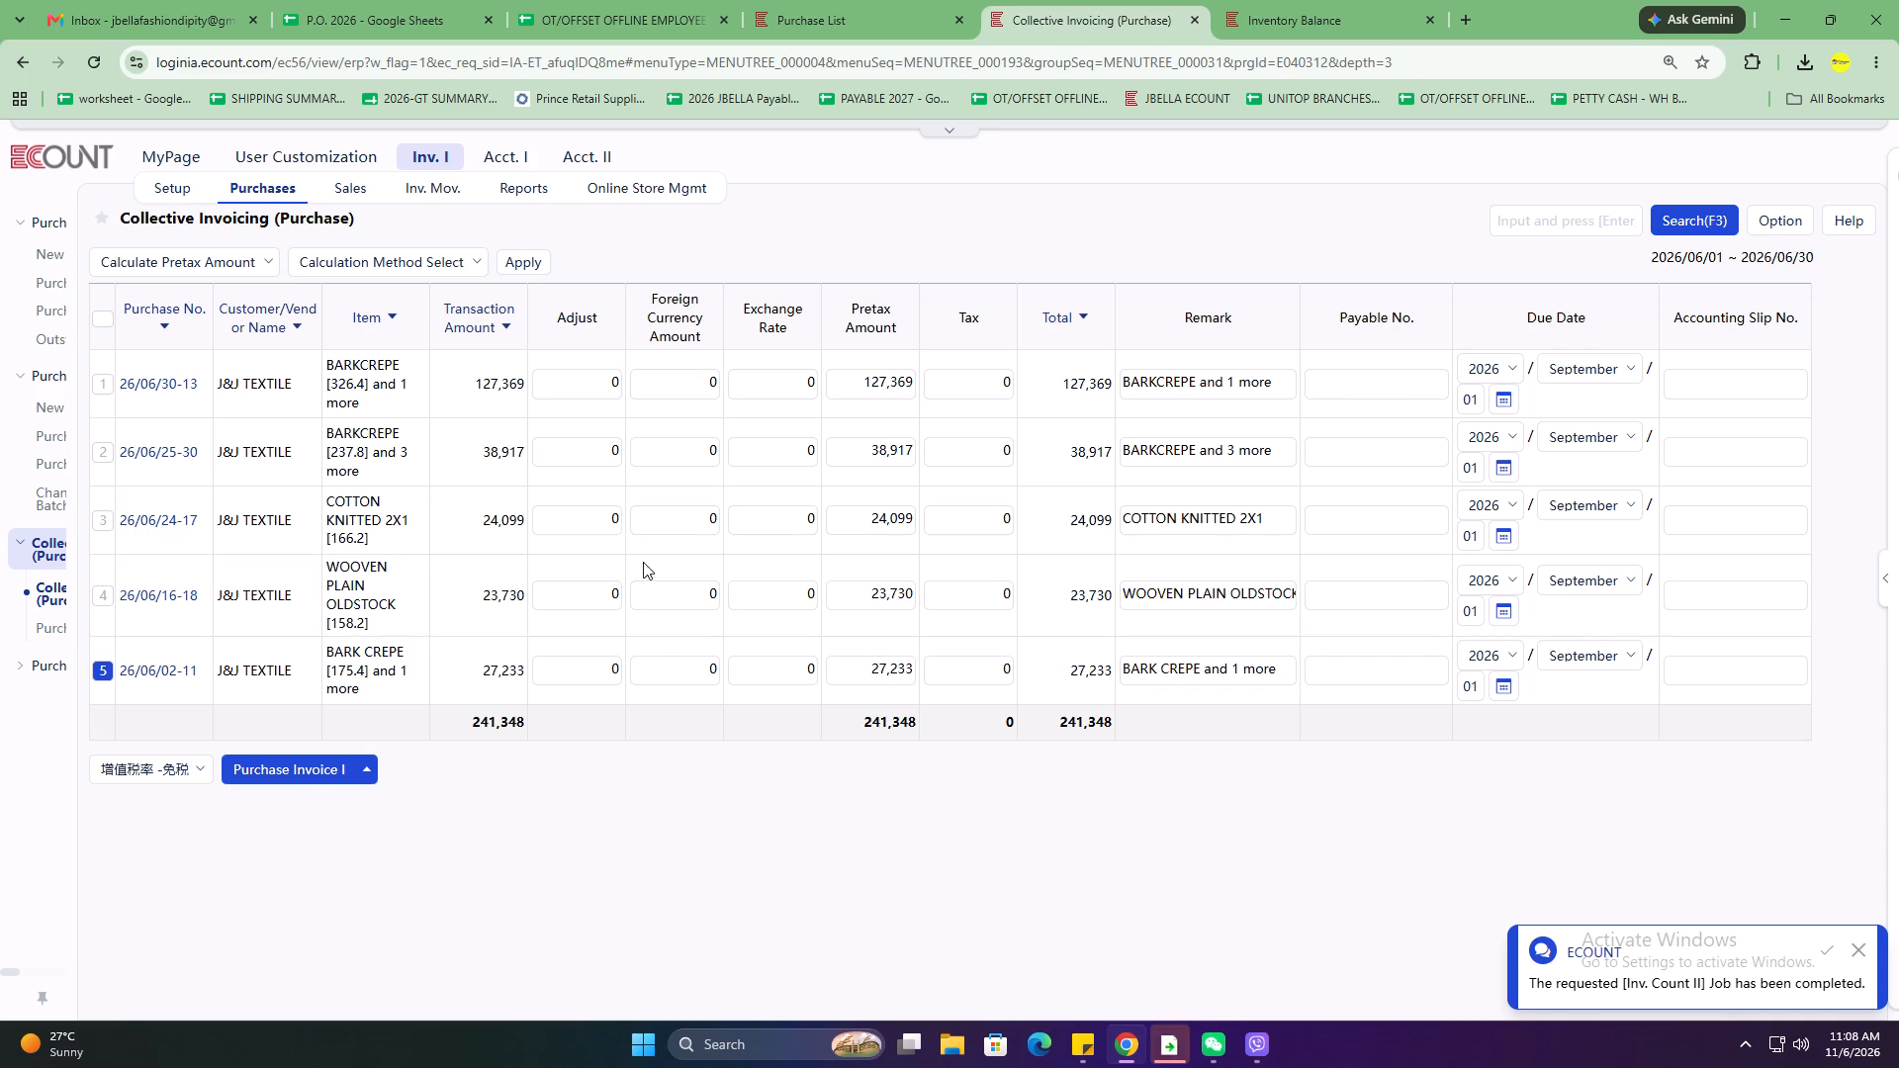
Switch to the Purchase List, clear its customer filter and search the purchase records for 4144.
left_click(888, 0)
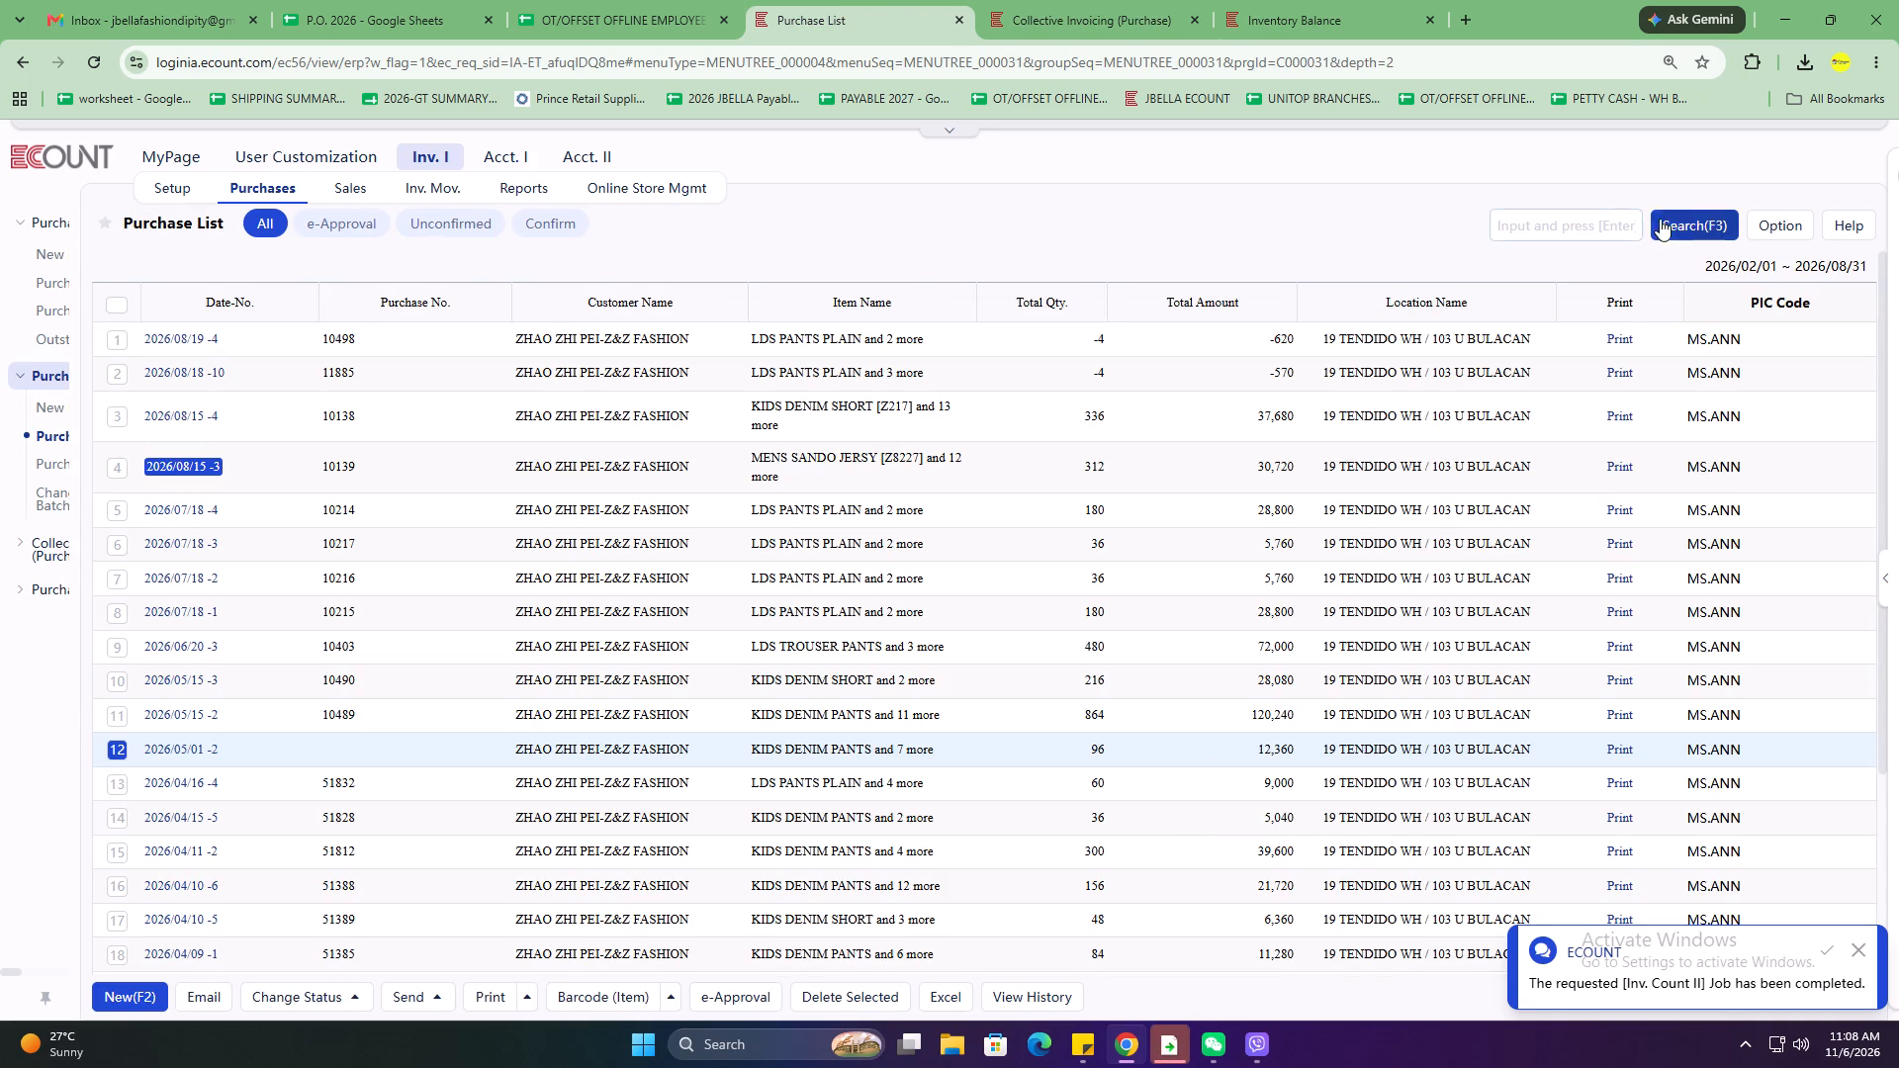
left_click(1706, 215)
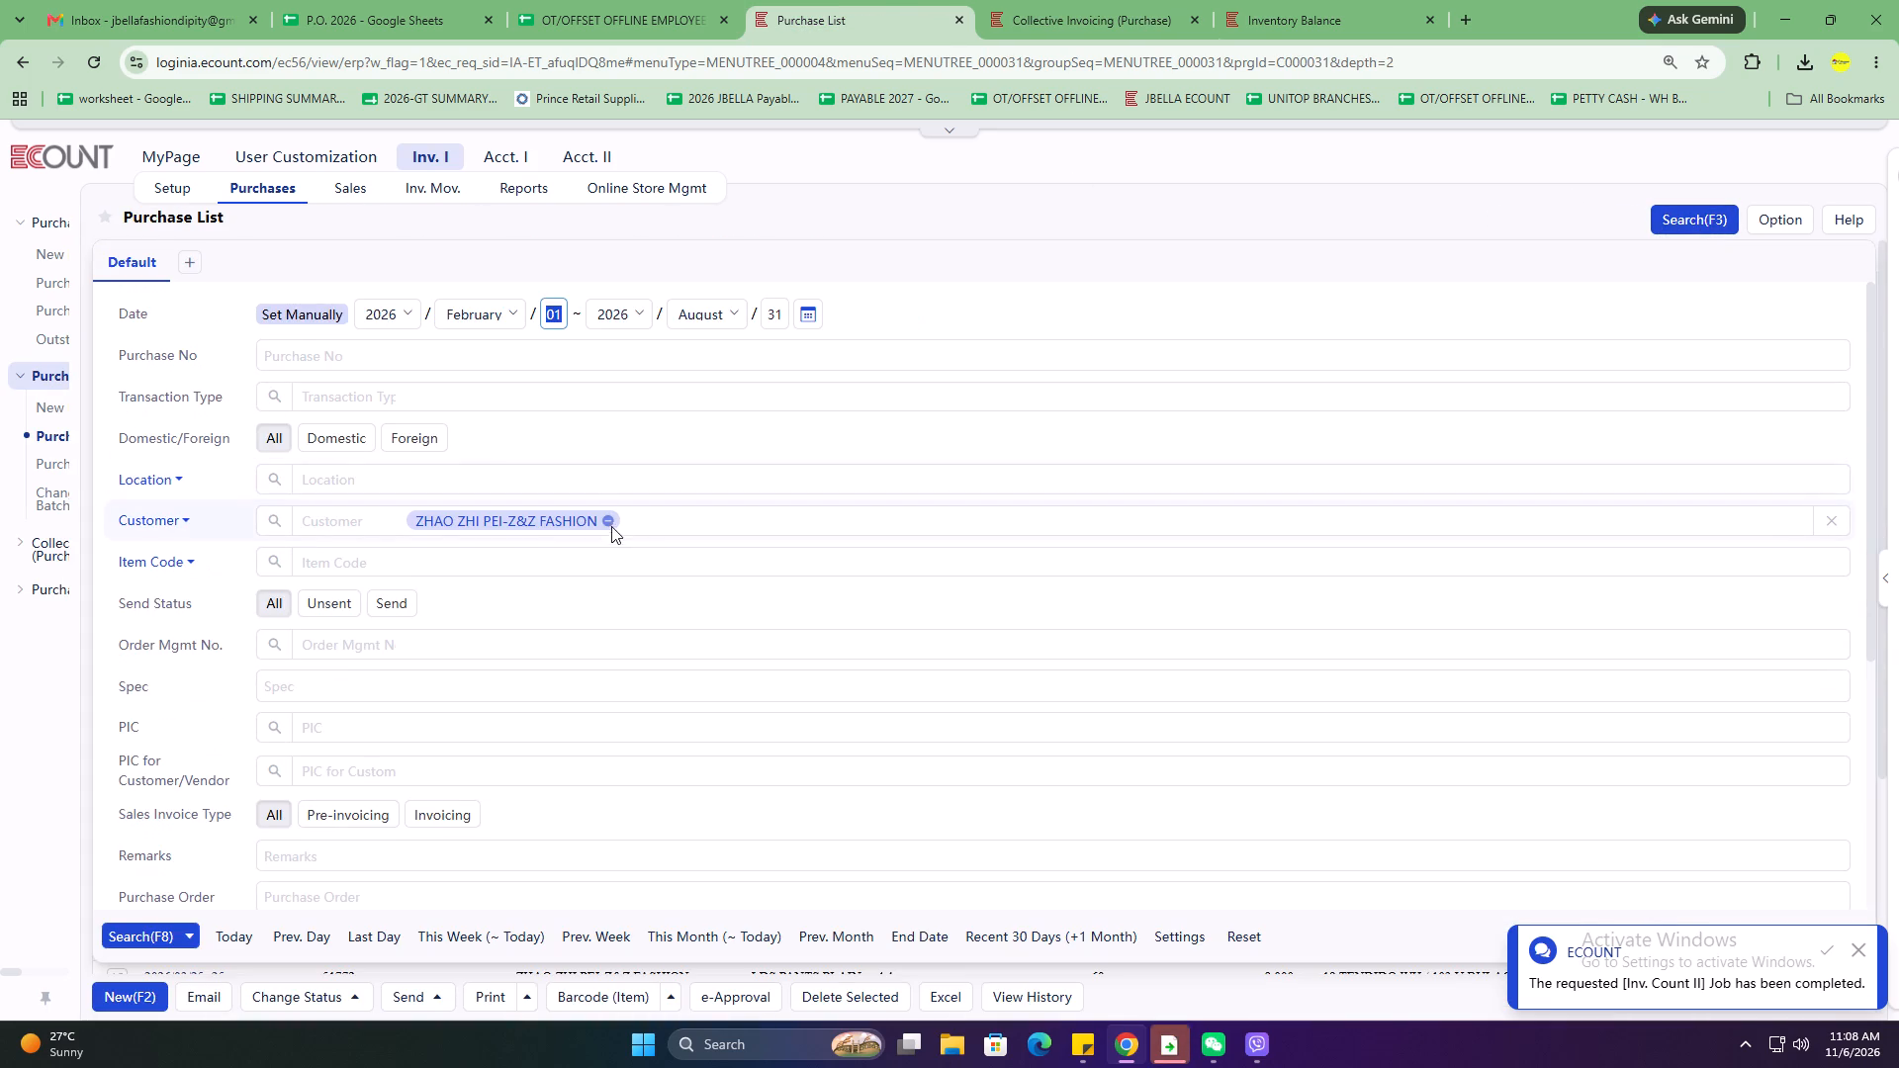
left_click(610, 525)
scroll(610, 525, "down", 7)
left_click(1710, 224)
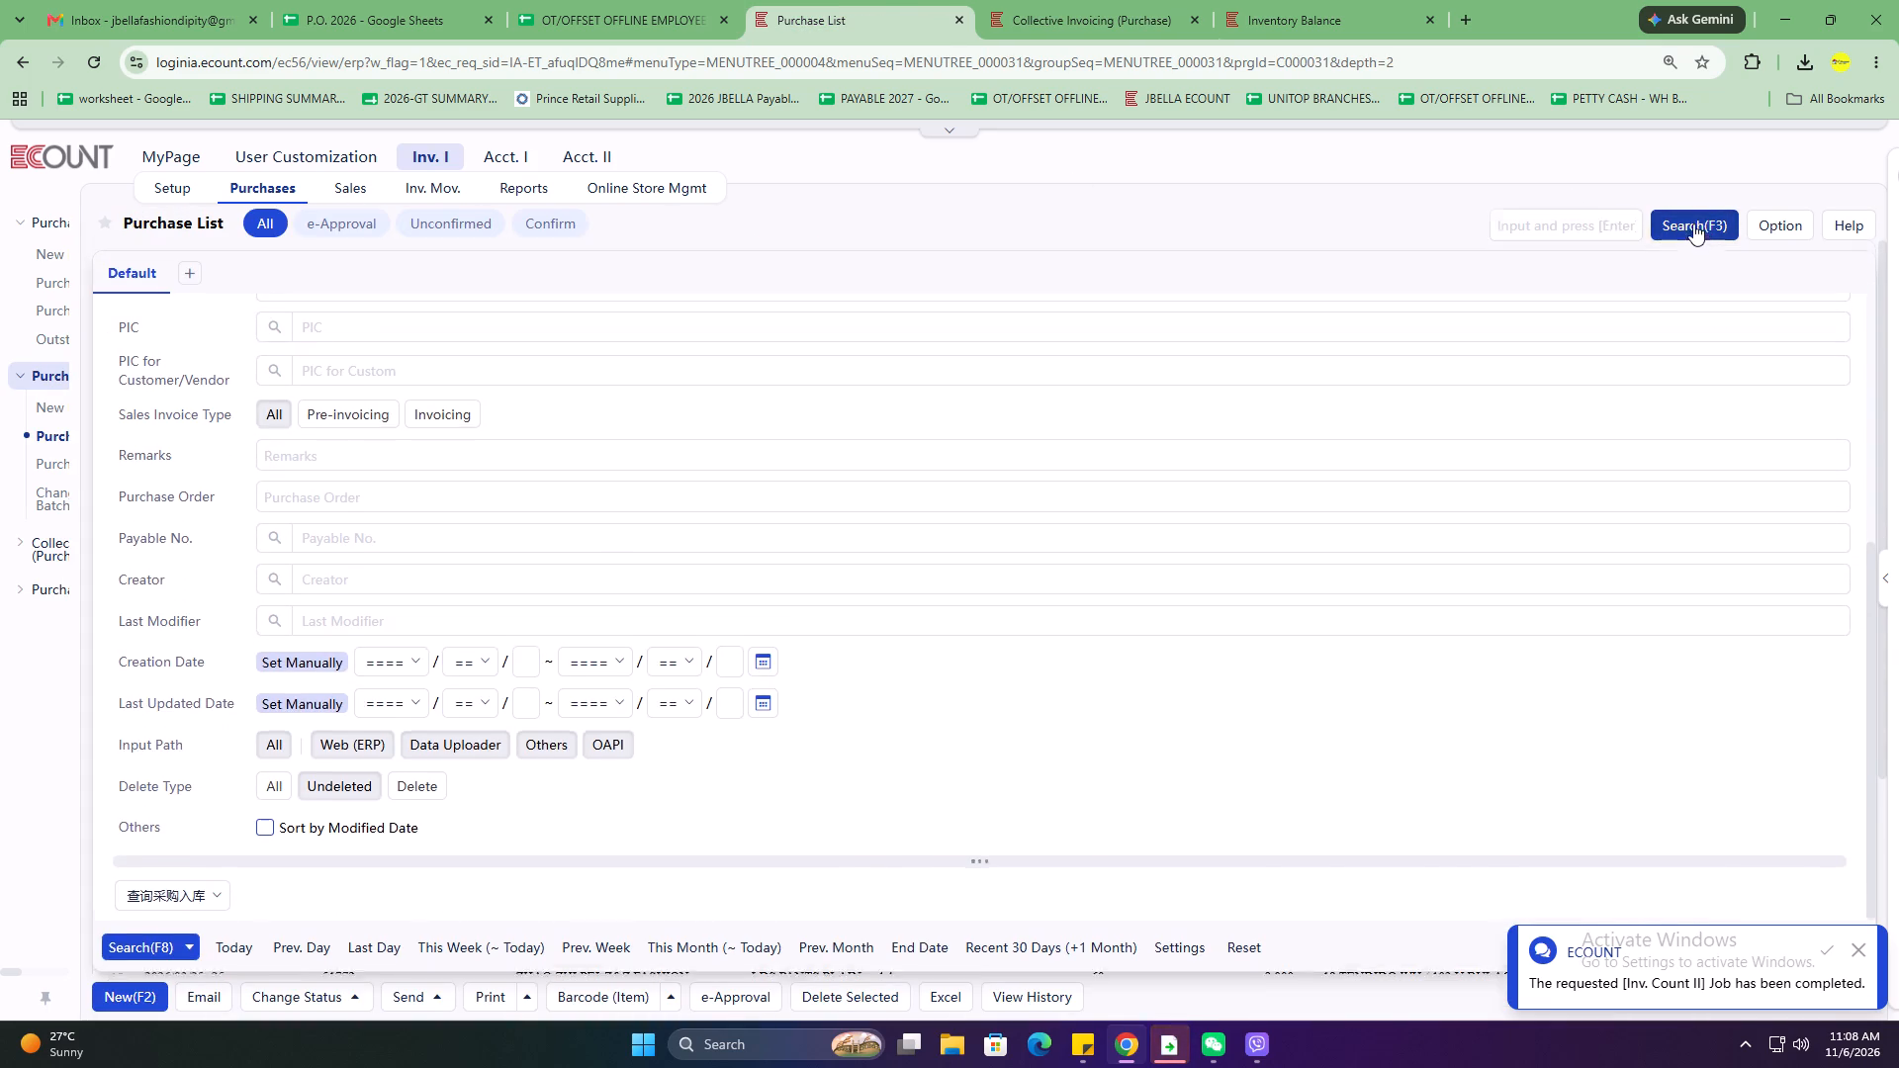
left_click(1561, 228)
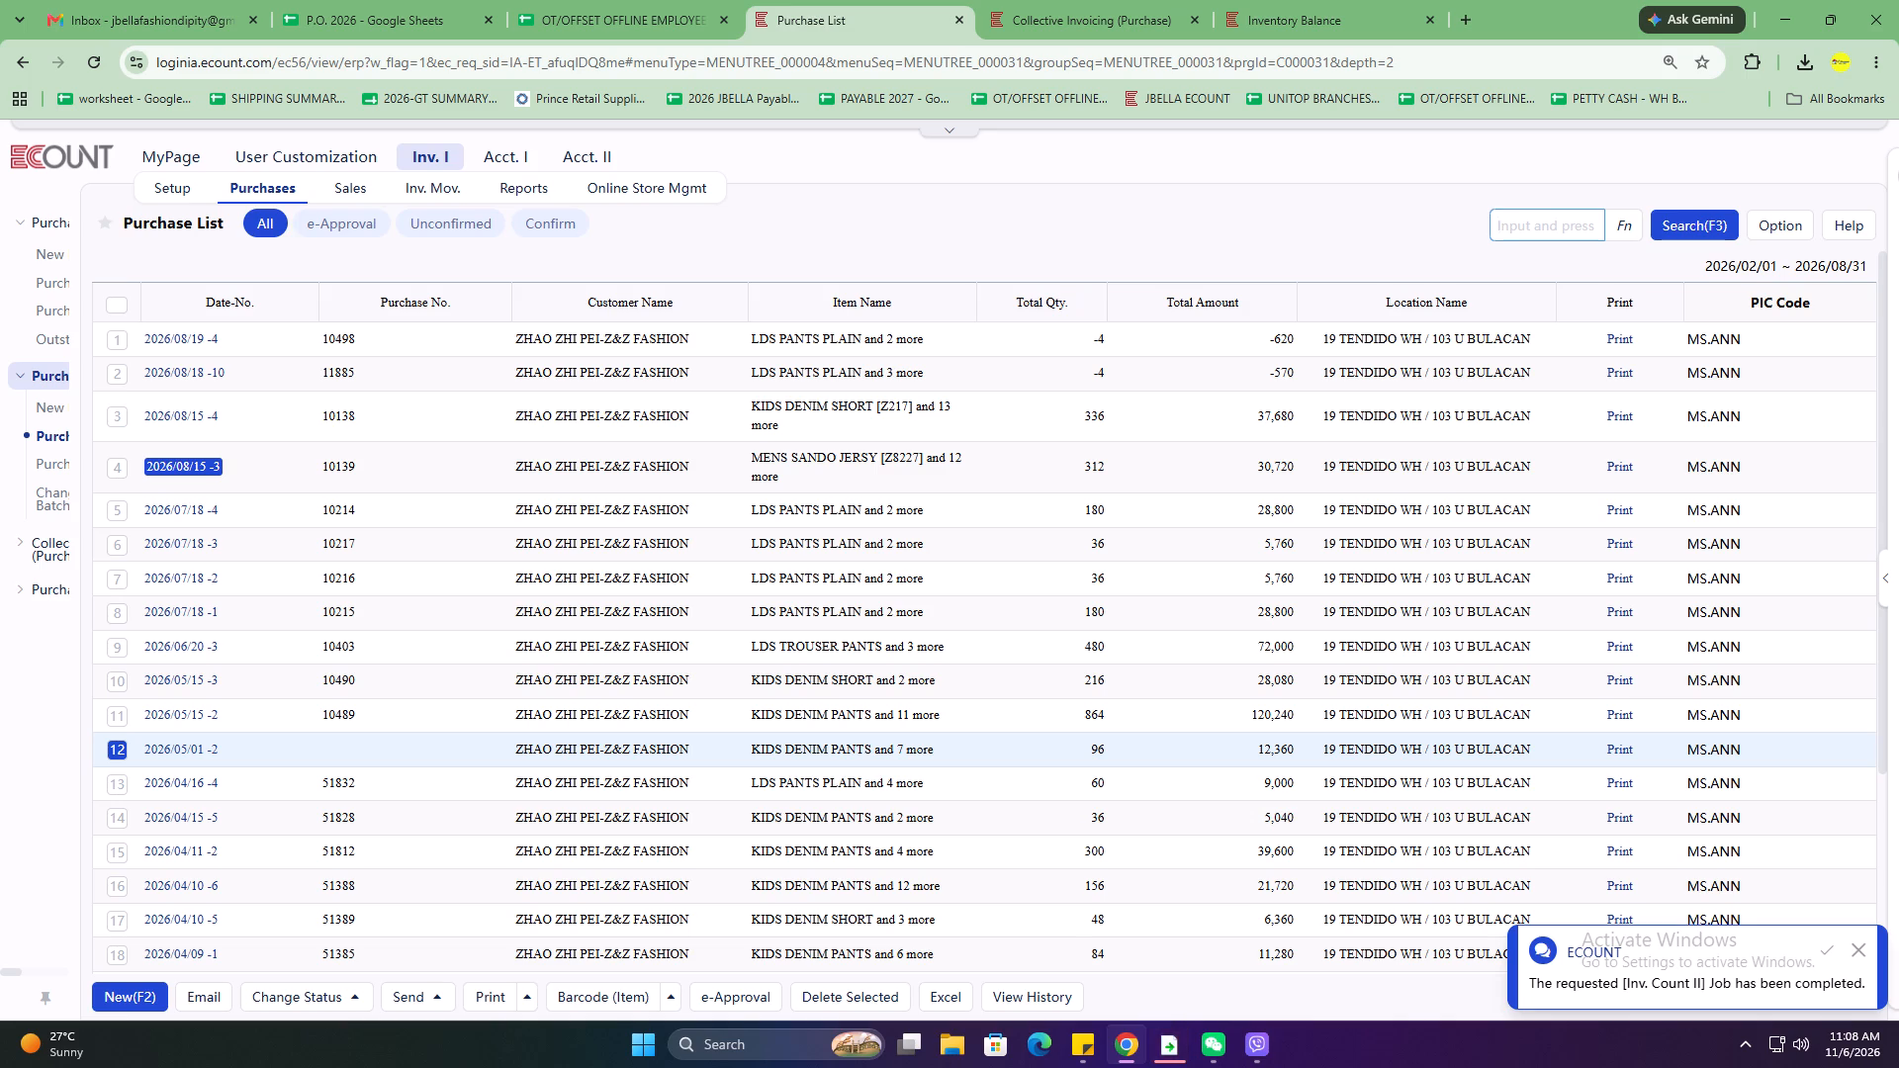
type("4144")
key("Return")
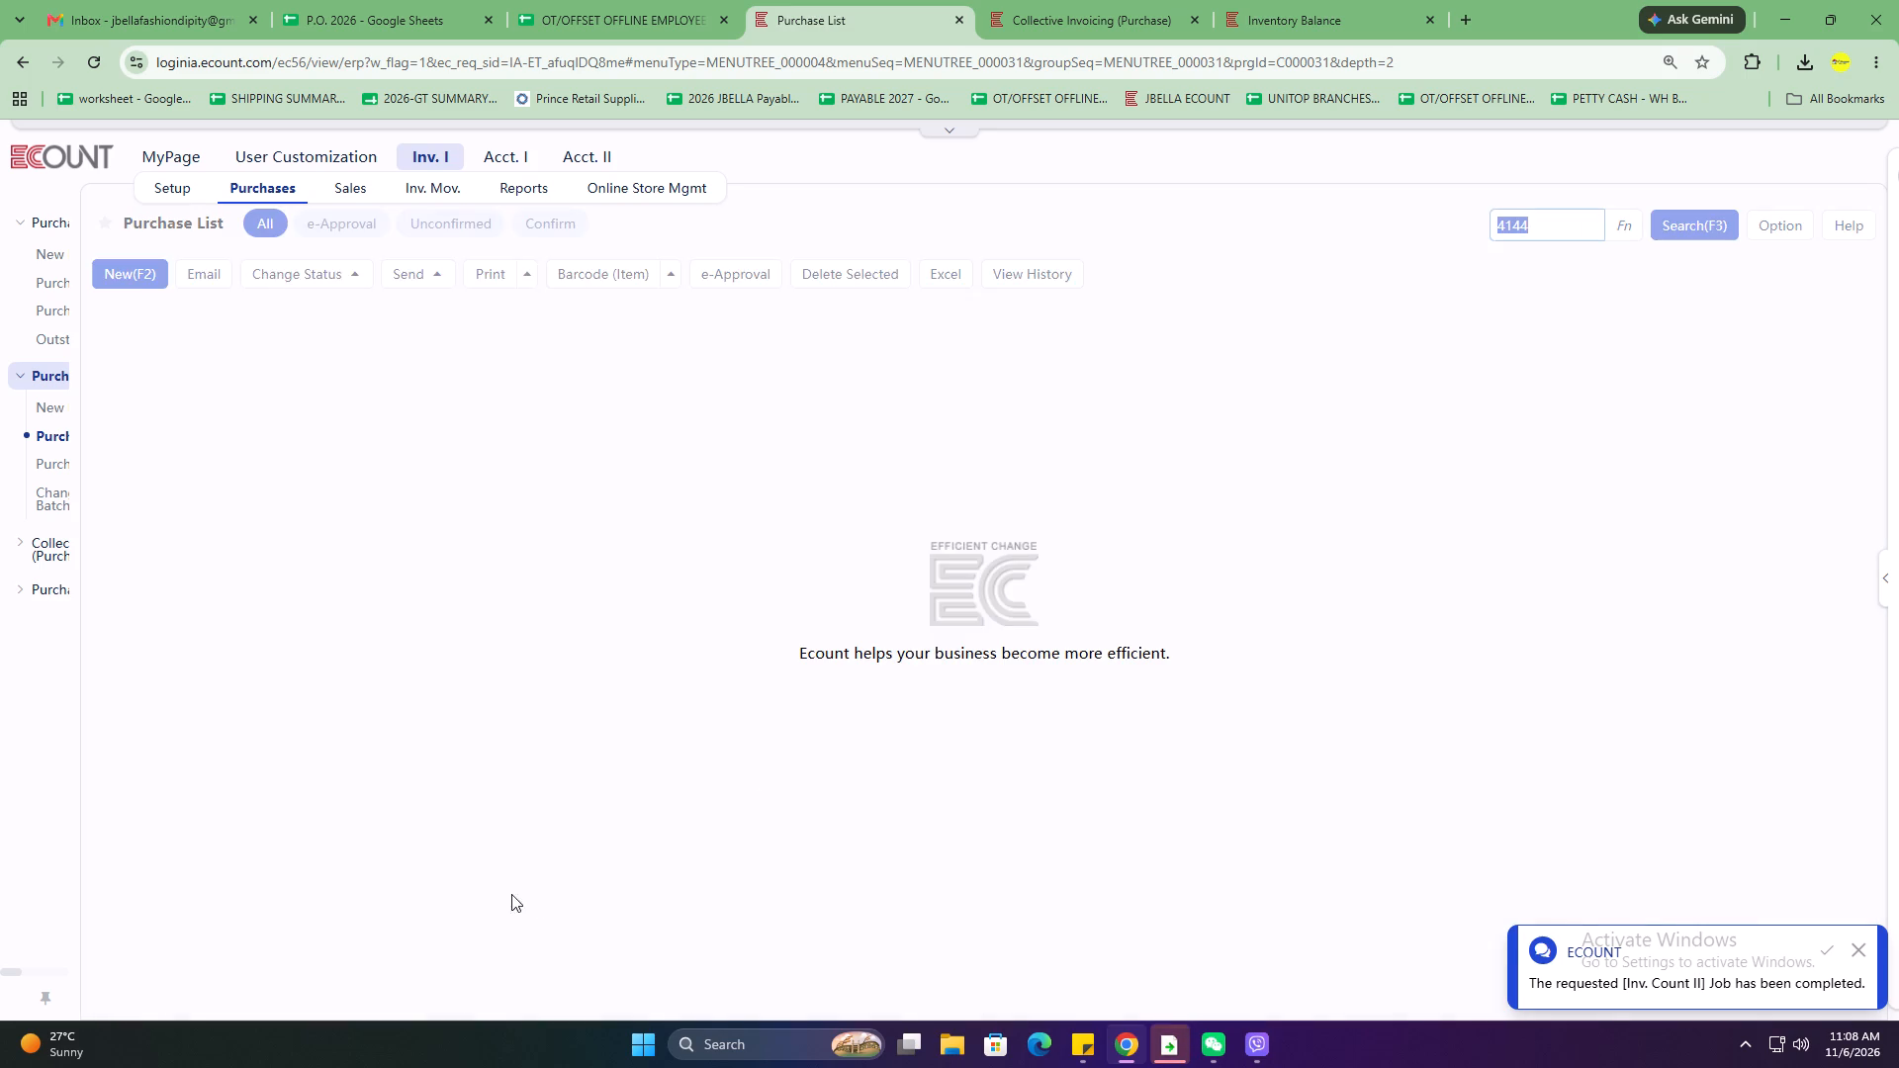
scroll(468, 359, "up", 4)
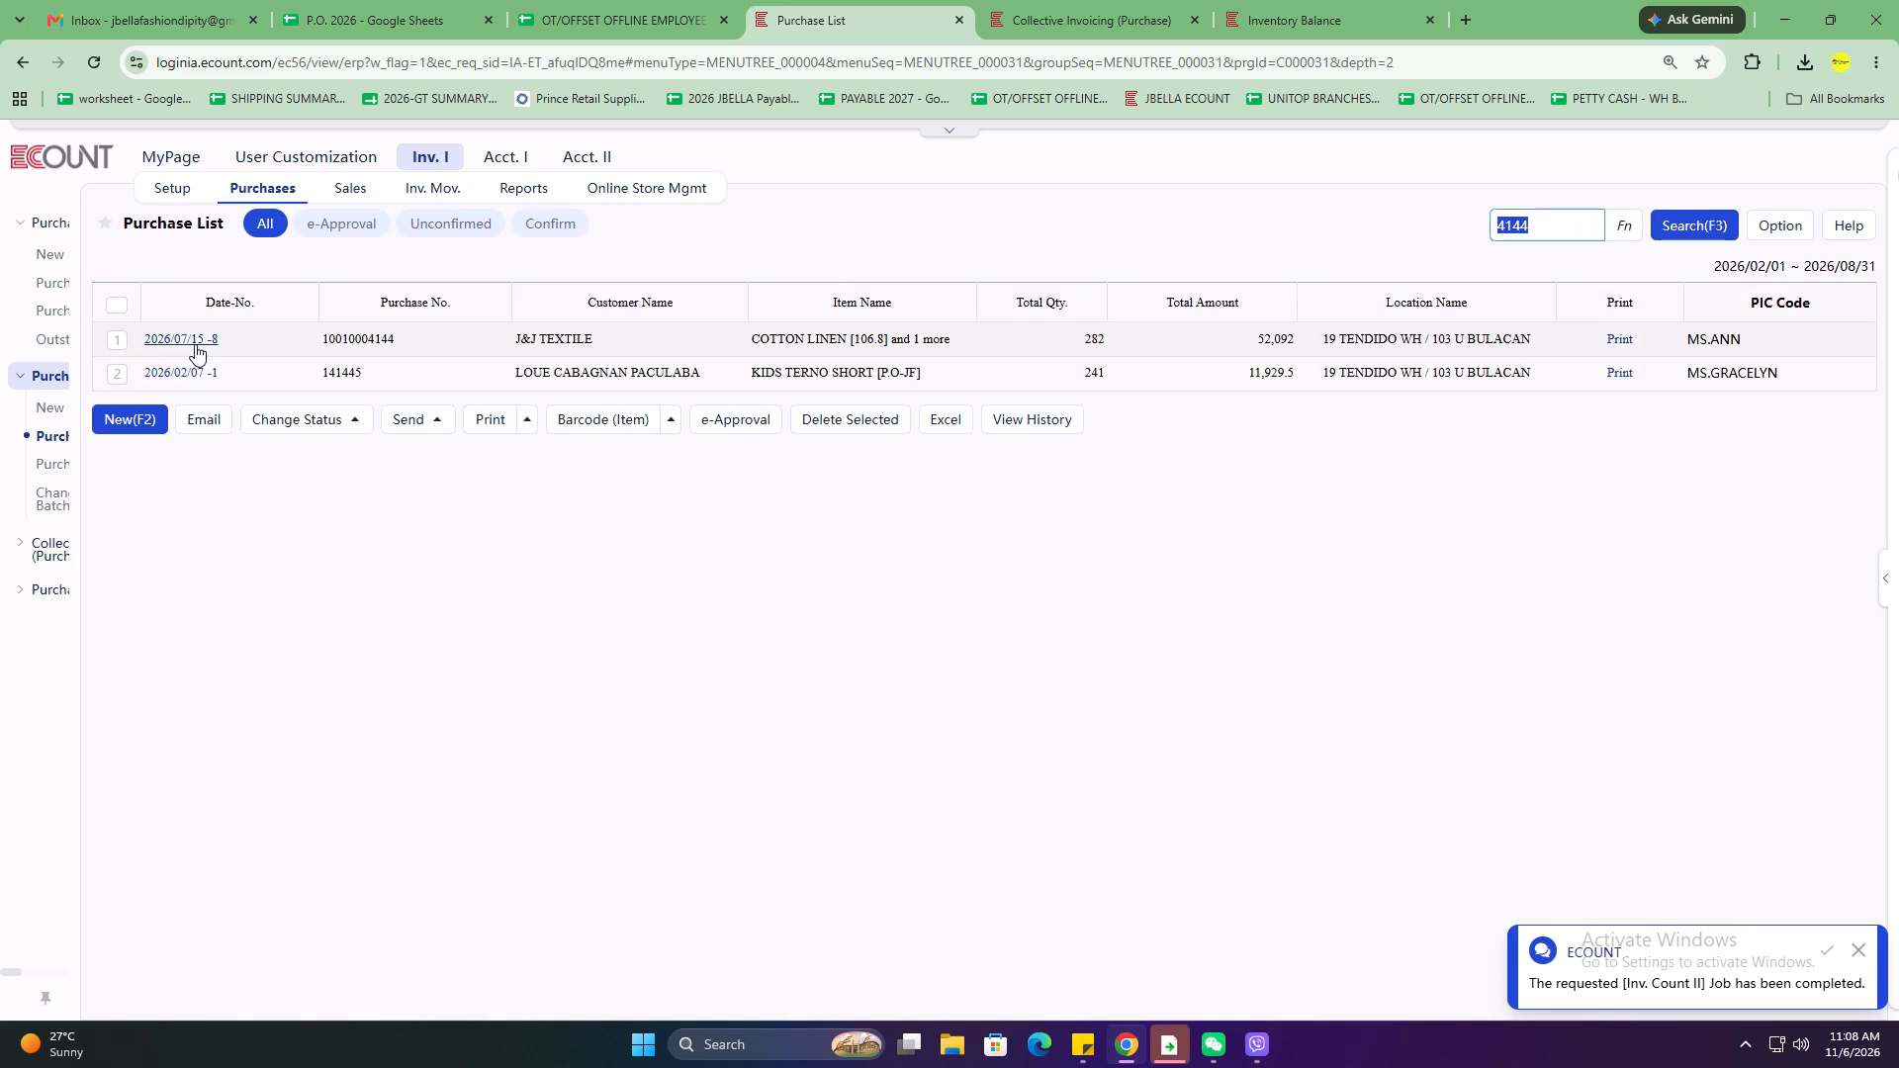
left_click(195, 344)
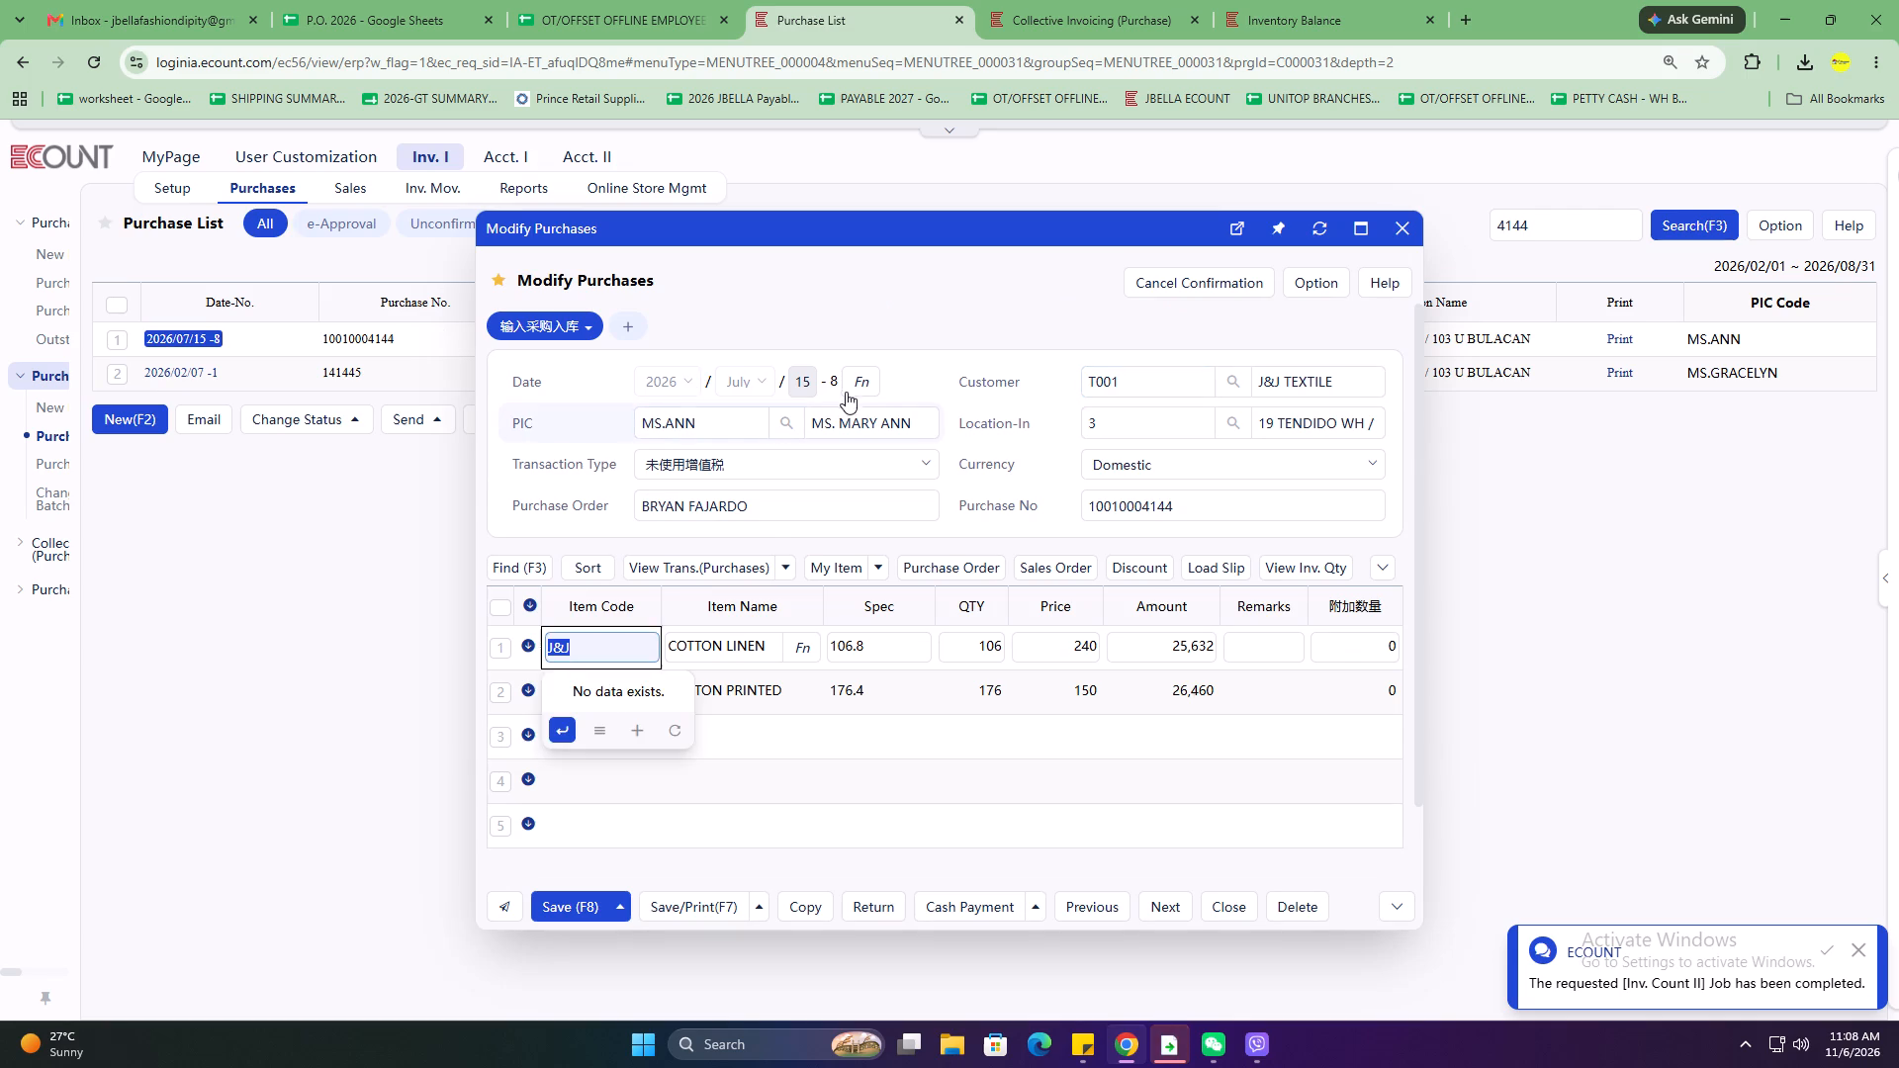
left_click(847, 391)
left_click(854, 409)
left_click(826, 514)
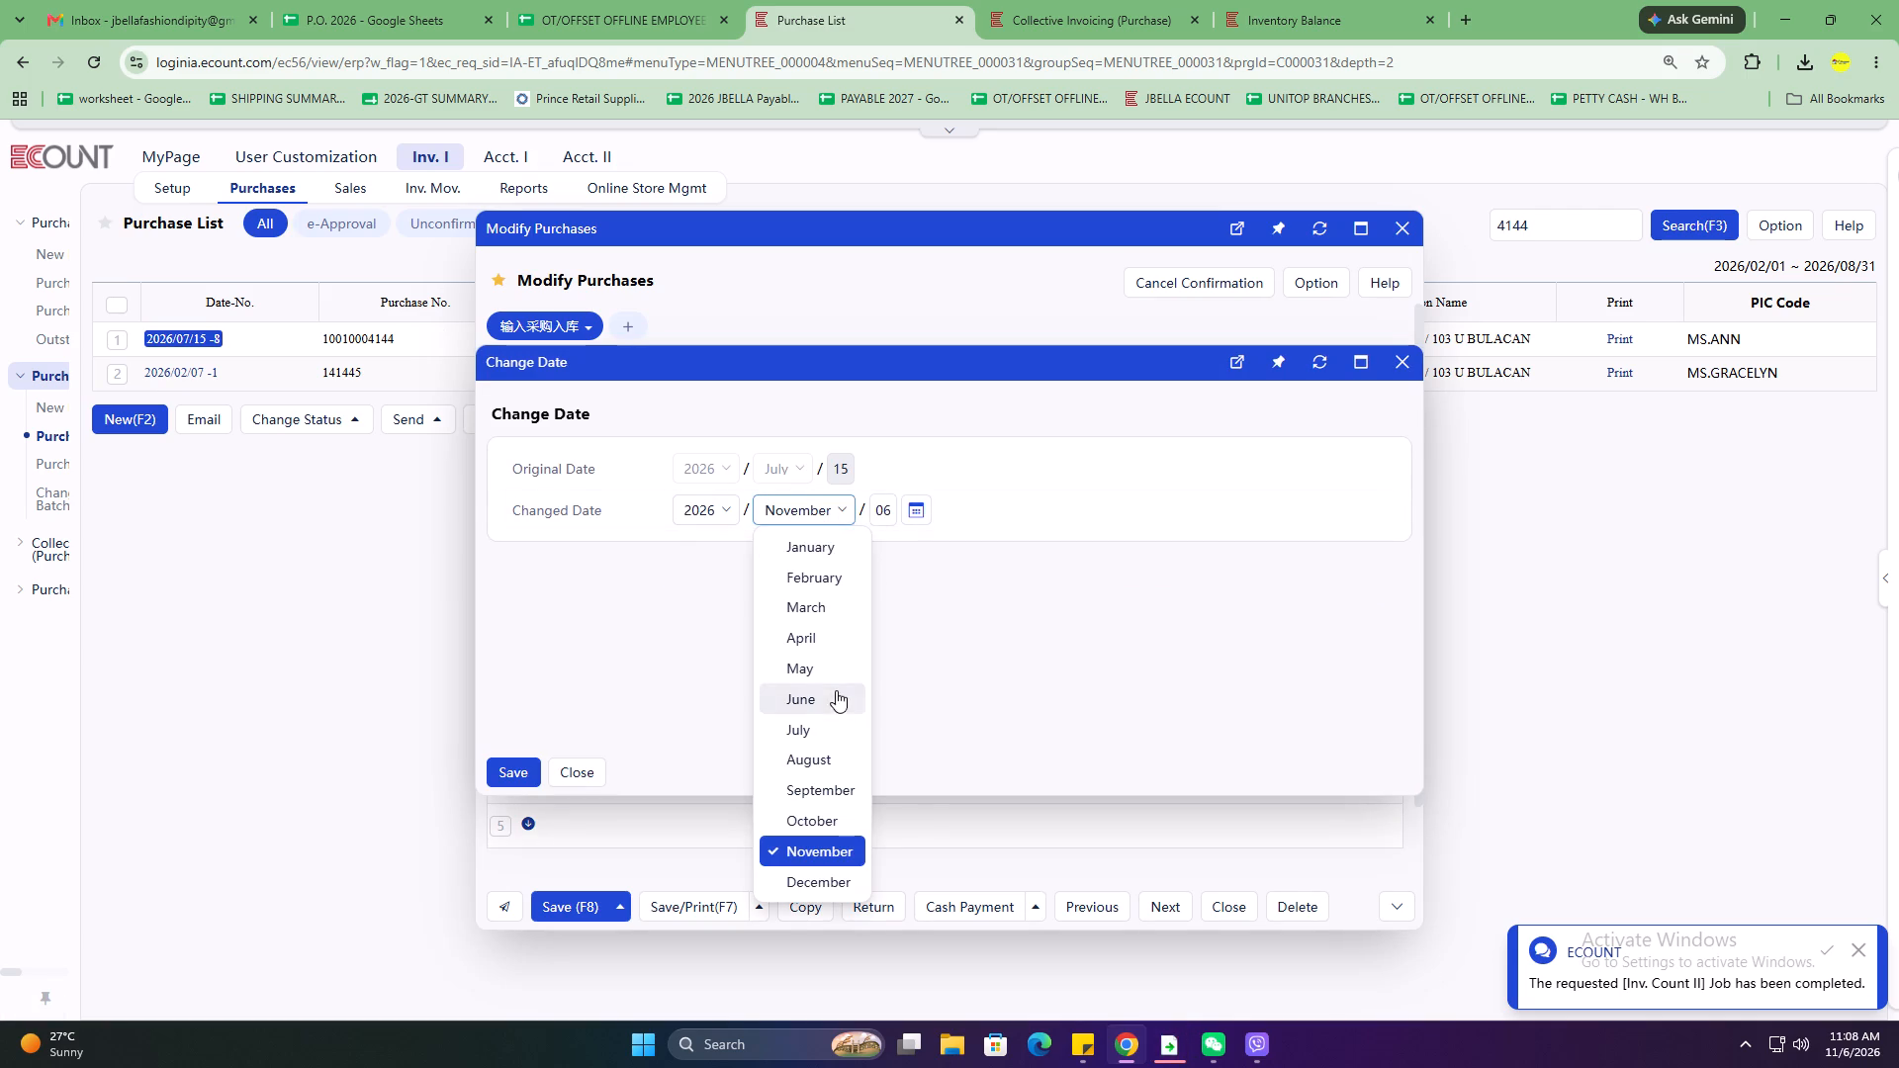
left_click(832, 691)
left_click(854, 508)
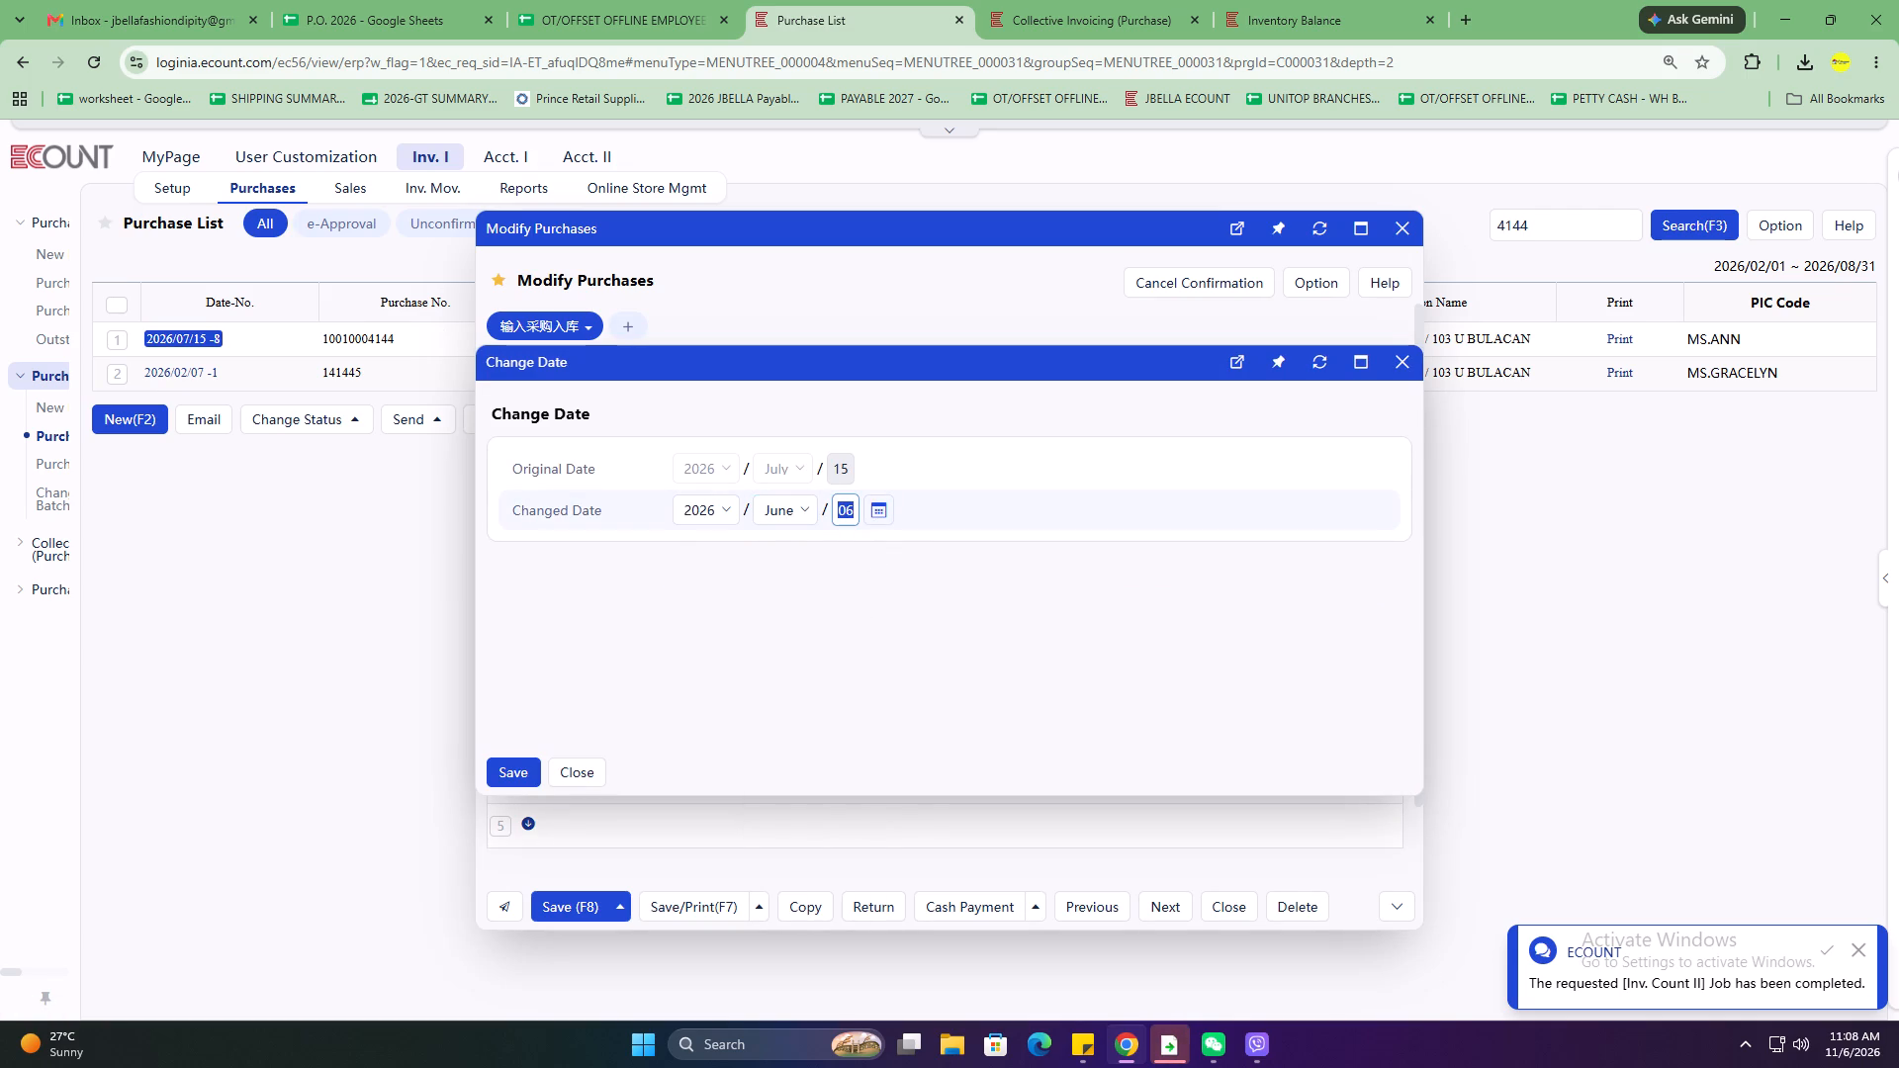
type("15")
left_click(525, 774)
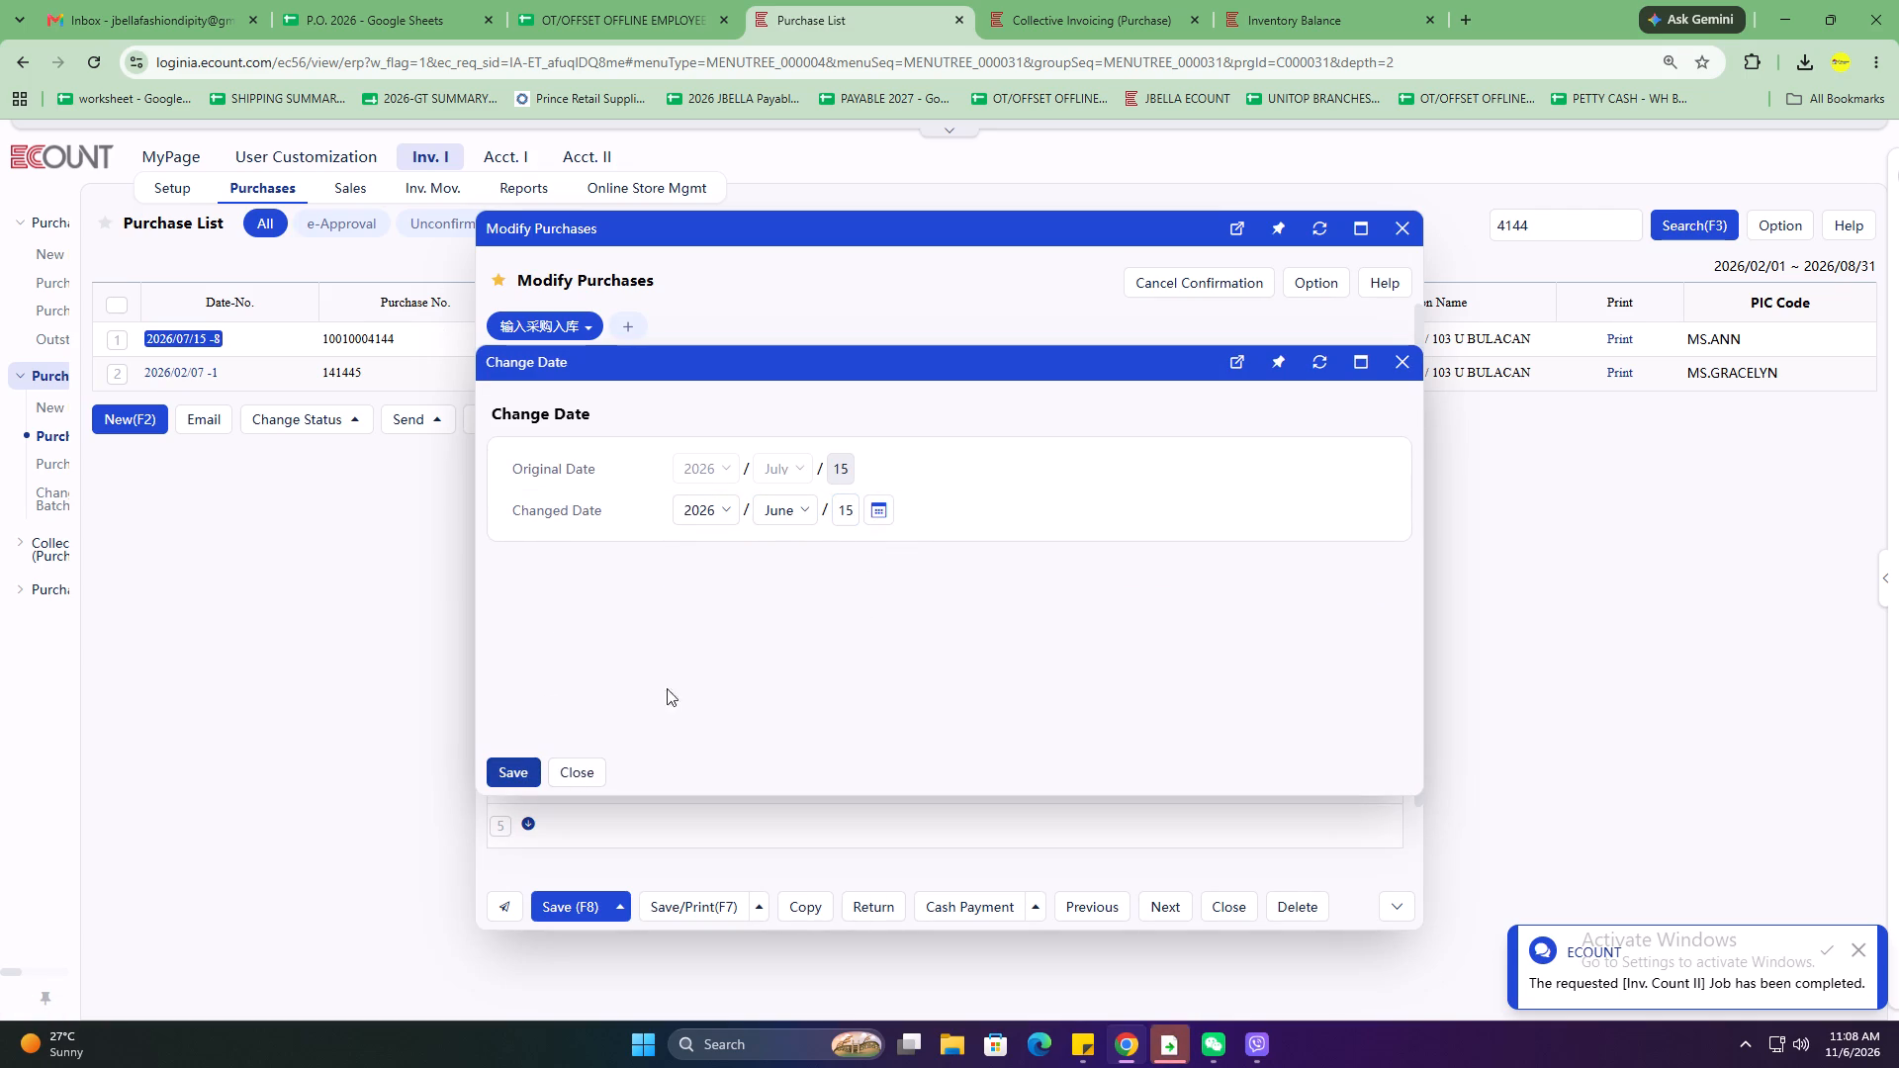
left_click(712, 676)
Switch to Collective Invoicing, rerun the J&J TEXTILE June search and select all six purchase slips.
left_click(1058, 0)
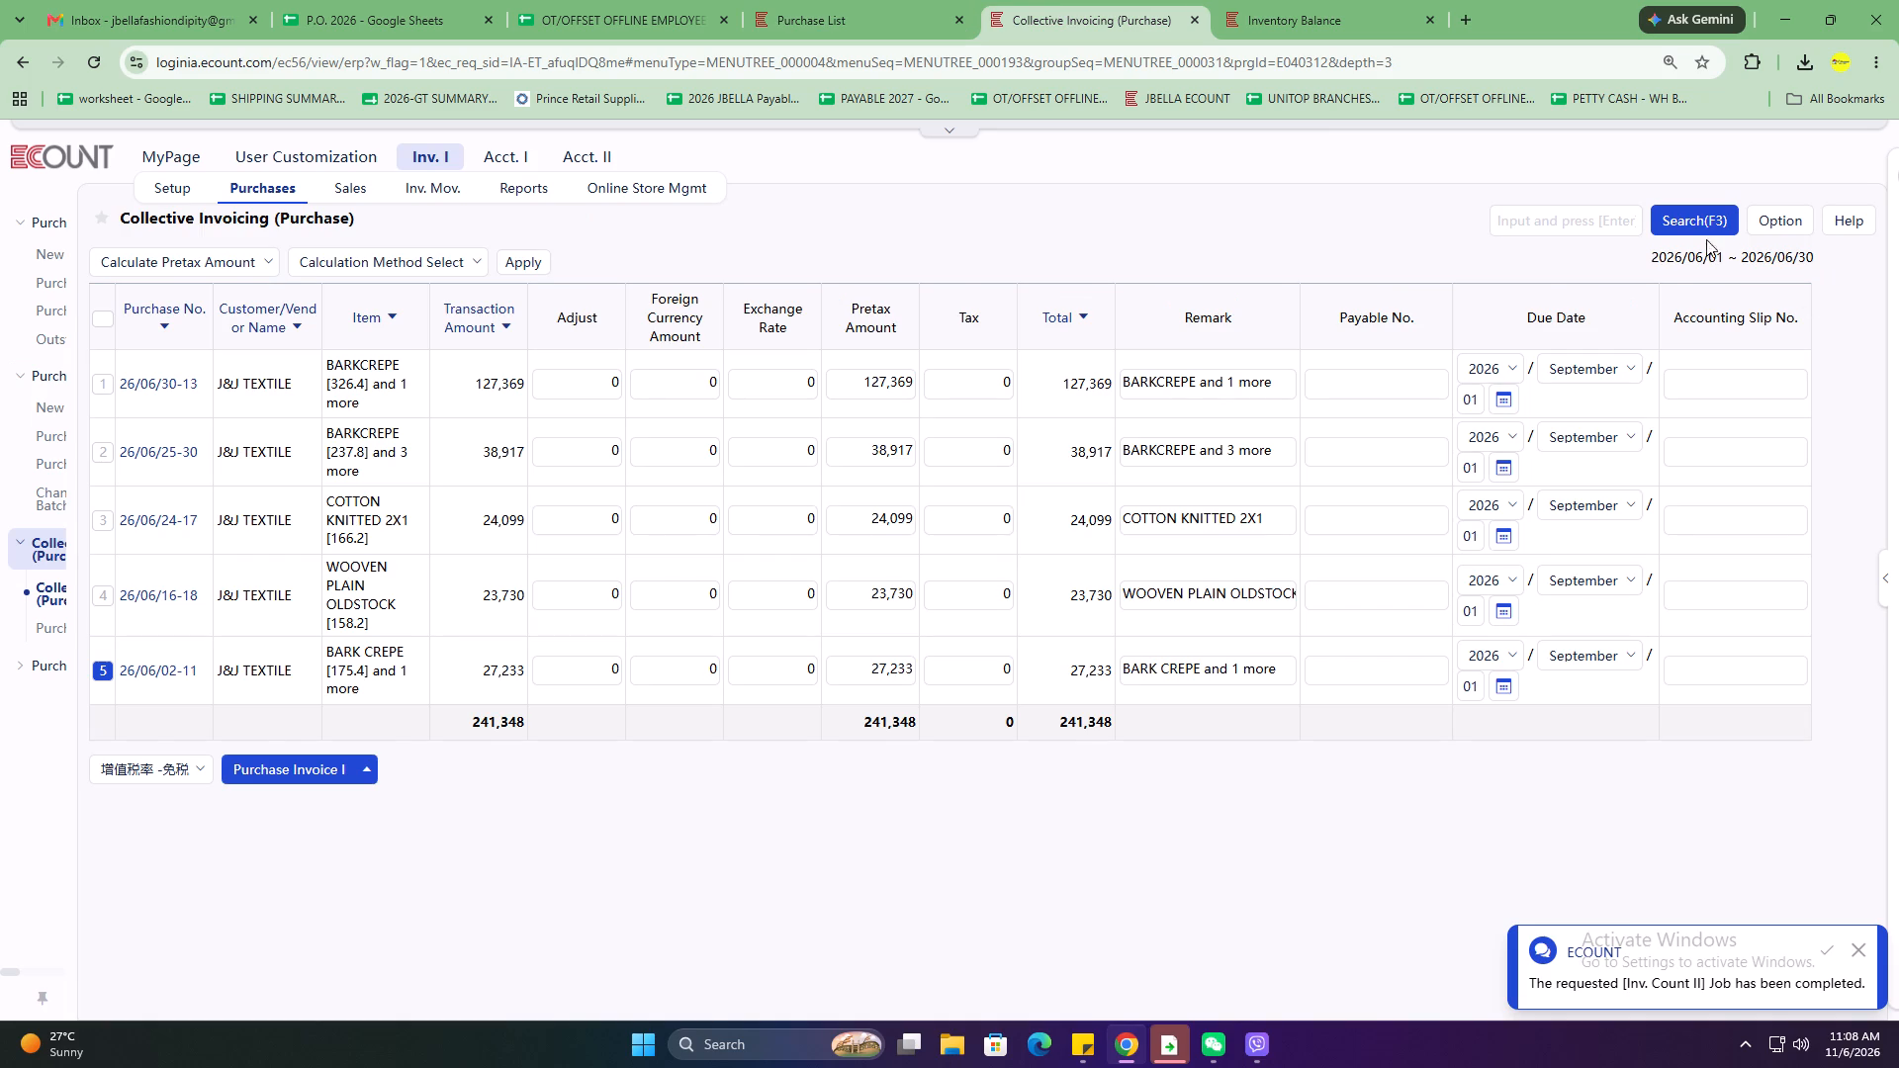
left_click(1694, 224)
left_click(153, 906)
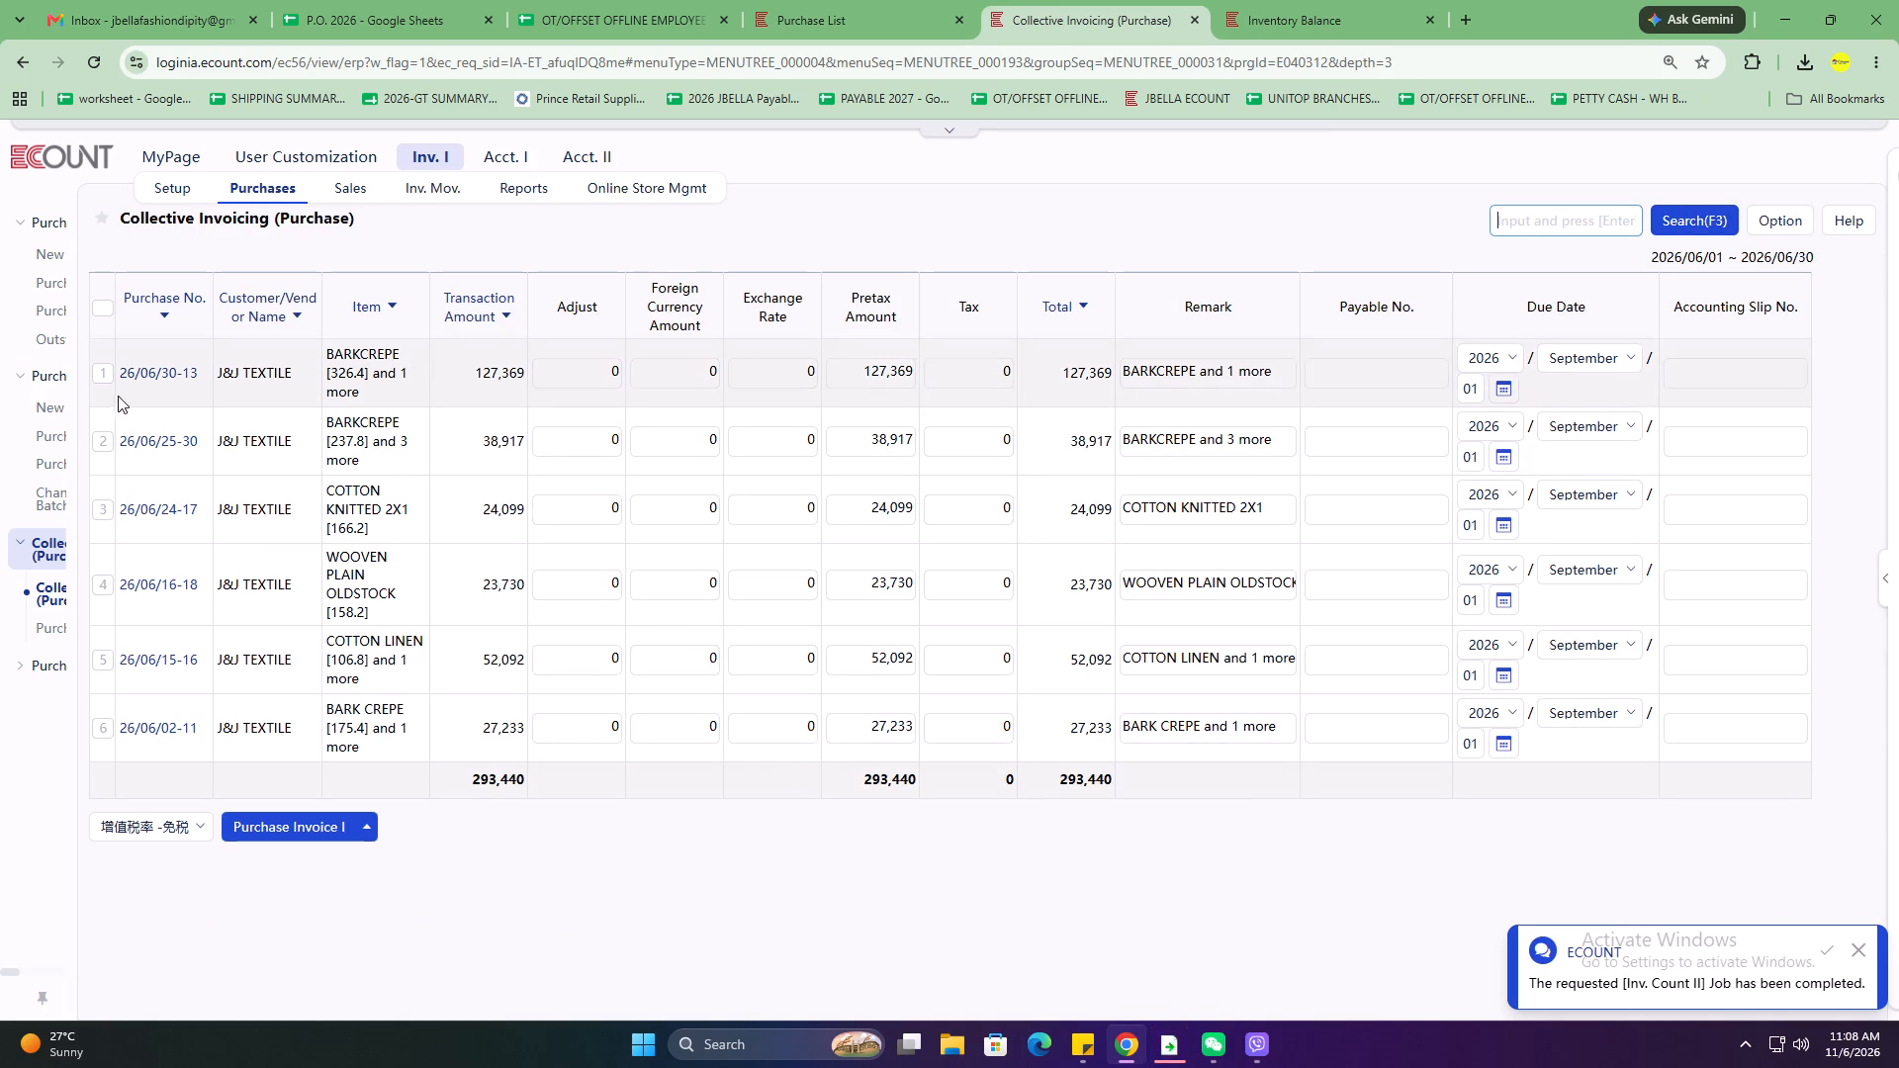
left_click(104, 720)
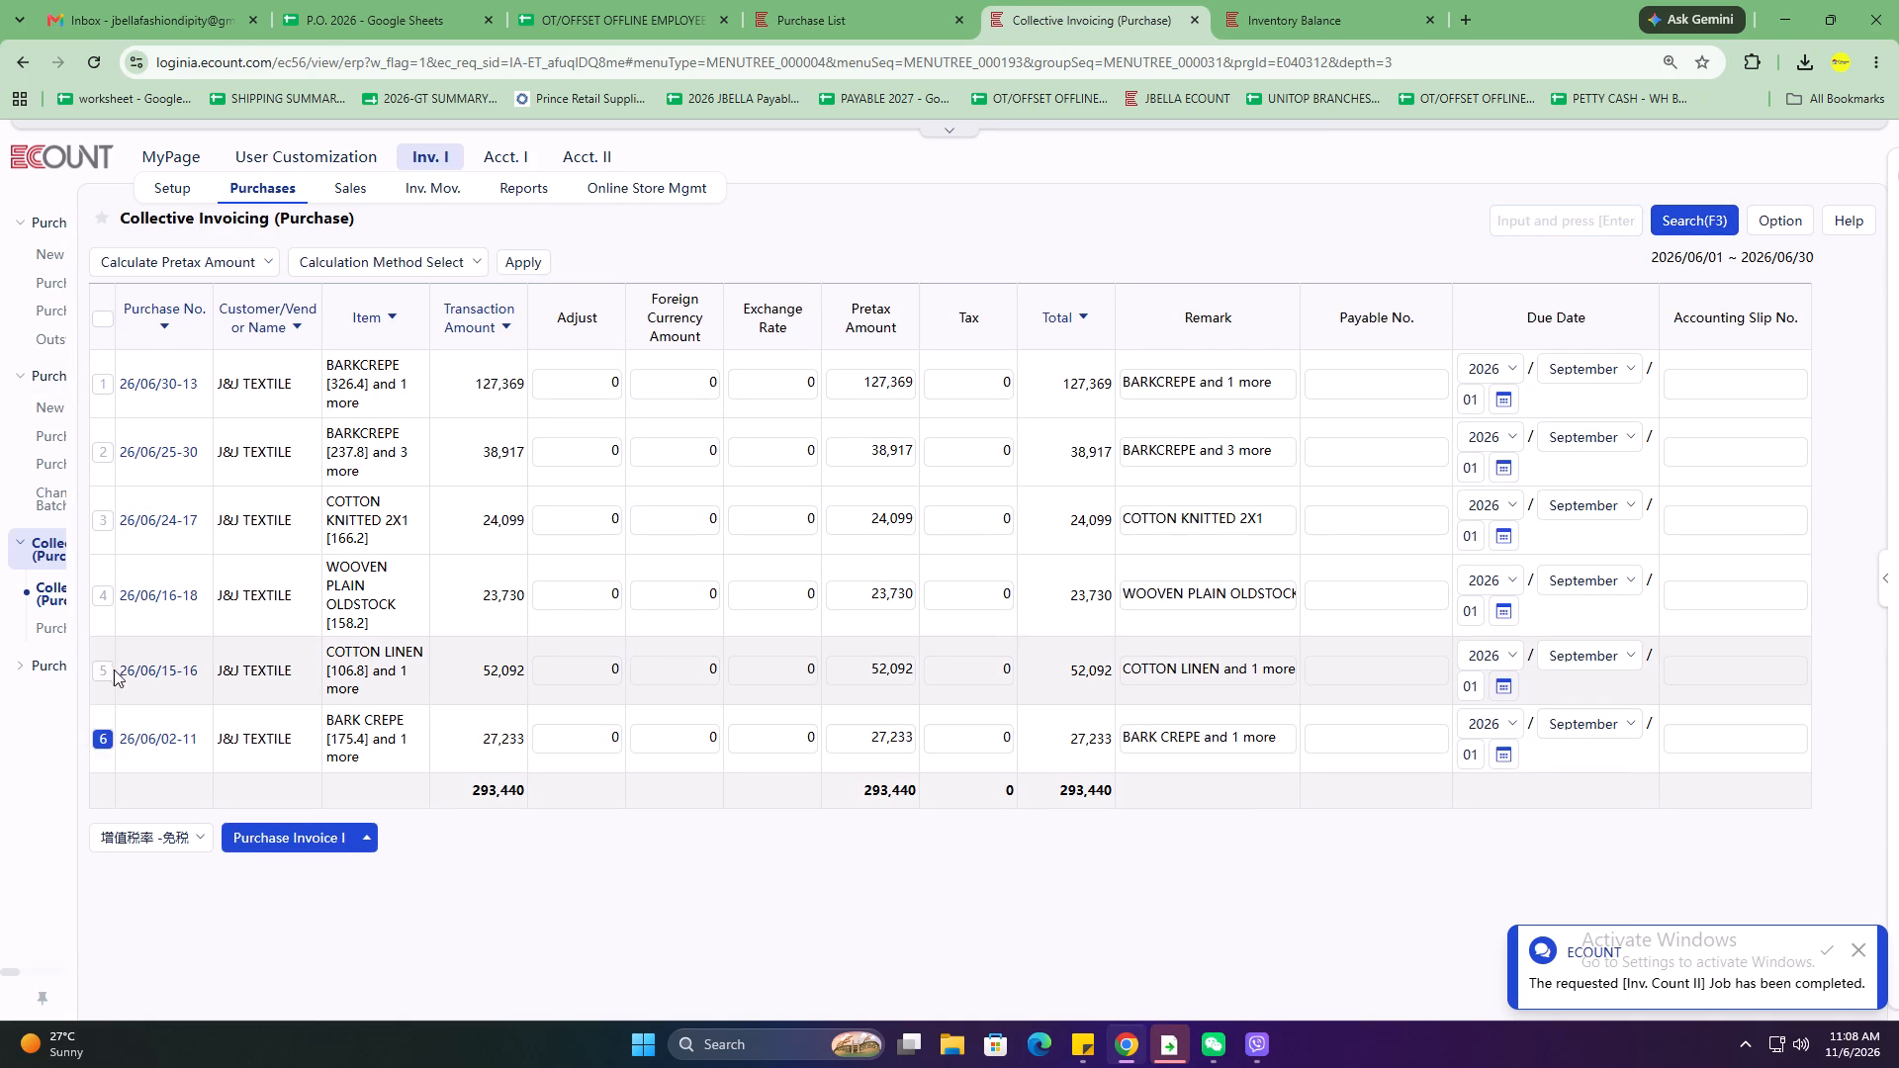
left_click(106, 667)
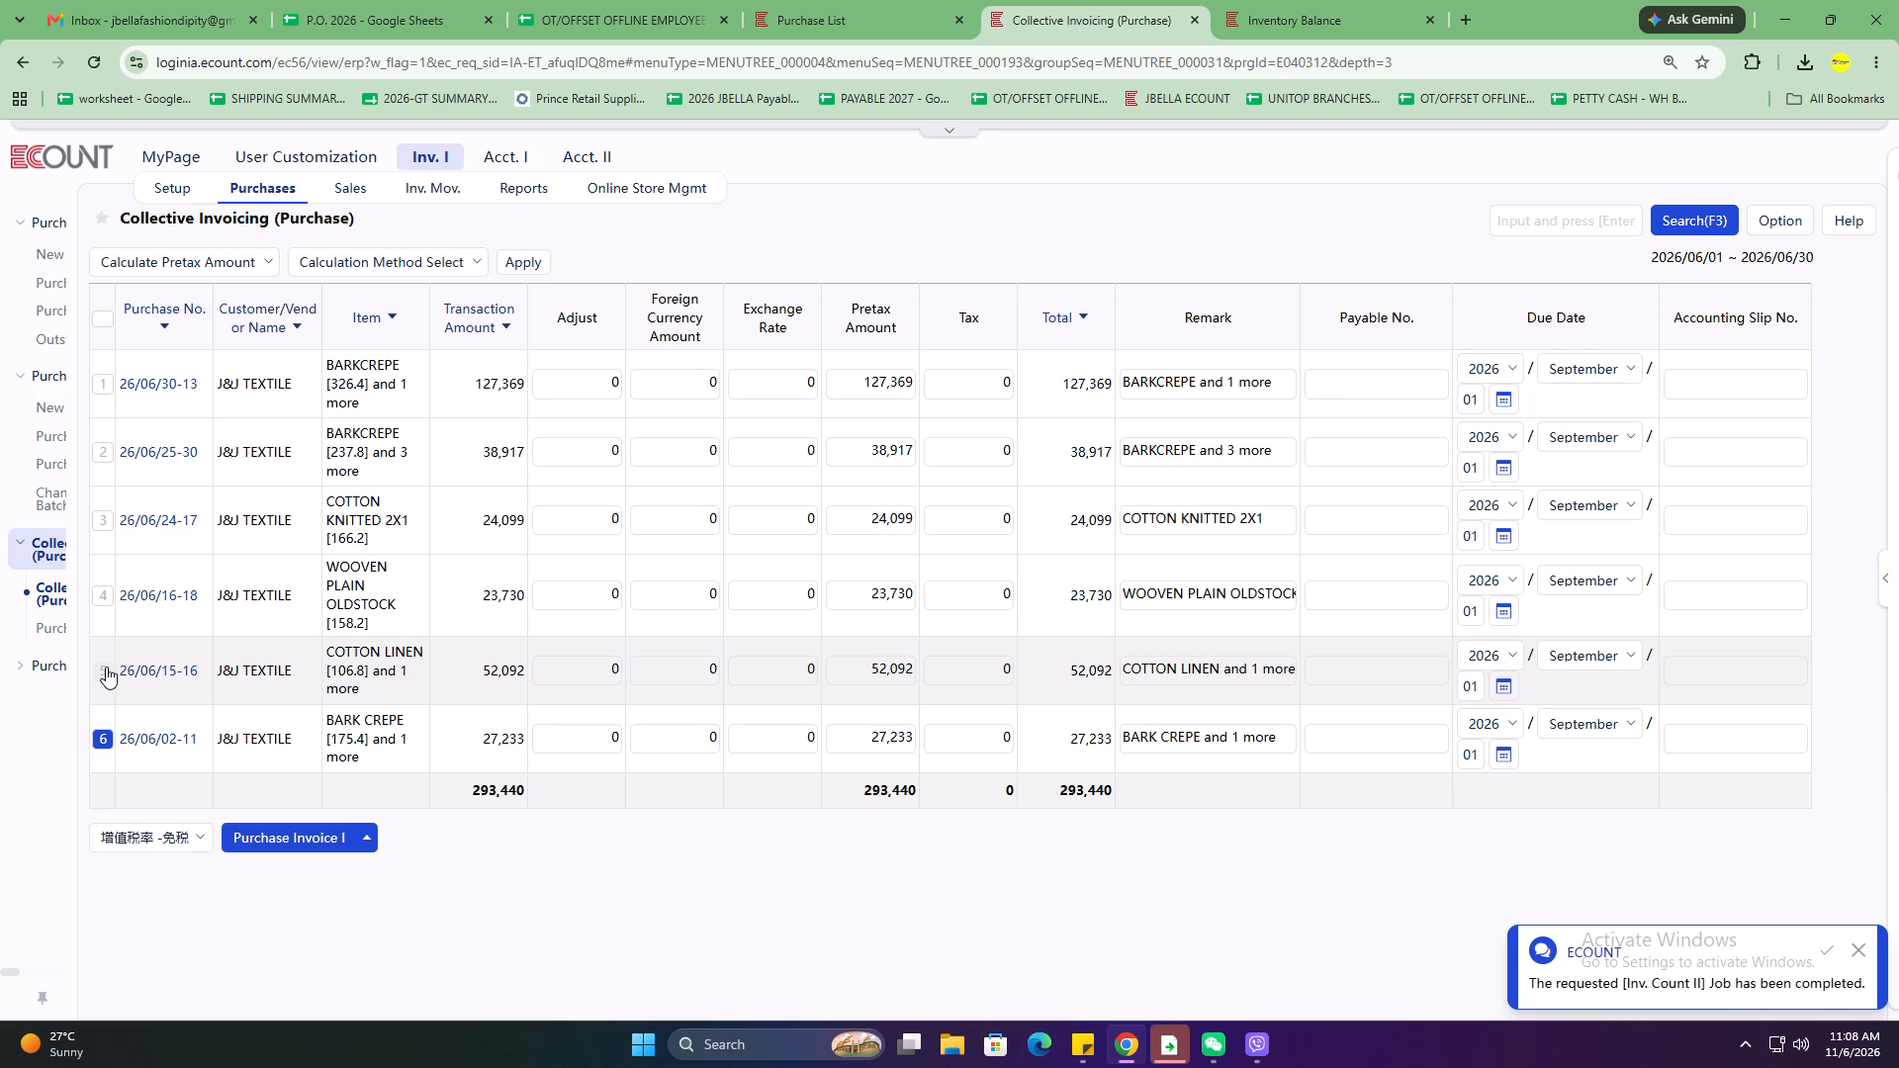
left_click(99, 586)
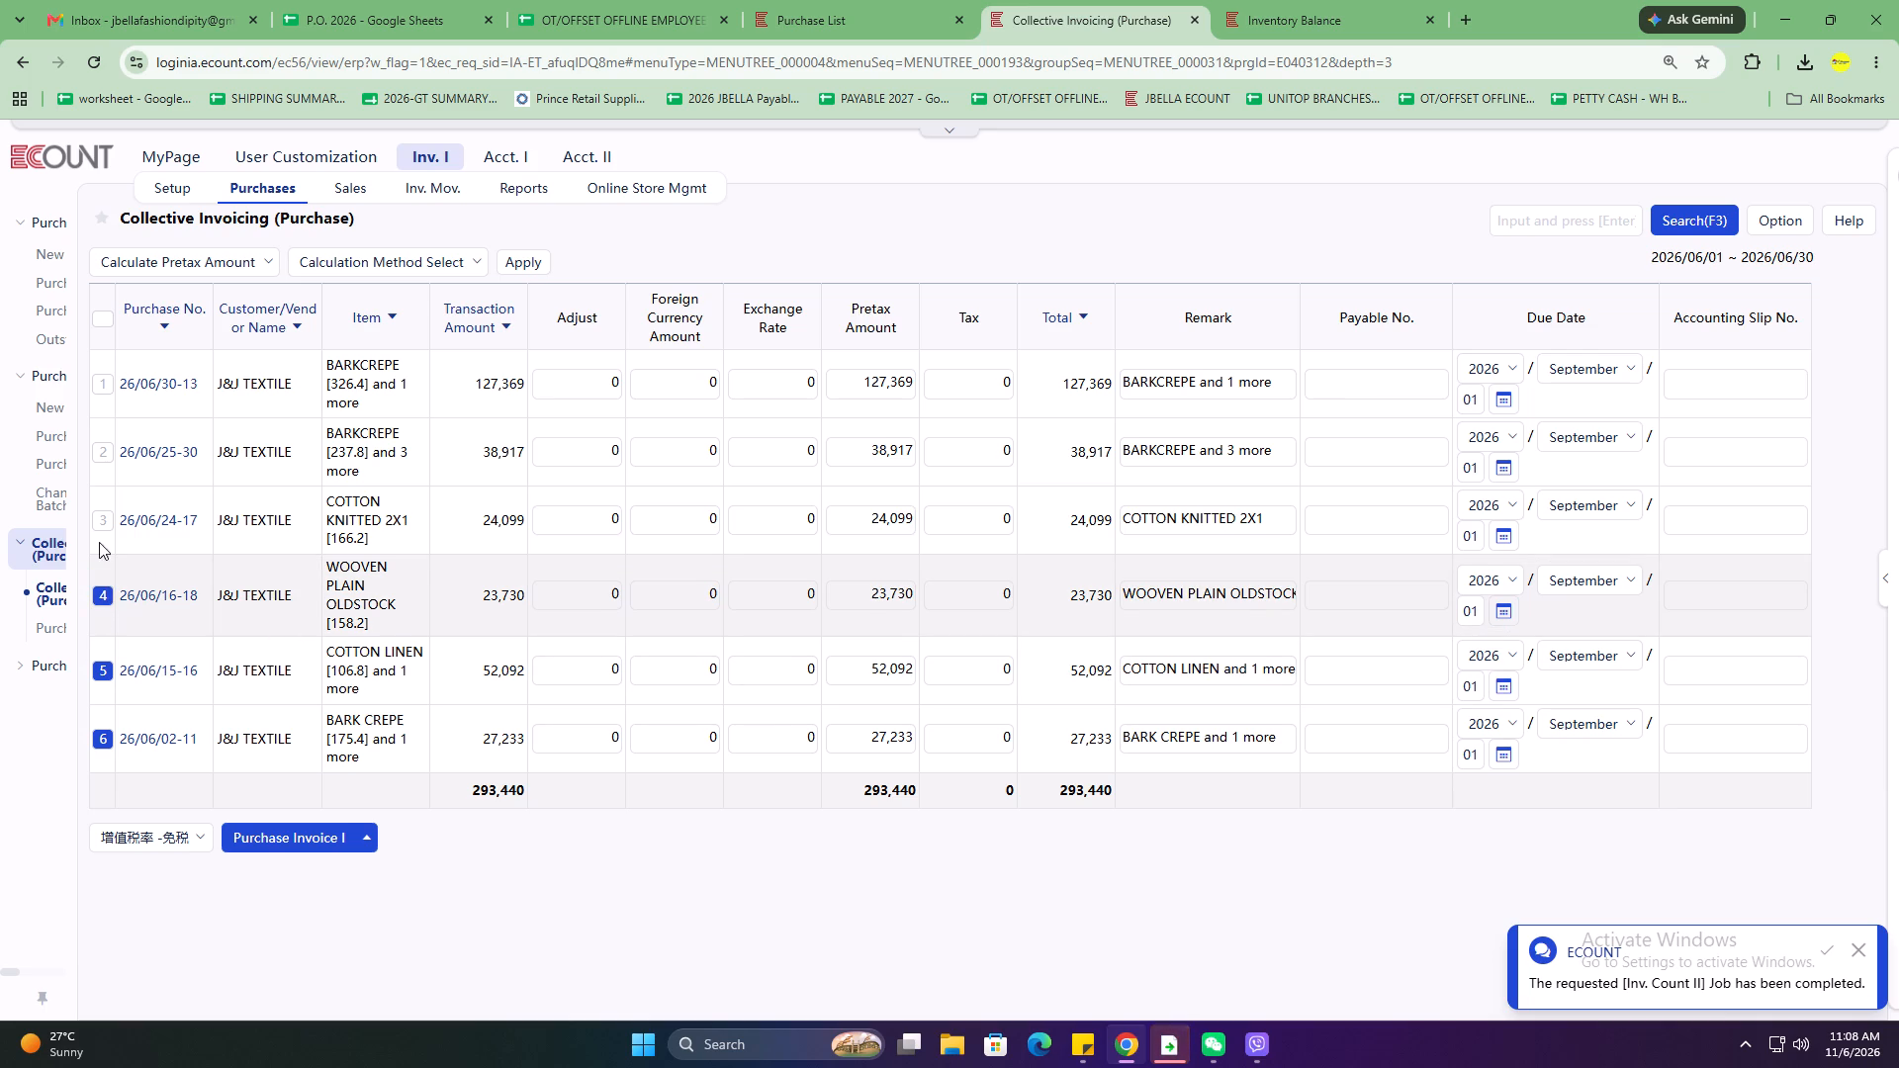
left_click(103, 517)
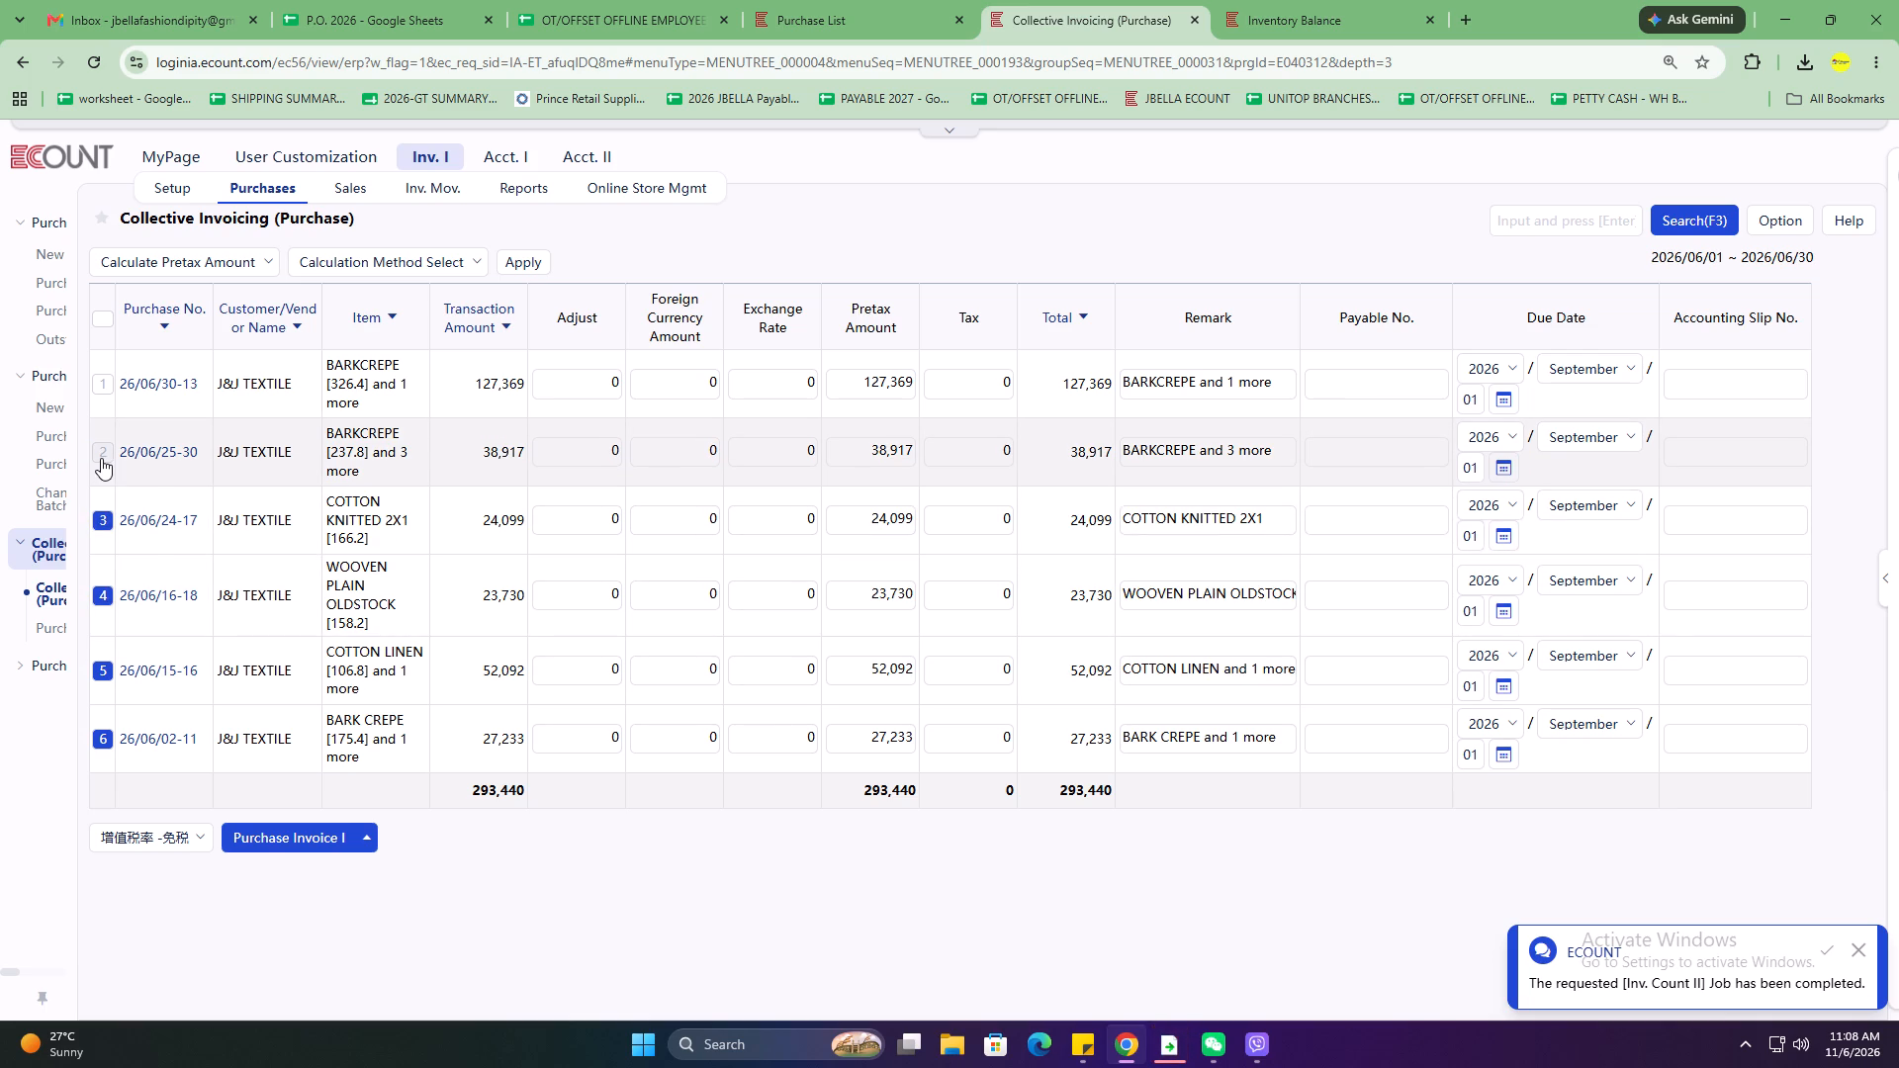
left_click(101, 458)
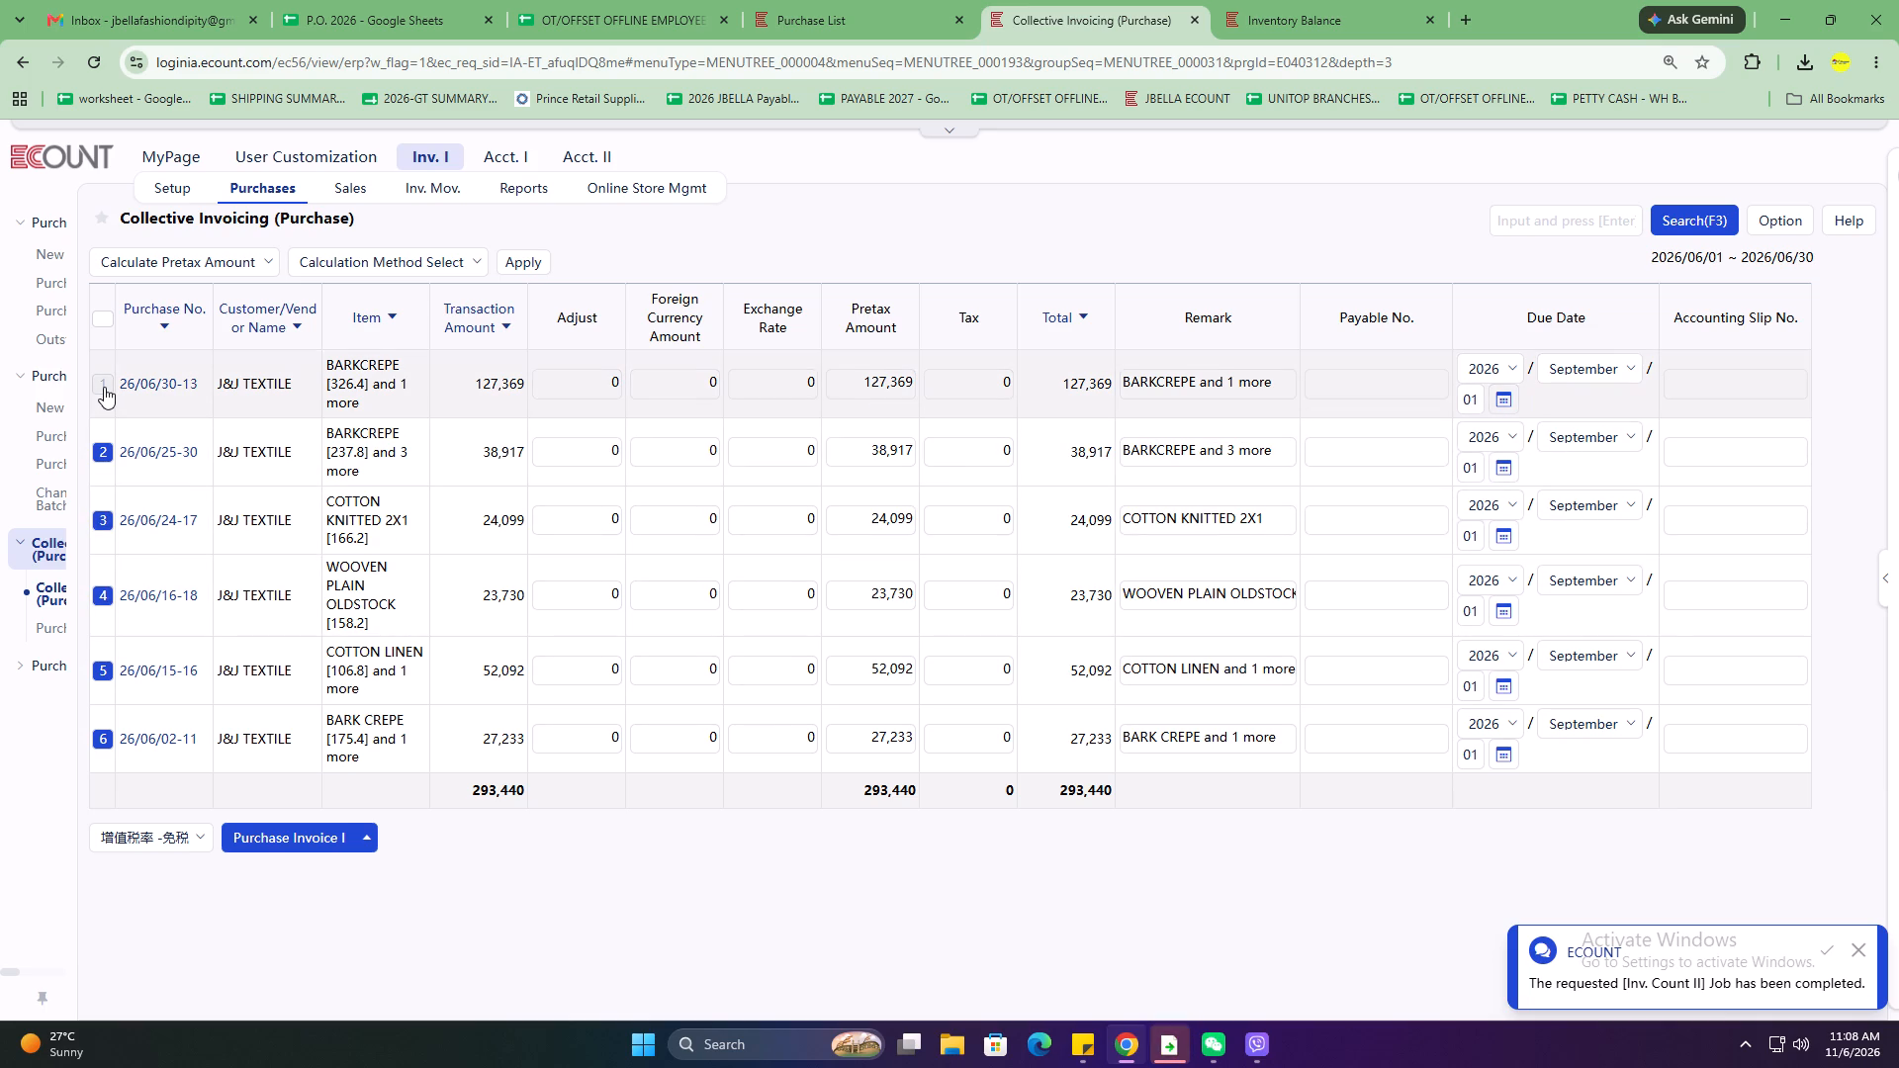
left_click(104, 387)
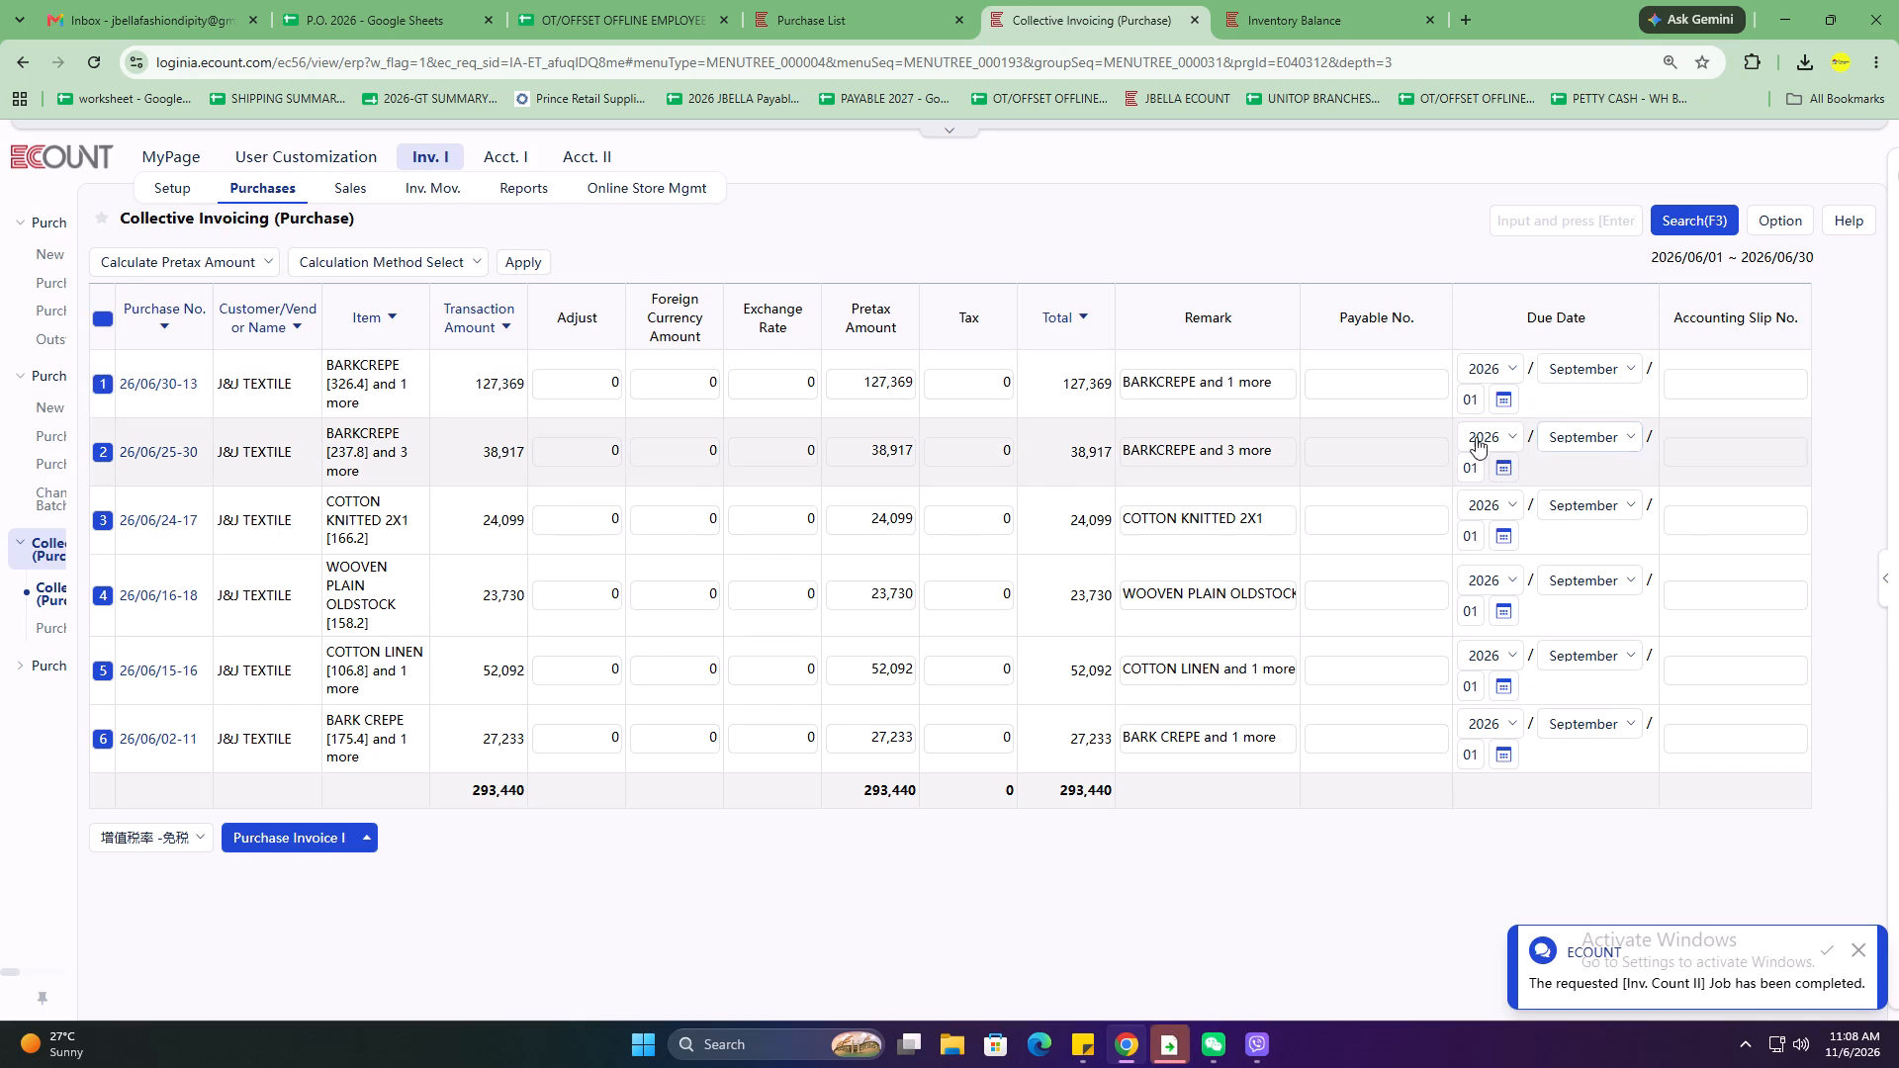
Assign payable number J&J06782026 to all six selected J&J TEXTILE June slips.
left_click(1358, 352)
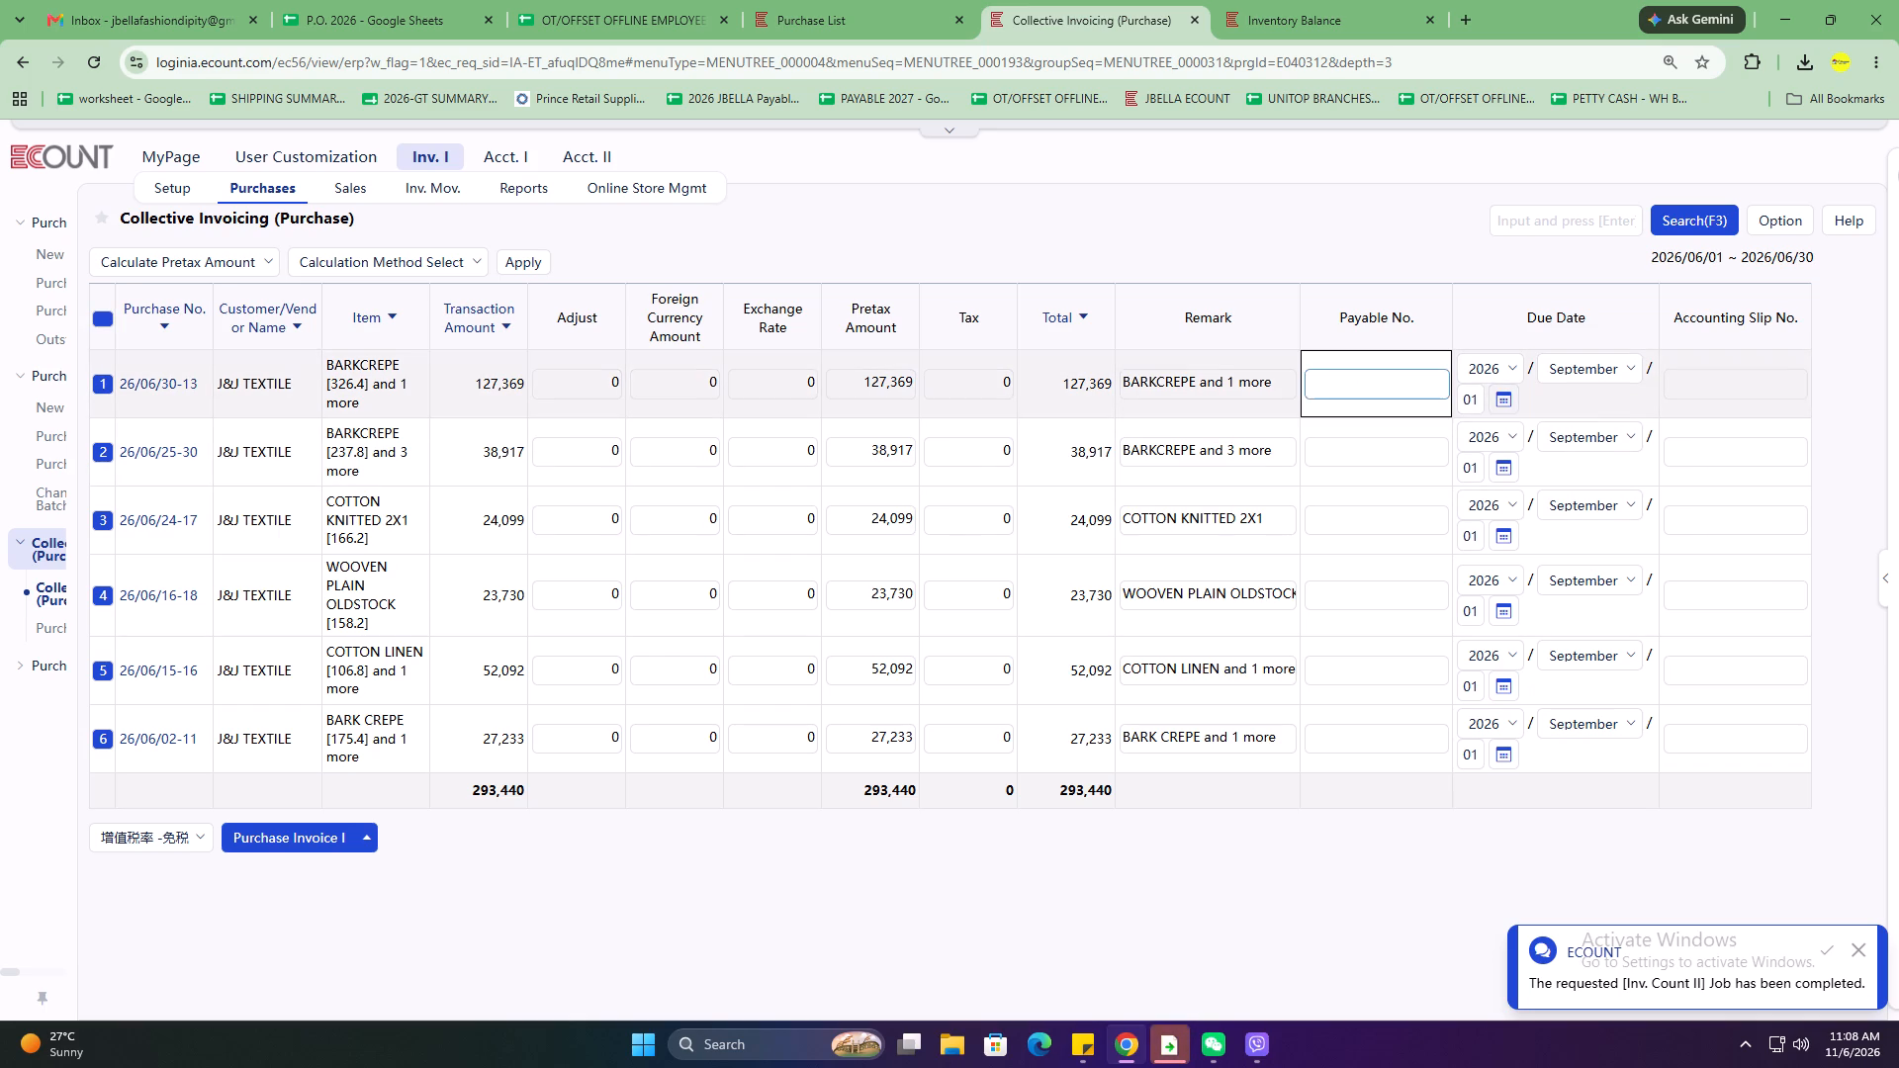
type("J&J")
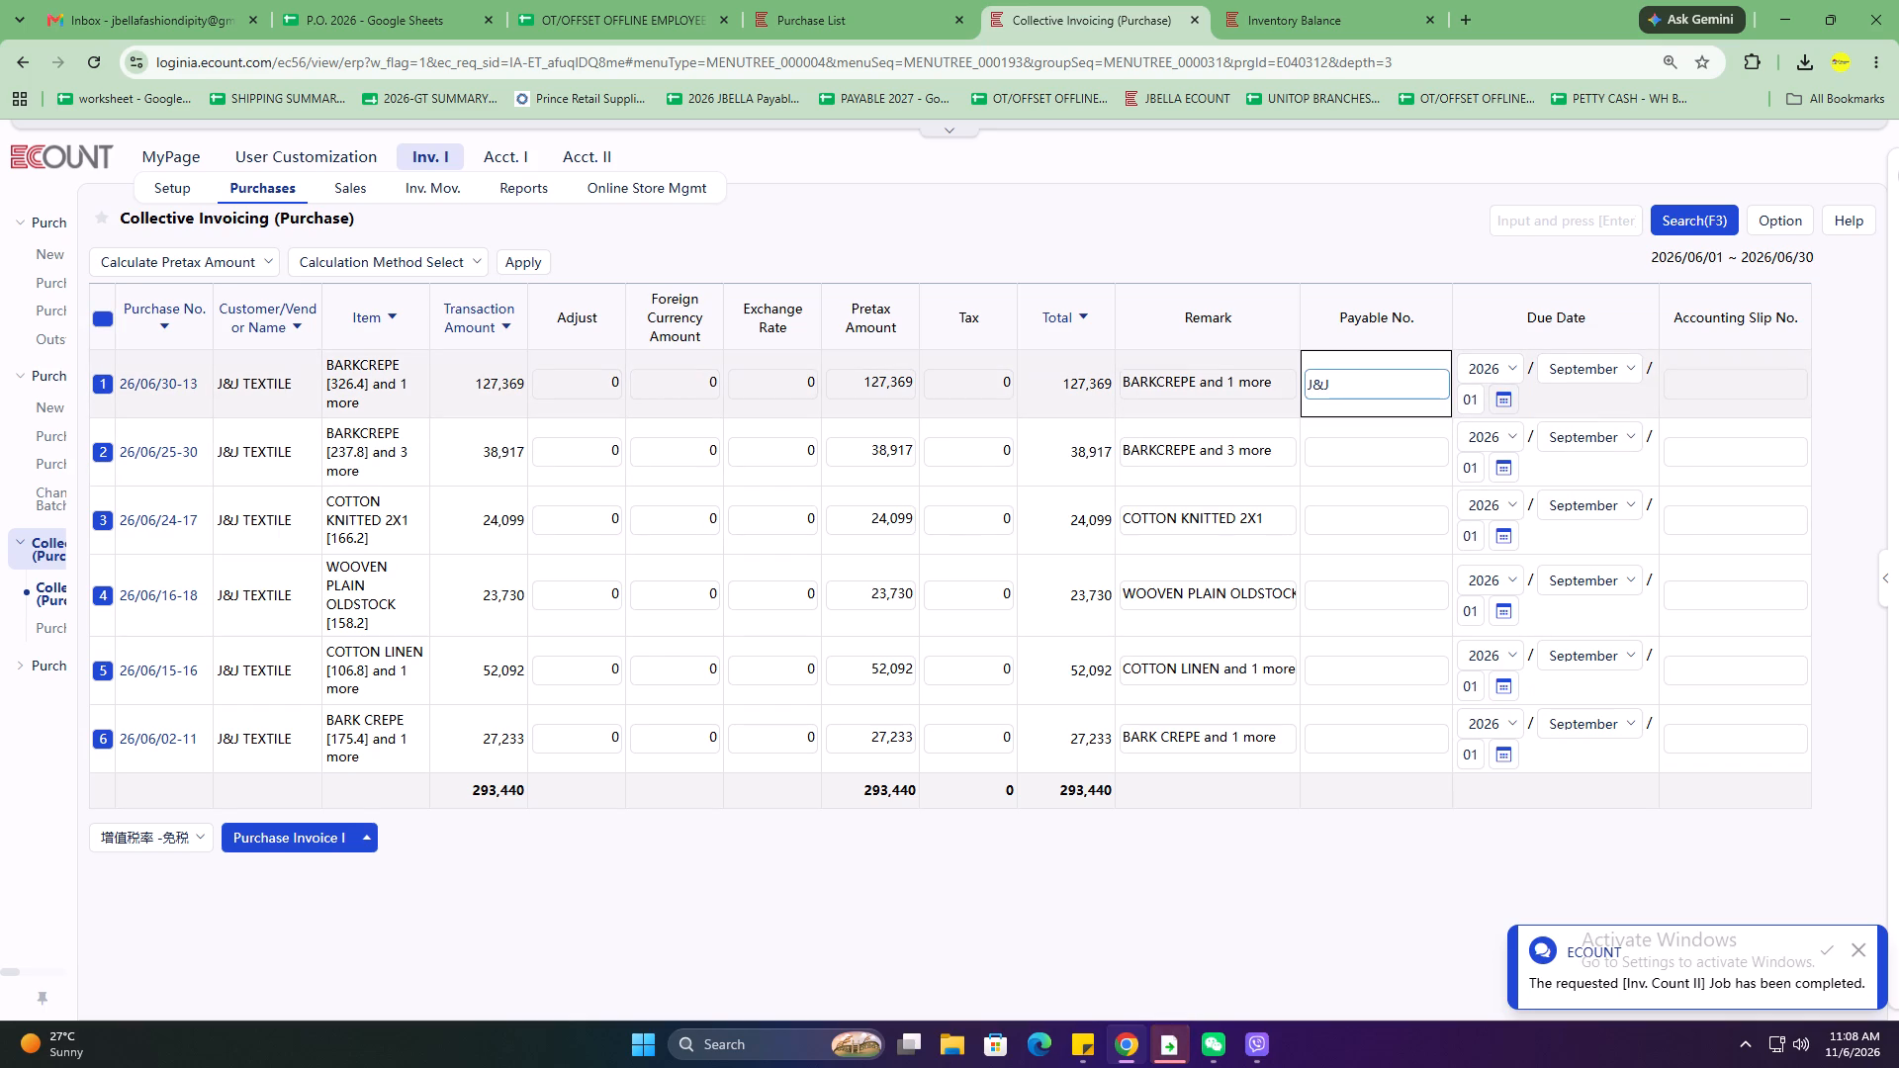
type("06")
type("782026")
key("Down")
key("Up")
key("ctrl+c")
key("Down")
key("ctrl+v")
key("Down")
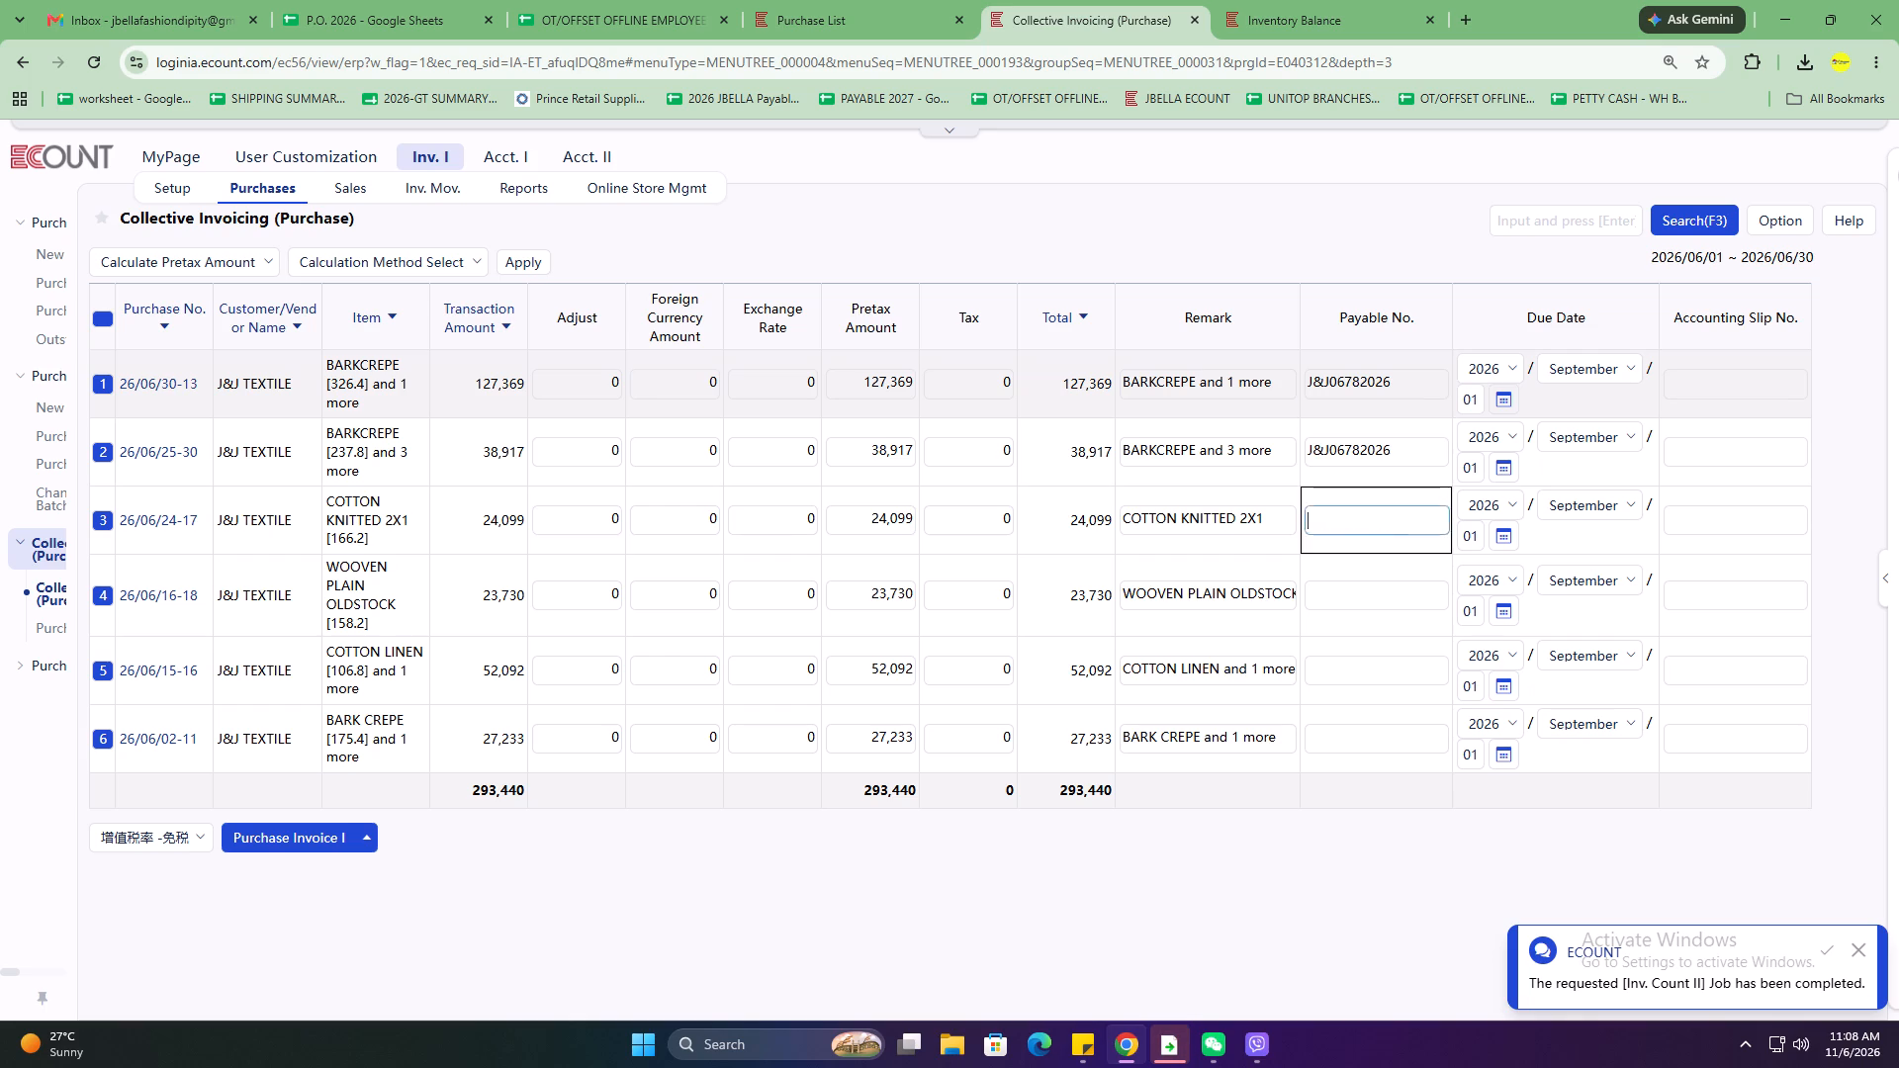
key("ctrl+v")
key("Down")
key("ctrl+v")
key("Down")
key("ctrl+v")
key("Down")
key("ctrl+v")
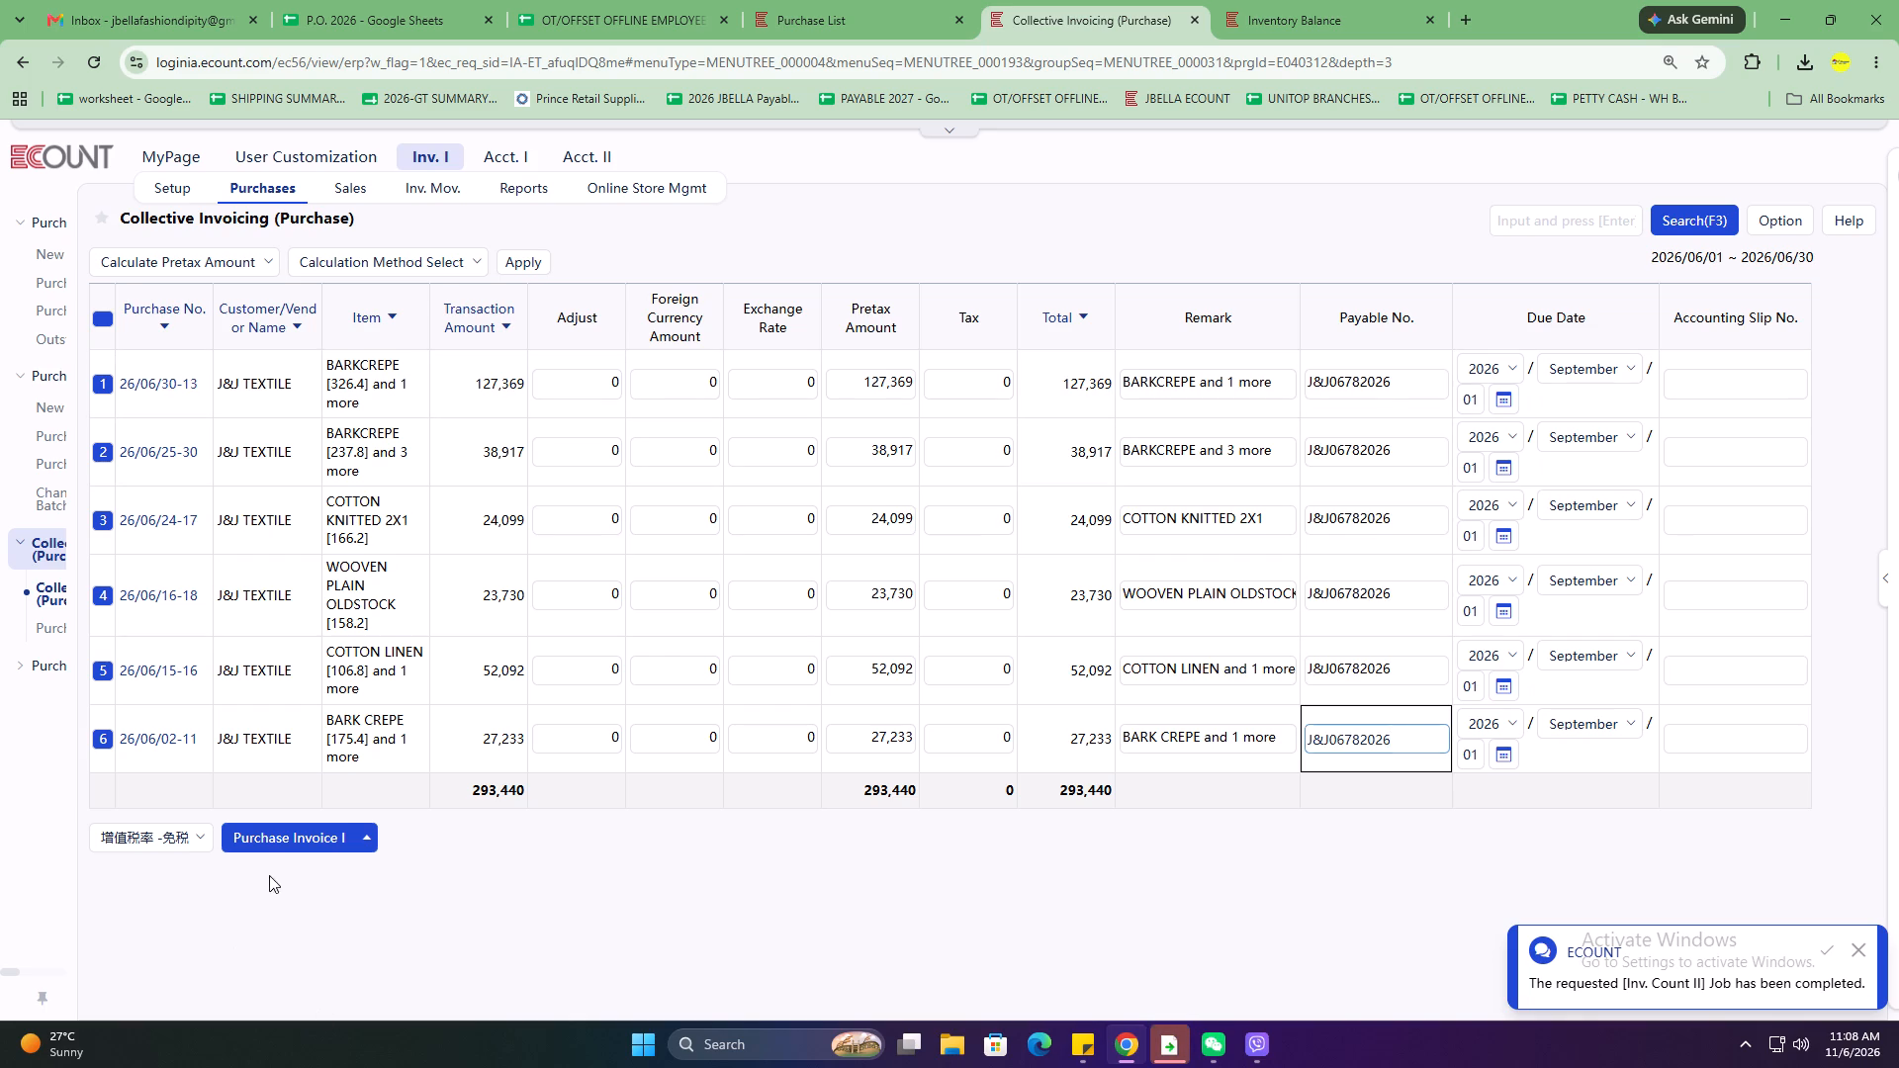
Generate Purchase Invoice I for the six selected J&J TEXTILE slips and save it with their voucher dates.
left_click(286, 845)
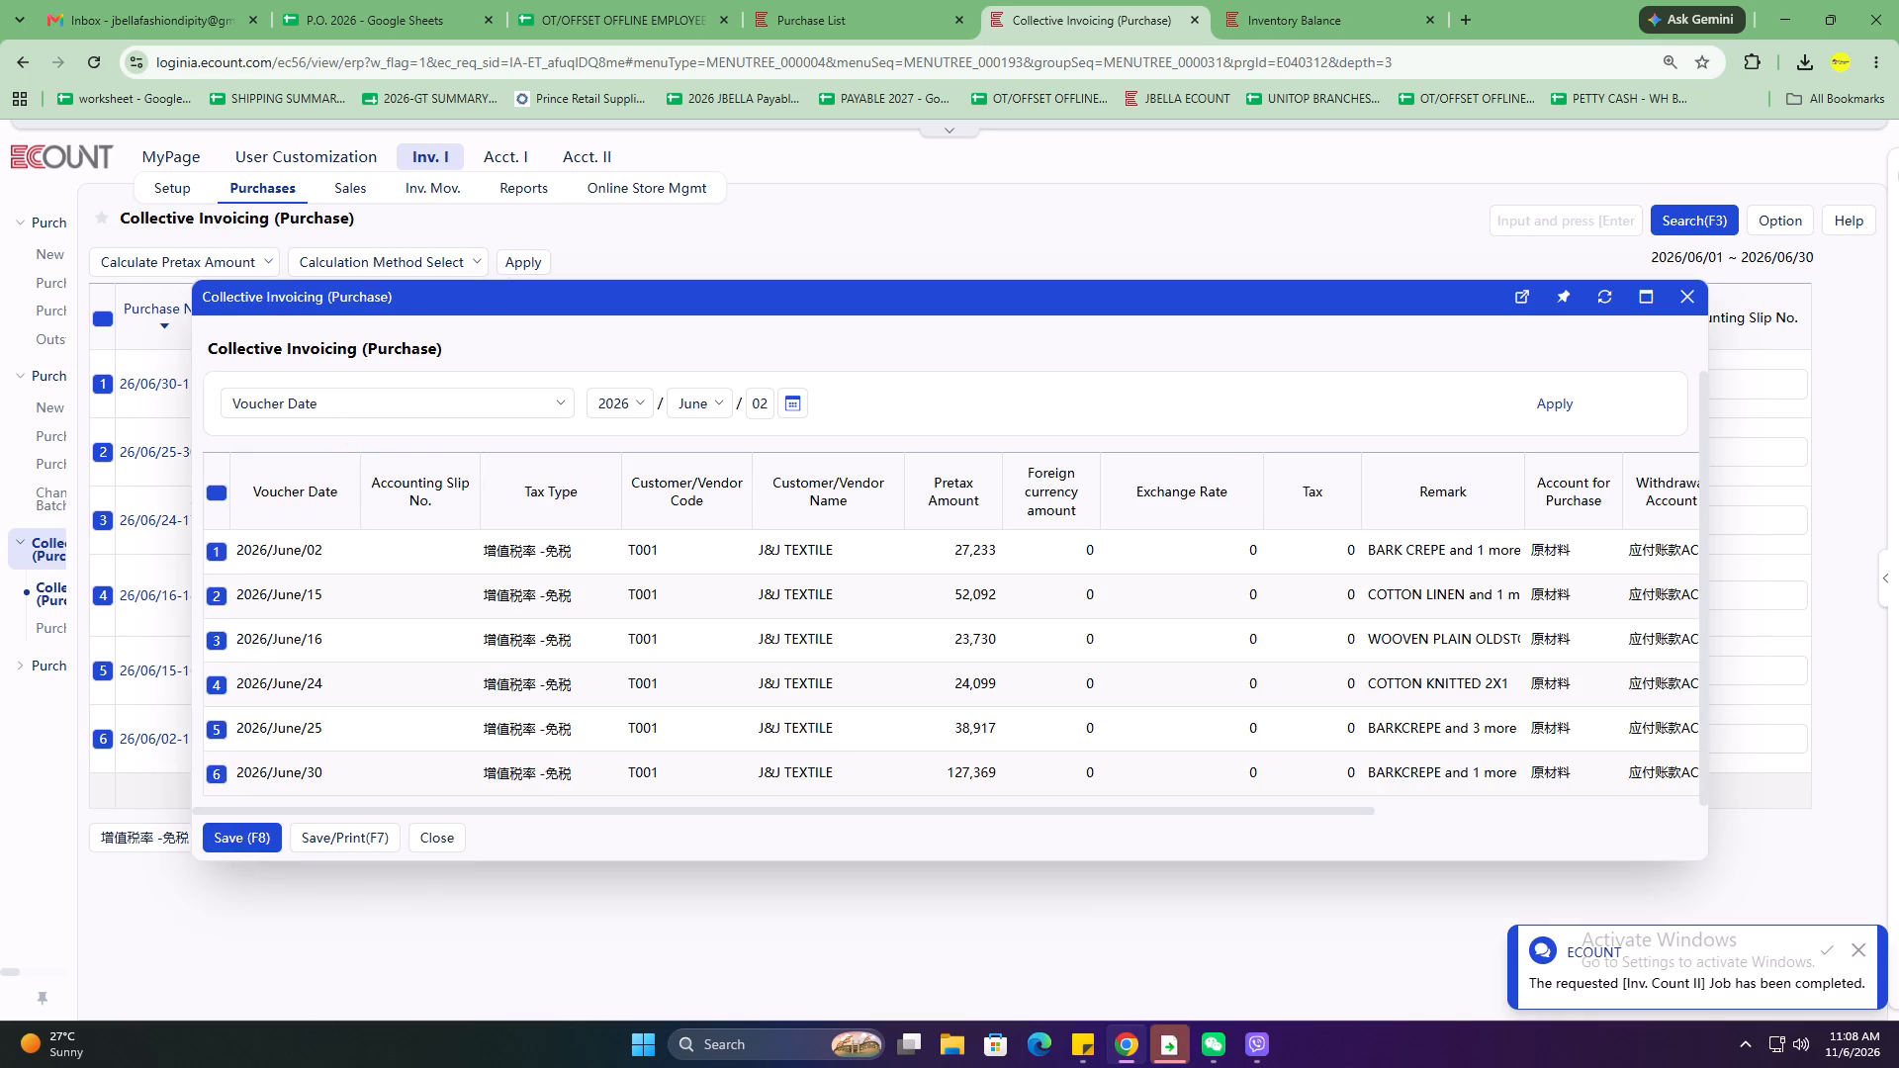
left_click(230, 834)
left_click(718, 695)
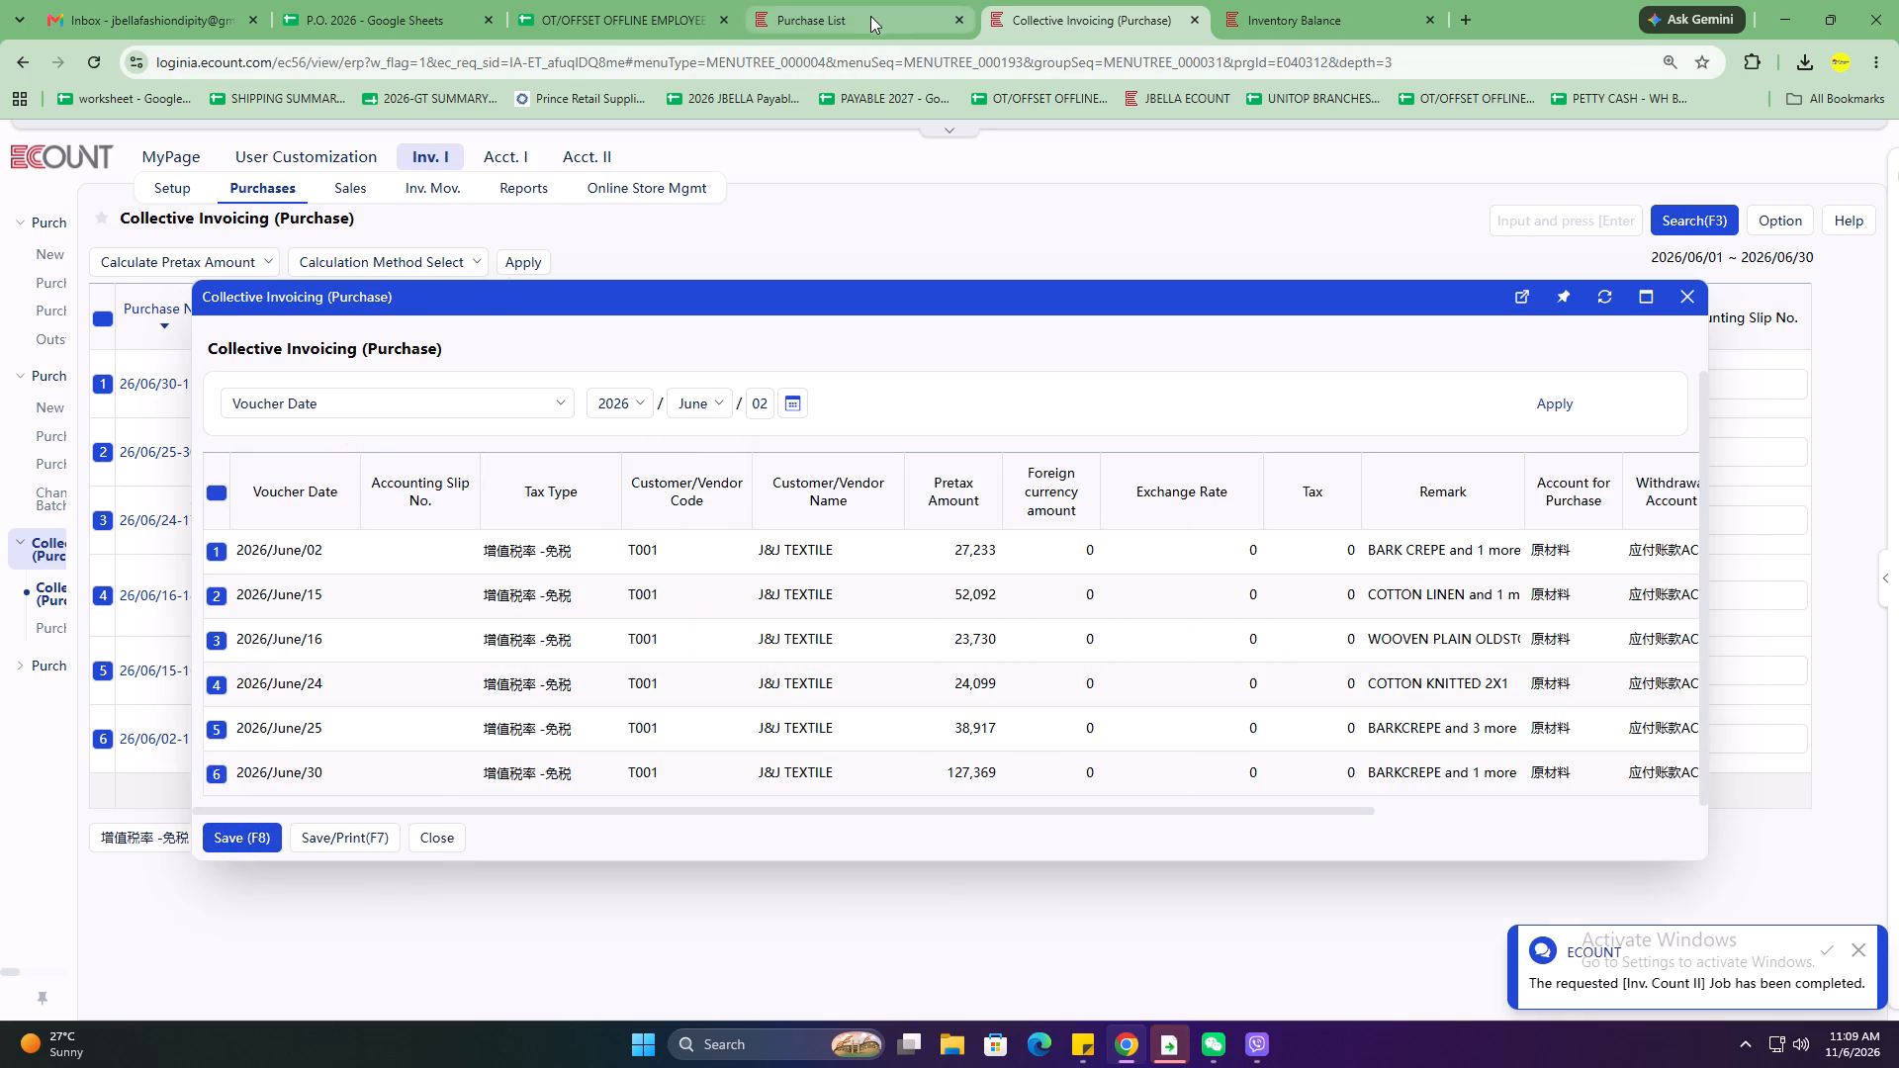
Find purchase 4304 in the Purchase List, add Purchase Invoice I with payable number J&J06782026 and save it.
left_click(870, 10)
left_click(1566, 236)
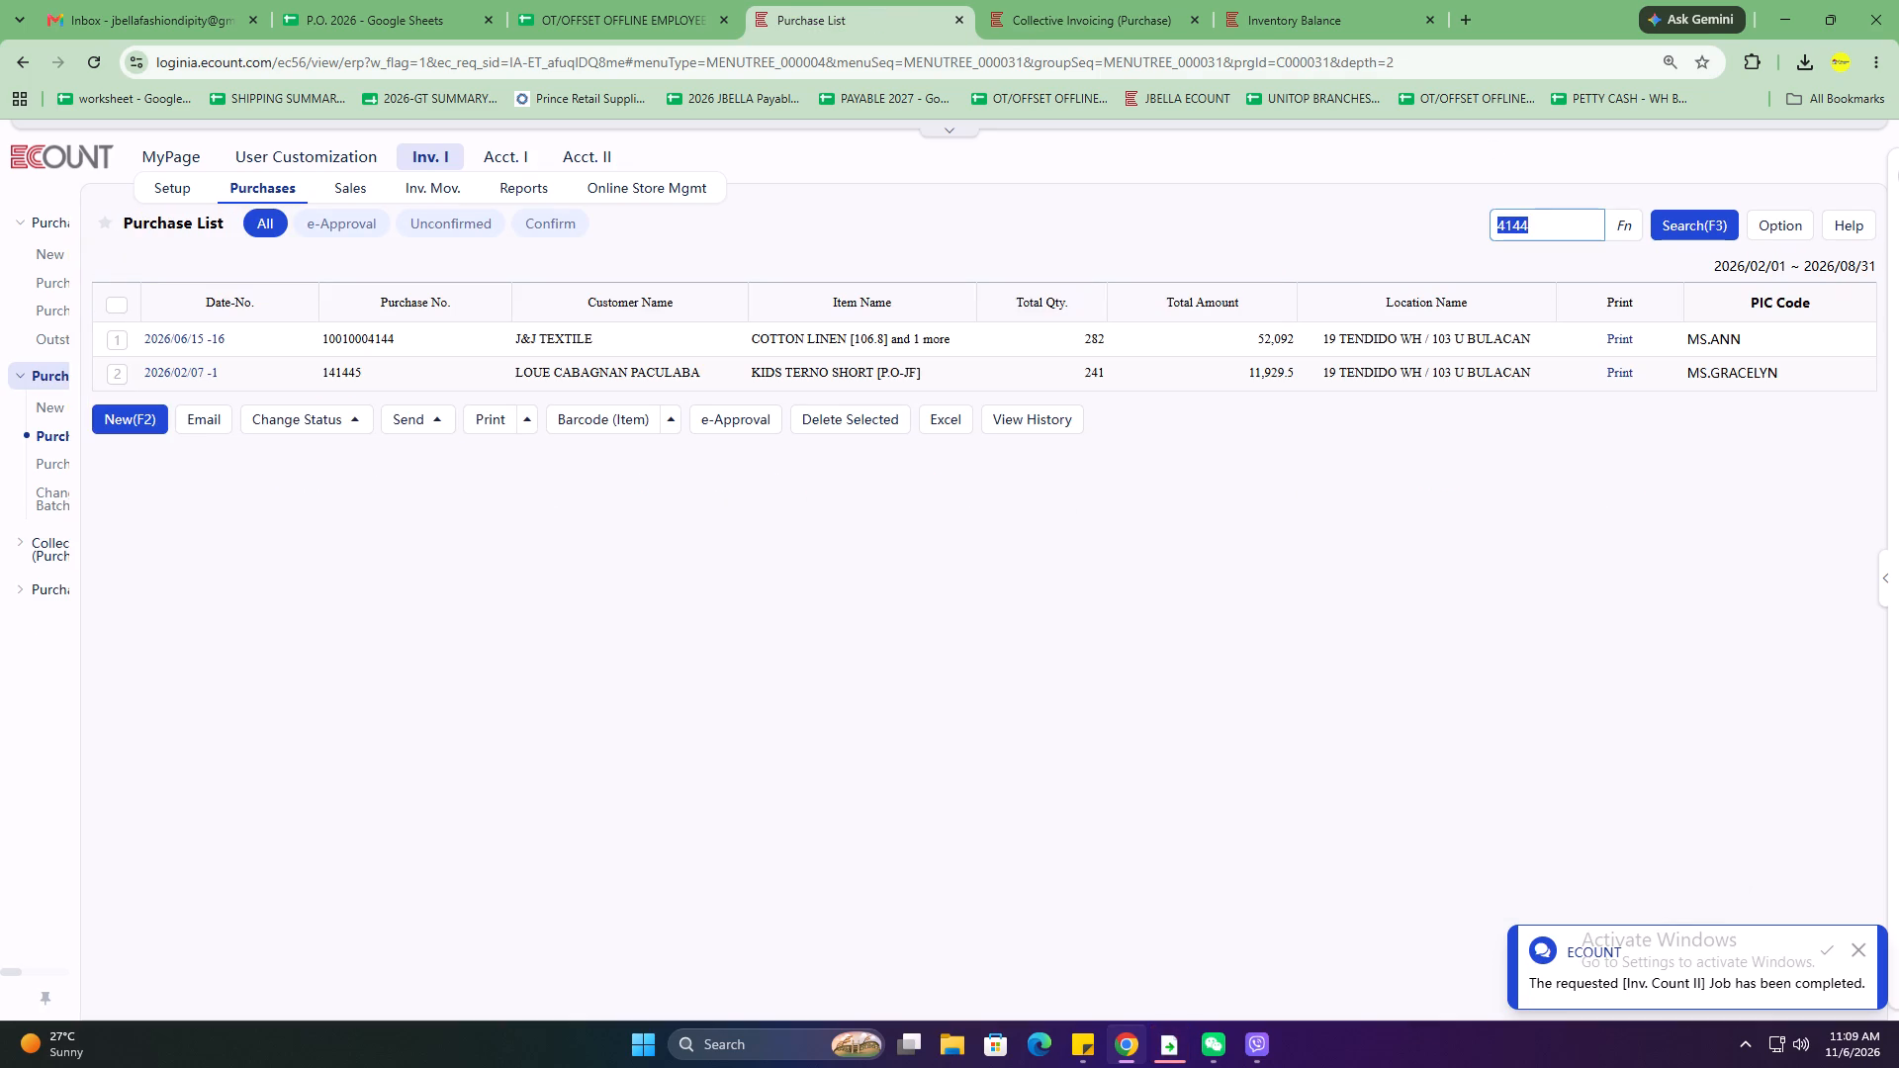
type("4304")
key("Return")
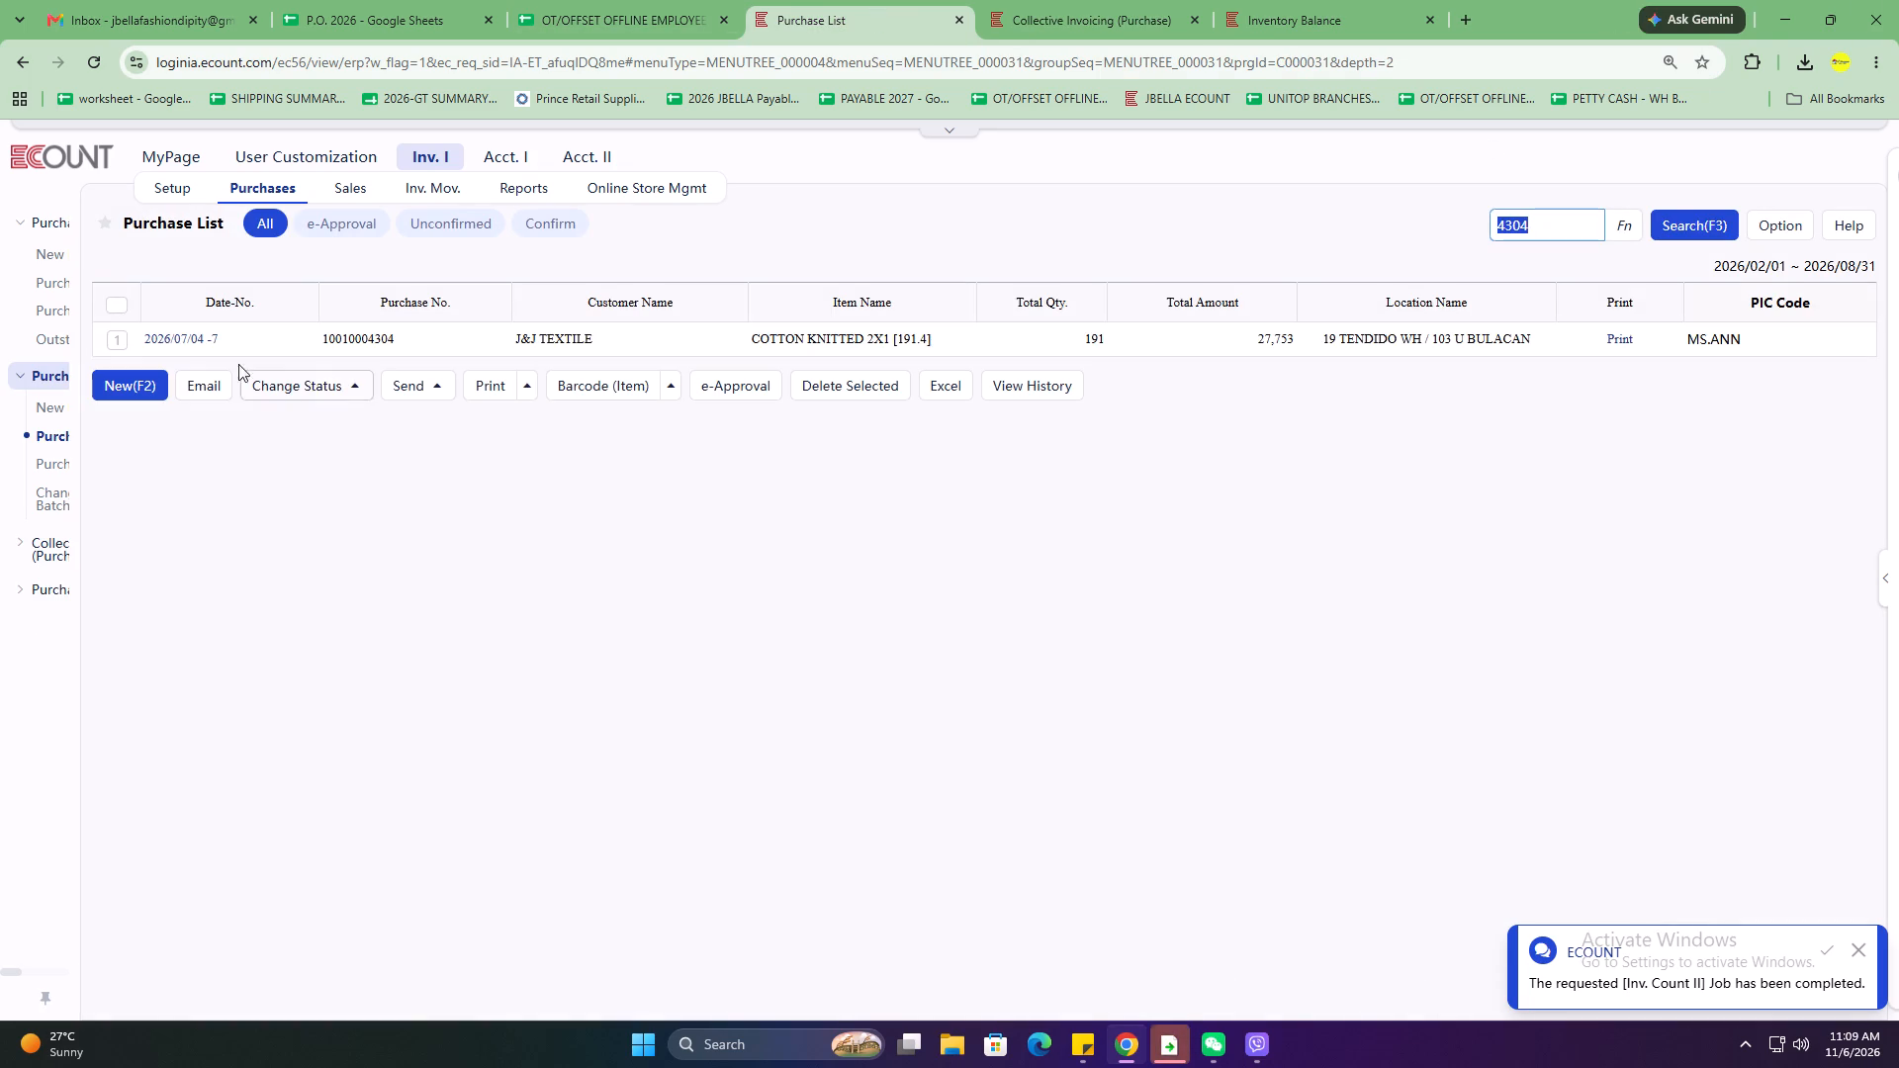
left_click(191, 341)
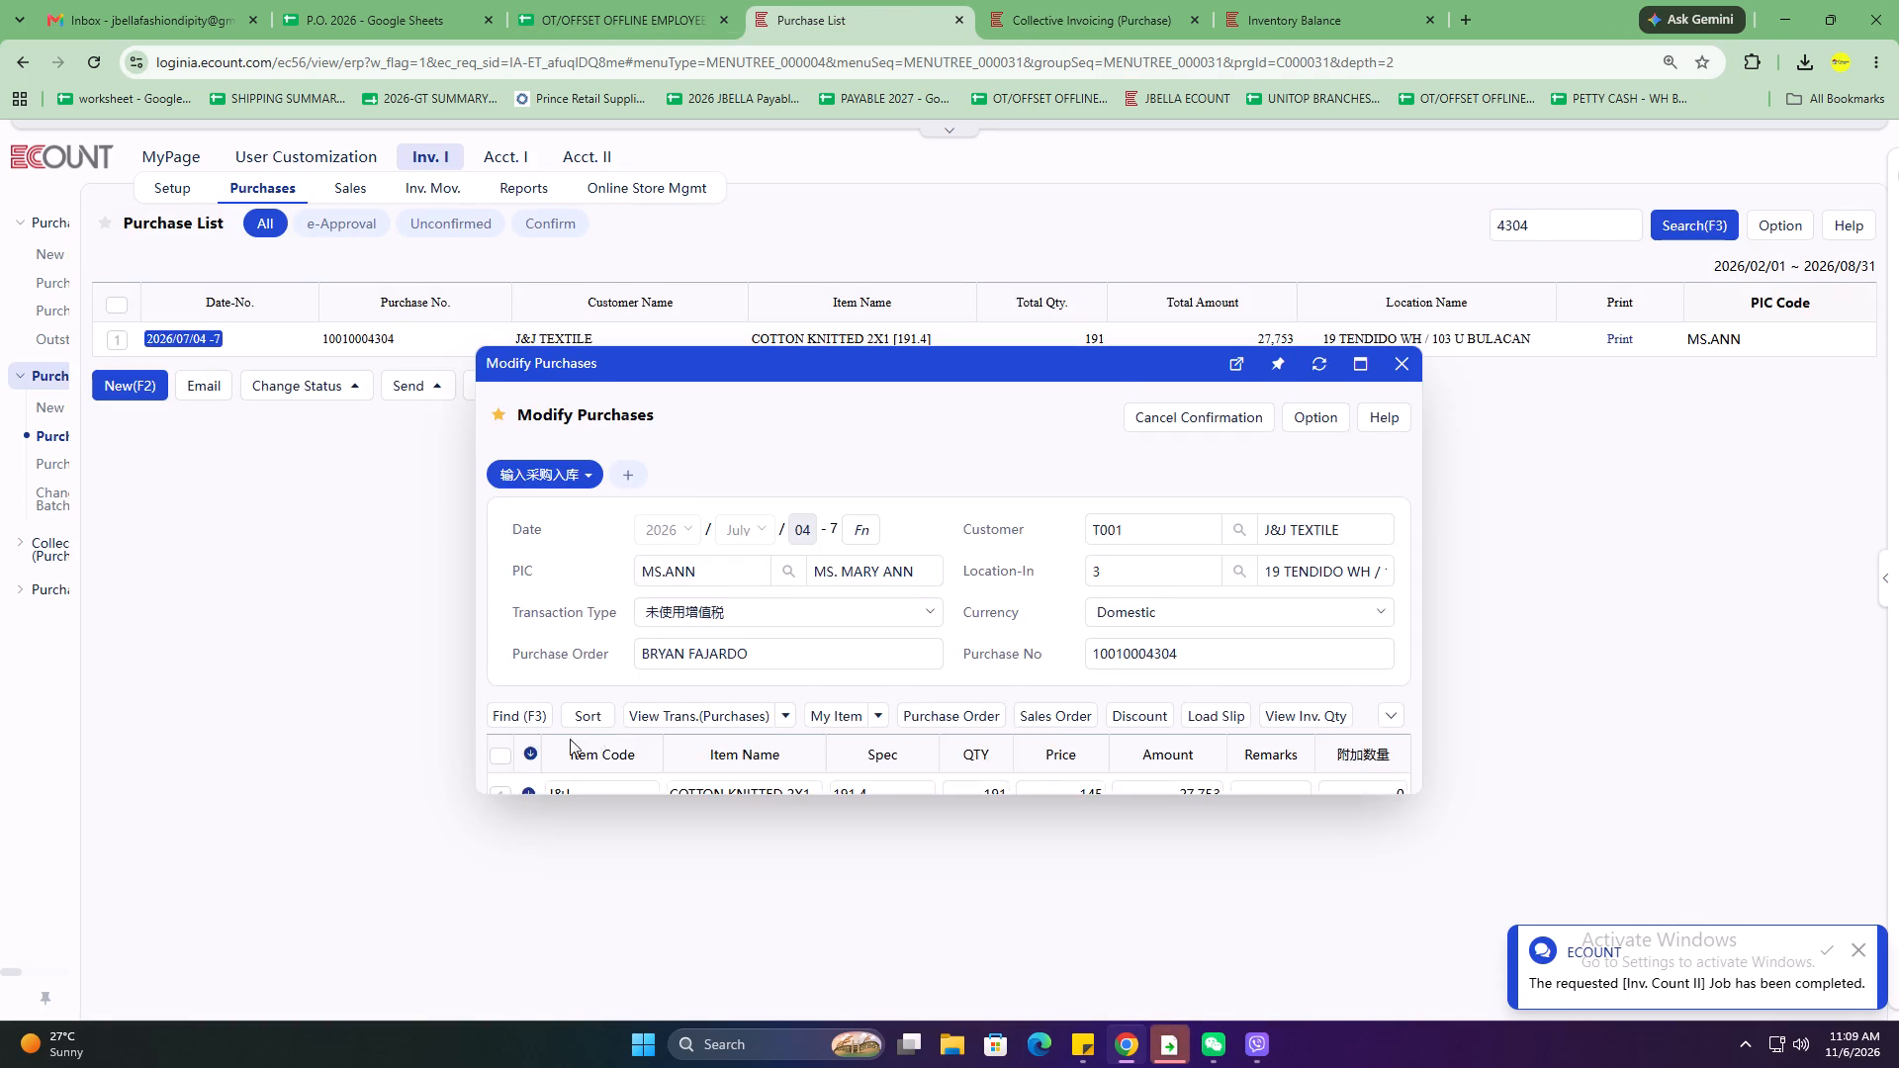
left_click(629, 326)
left_click(645, 348)
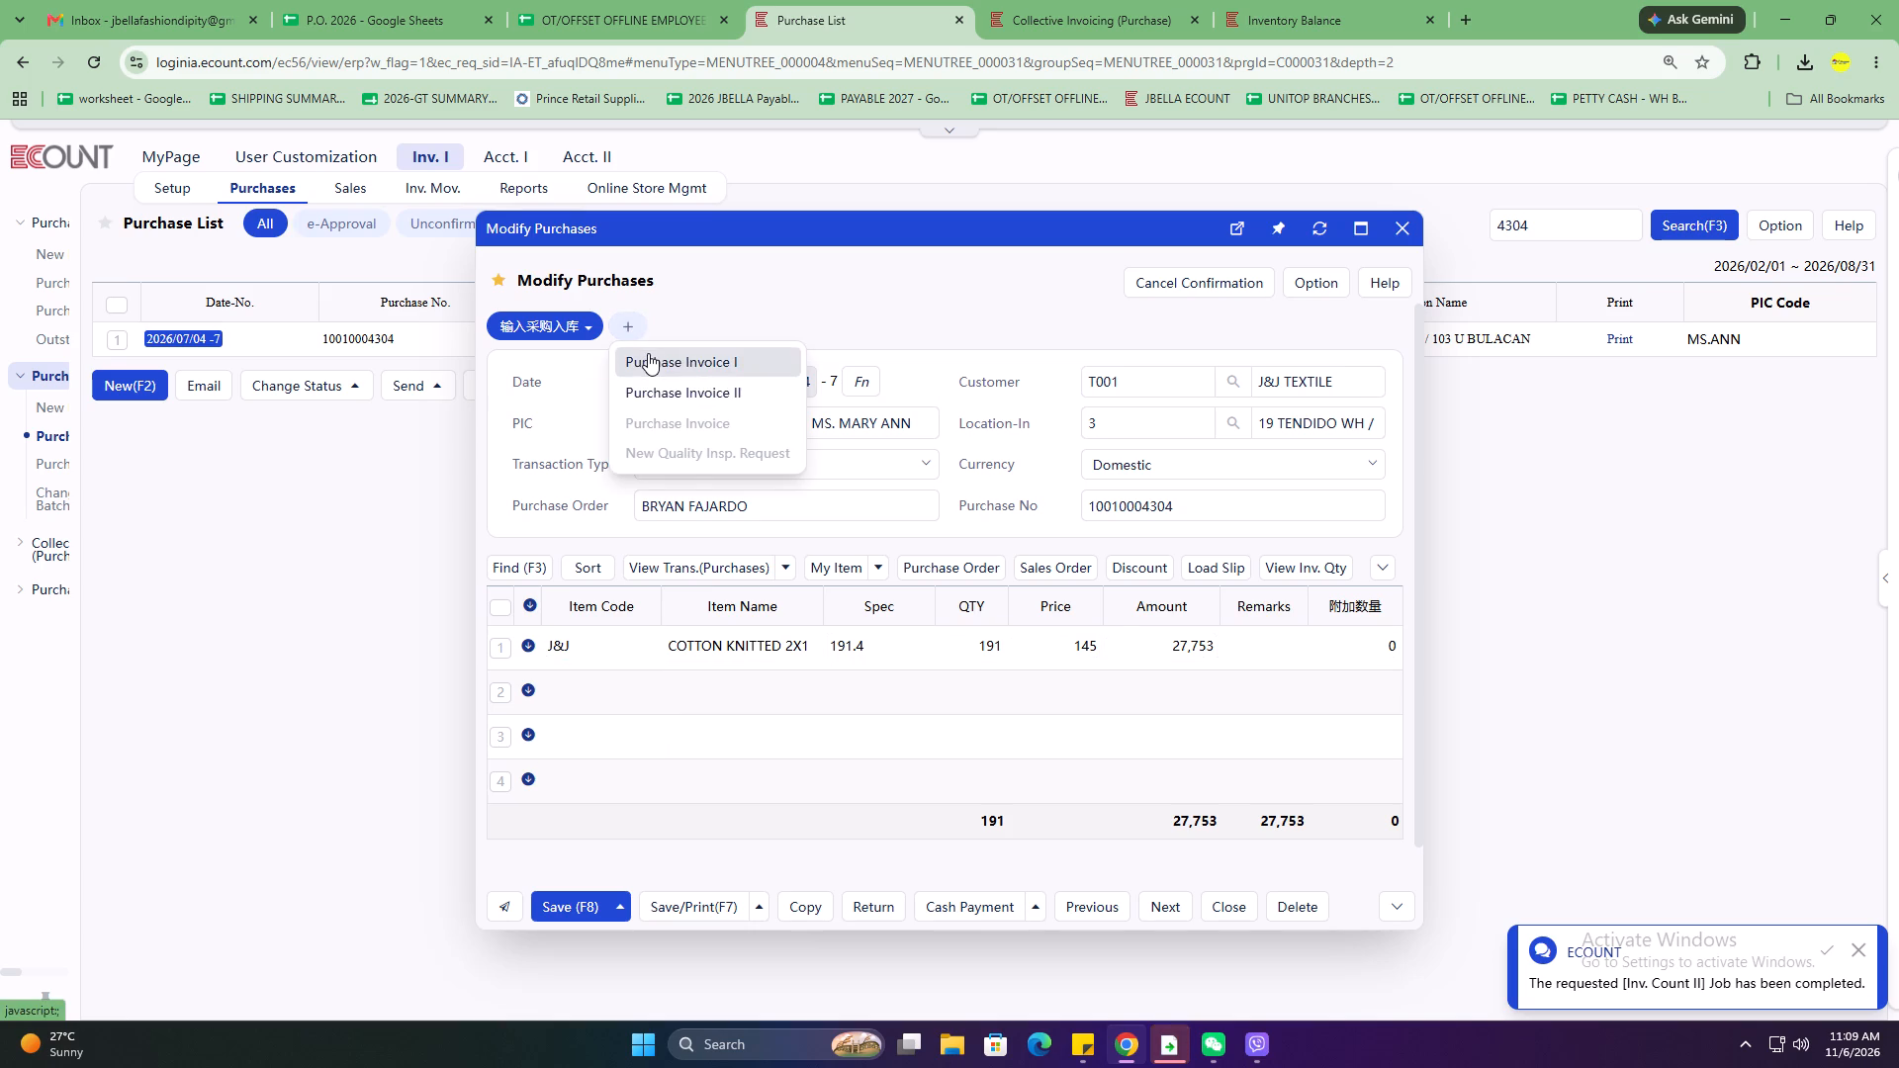
left_click(648, 353)
scroll(859, 494, "down", 6)
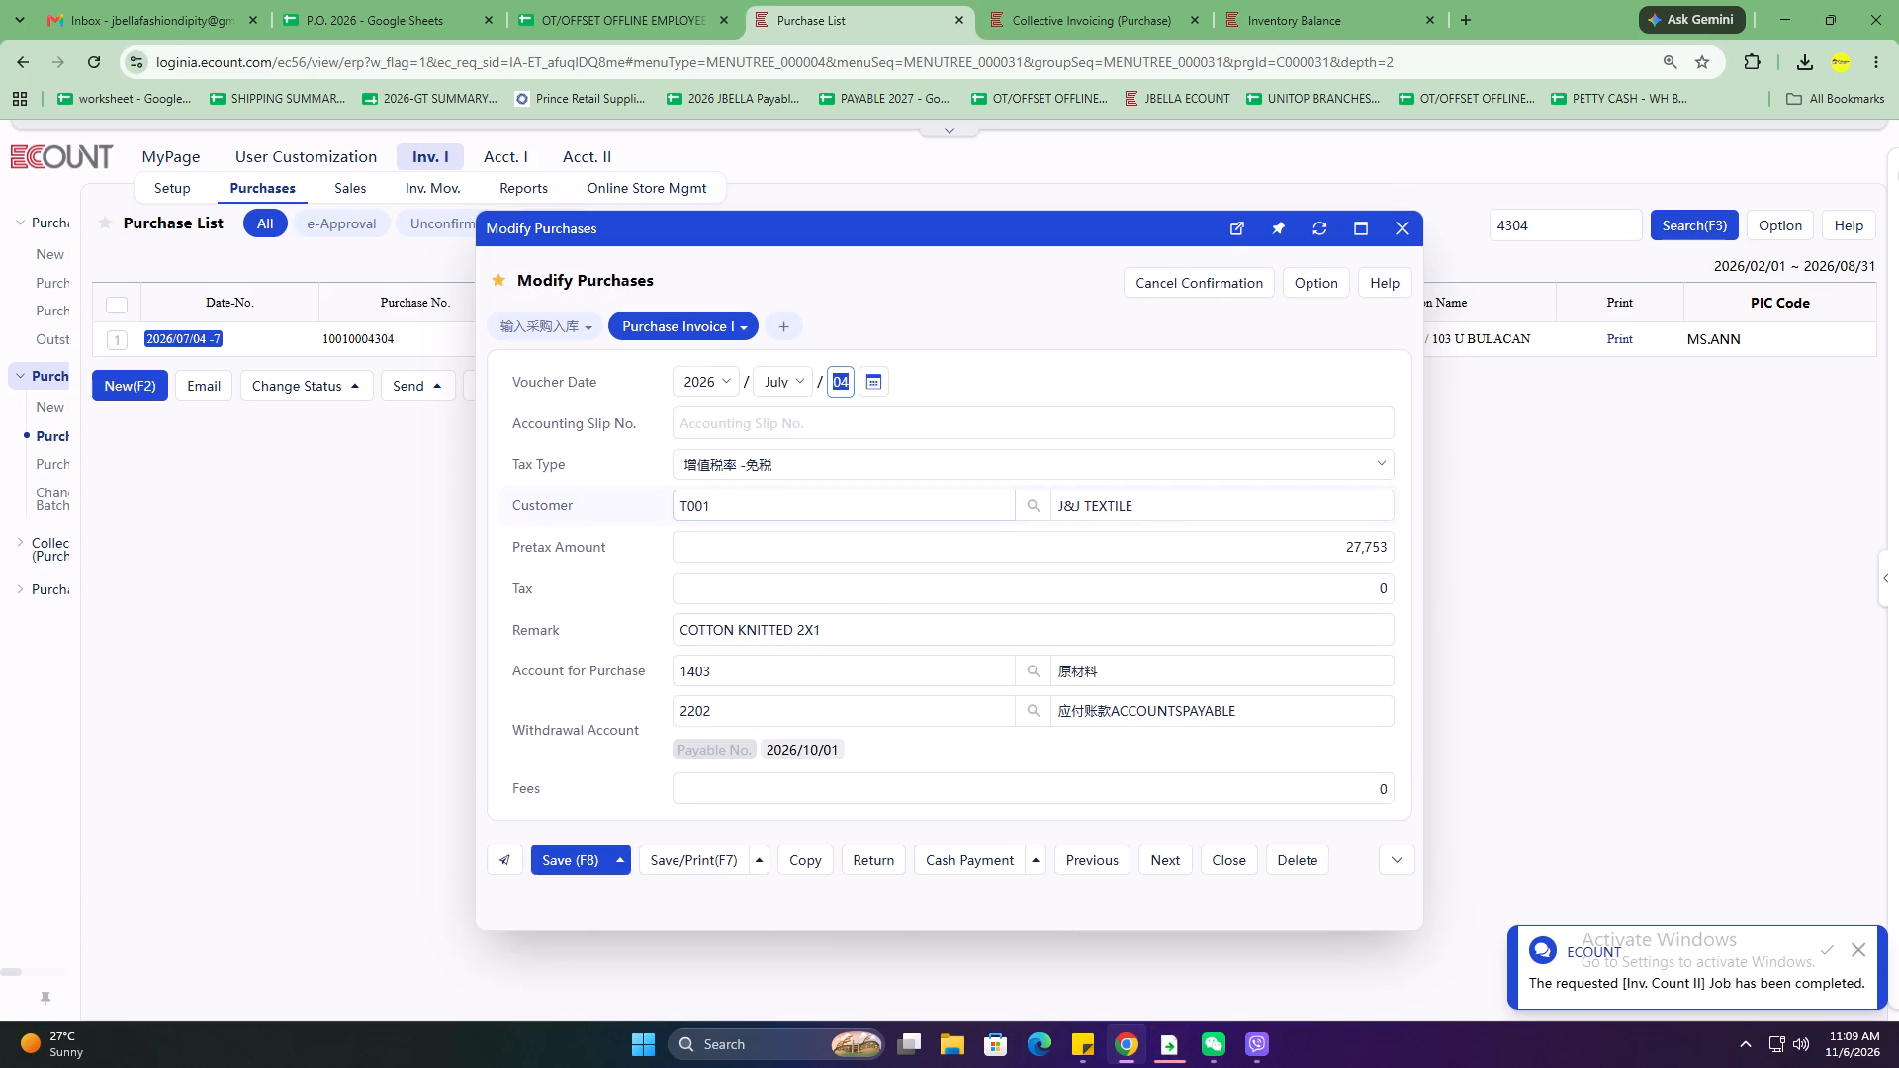
left_click(916, 759)
left_click(829, 790)
left_click(720, 756)
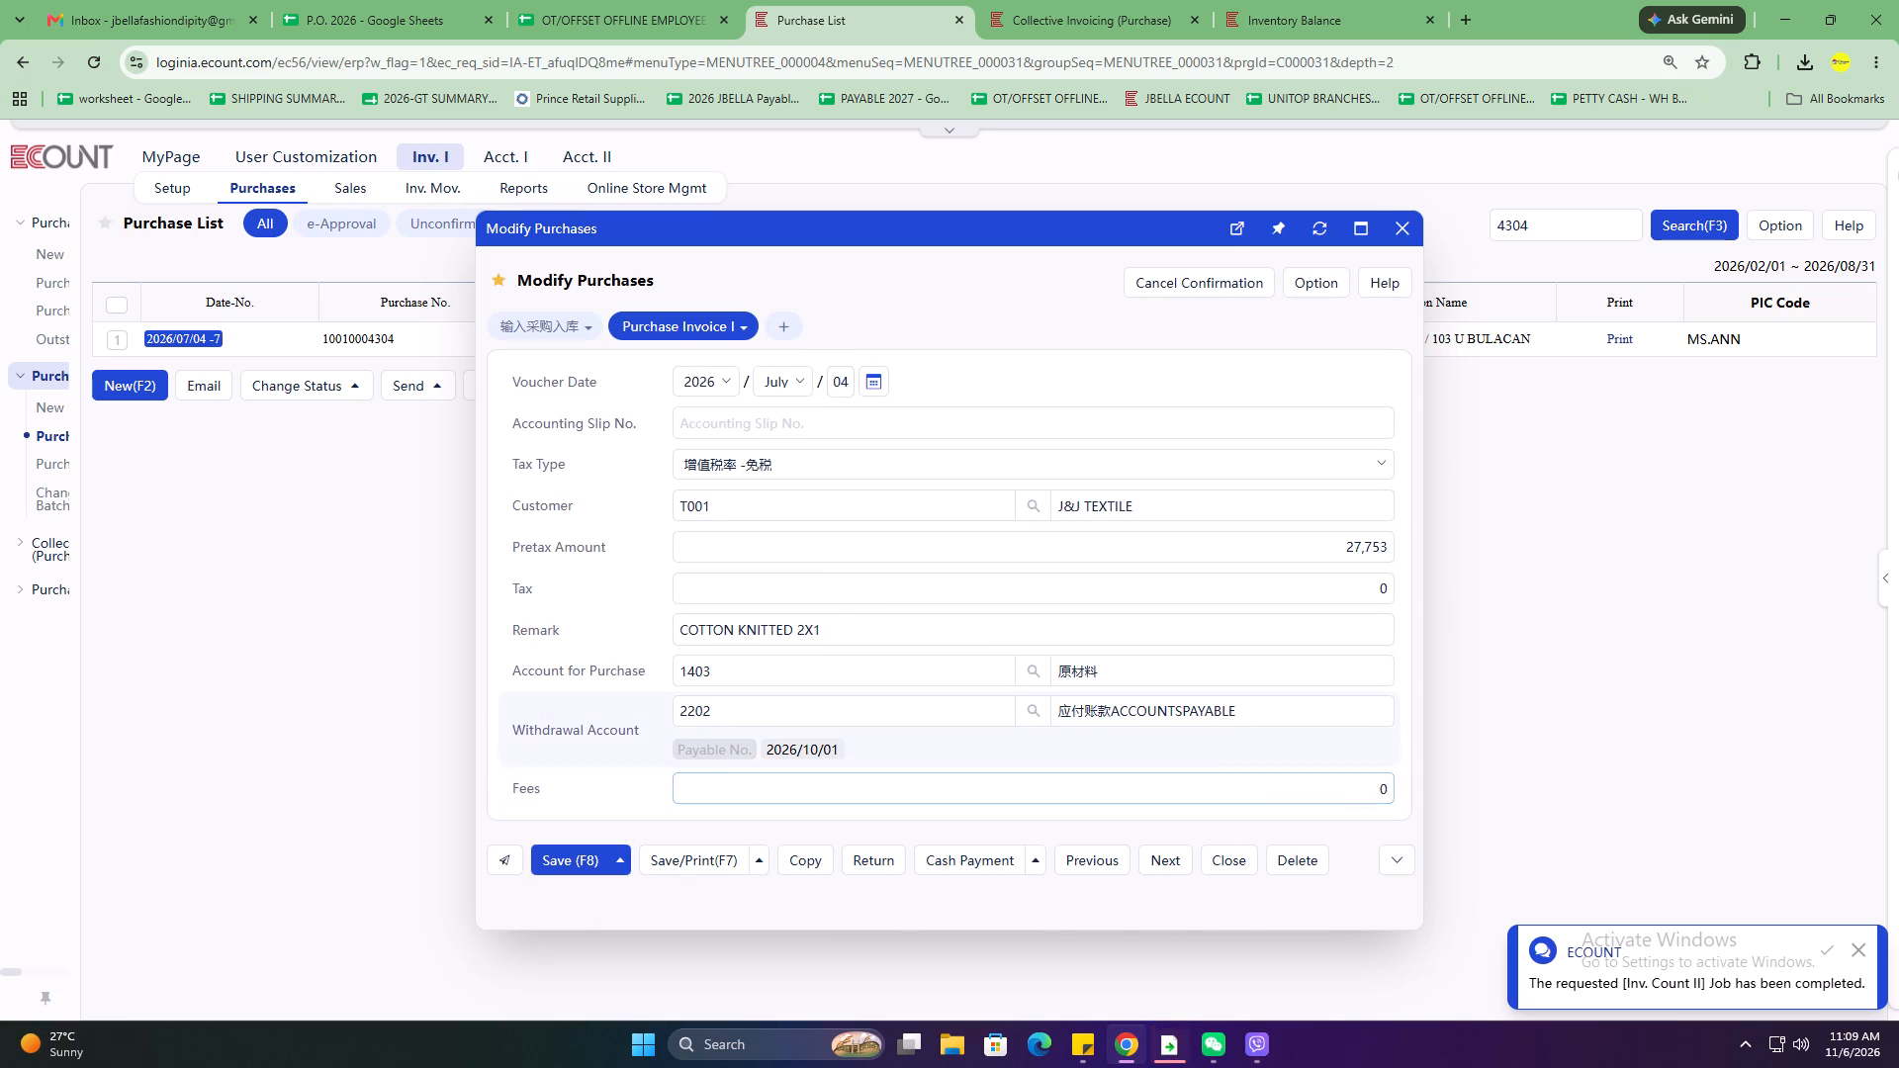
key("ctrl+v")
left_click(573, 903)
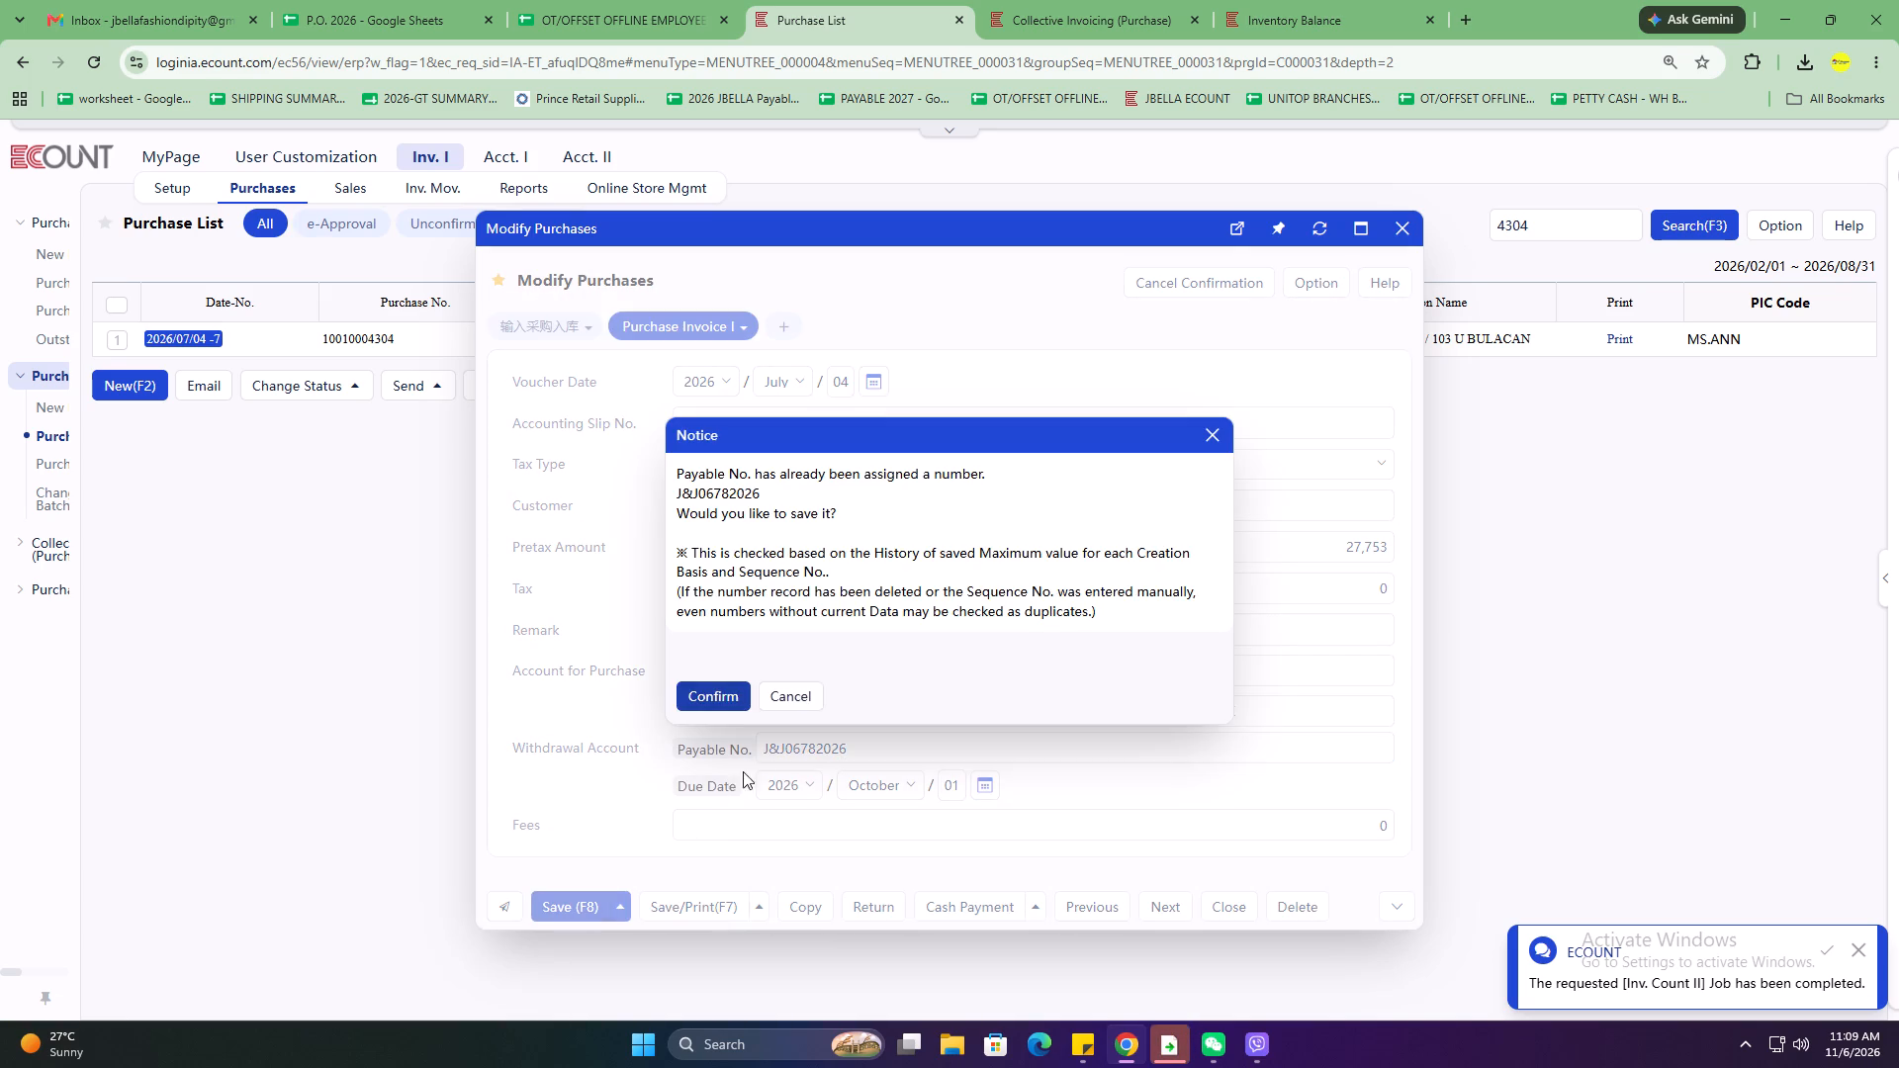
left_click(724, 705)
Switch to Collective Invoicing and close the notice about the saved batch.
left_click(1061, 0)
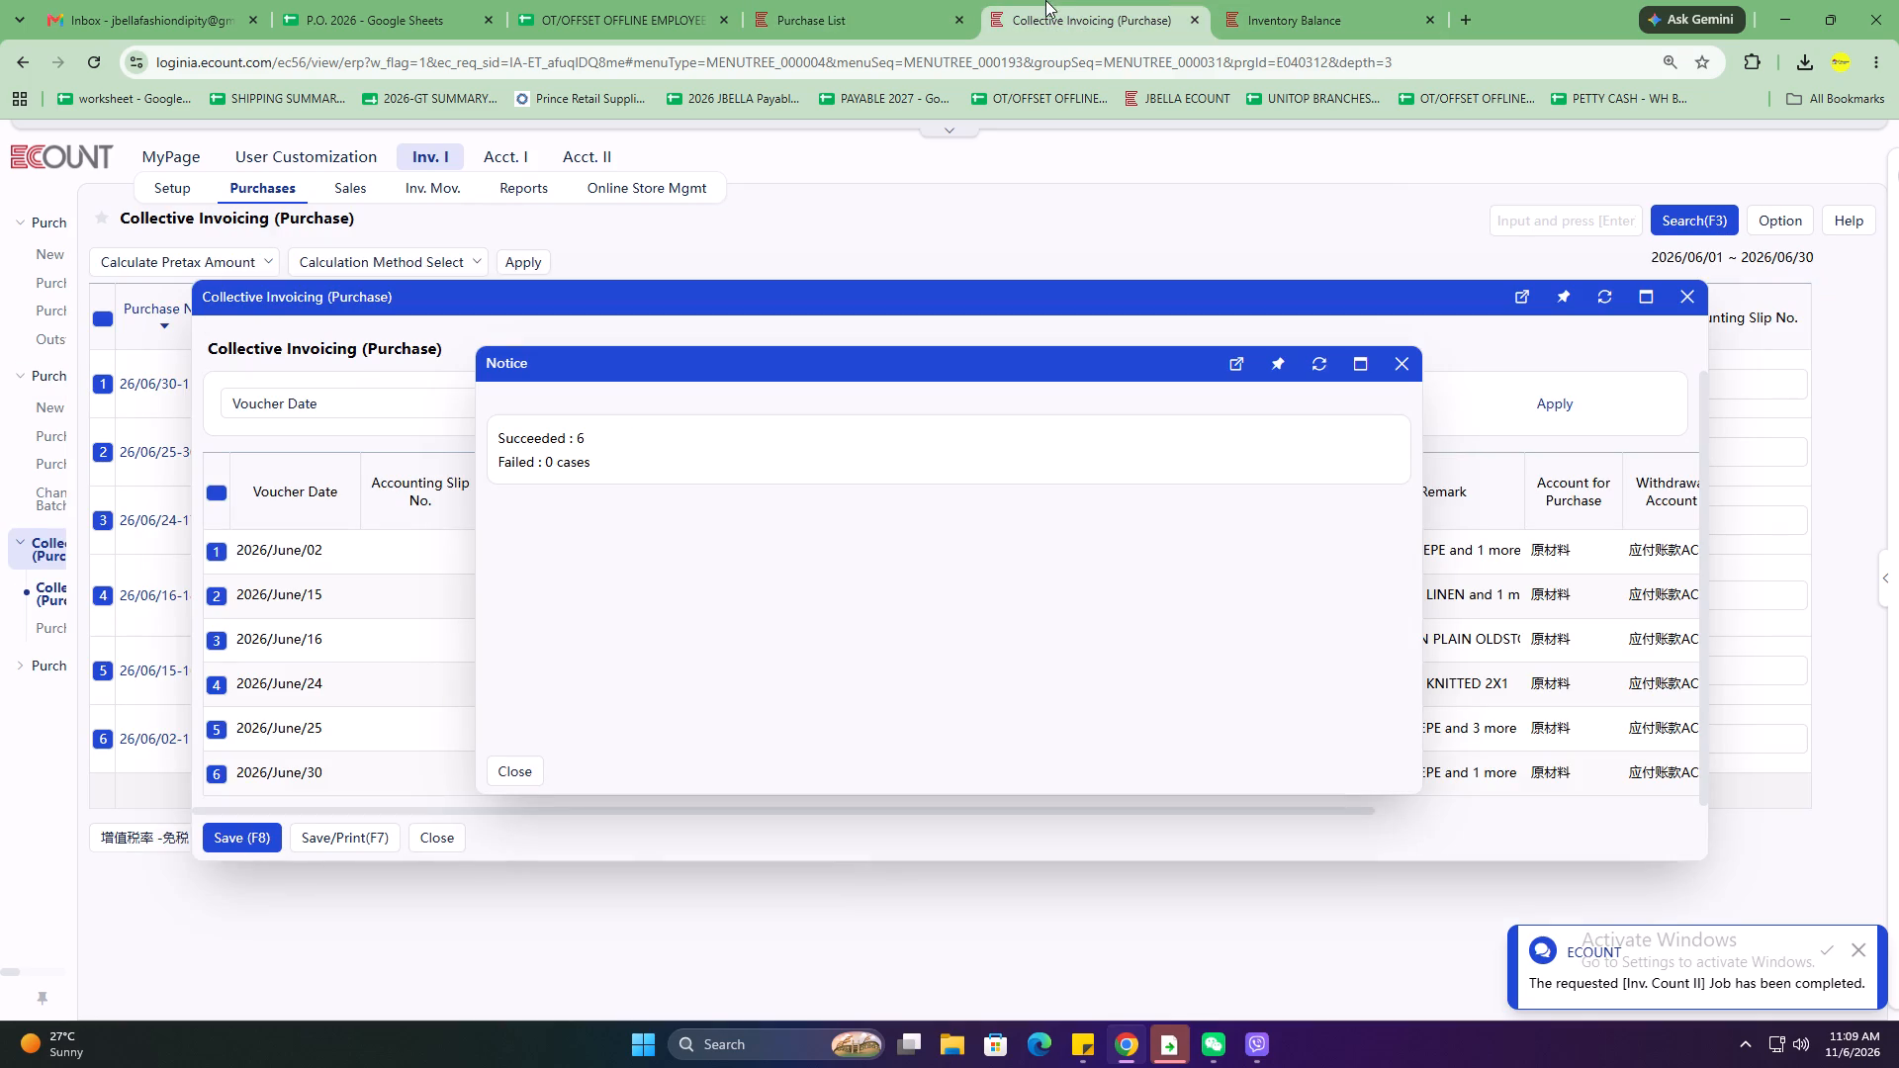
left_click(512, 772)
Switch to the Purchase List and search the purchase records for 21344.
left_click(818, 0)
left_click(1537, 246)
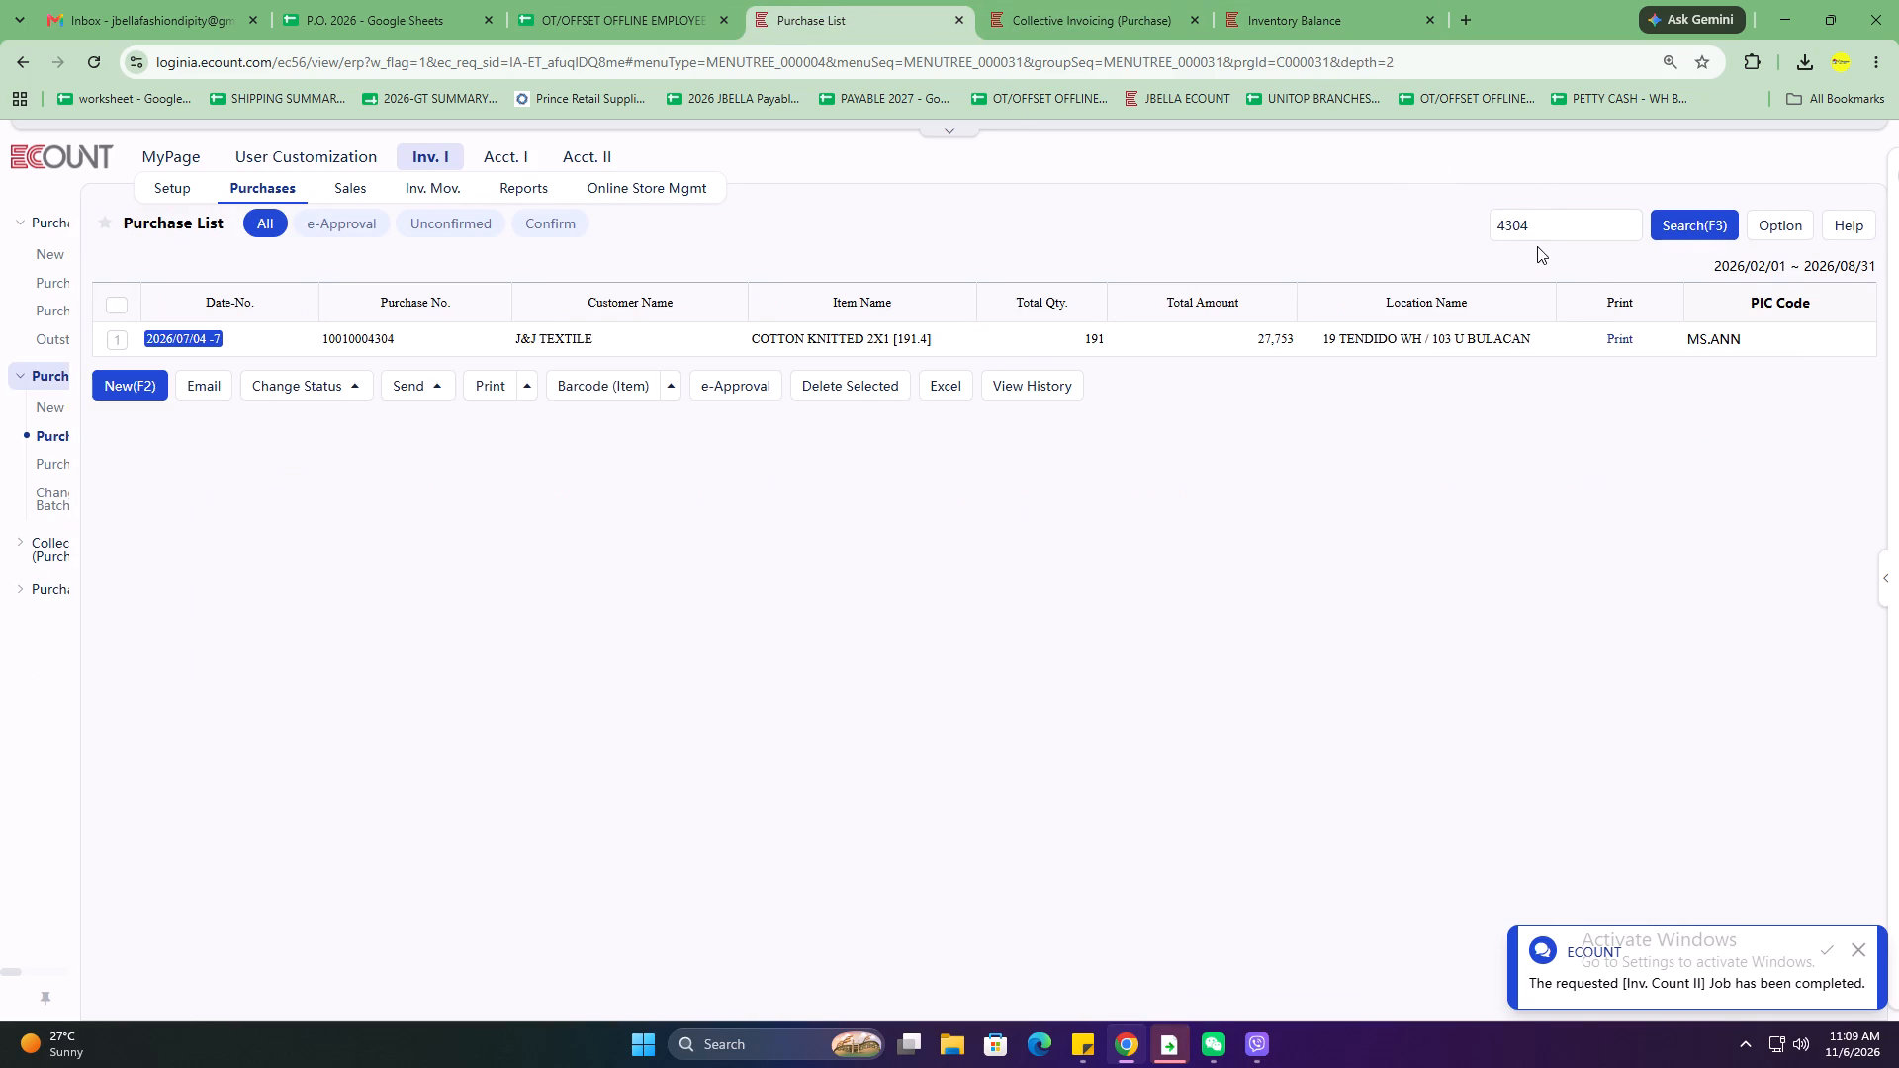
left_click(1547, 235)
type("21344")
key("Return")
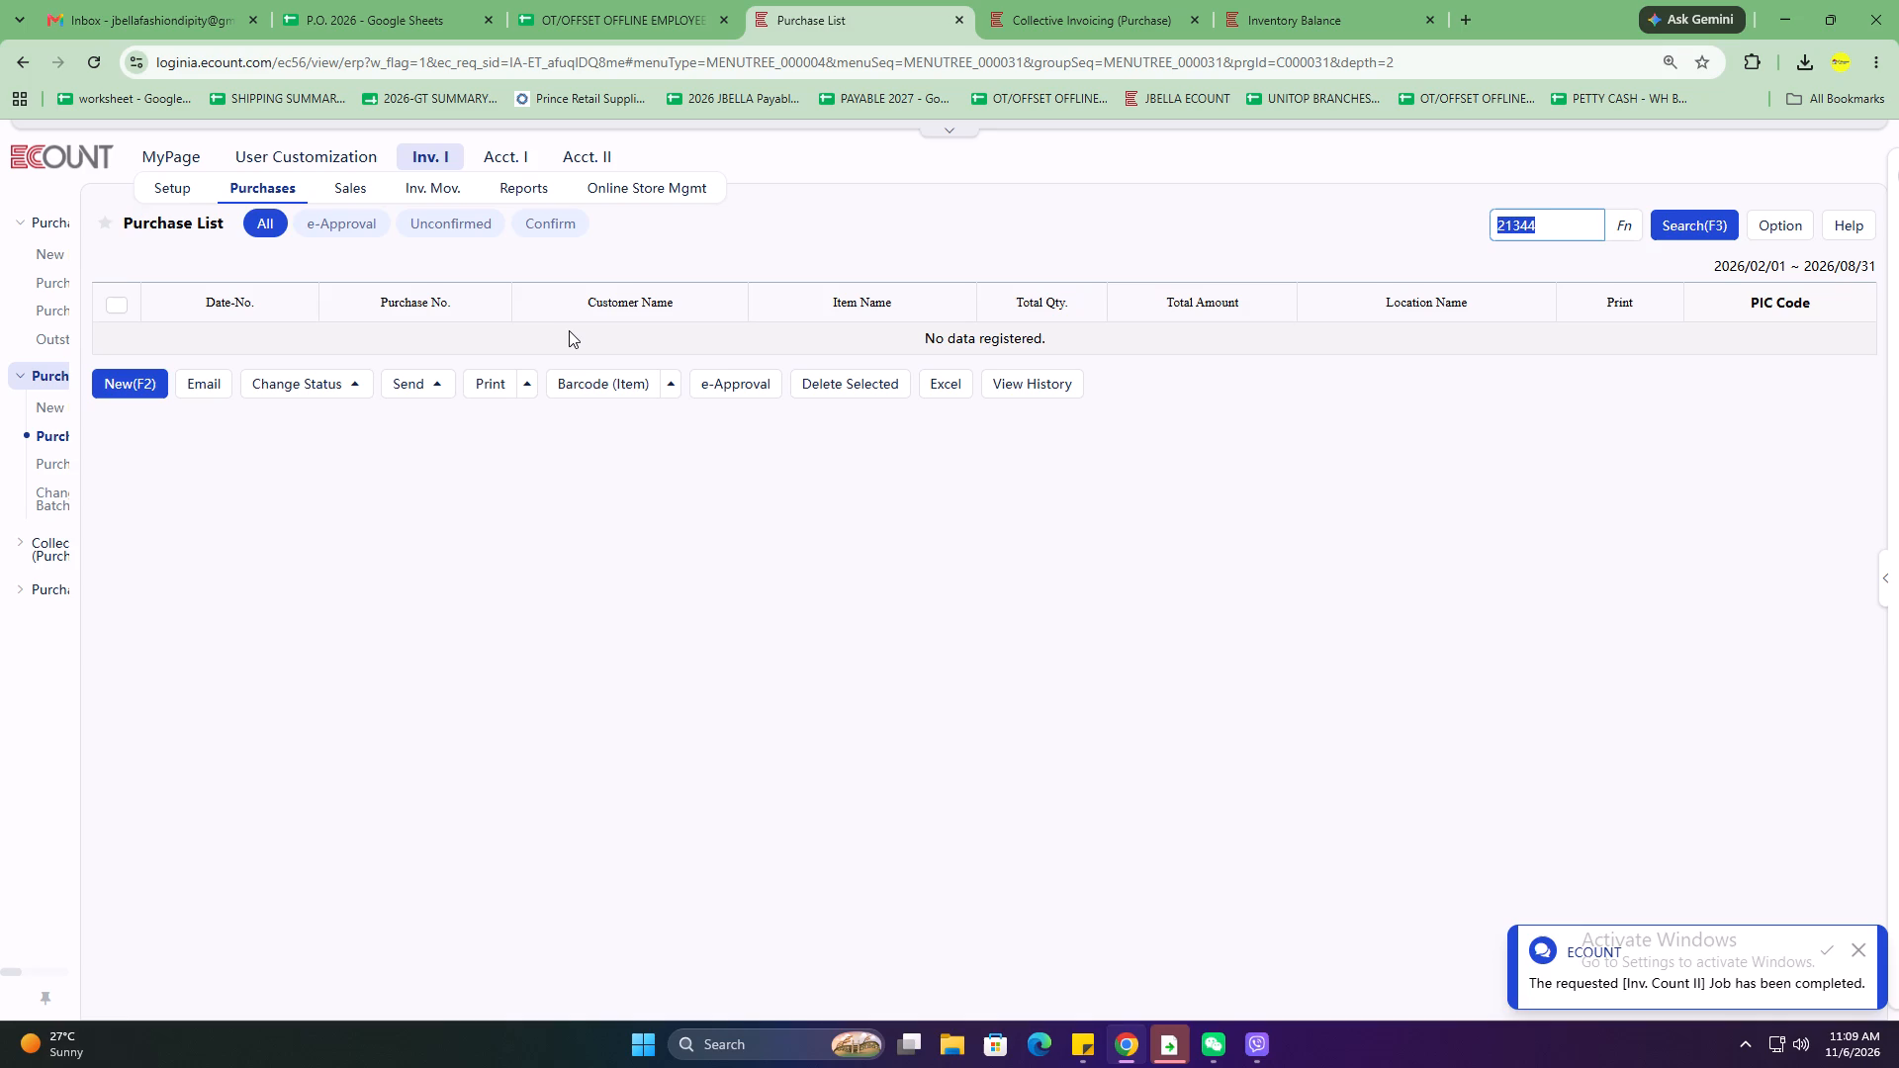
Find purchase 34365 in the Purchase List, add Purchase Invoice I with payable number J&J06782026 and save it.
type("34365")
key("Return")
left_click(194, 341)
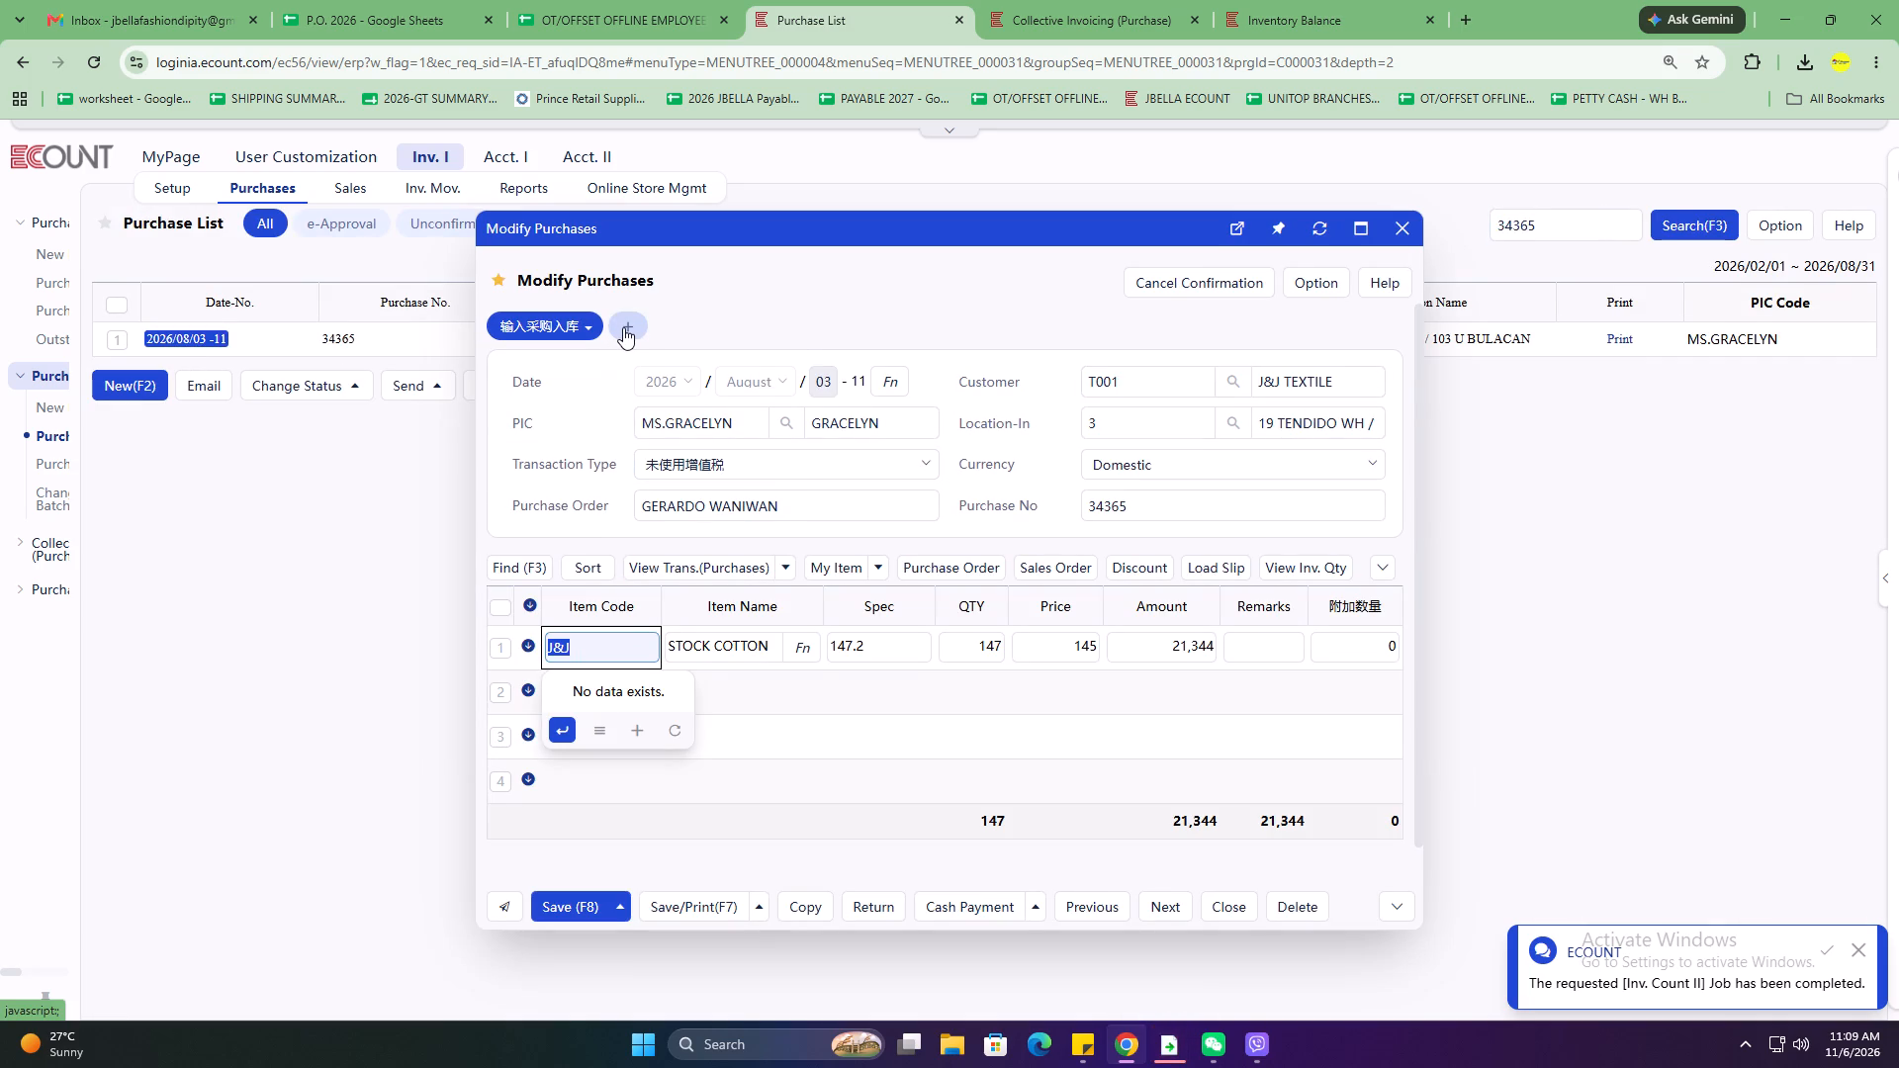
left_click(623, 327)
left_click(645, 359)
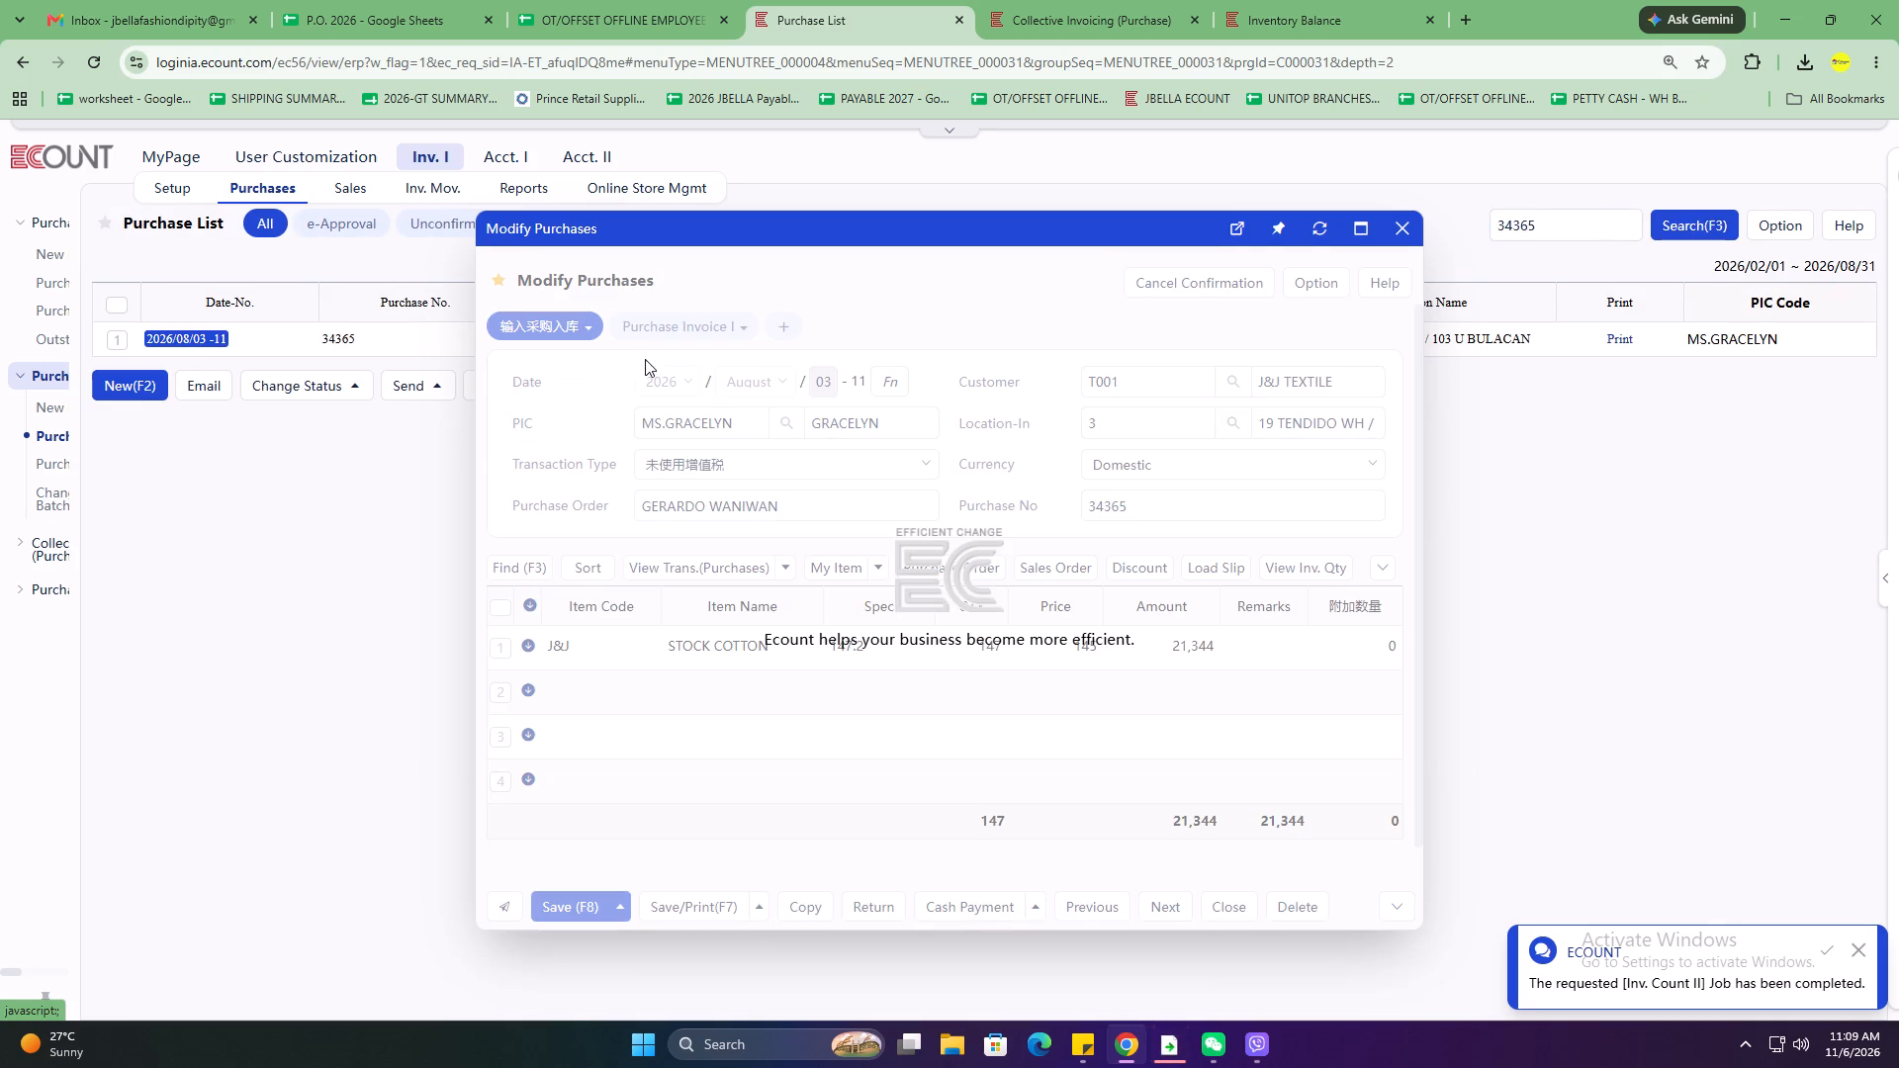
left_click(1311, 546)
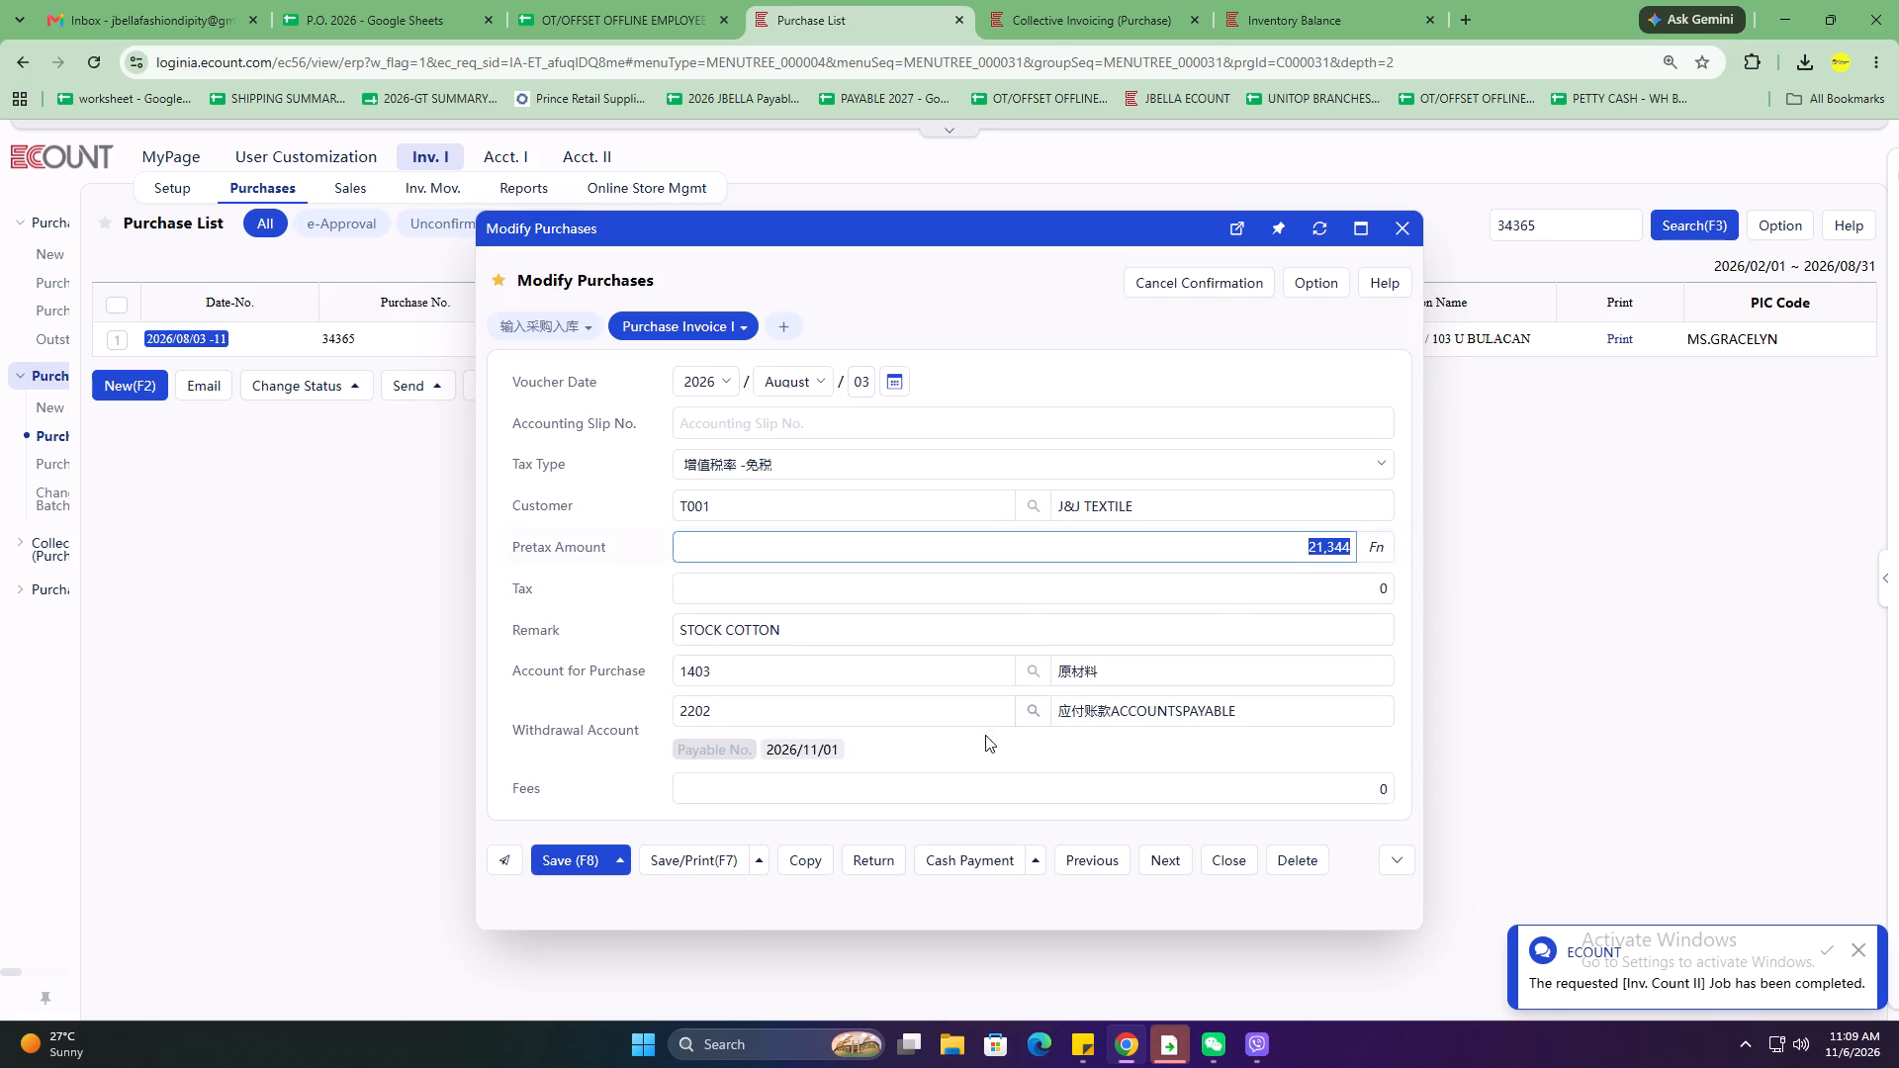
left_click(730, 748)
key("ctrl+v")
left_click(577, 893)
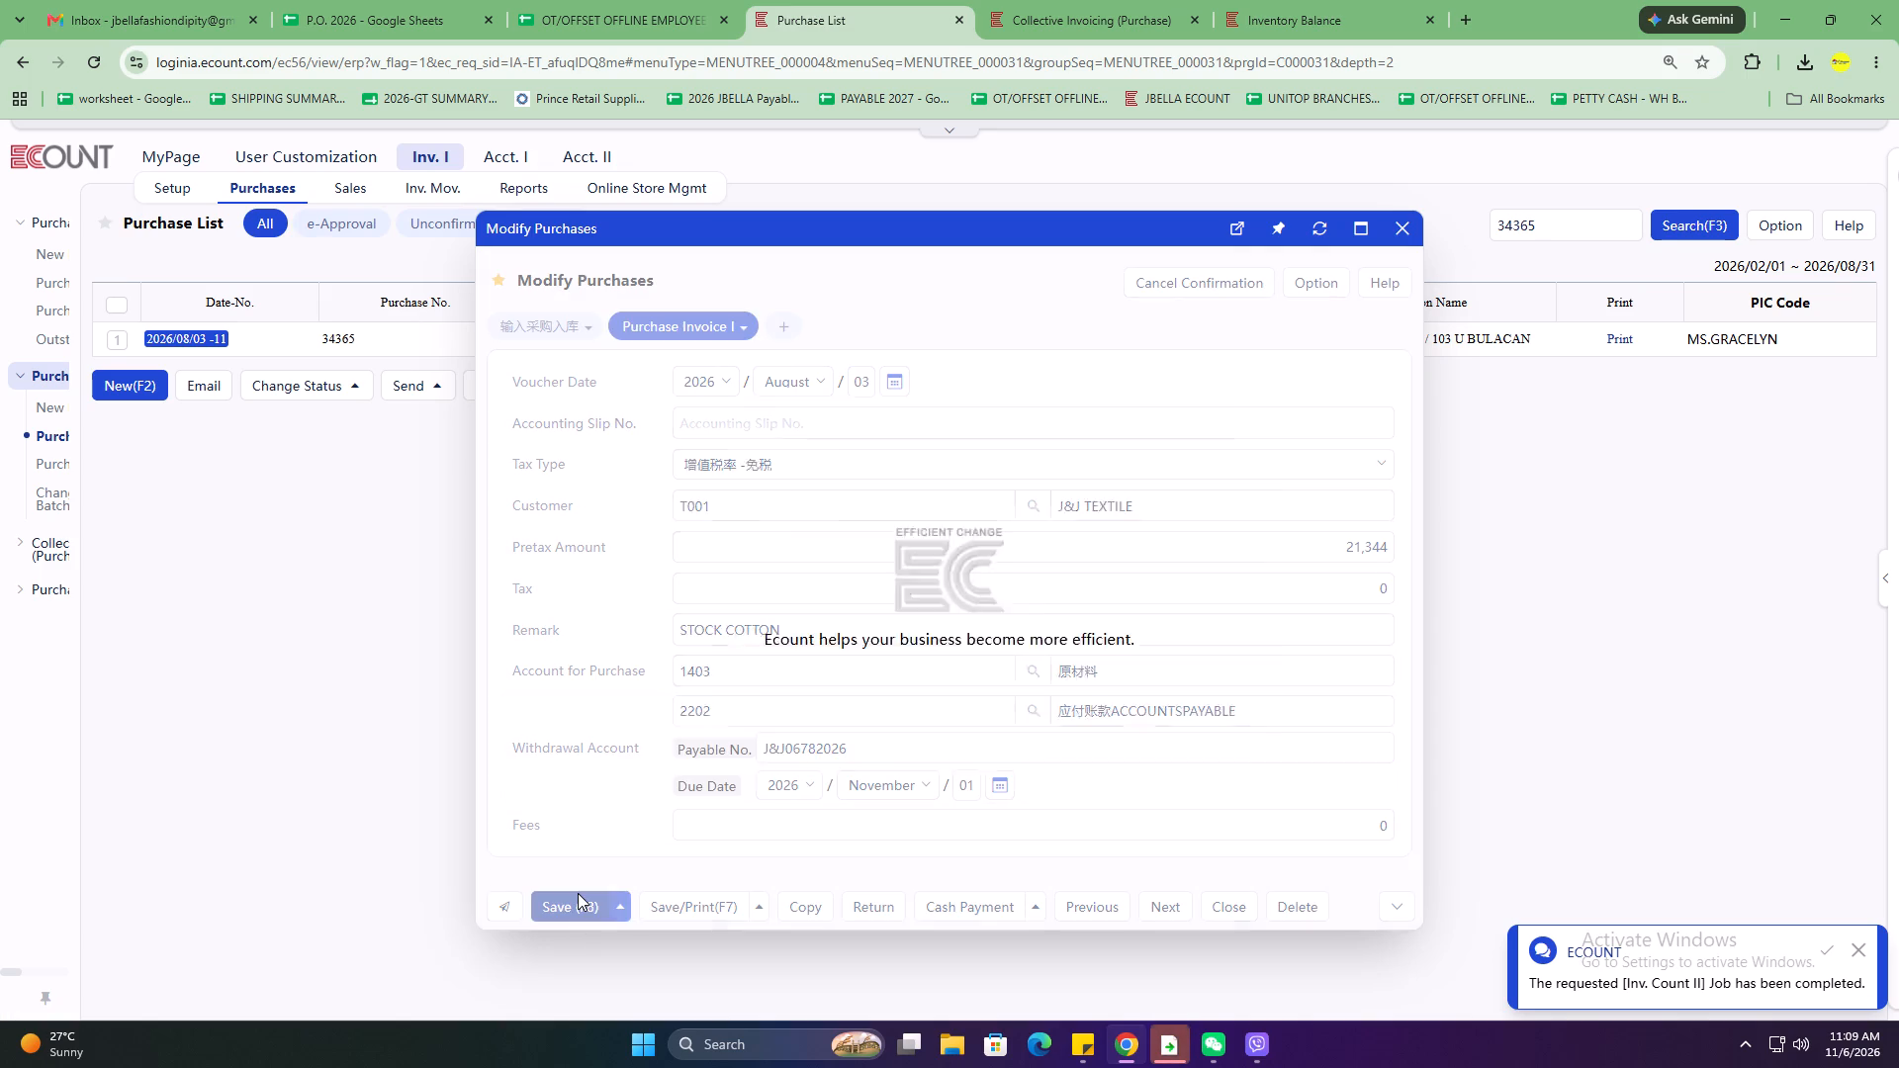
left_click(686, 691)
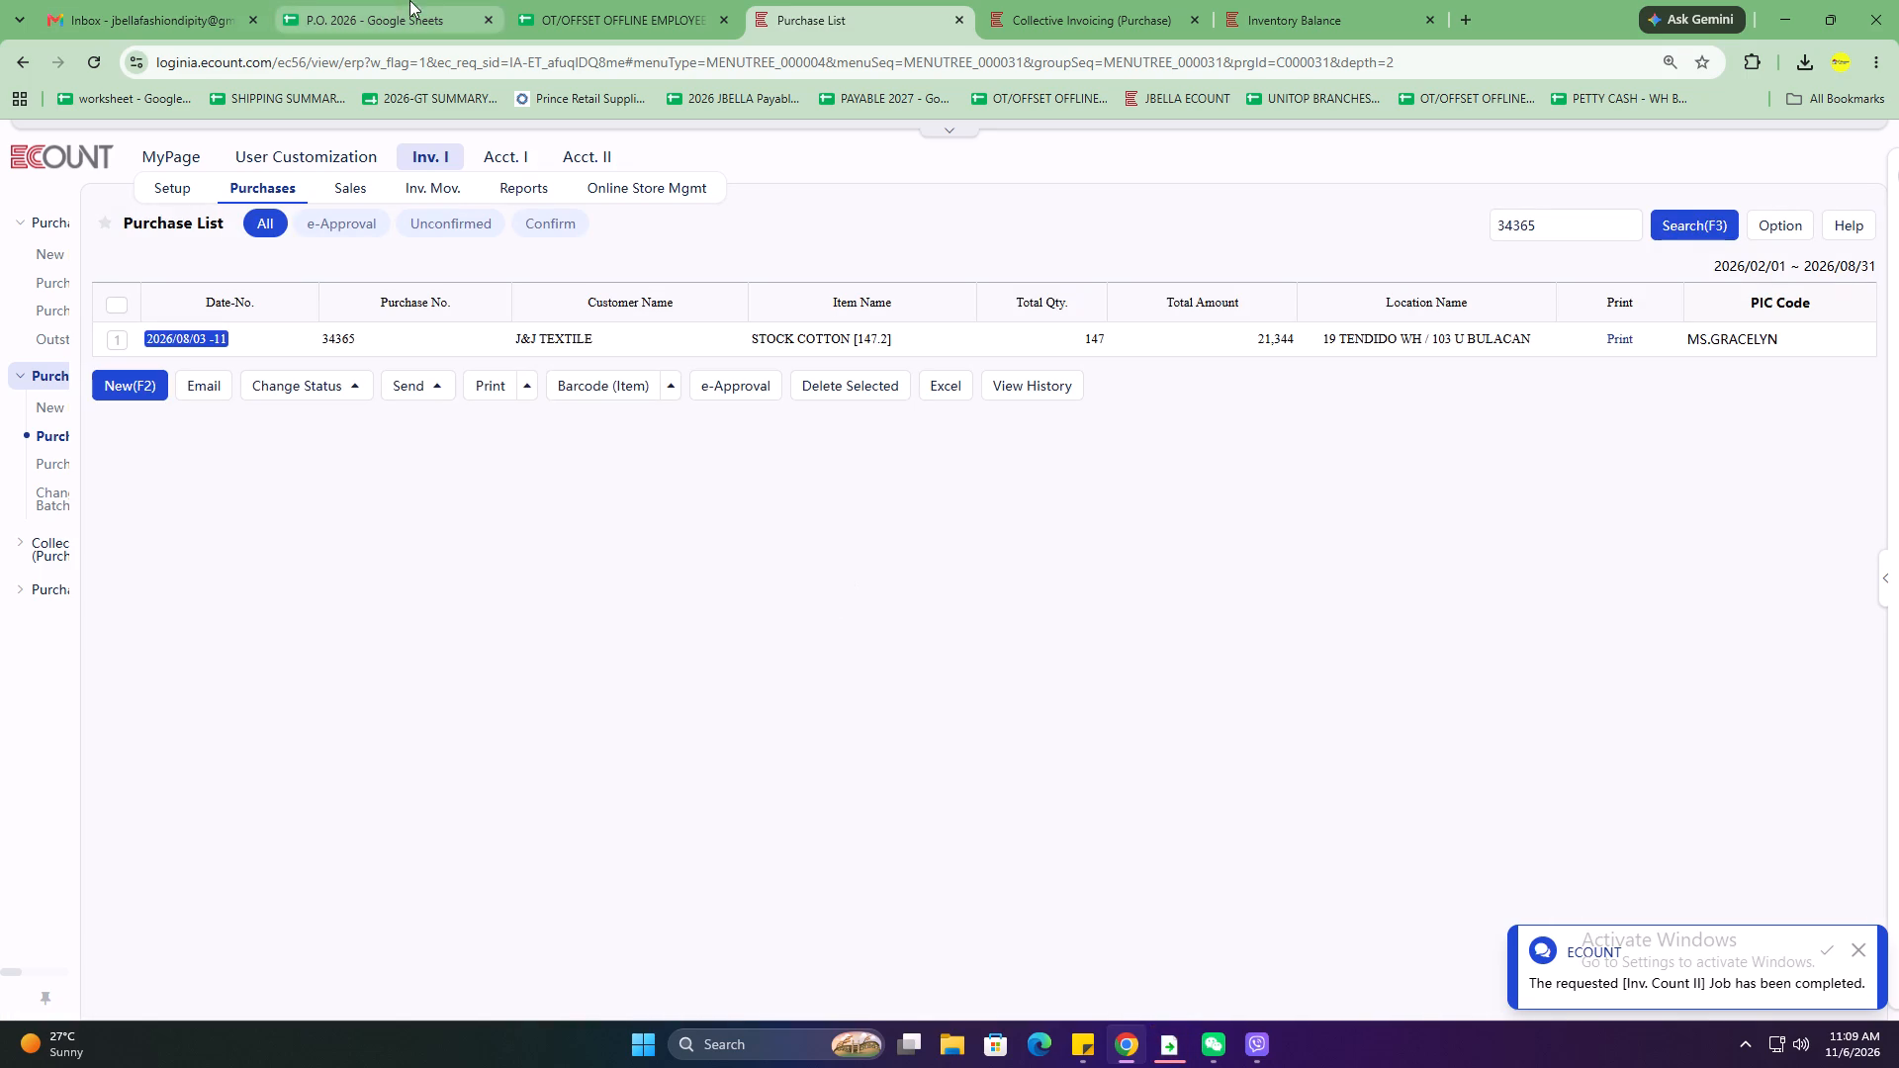
Switch to Collective Invoicing and search J&J TEXTILE's slips dated 2026/07/01 to 2026/09/03.
left_click(1040, 0)
left_click(1658, 233)
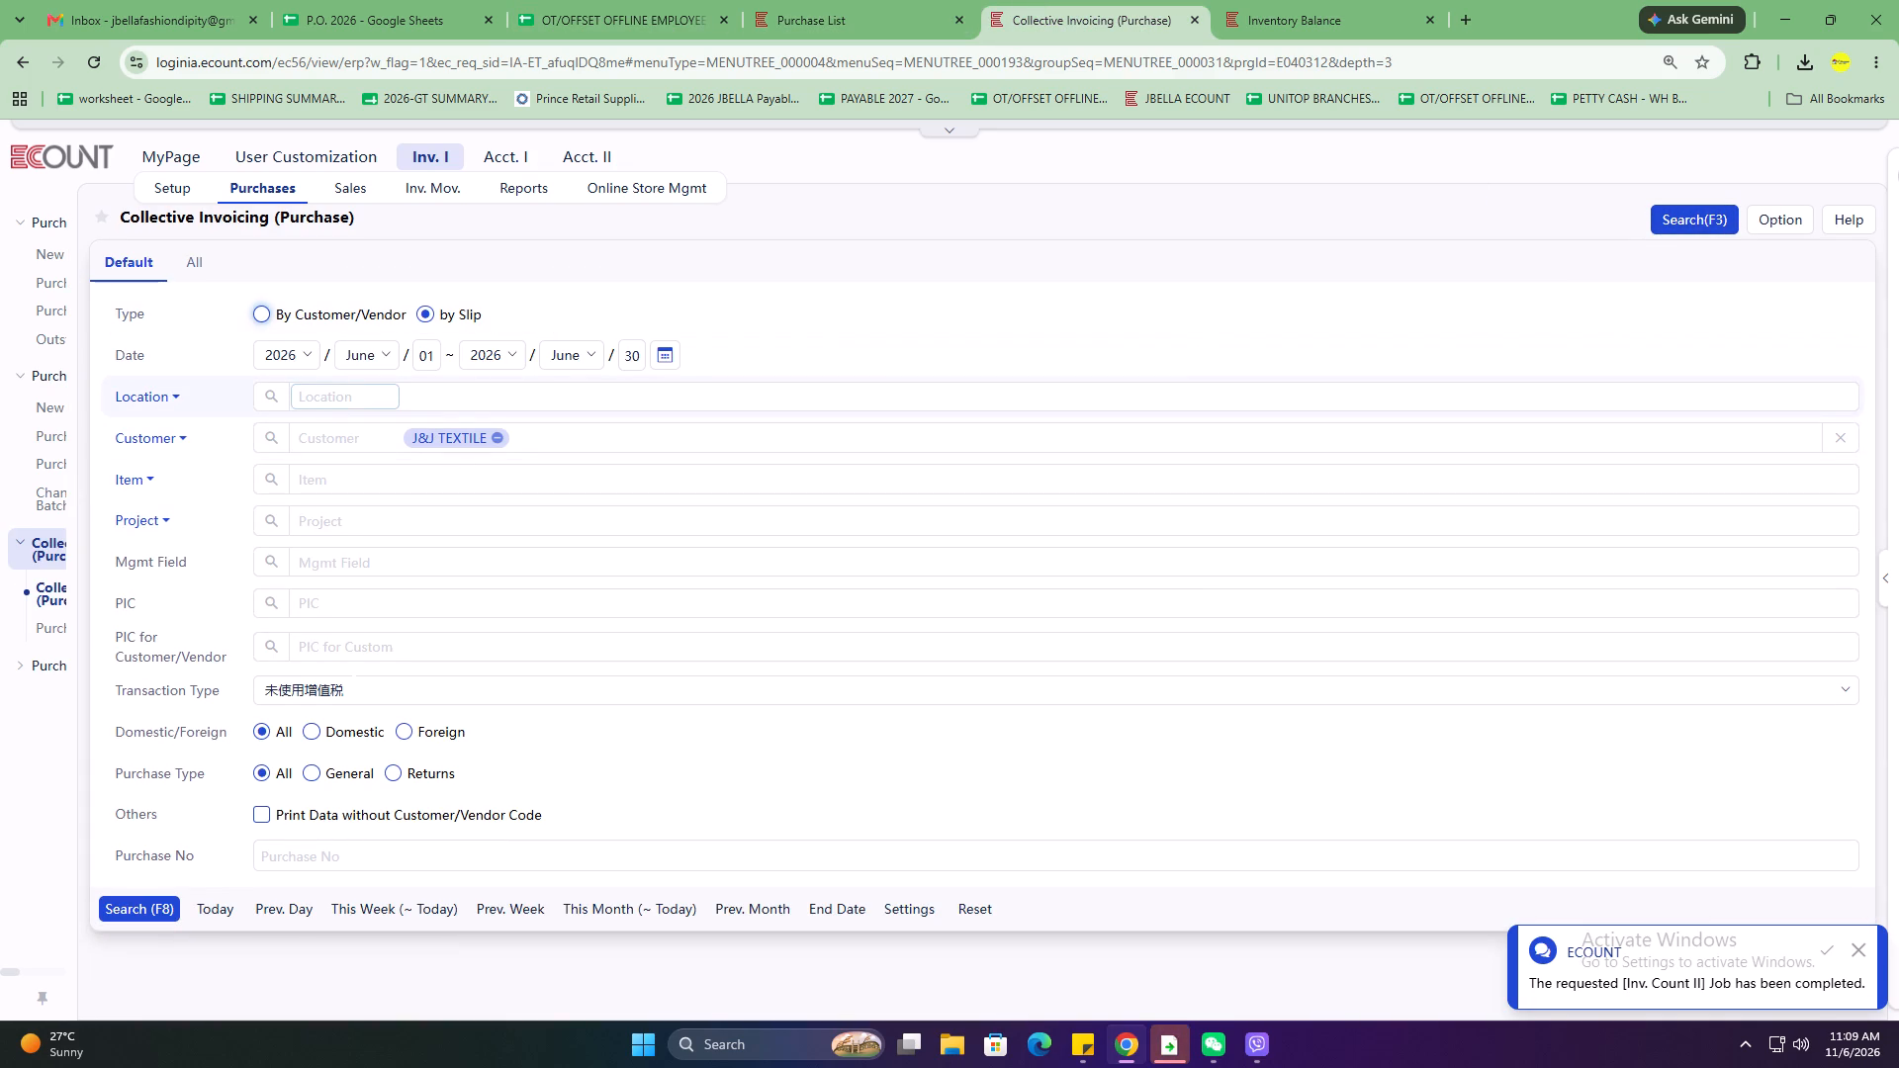
left_click(356, 361)
left_click(387, 576)
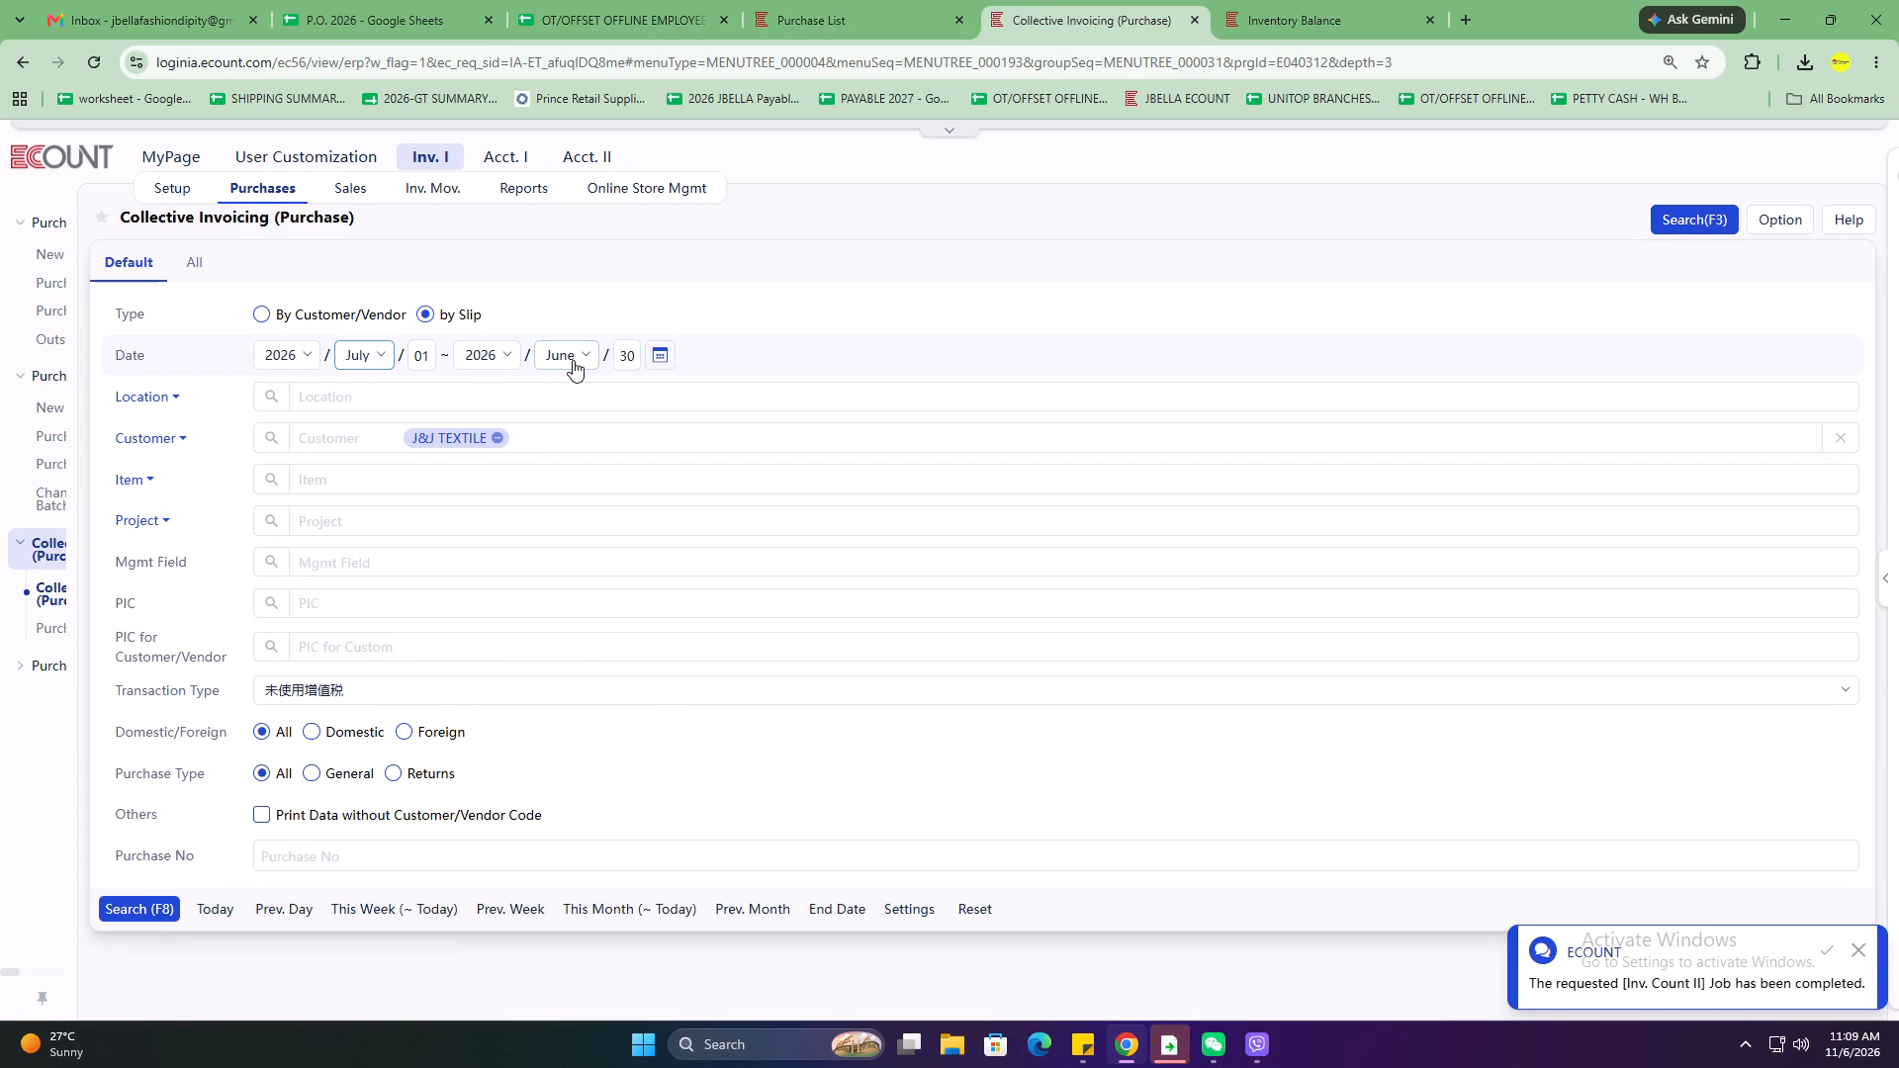
left_click(573, 360)
left_click(583, 640)
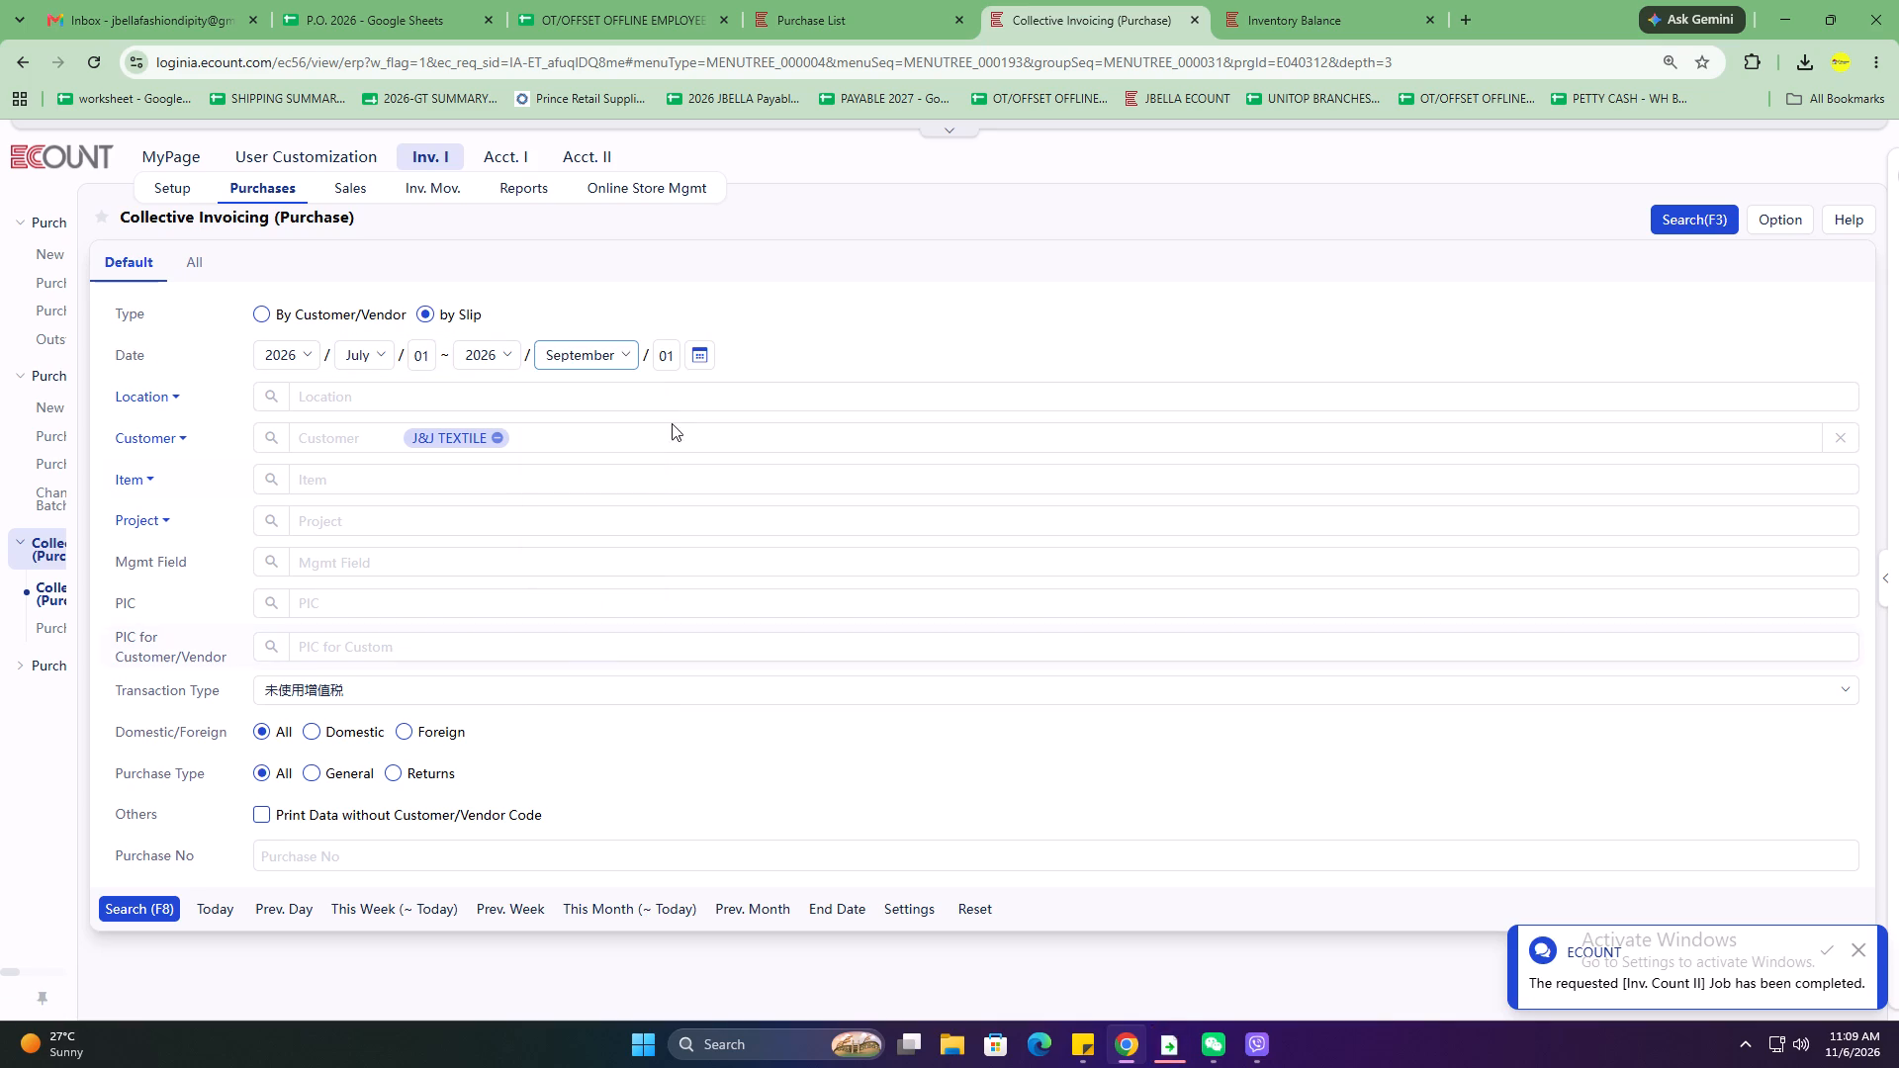
left_click(671, 348)
key("3")
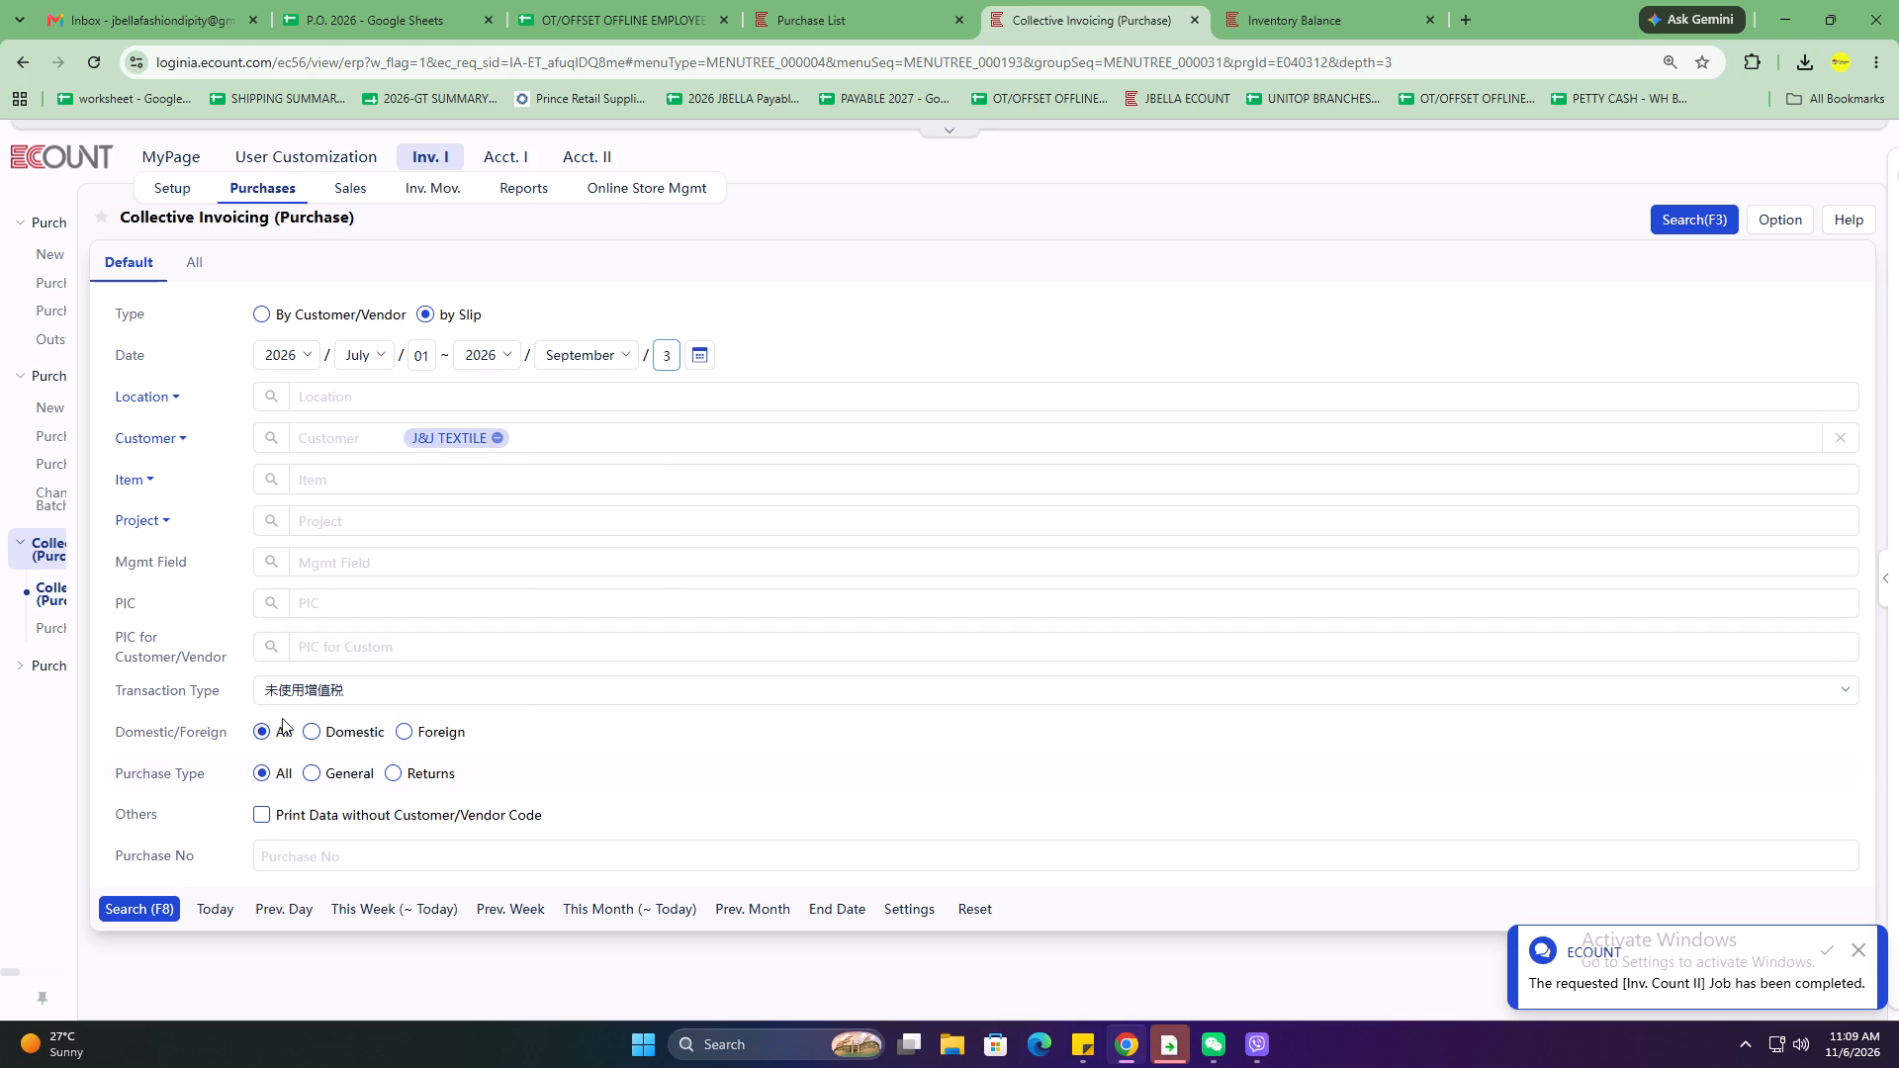
left_click(143, 897)
Select every listed J&J TEXTILE slip, from 26/07/18-14 through 26/09/03-29.
scroll(521, 752, "down", 6)
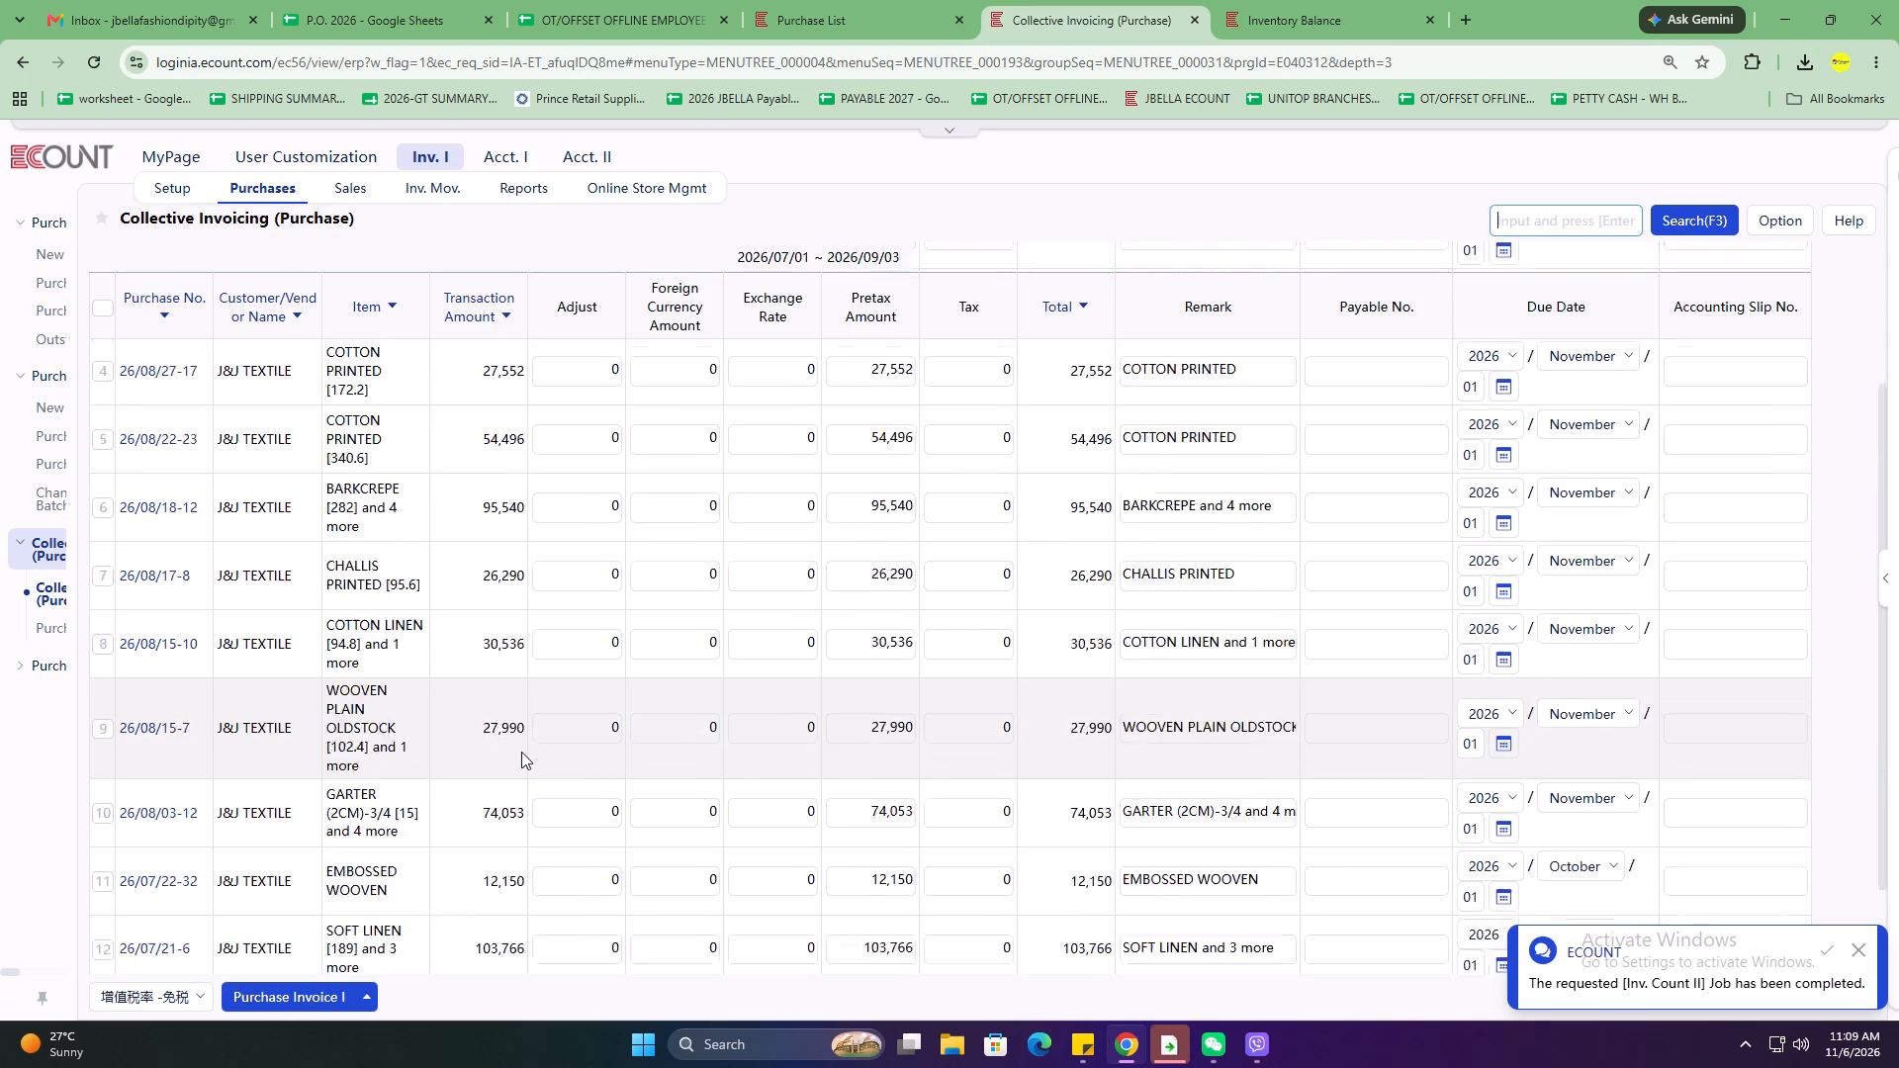
scroll(521, 752, "down", 9)
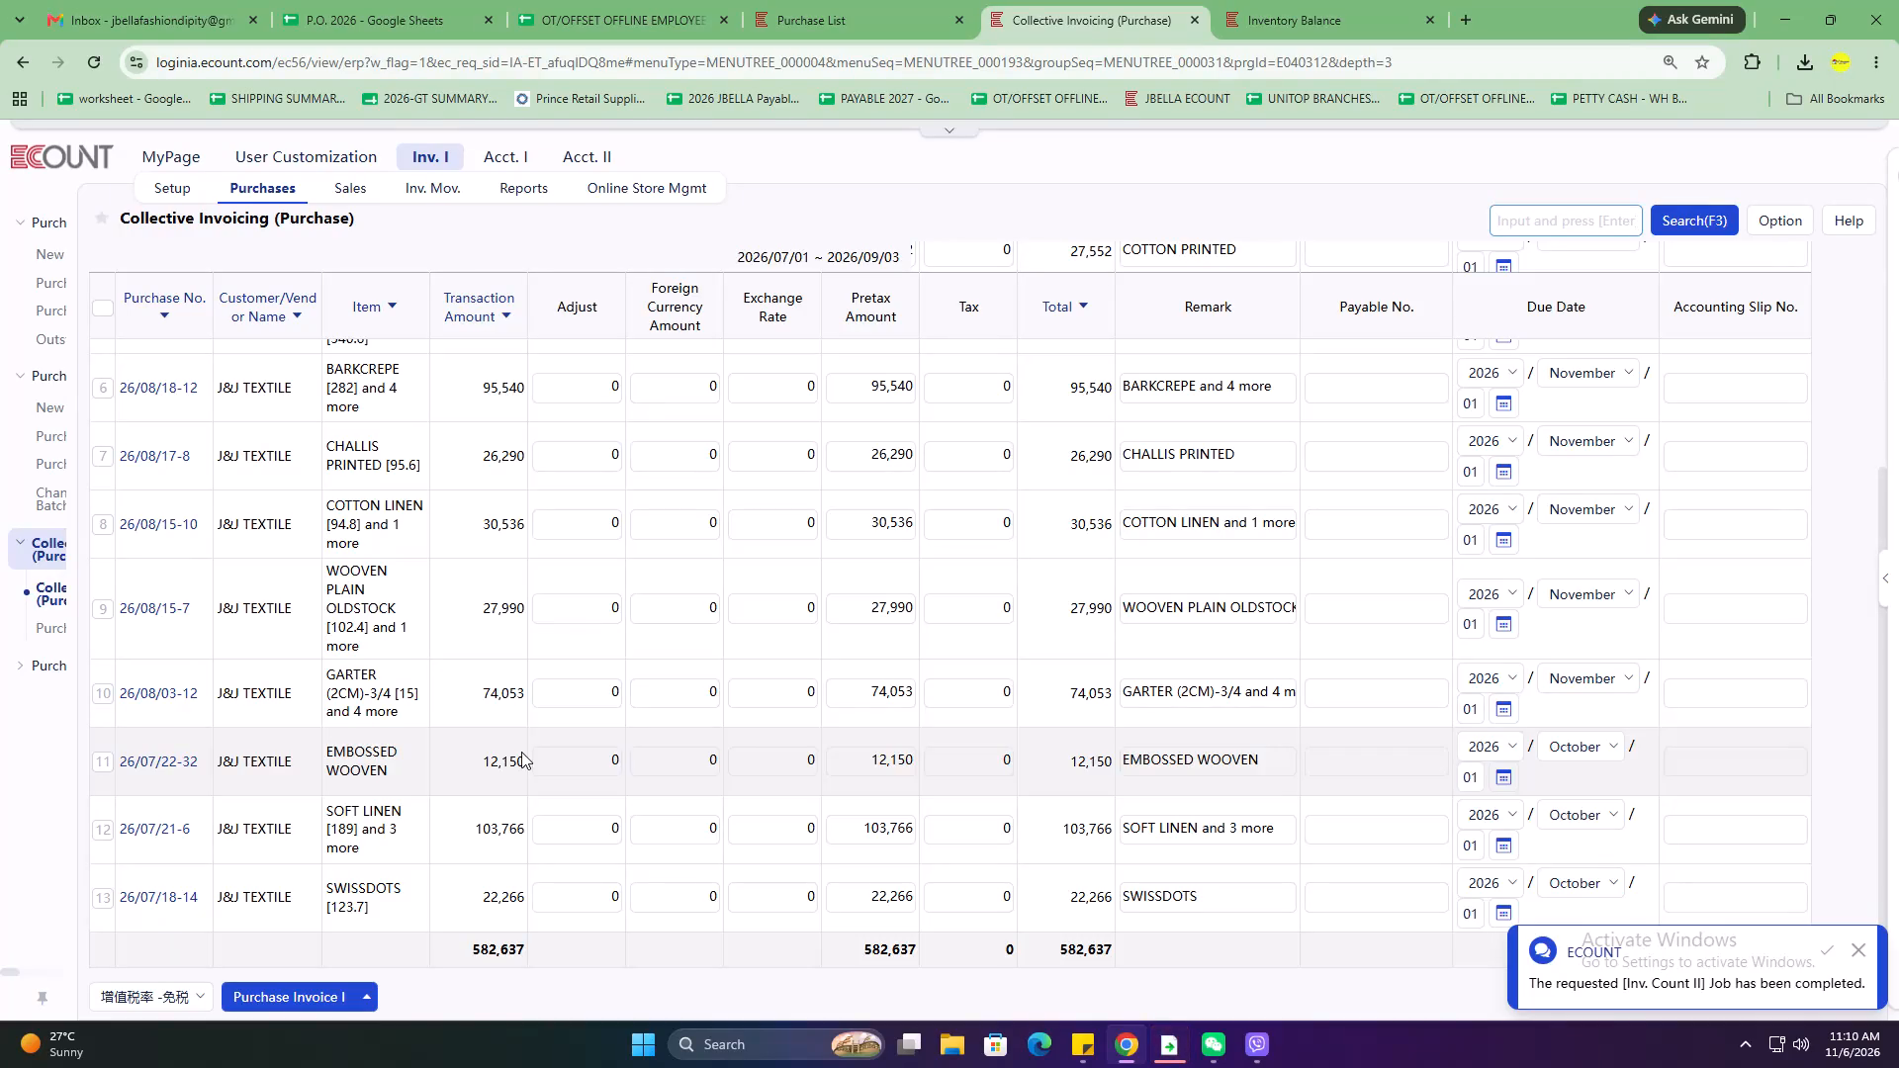
scroll(521, 752, "up", 14)
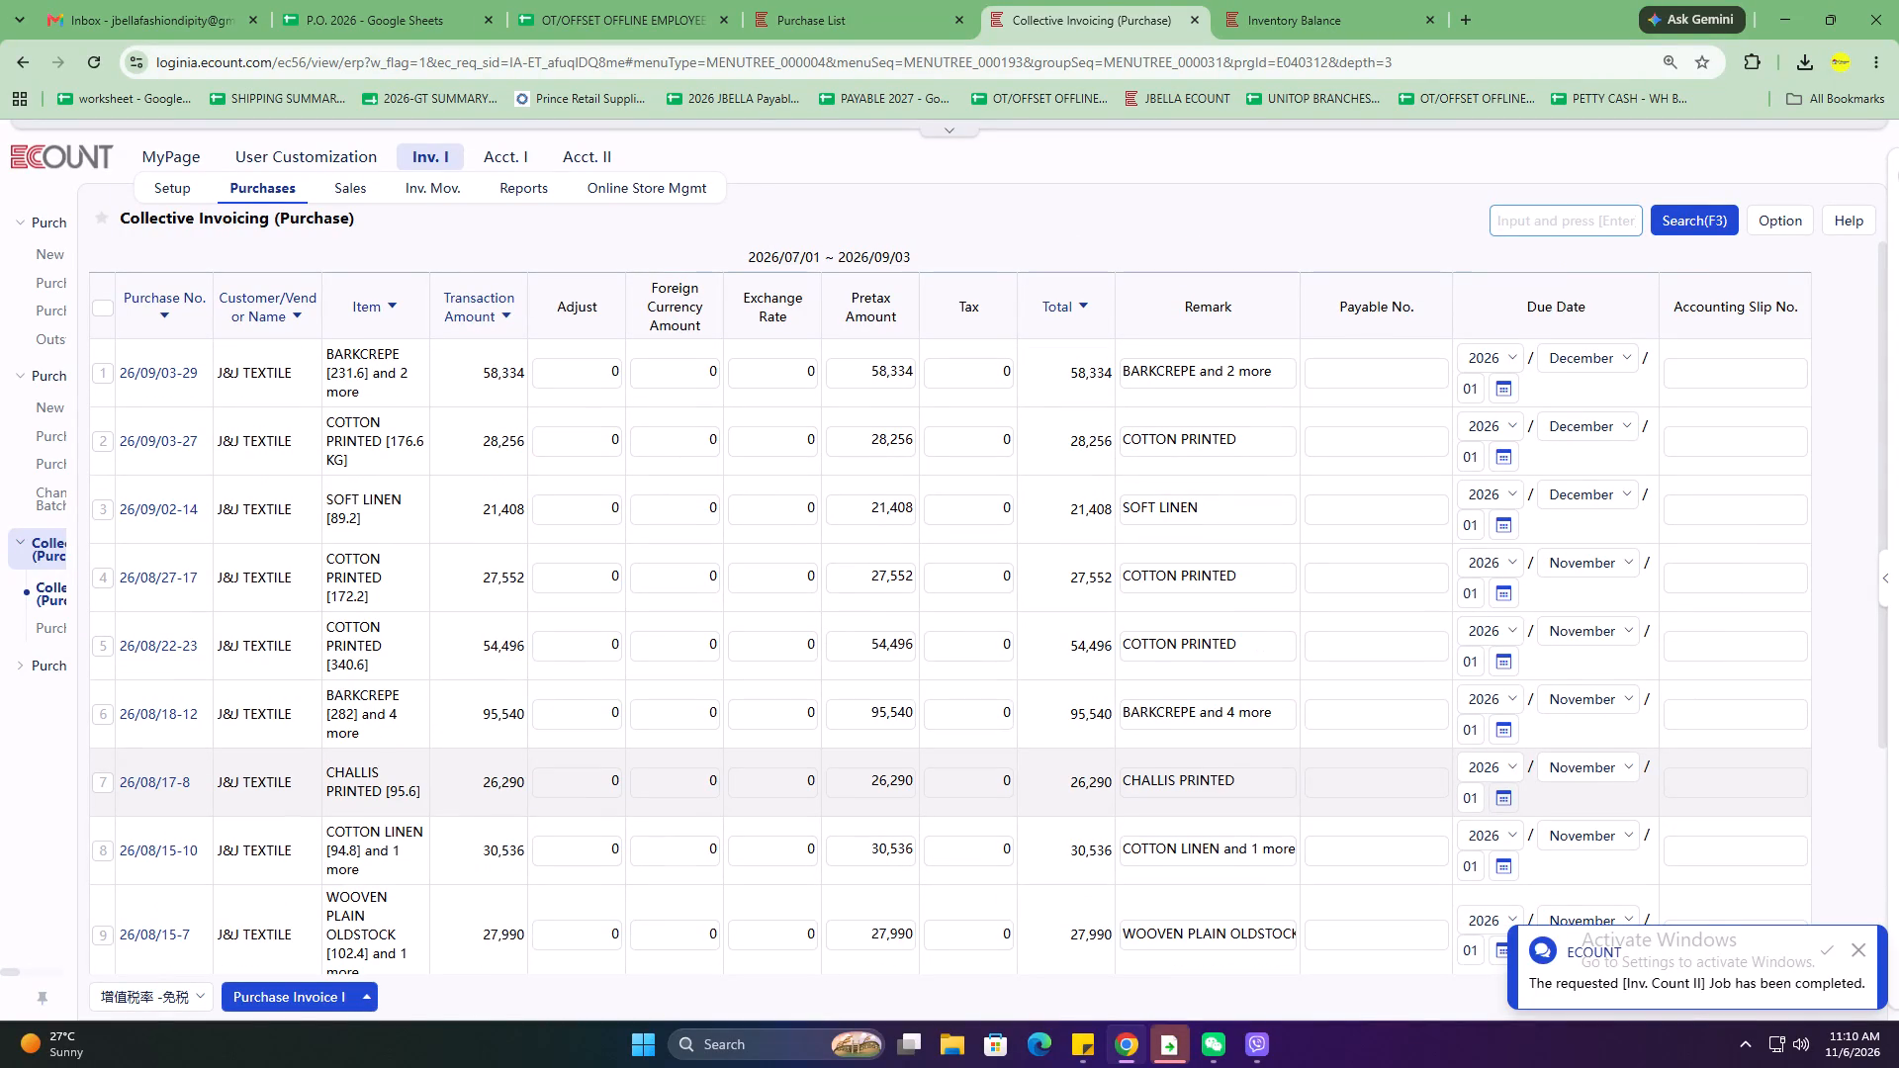
scroll(521, 752, "up", 2)
scroll(521, 752, "down", 11)
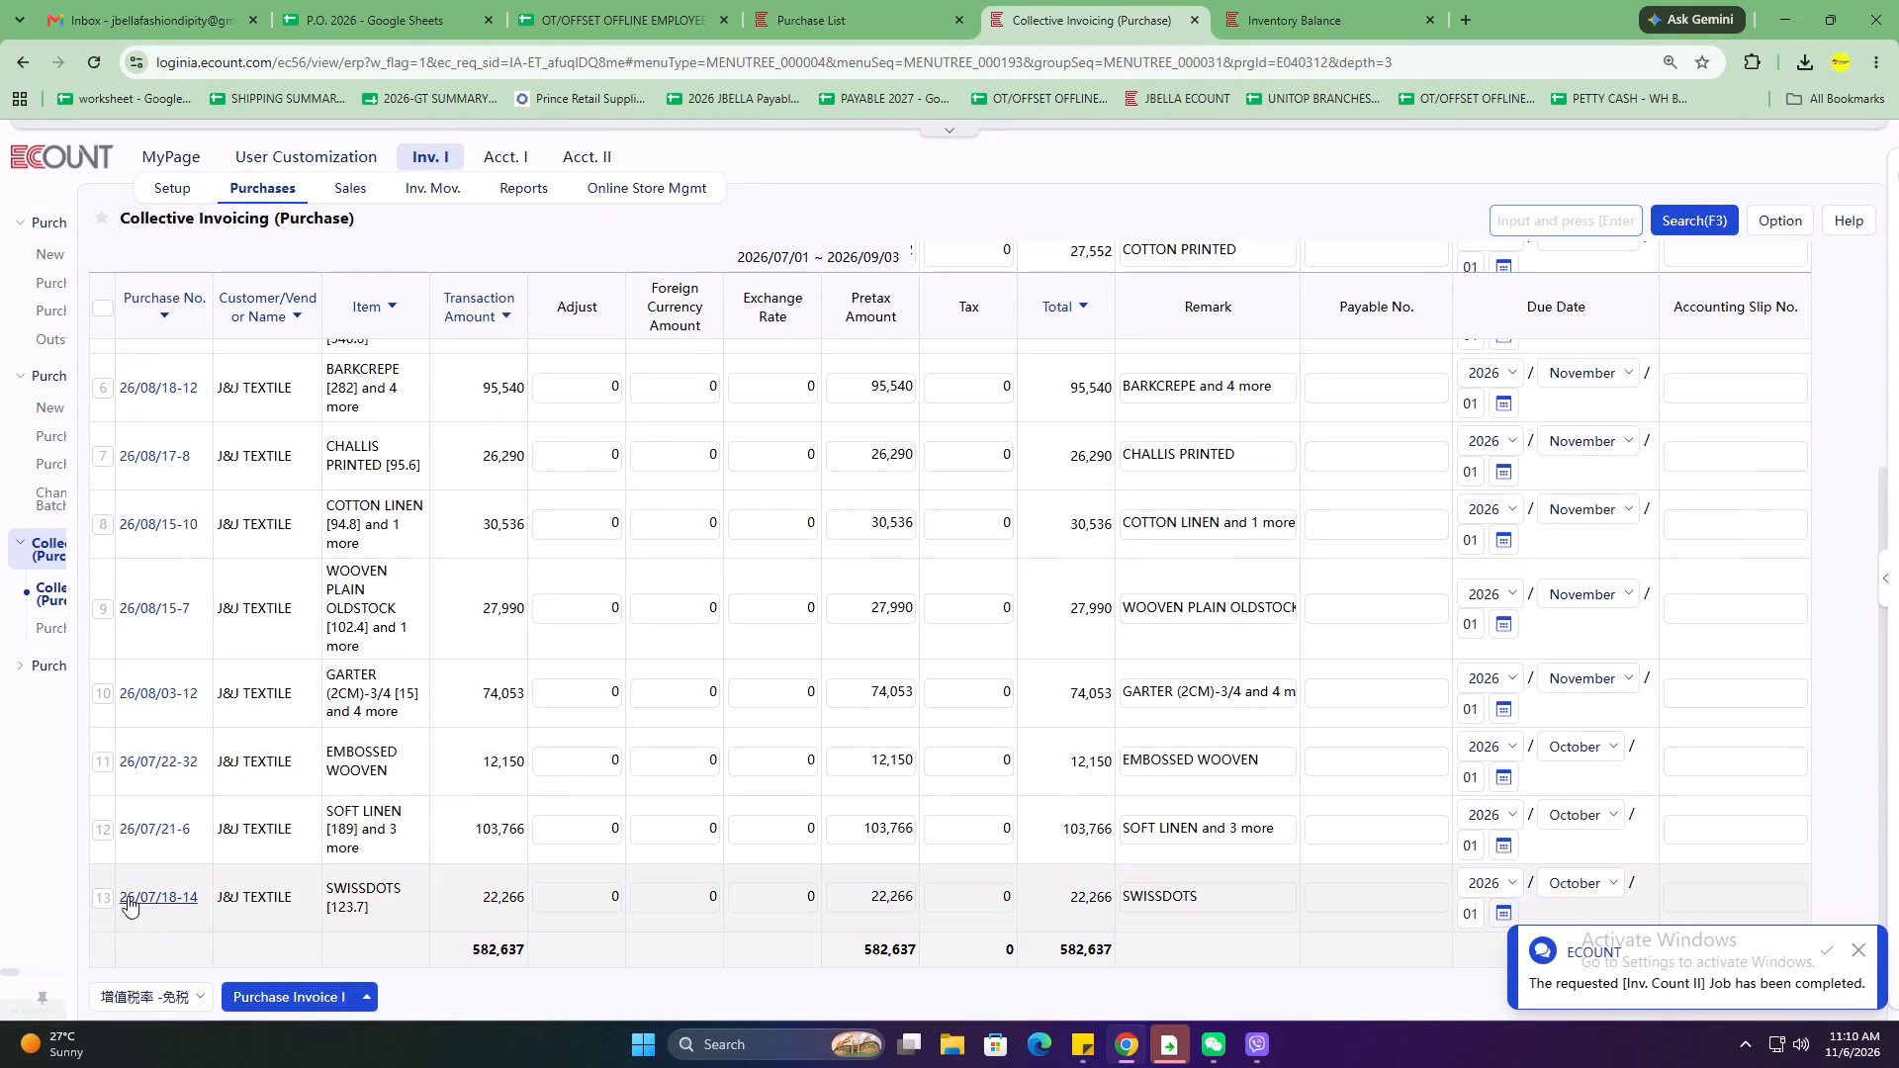
left_click(106, 900)
left_click(113, 832)
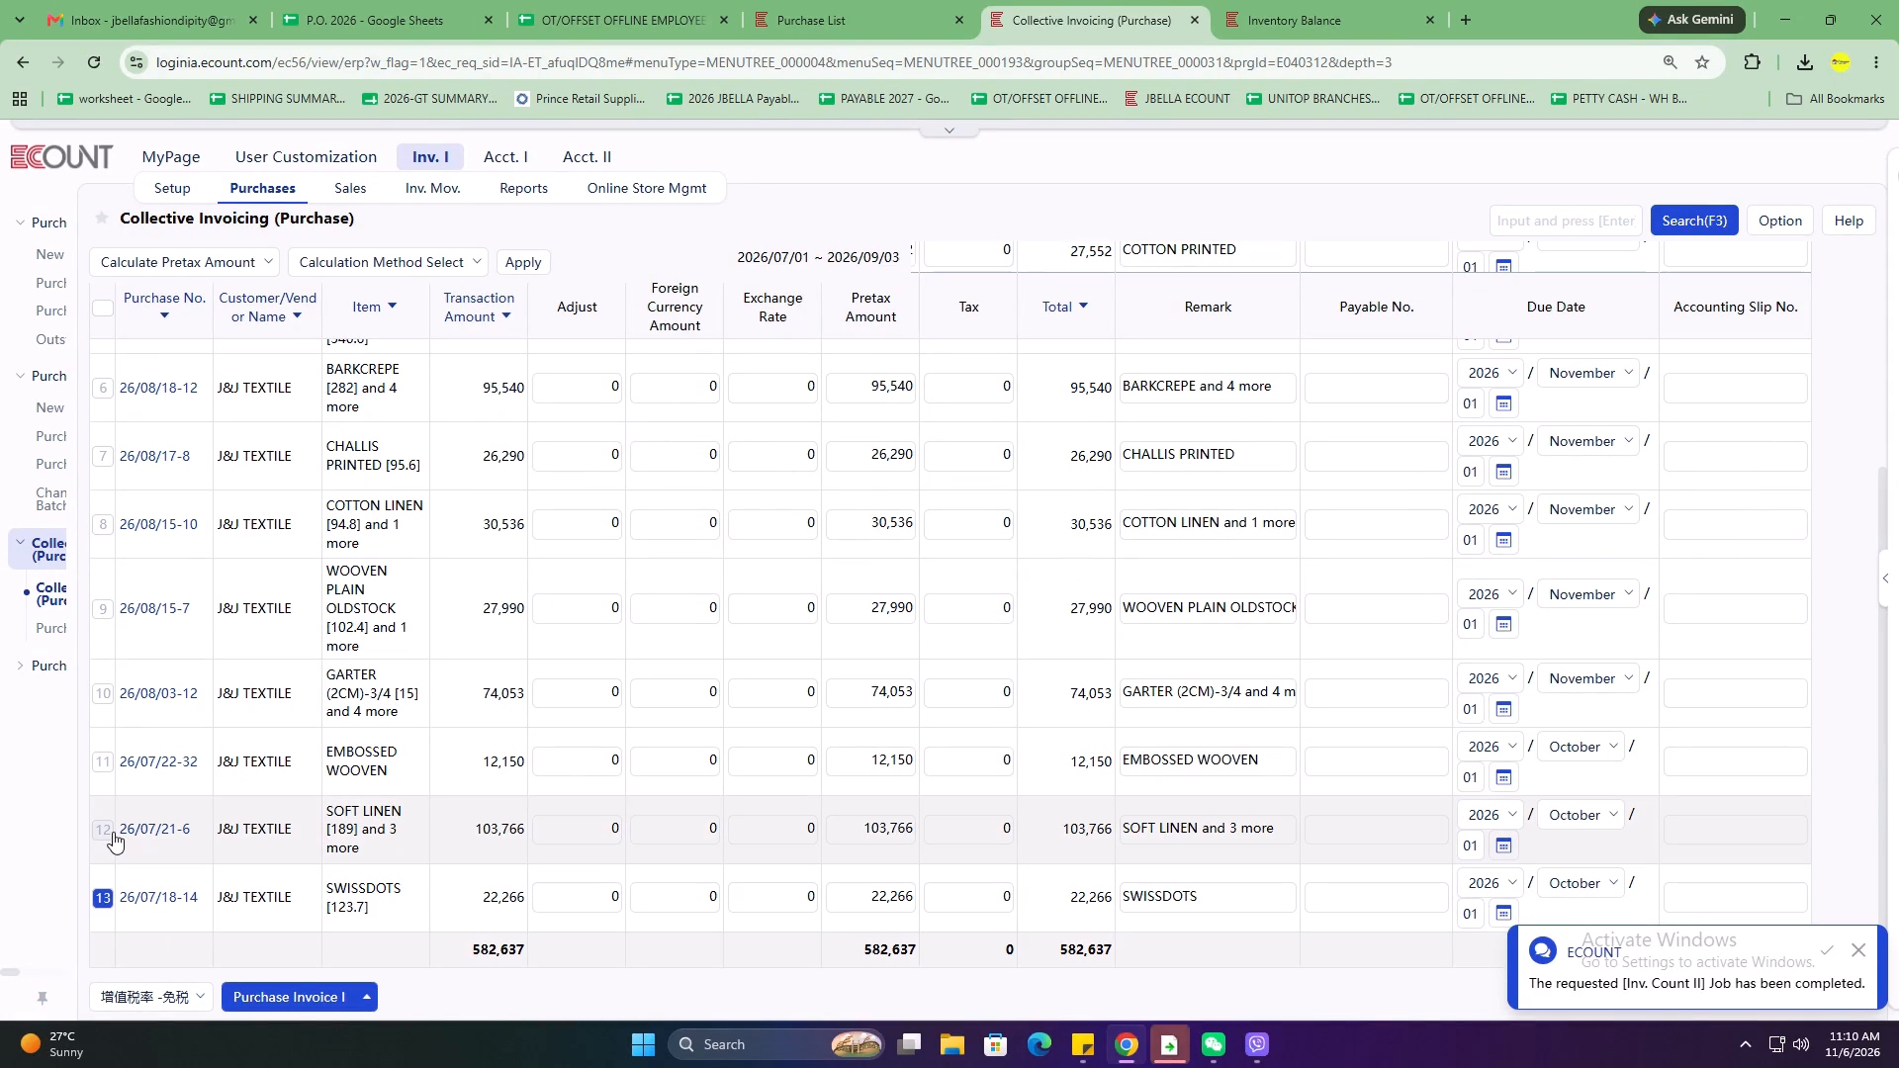
left_click(103, 758)
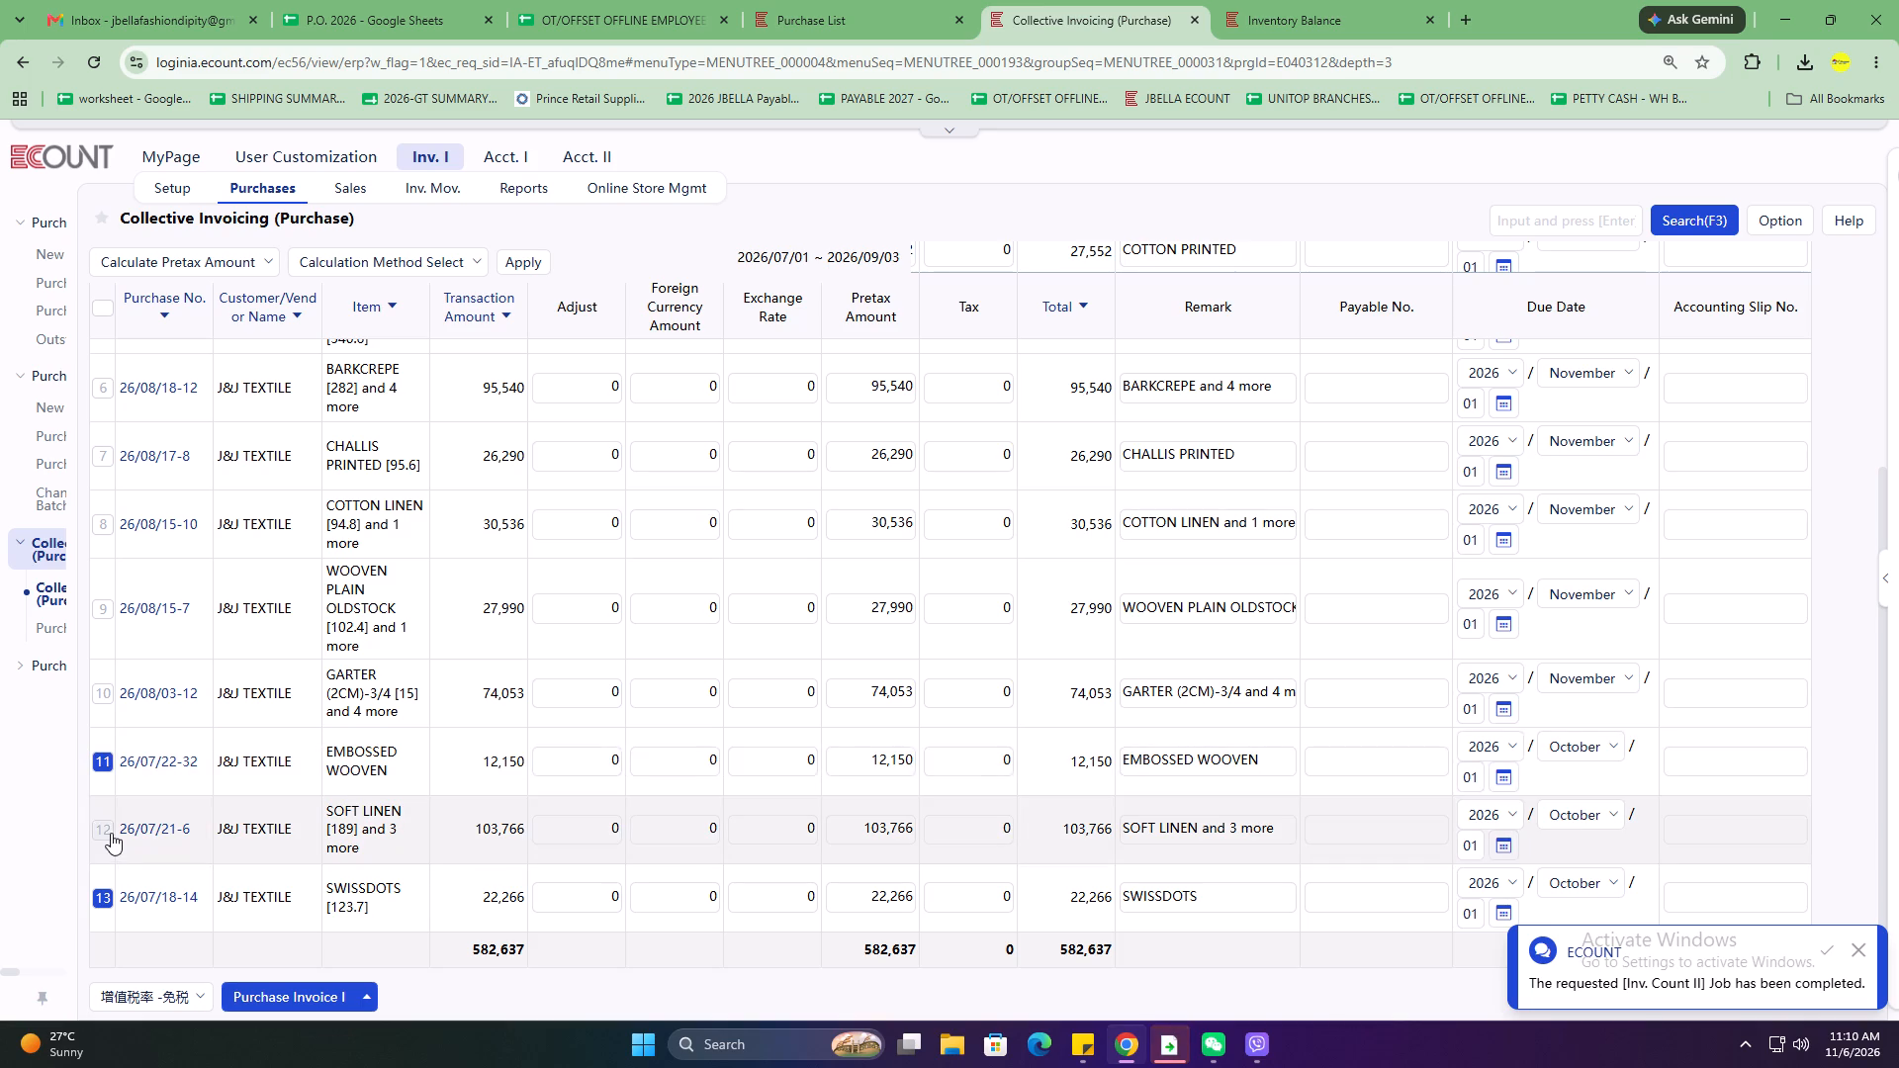
left_click(111, 833)
left_click(105, 689)
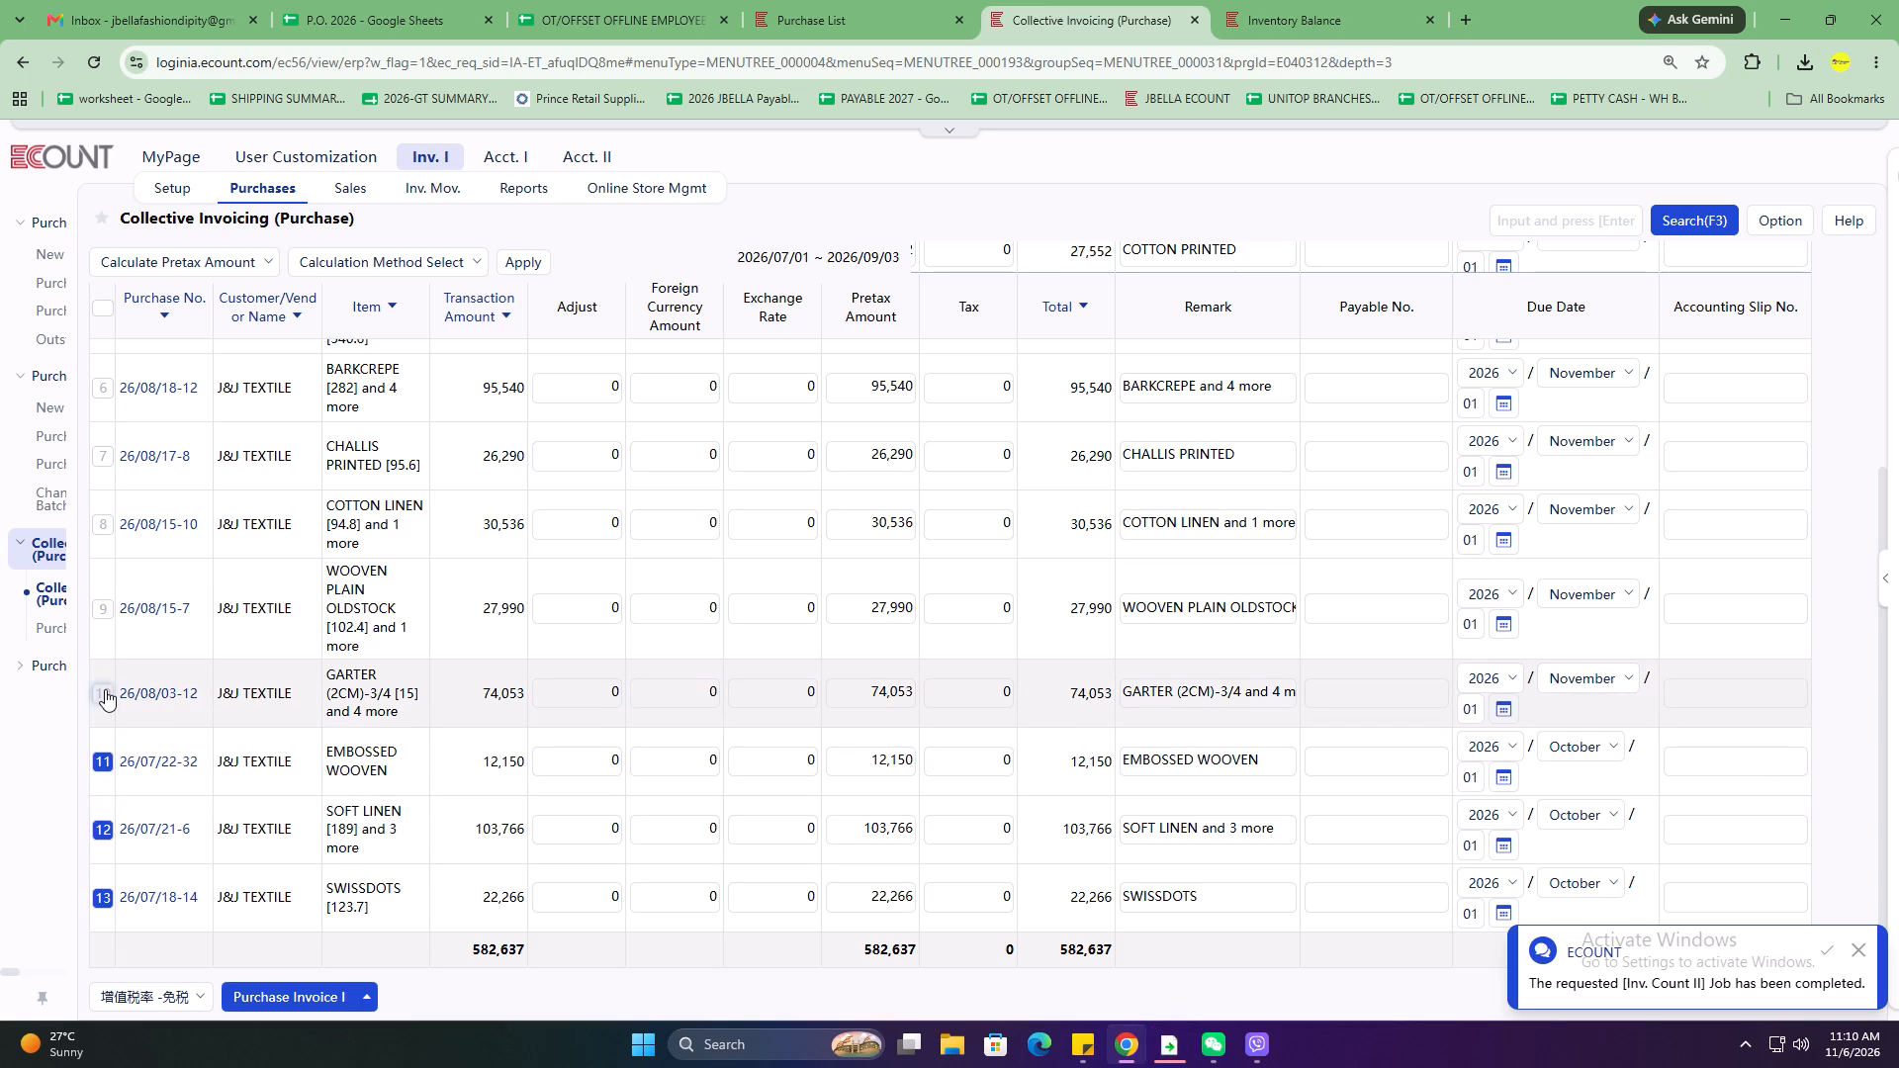
left_click(102, 607)
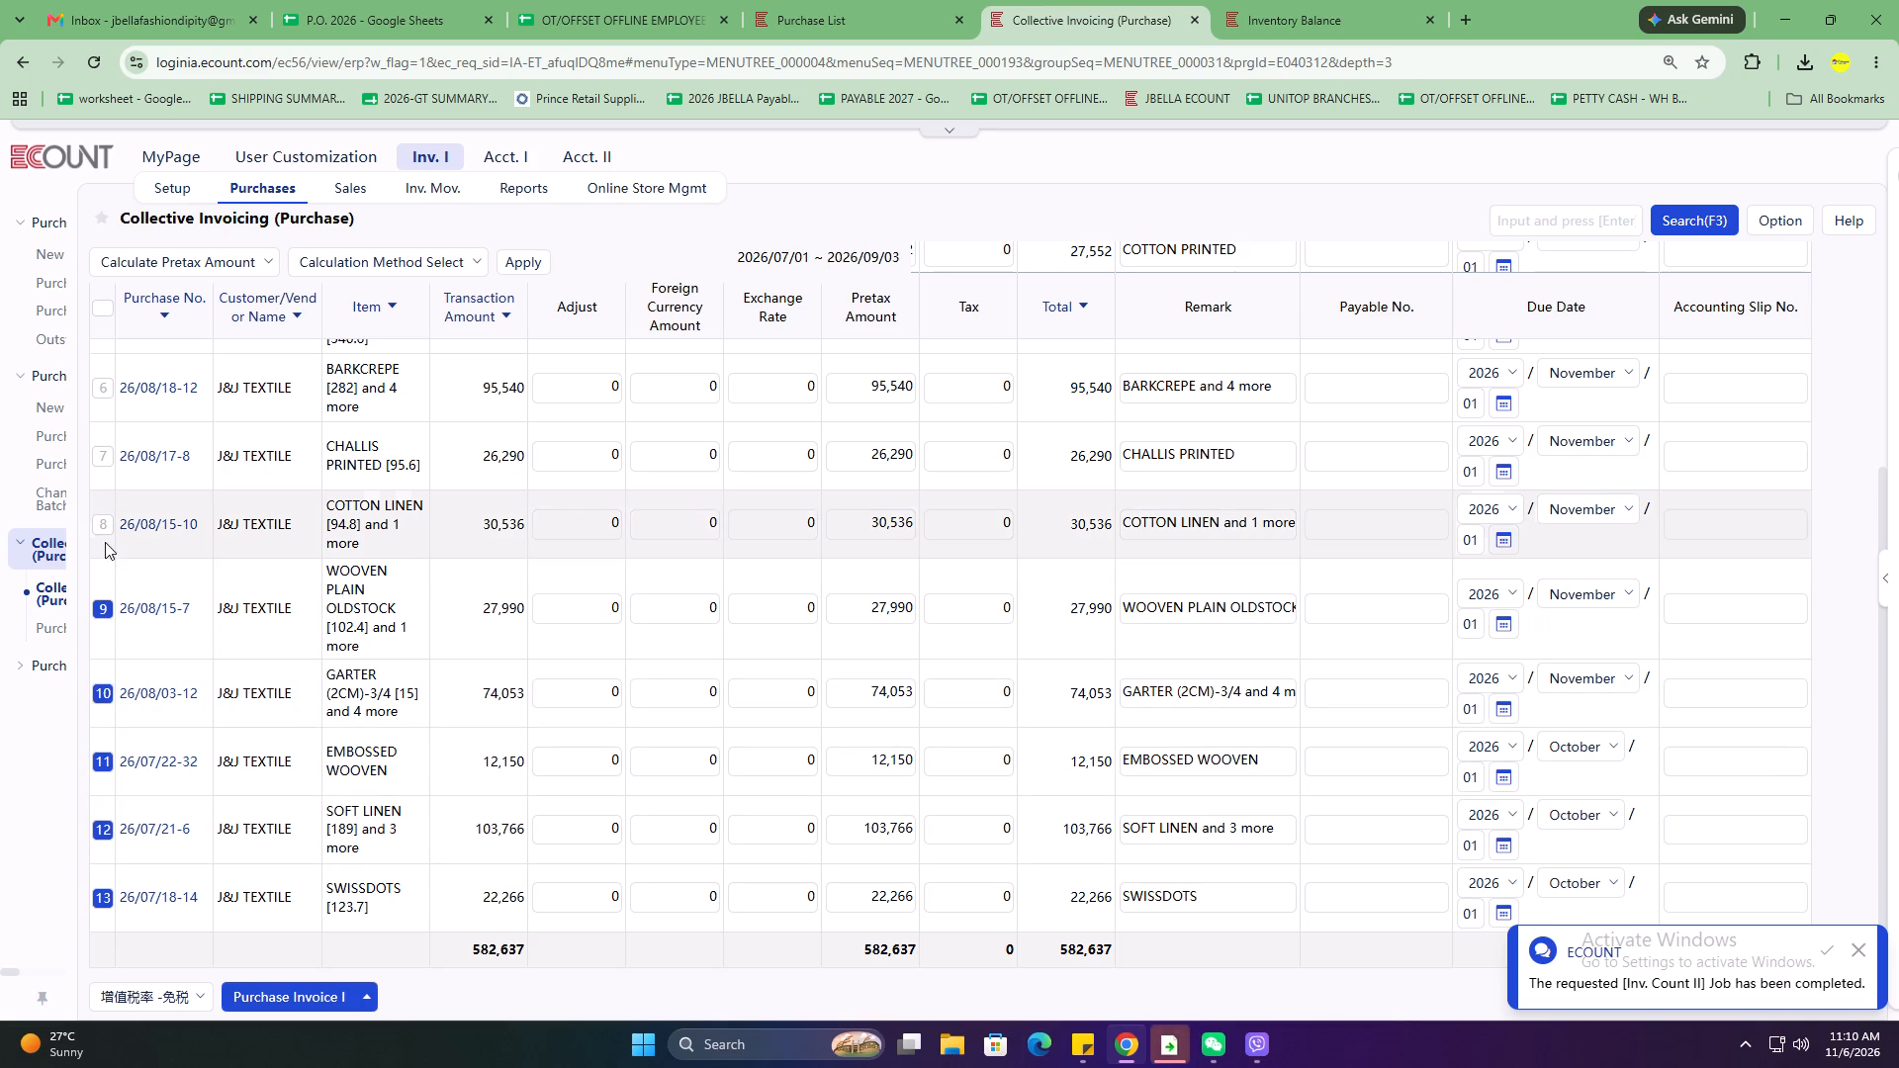
left_click(98, 527)
left_click(106, 454)
scroll(107, 454, "up", 1)
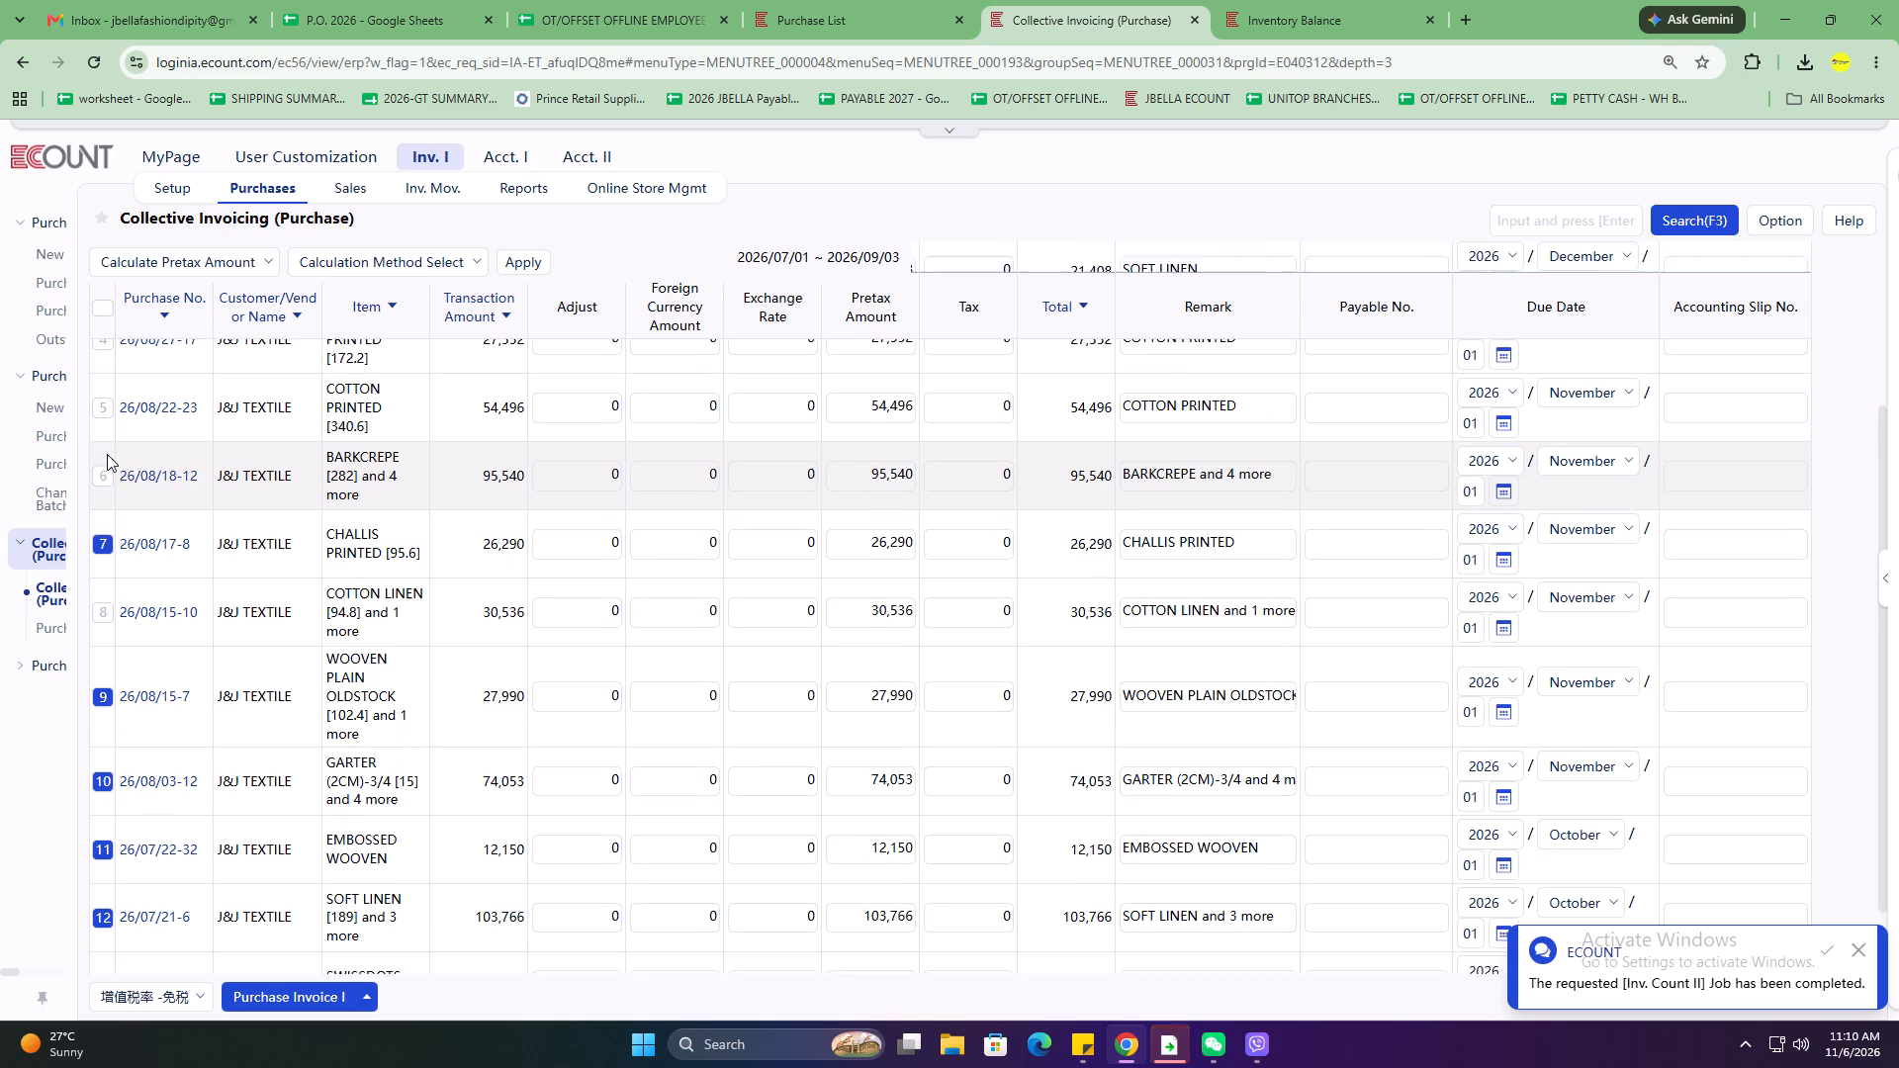
left_click(107, 489)
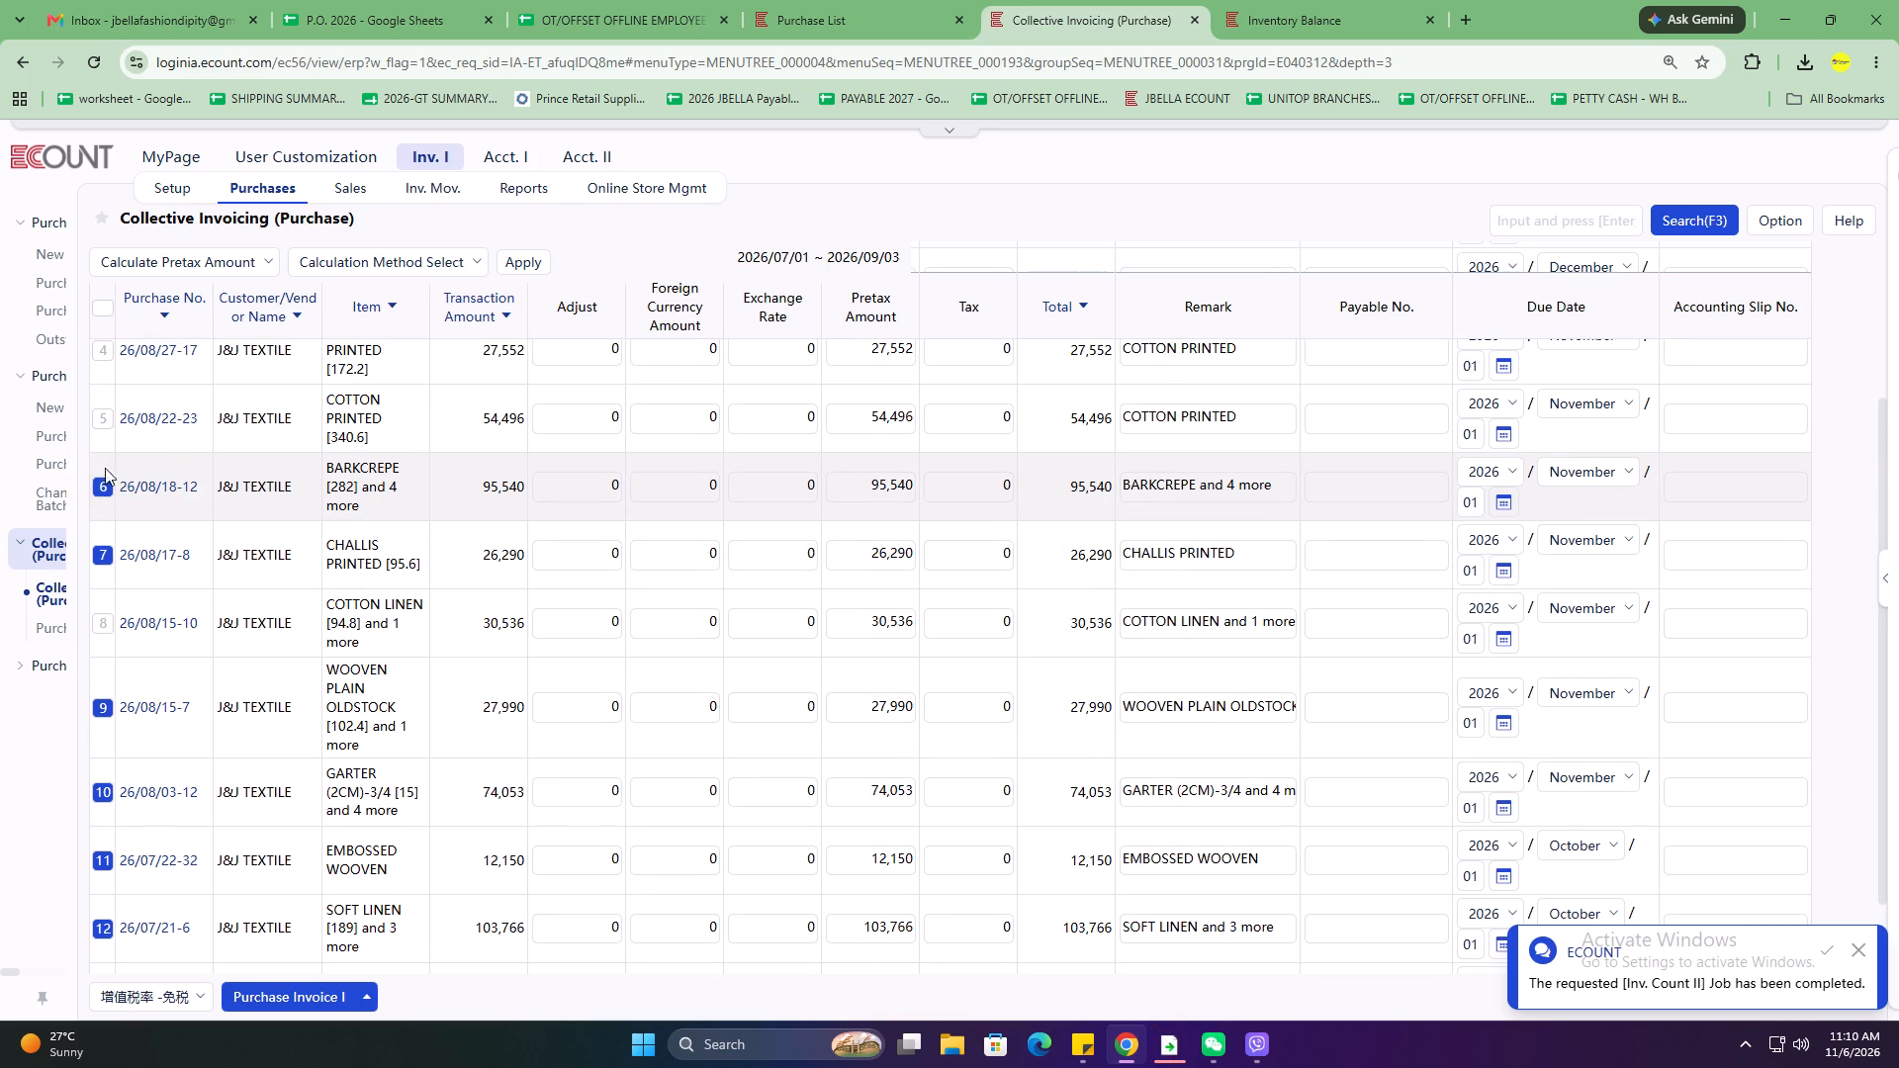
scroll(105, 455, "up", 2)
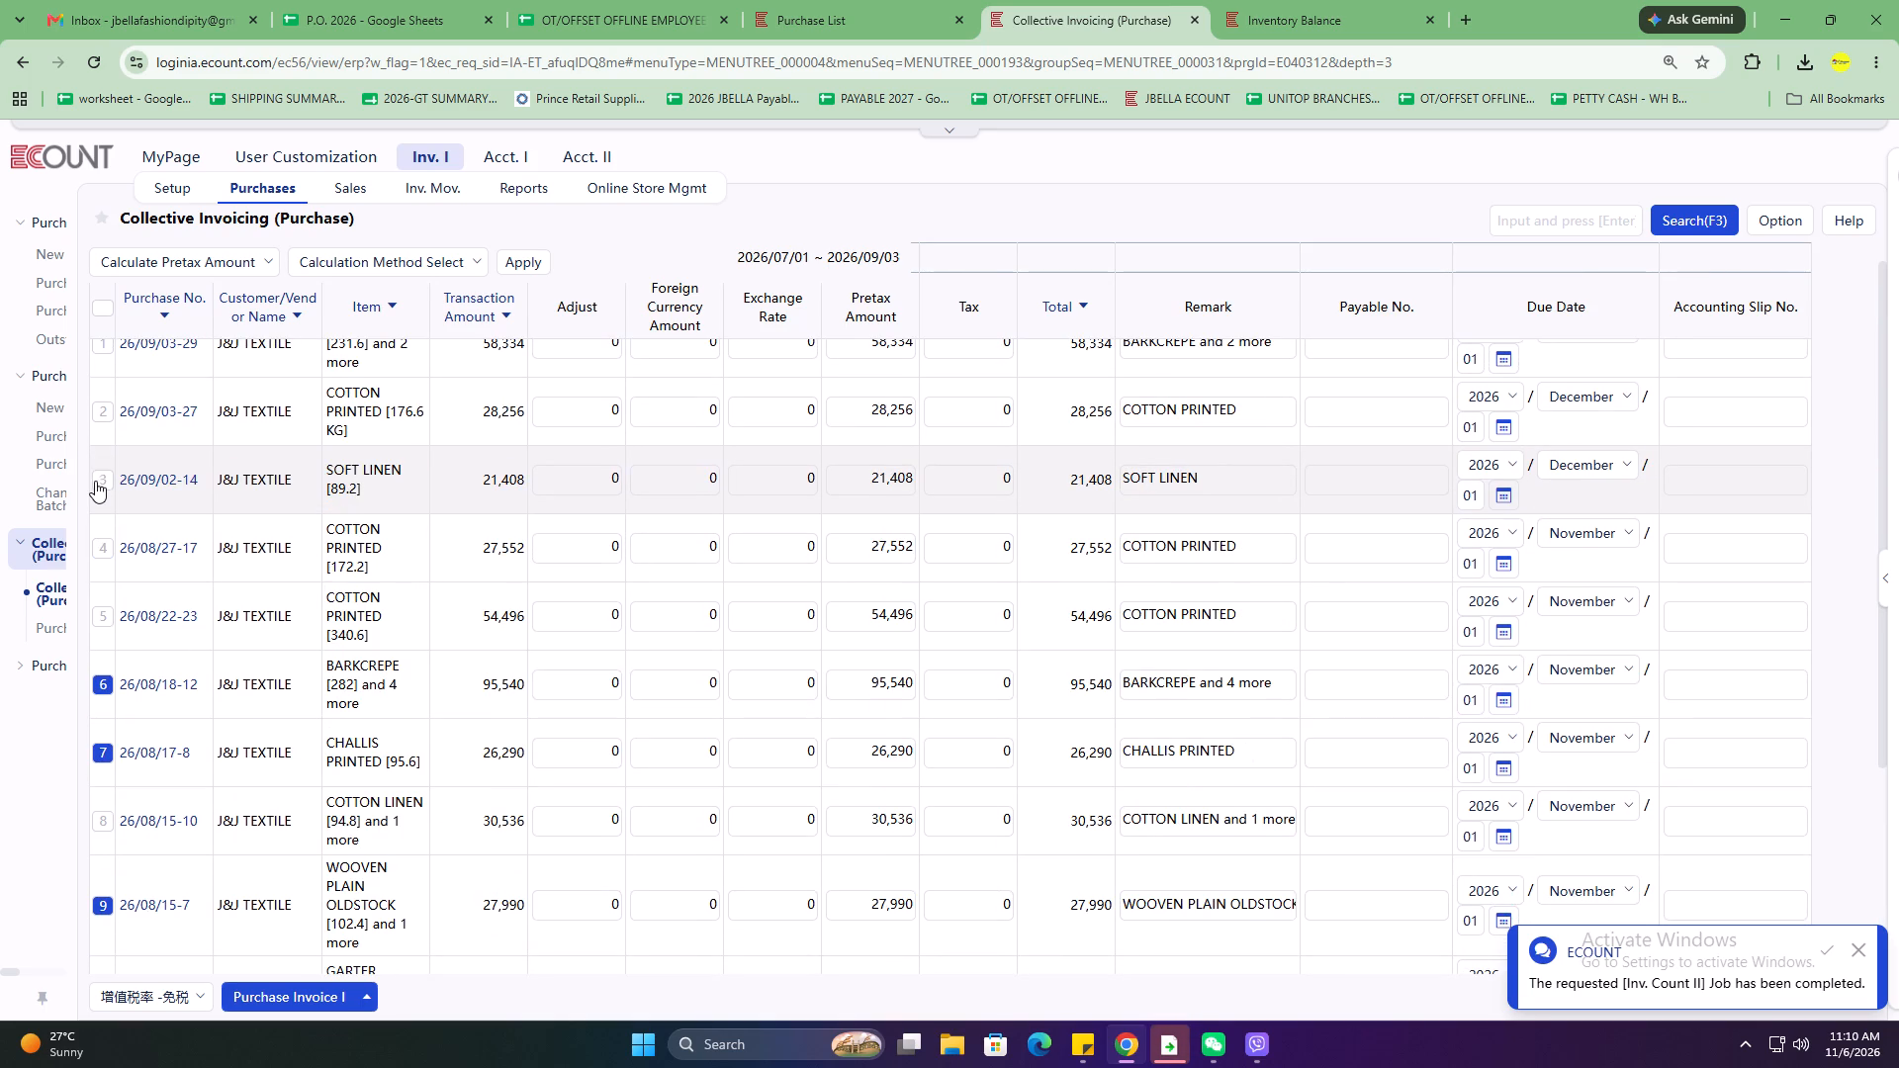
left_click(96, 481)
left_click(104, 816)
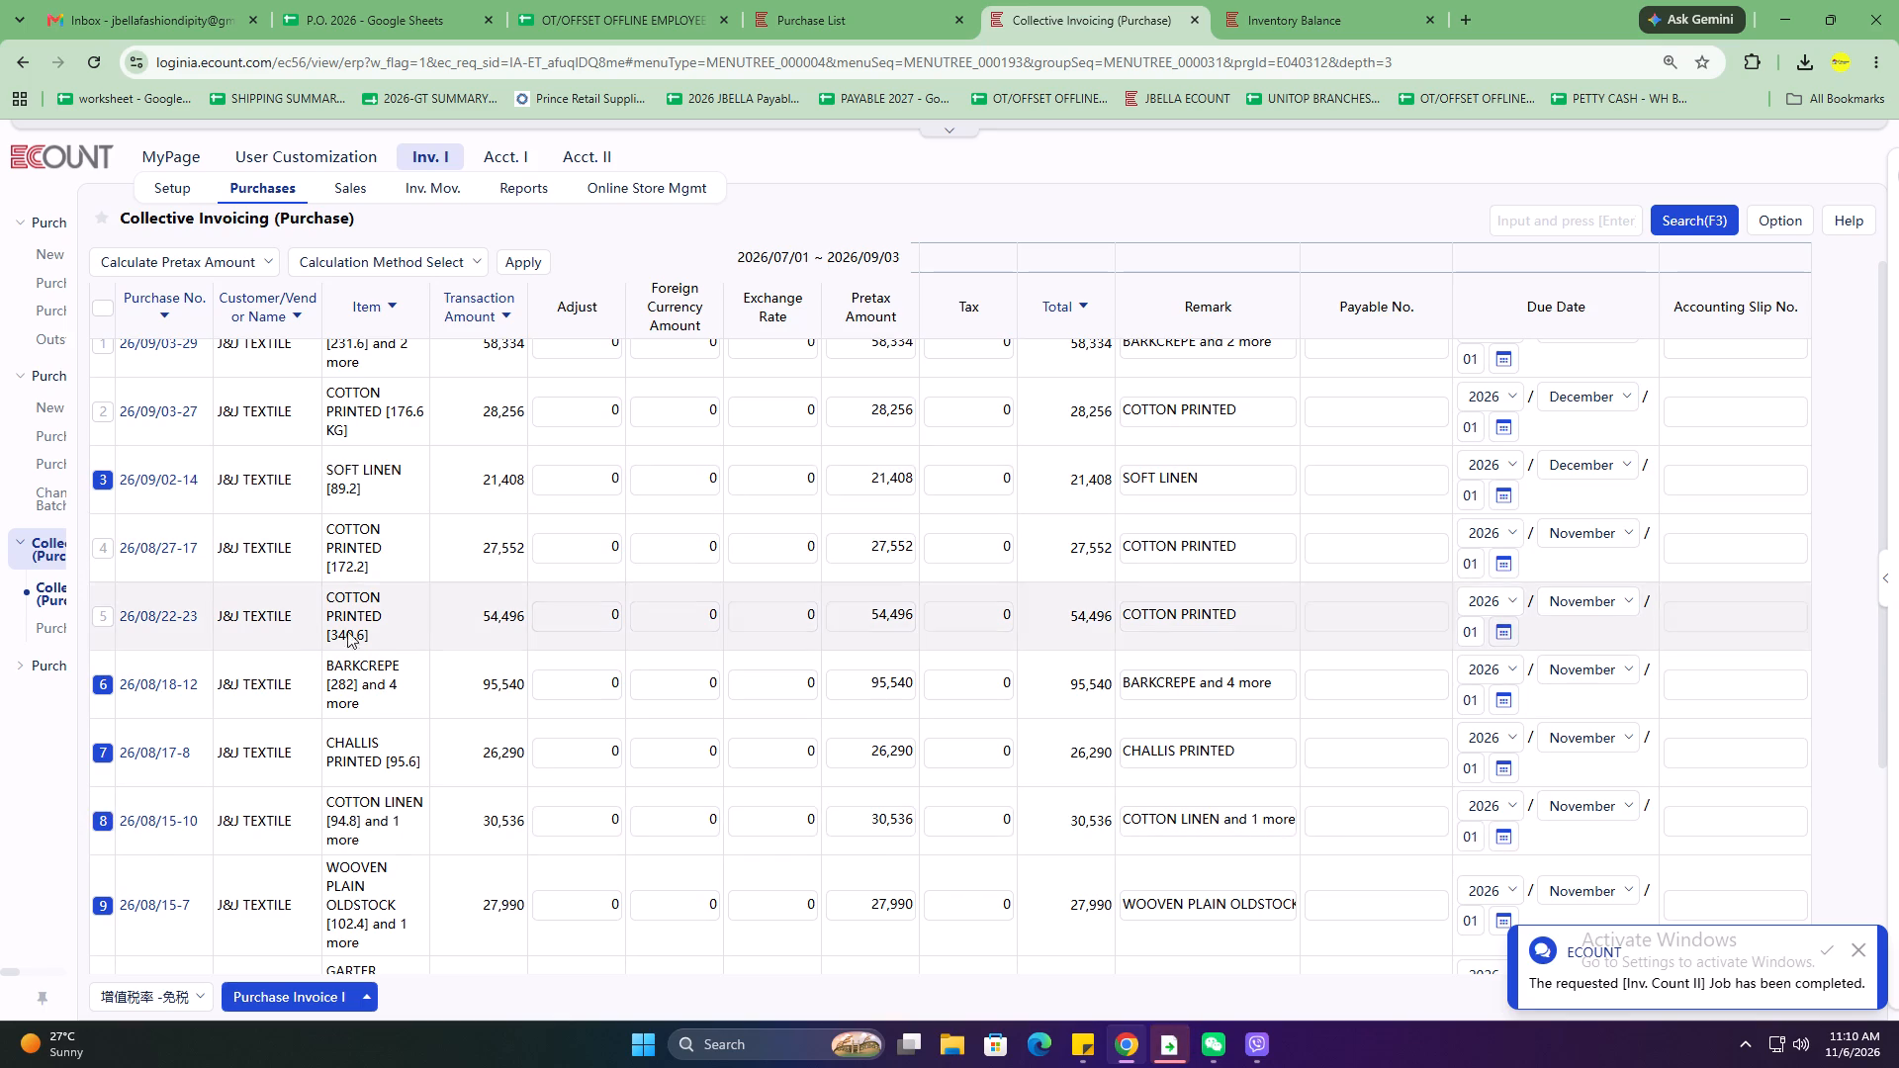
left_click(102, 612)
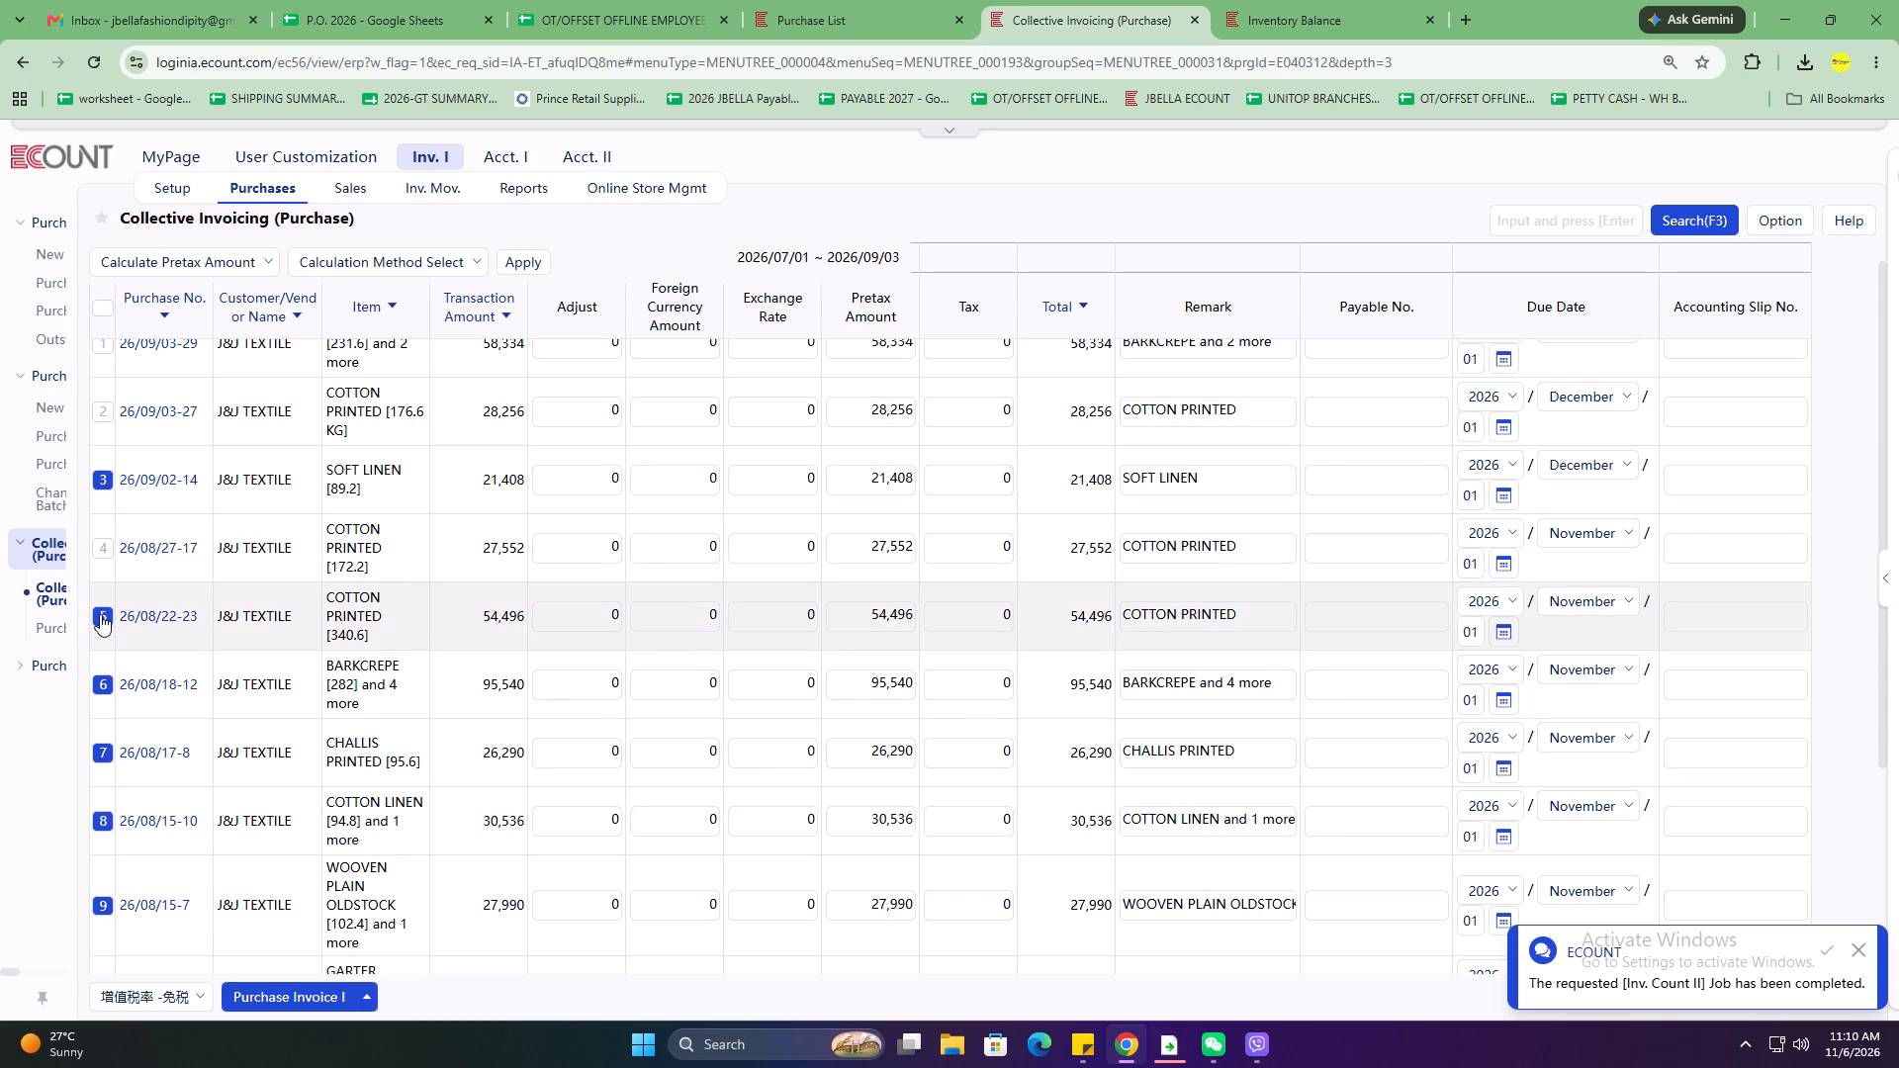
left_click(107, 538)
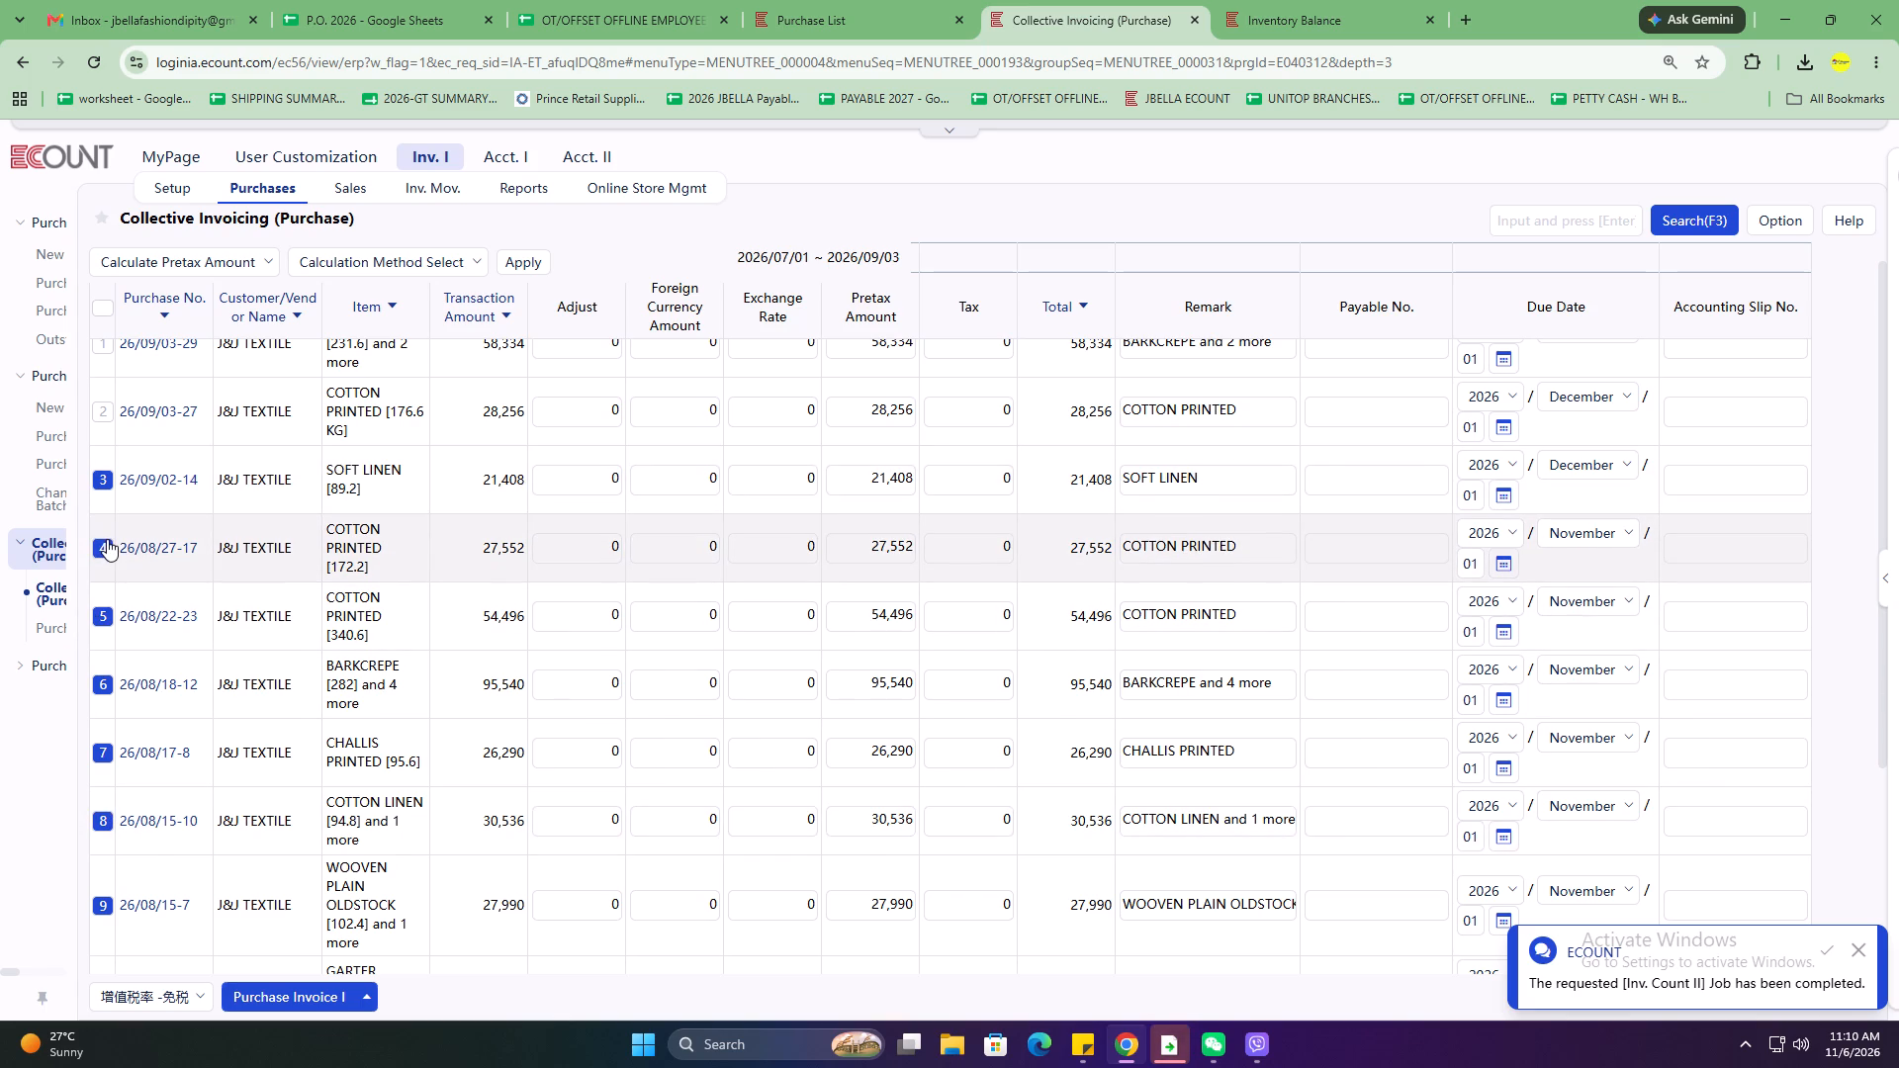
scroll(107, 539, "up", 1)
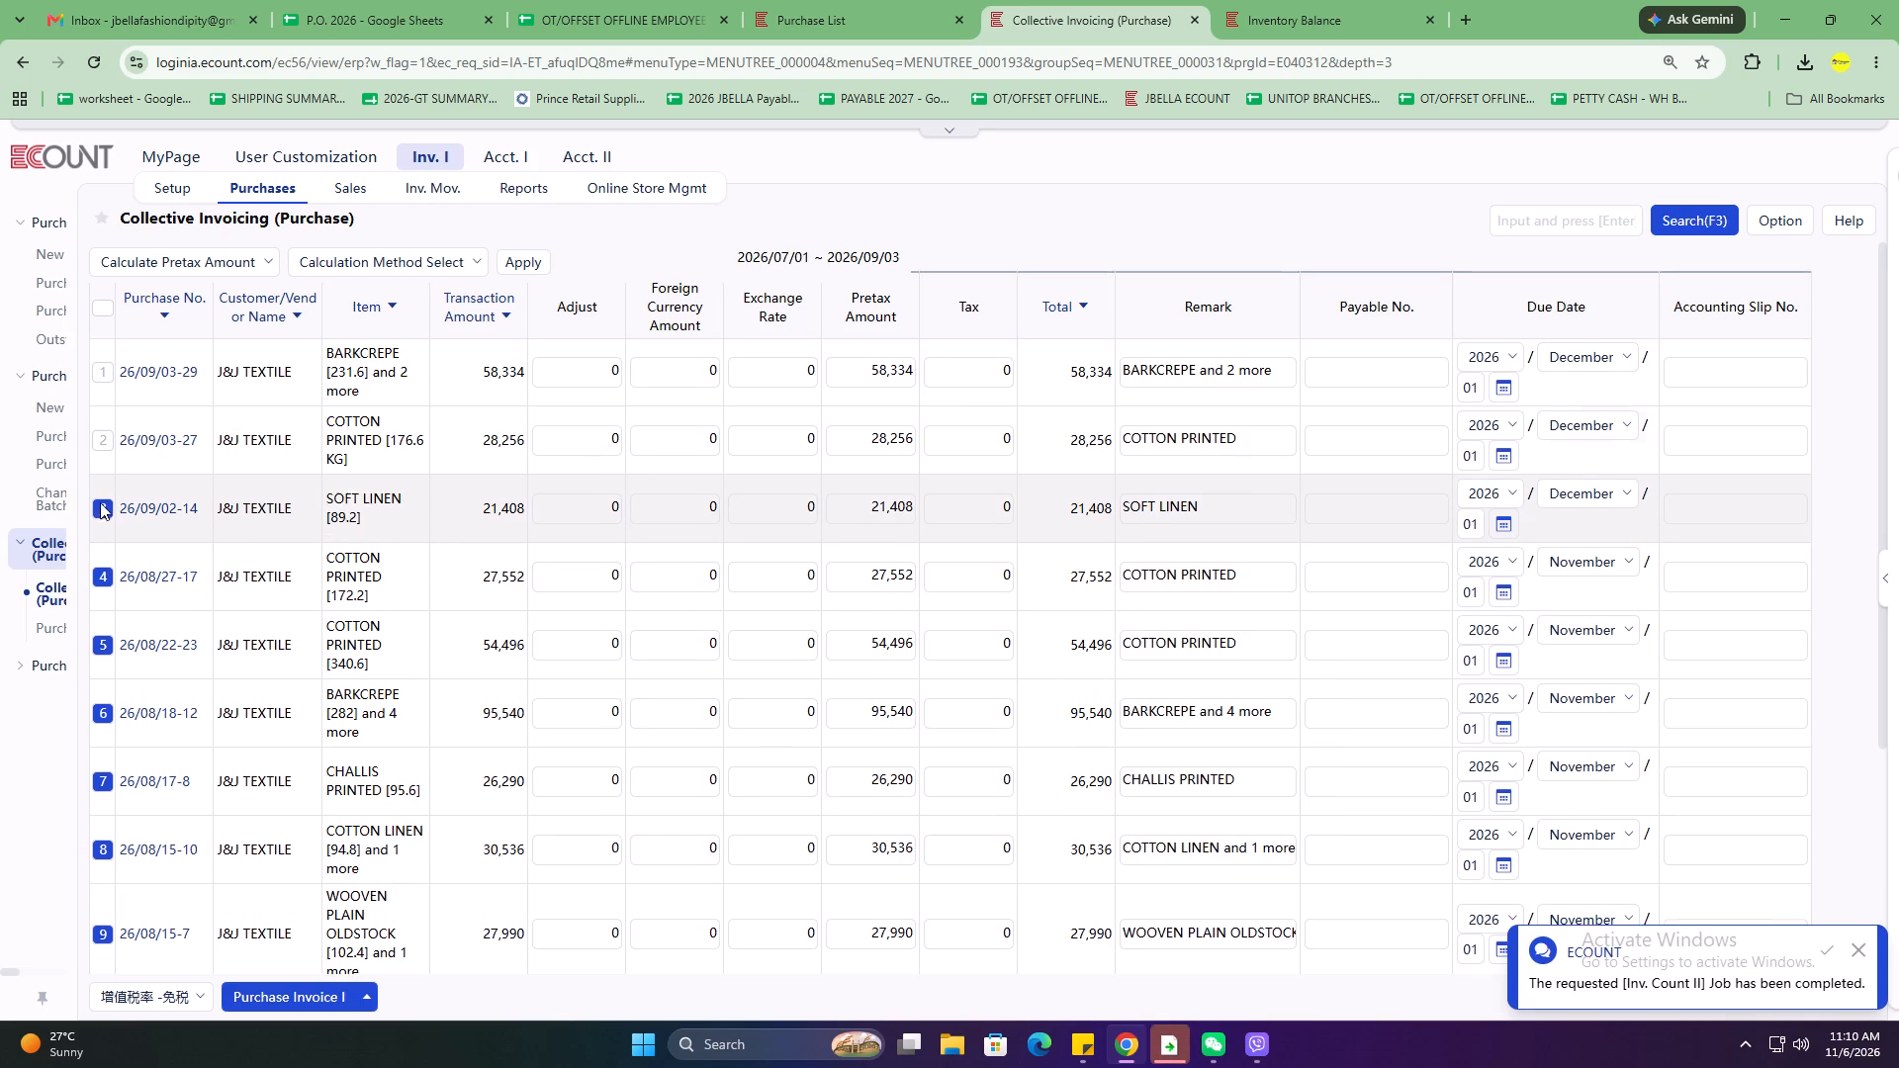
left_click(100, 438)
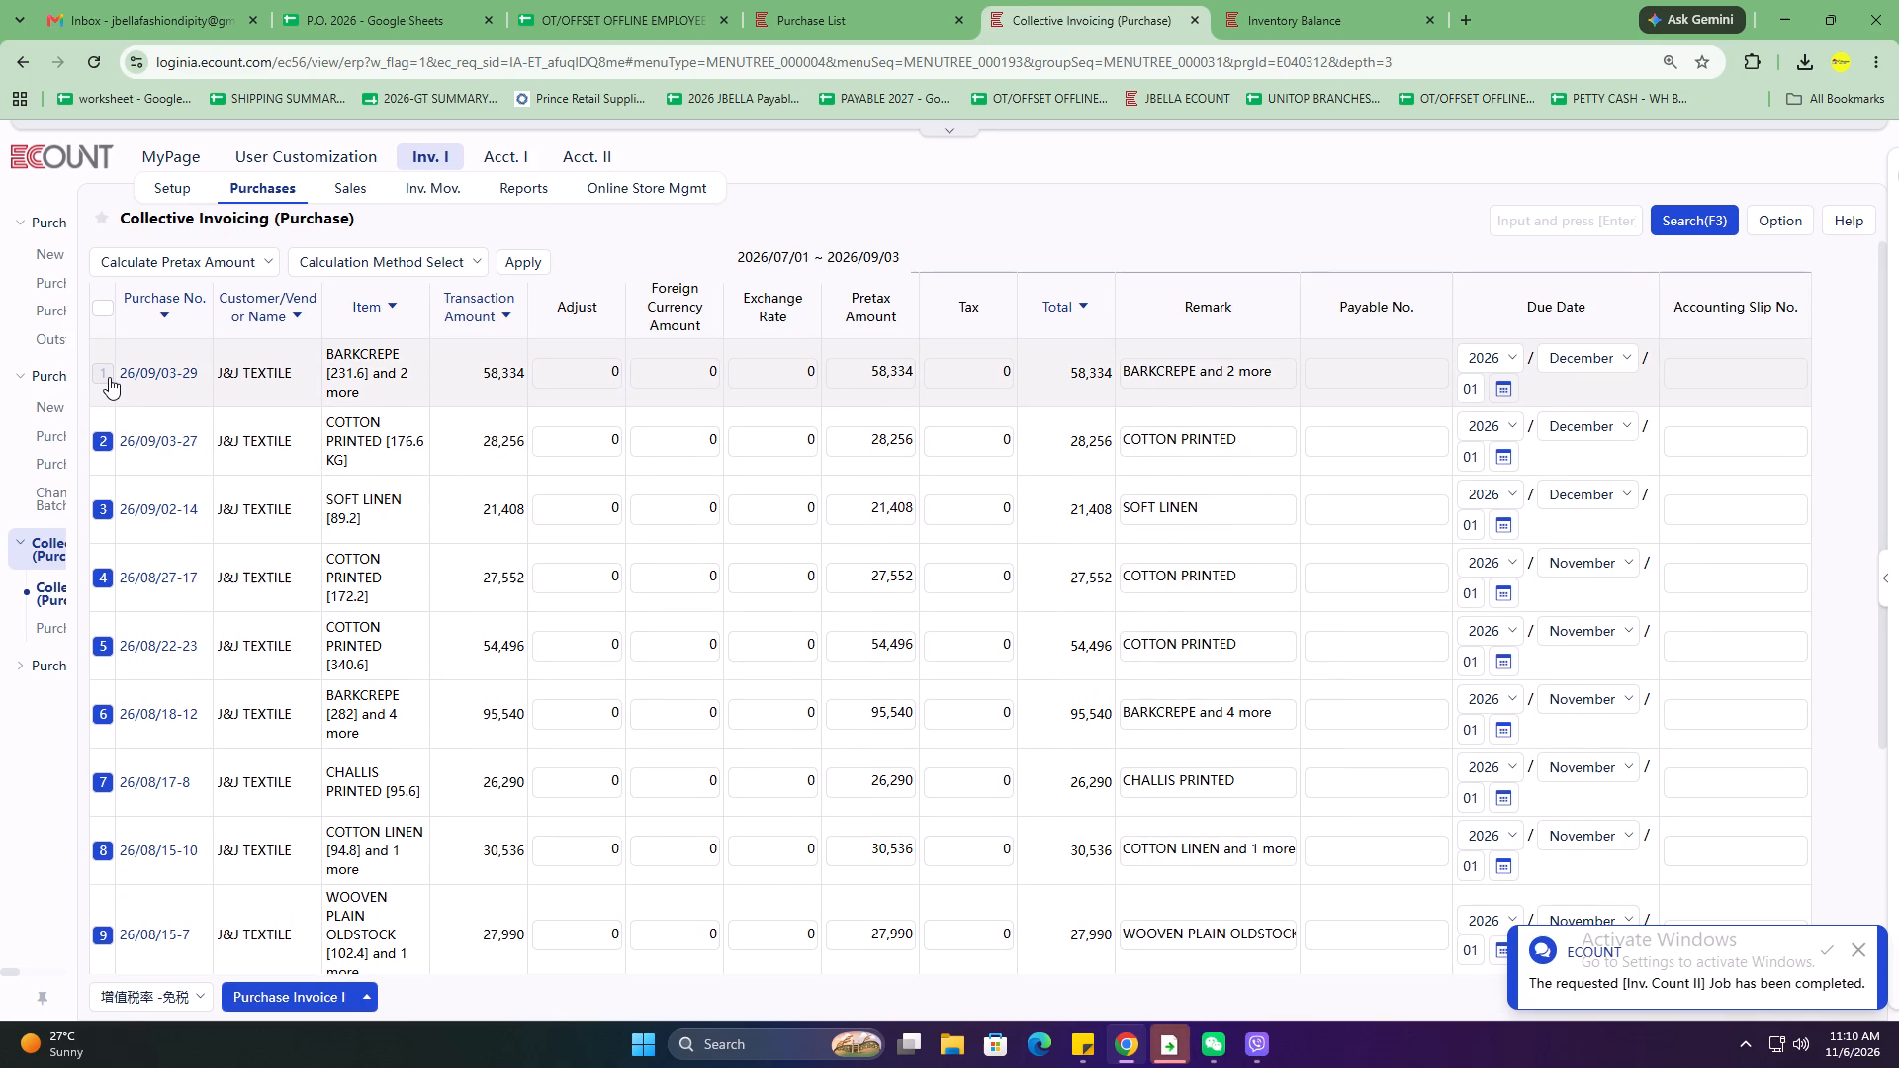
left_click(109, 377)
Enter payable number J&J07892026 for slip 26/09/03-29.
scroll(1041, 548, "up", 4)
left_click(1334, 363)
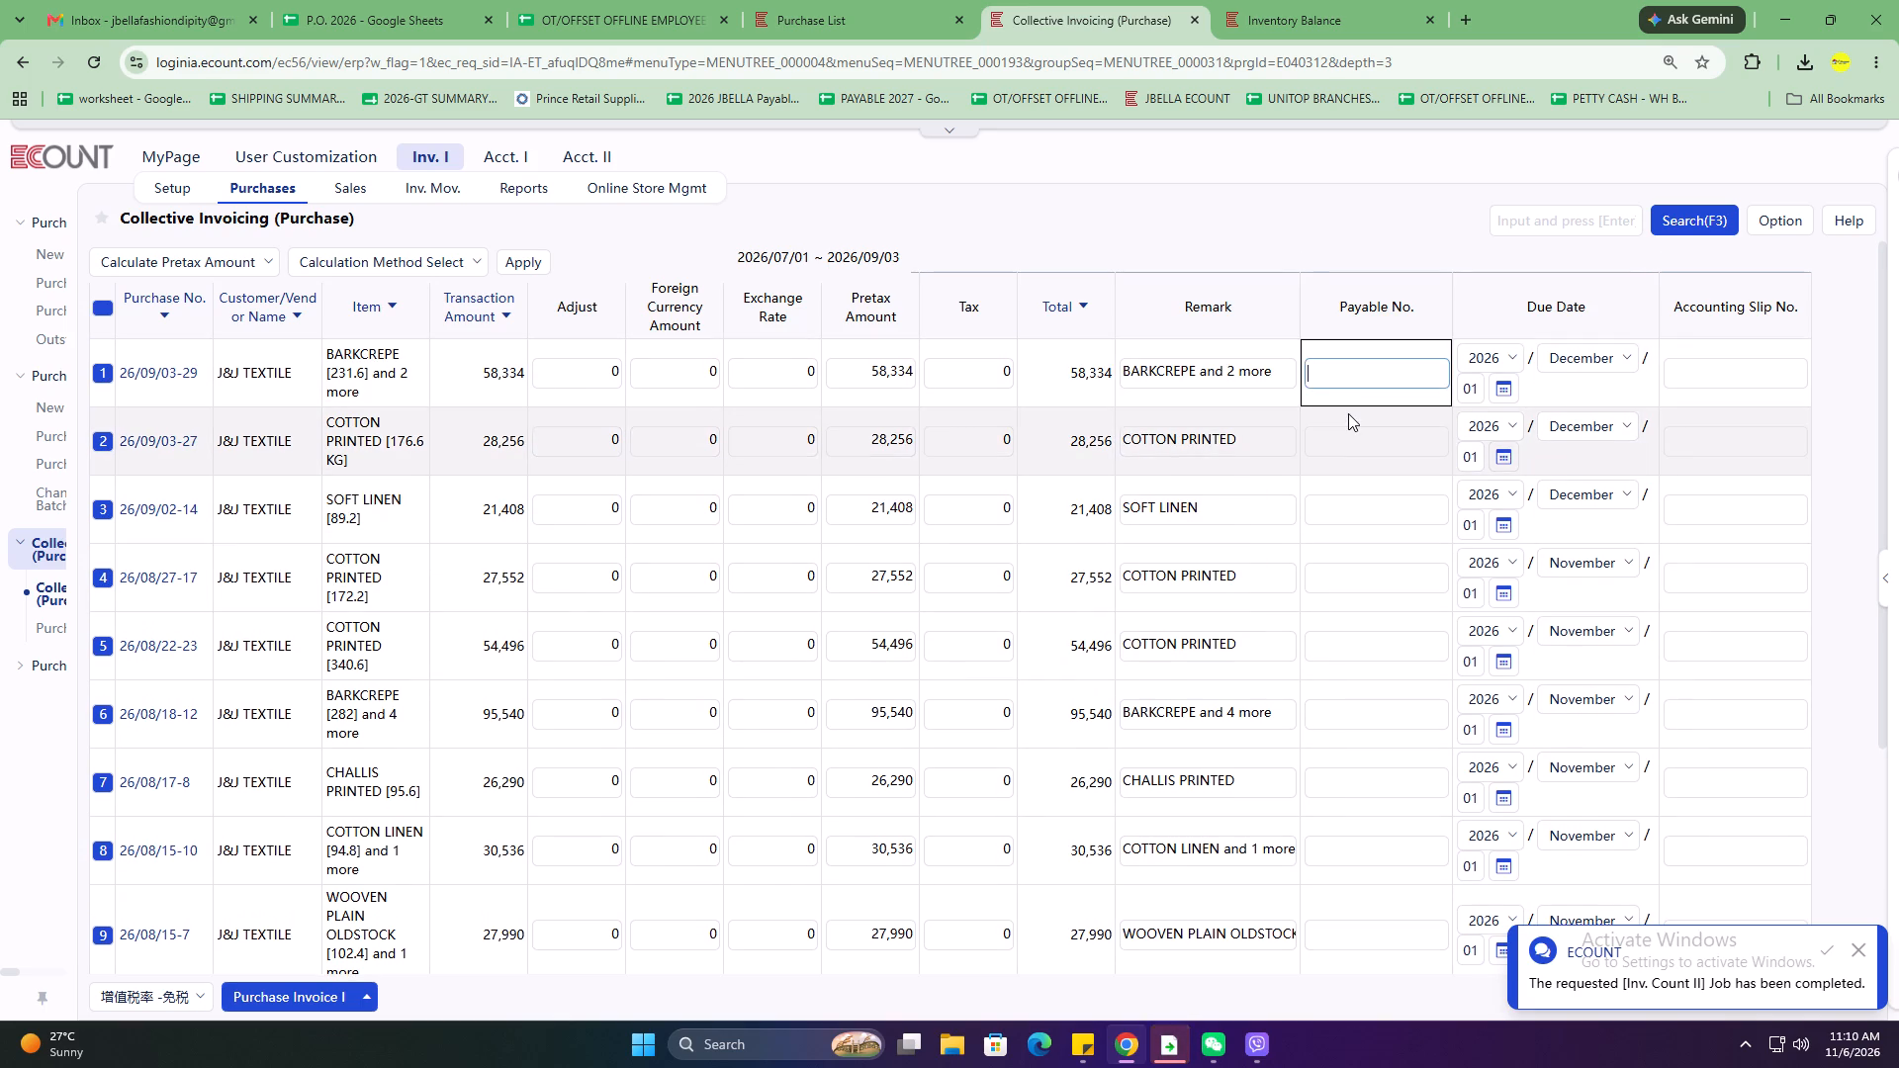
key("ctrl+v")
left_click_drag(1331, 372, 1433, 366)
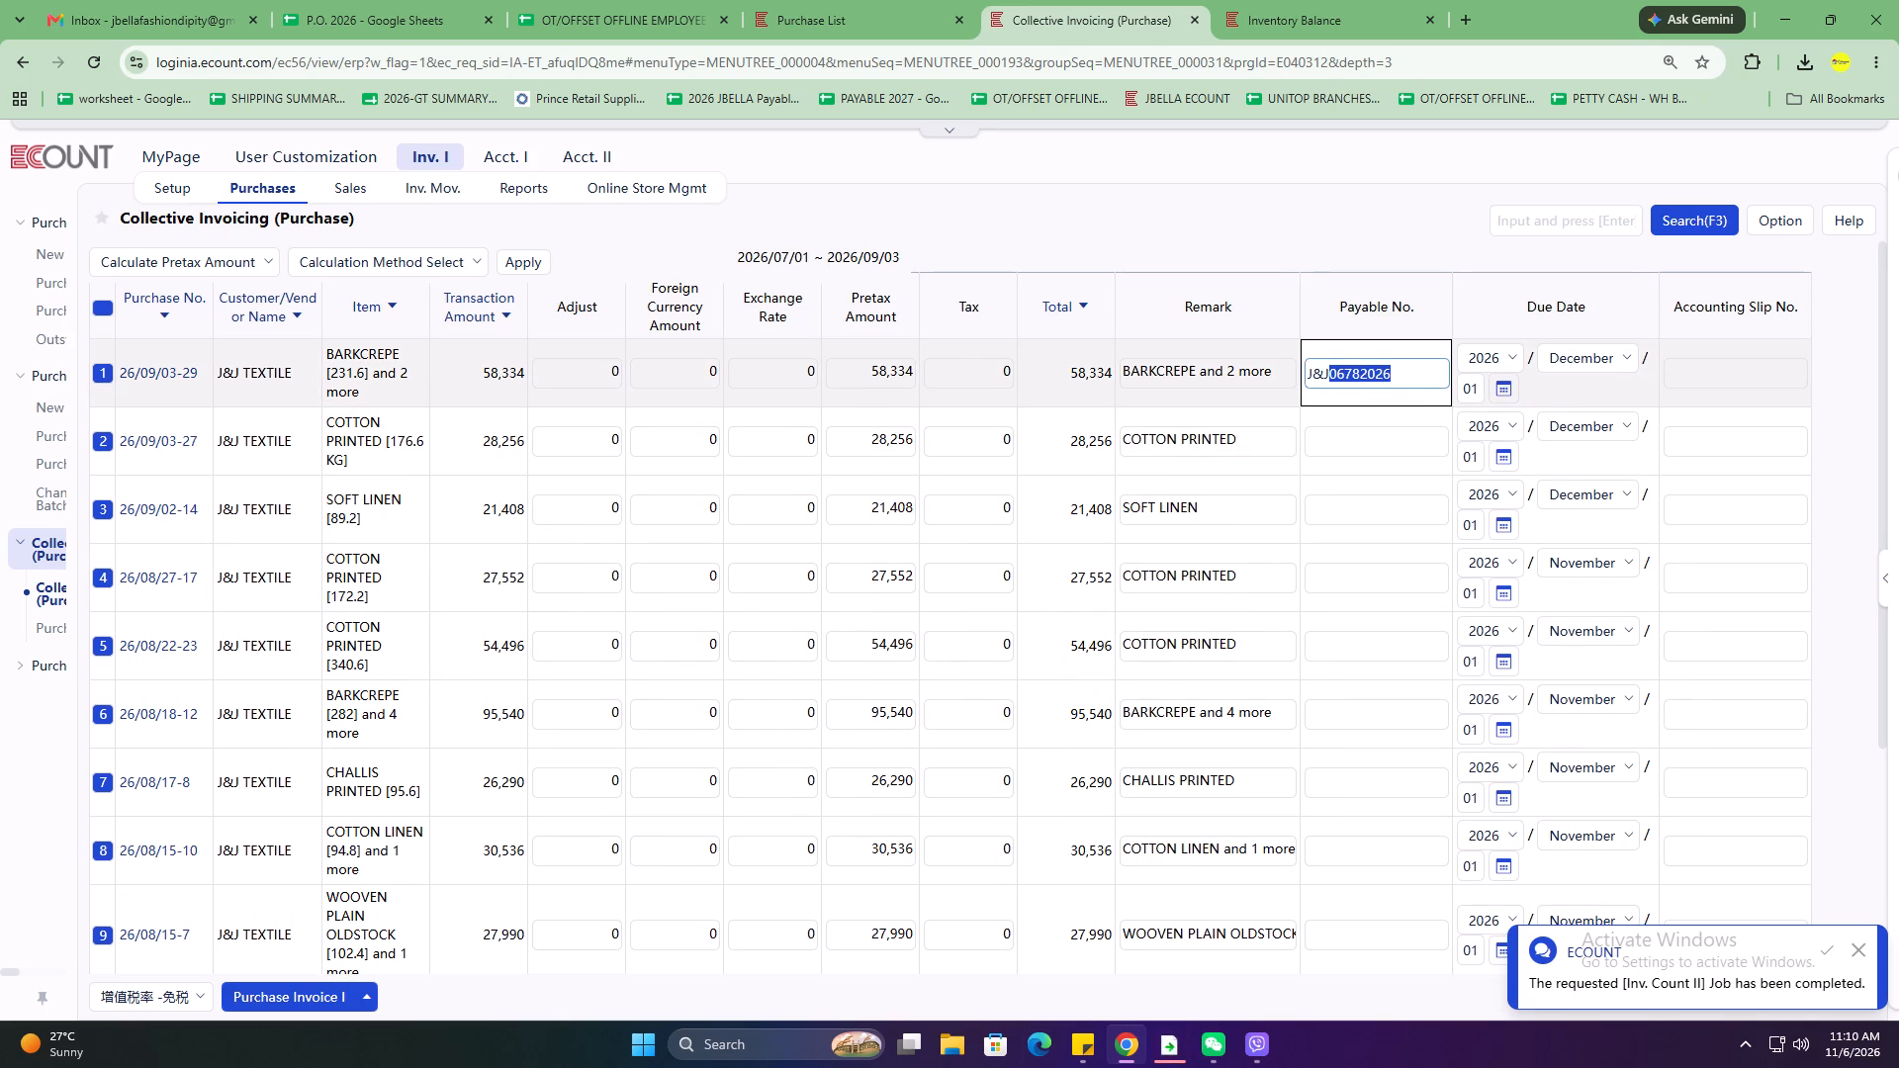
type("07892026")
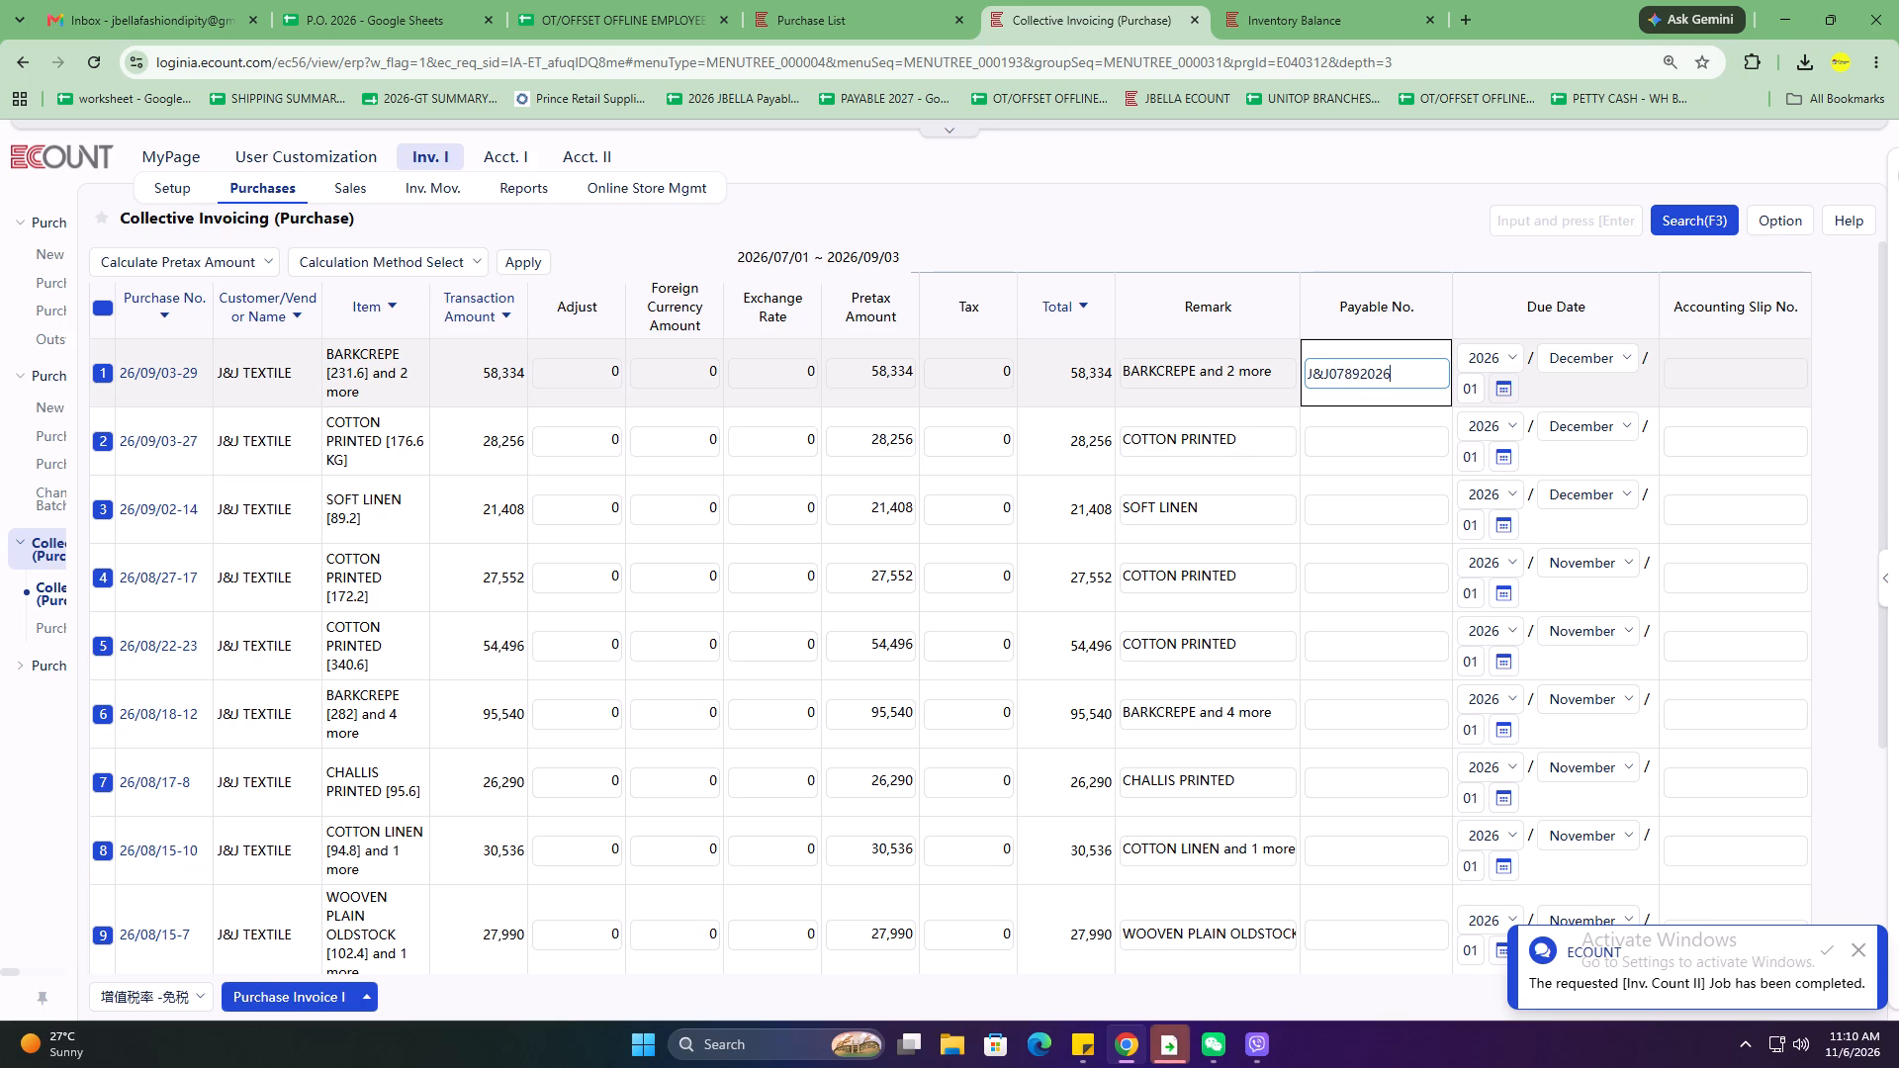
Copy payable number J&J07892026 to all the remaining slips, from 26/09/03-27 down to 26/07/18-14.
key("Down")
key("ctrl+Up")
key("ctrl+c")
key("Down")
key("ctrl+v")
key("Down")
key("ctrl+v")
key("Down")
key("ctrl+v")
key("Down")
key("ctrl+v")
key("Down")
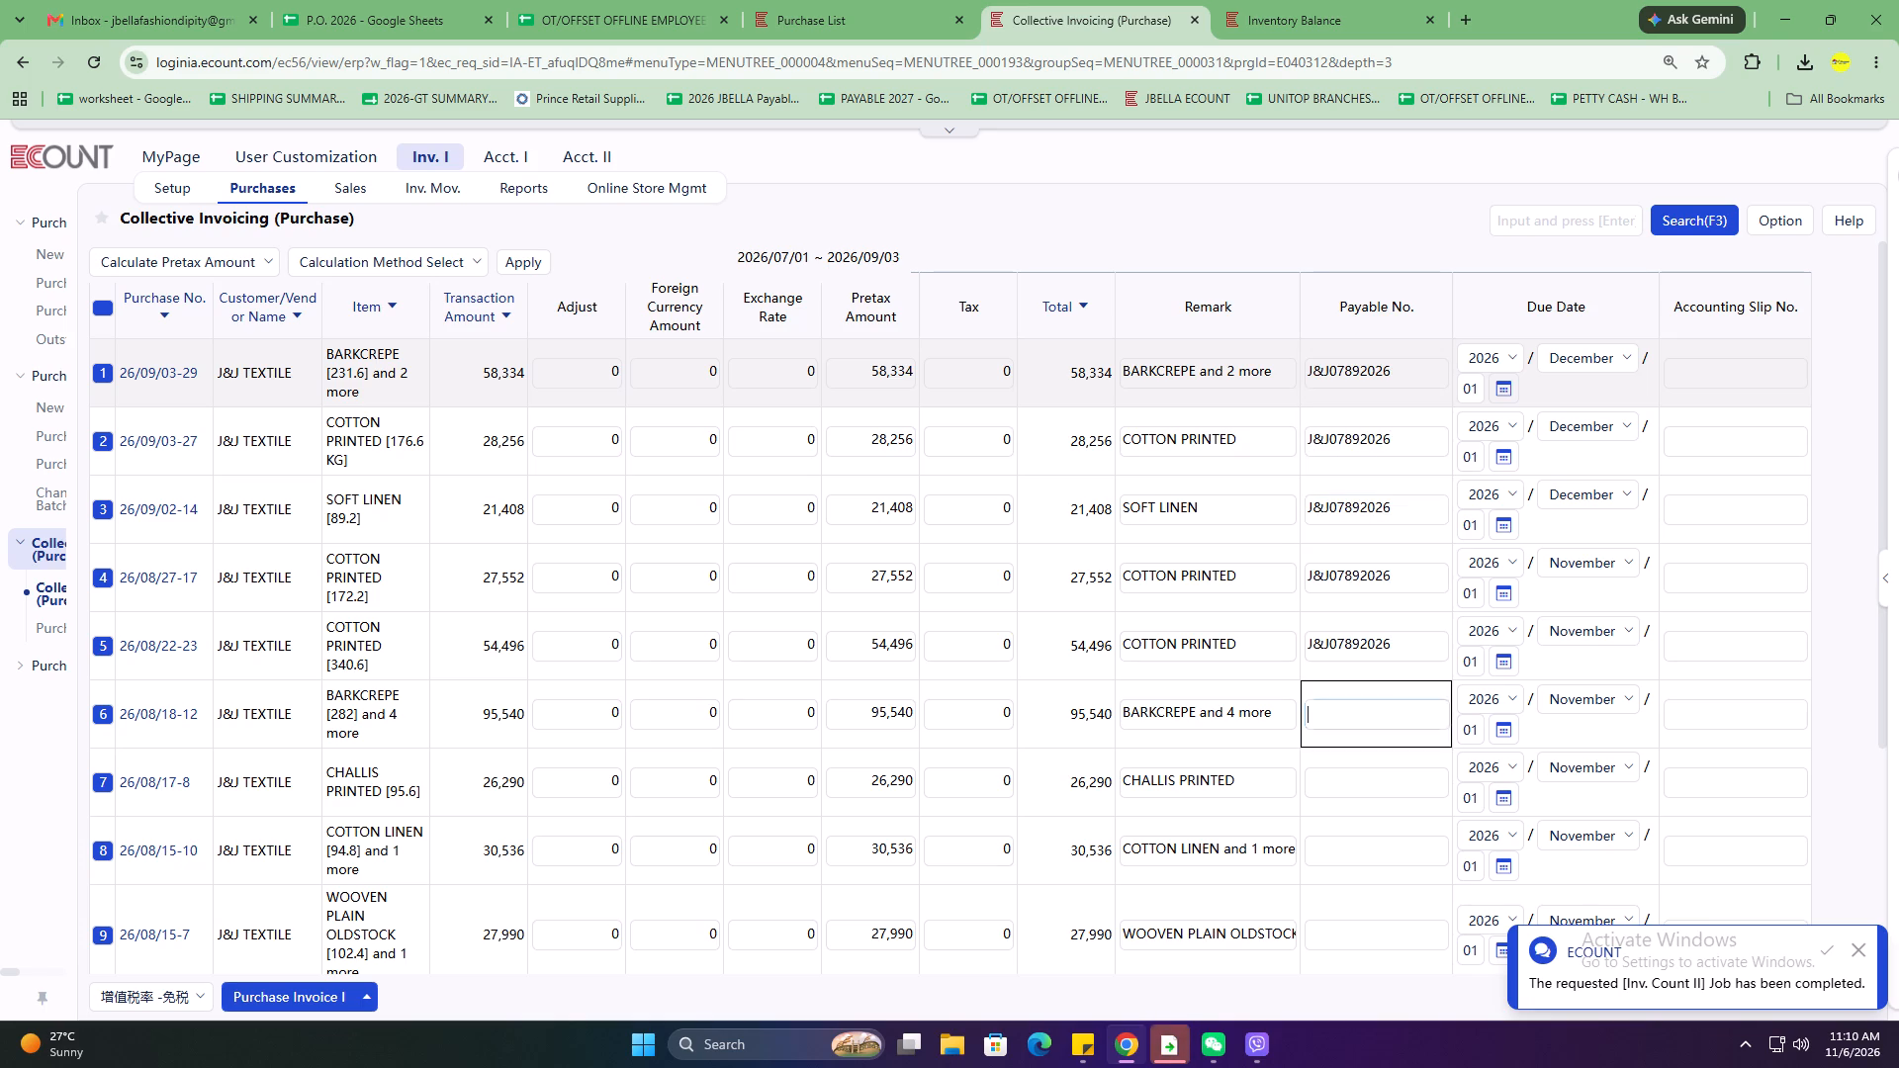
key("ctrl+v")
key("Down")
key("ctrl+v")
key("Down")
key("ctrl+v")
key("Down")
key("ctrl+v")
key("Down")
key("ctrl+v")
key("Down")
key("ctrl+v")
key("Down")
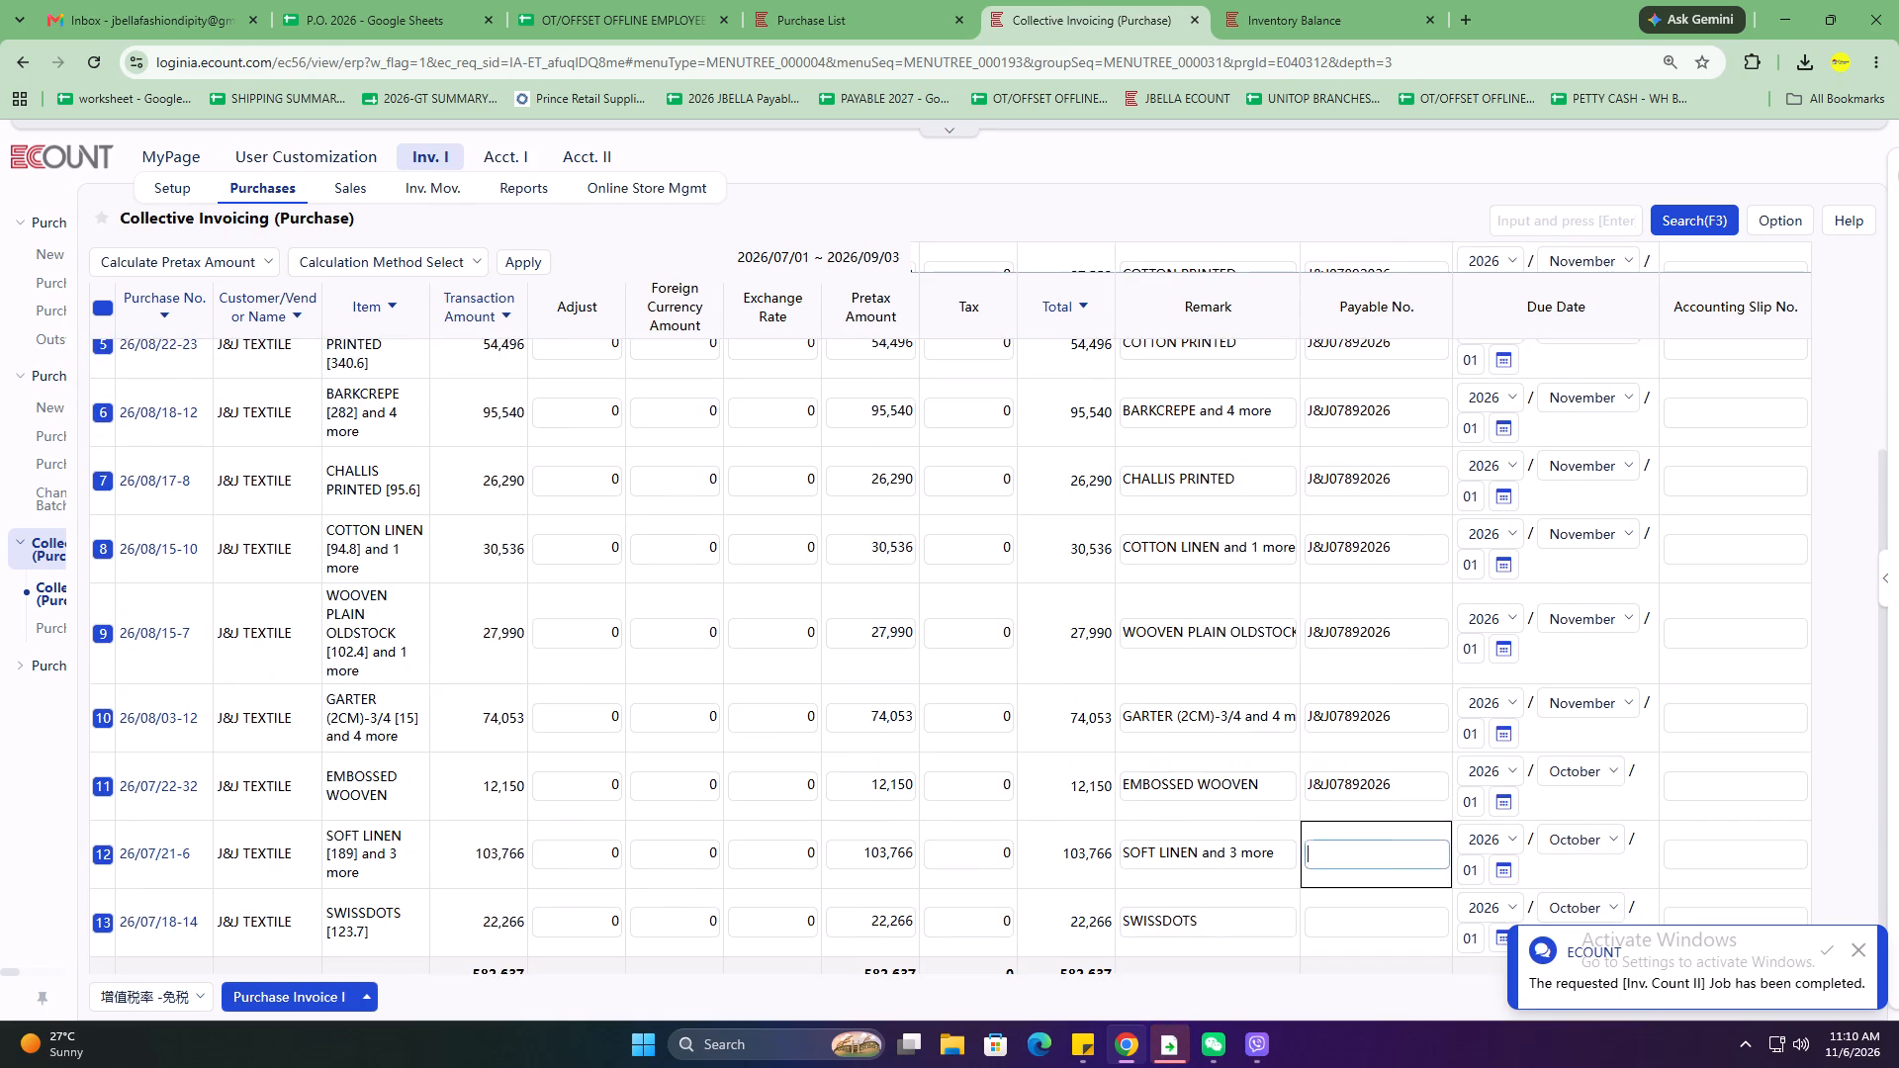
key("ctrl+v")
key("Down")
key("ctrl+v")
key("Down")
scroll(1362, 530, "down", 6)
scroll(1311, 583, "up", 14)
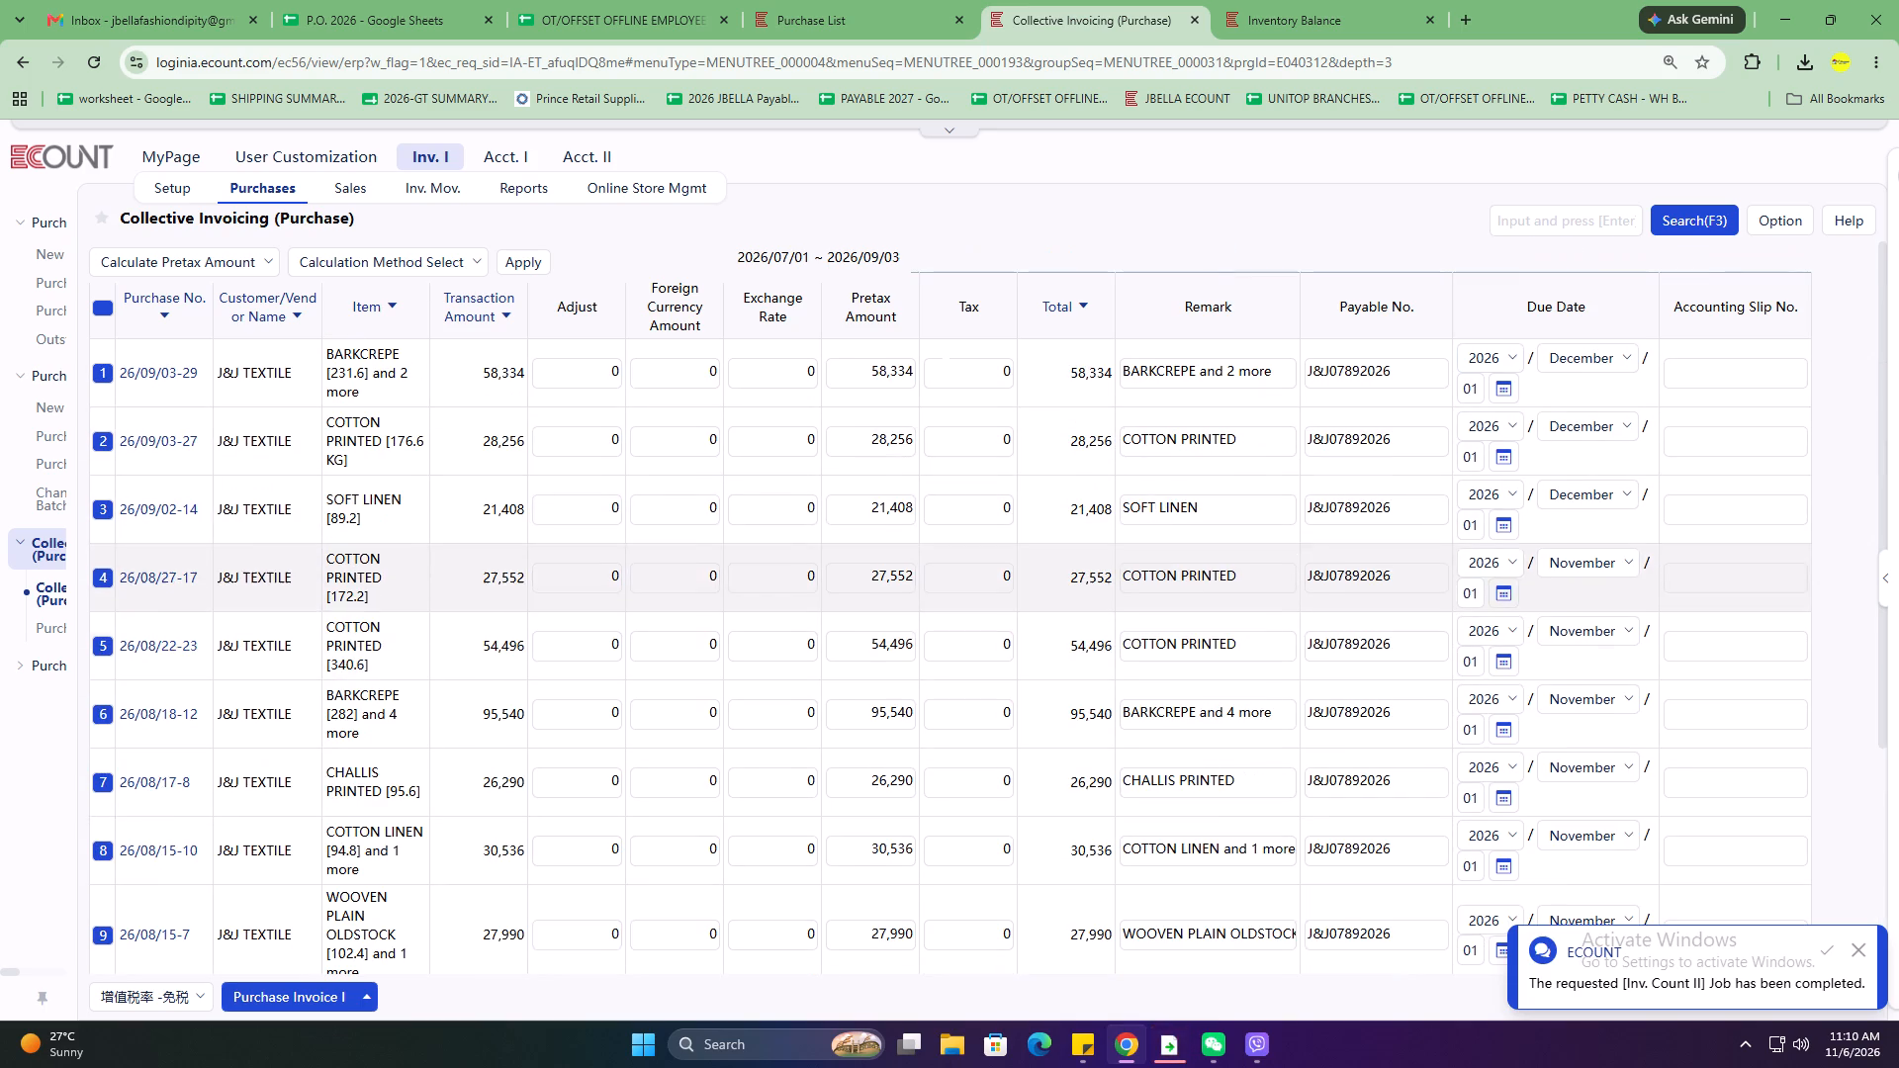
Create Purchase Invoice I for the selected slips, save the batch with the already assigned payable number and close the result notice.
left_click(260, 1023)
left_click(303, 996)
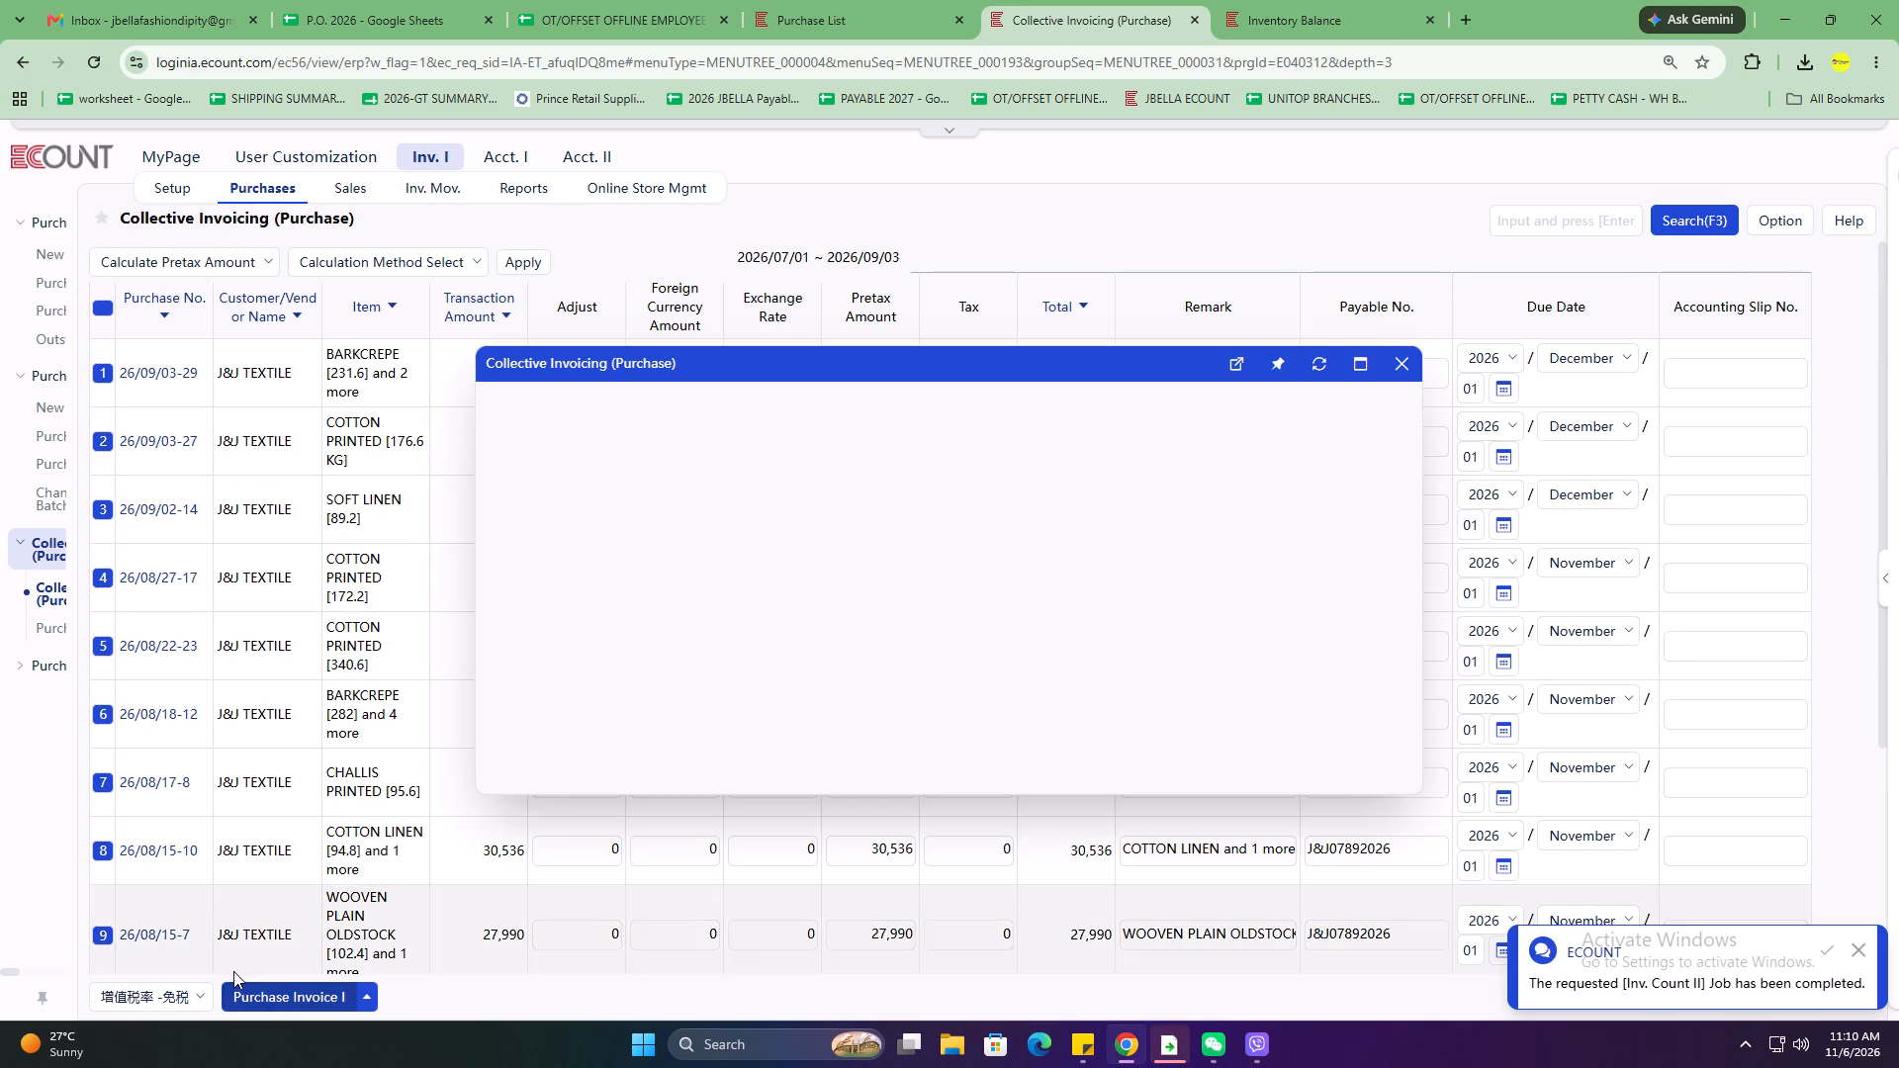
left_click(271, 903)
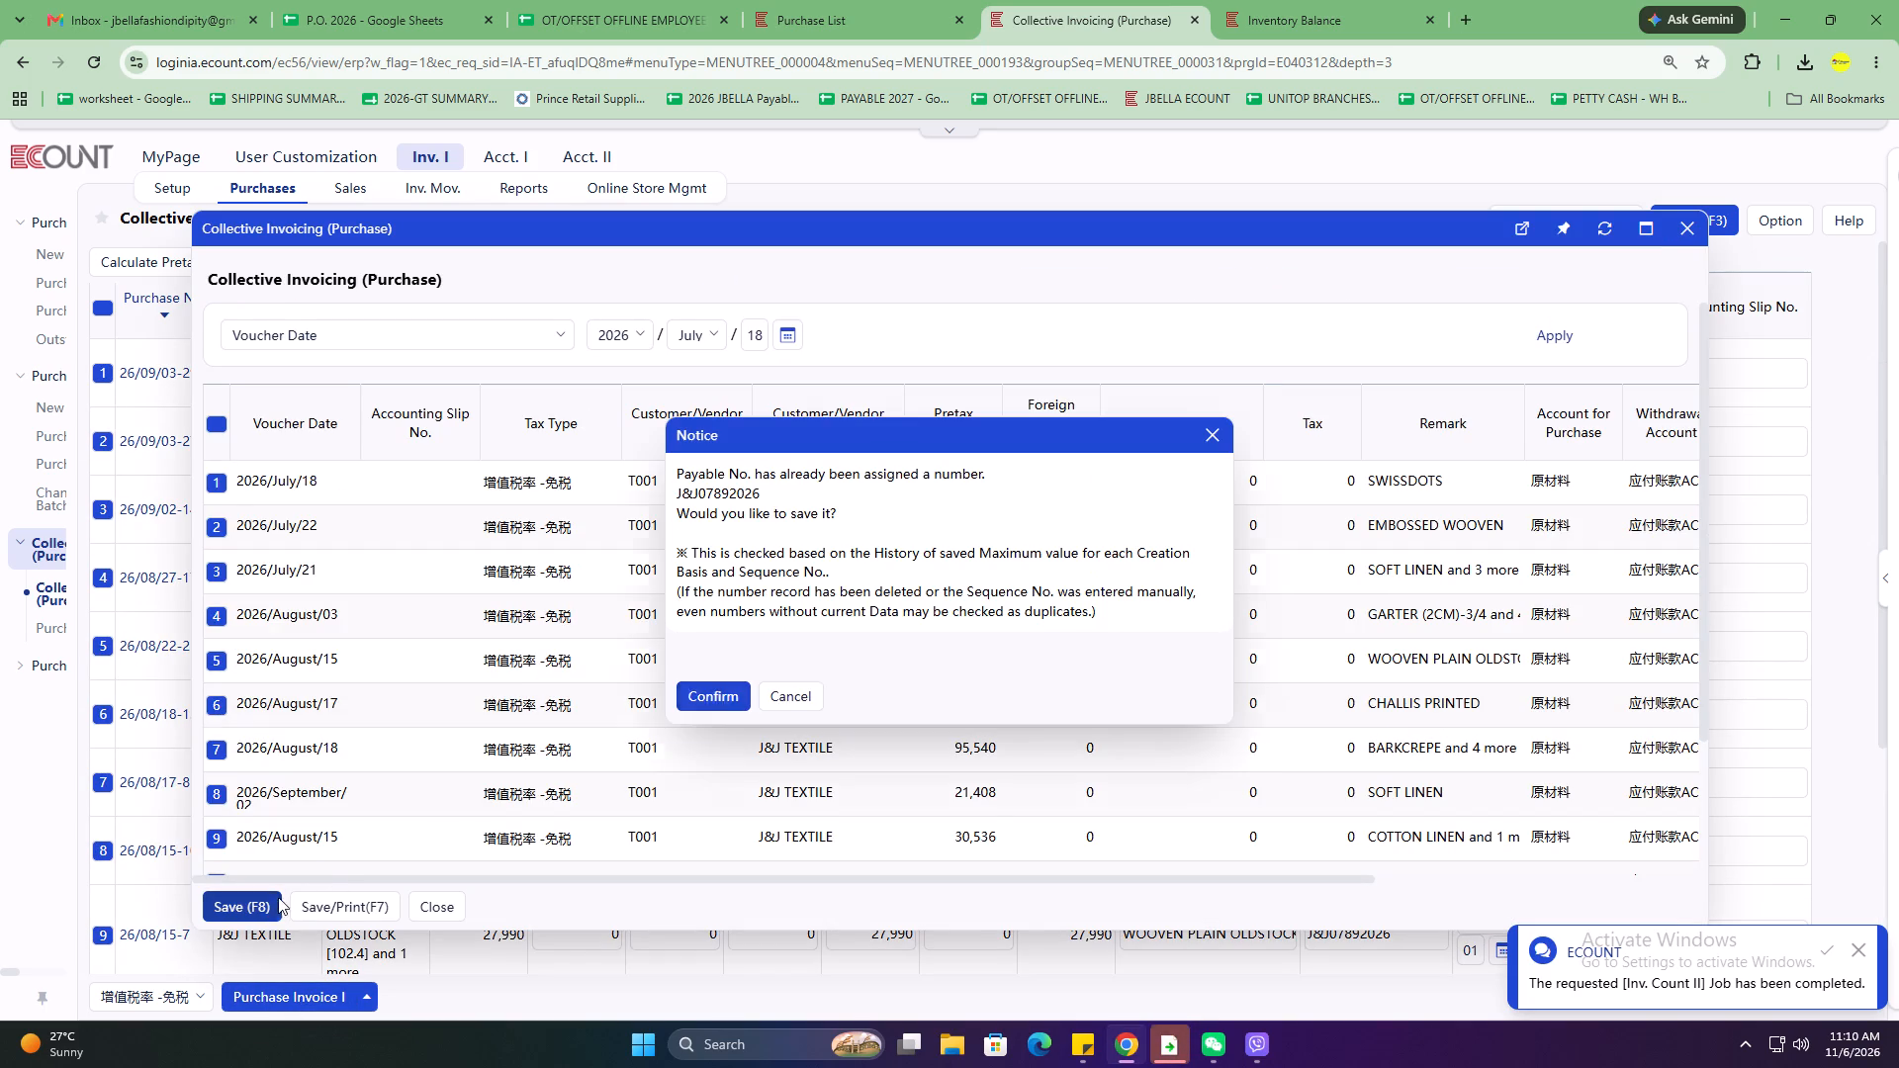
left_click(714, 709)
left_click(732, 697)
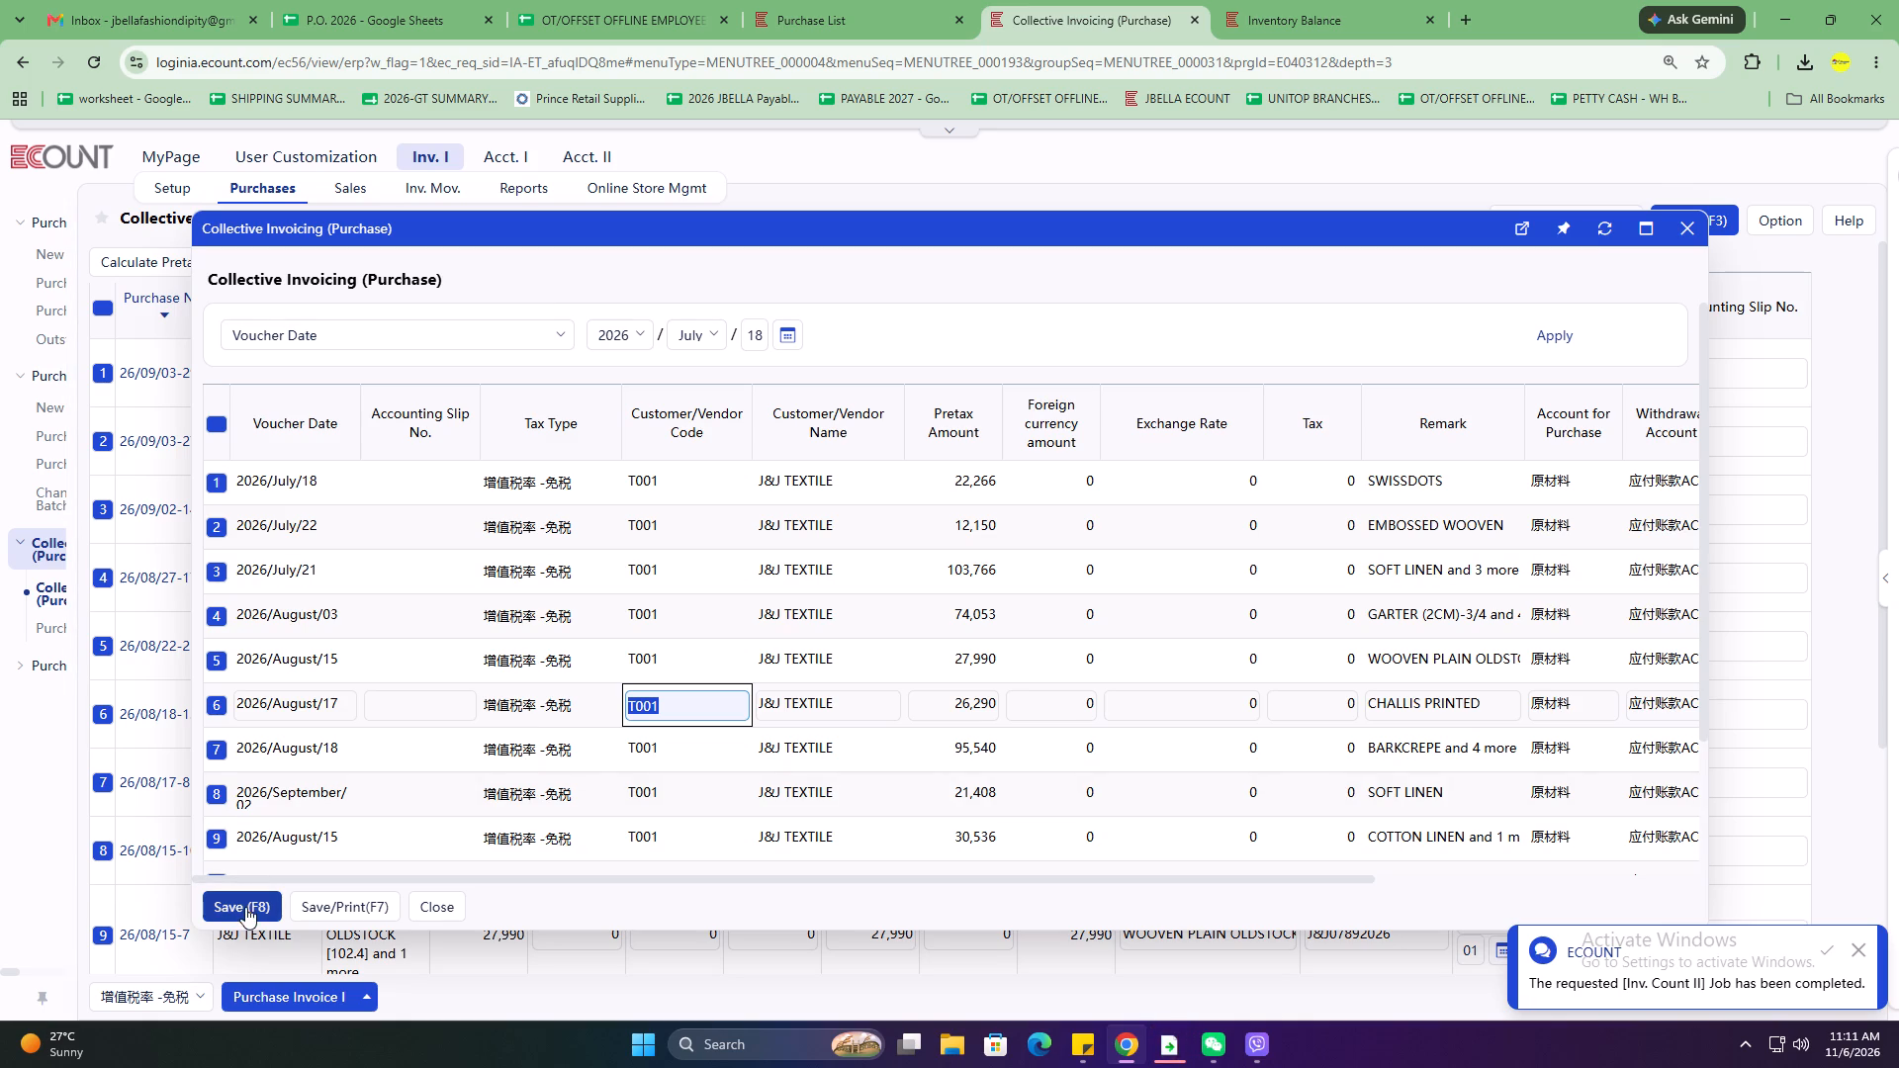
scroll(824, 329, "down", 6)
scroll(824, 327, "up", 7)
scroll(823, 327, "down", 8)
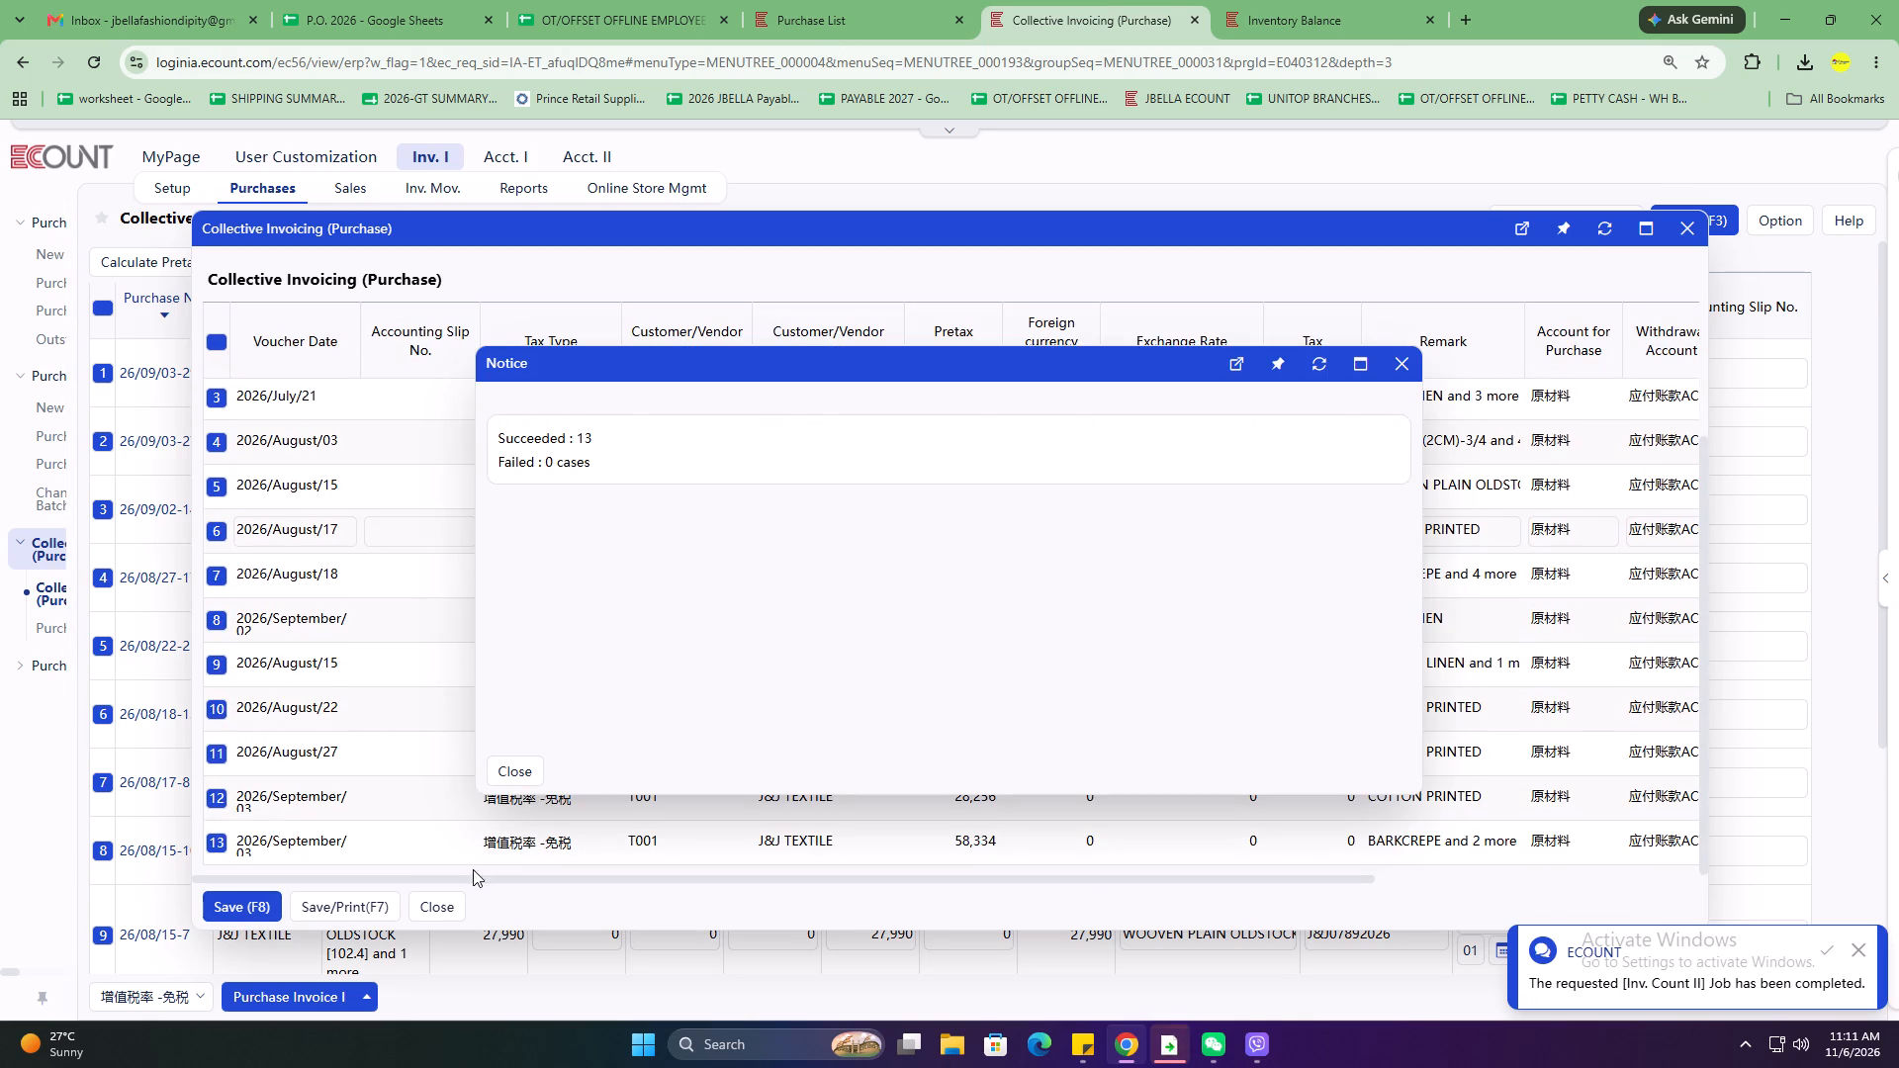
left_click(511, 770)
Search collective invoicing slips of all customers from January 1 to June 30, 2026, removing the J&J TEXTILE filter.
left_click(1700, 218)
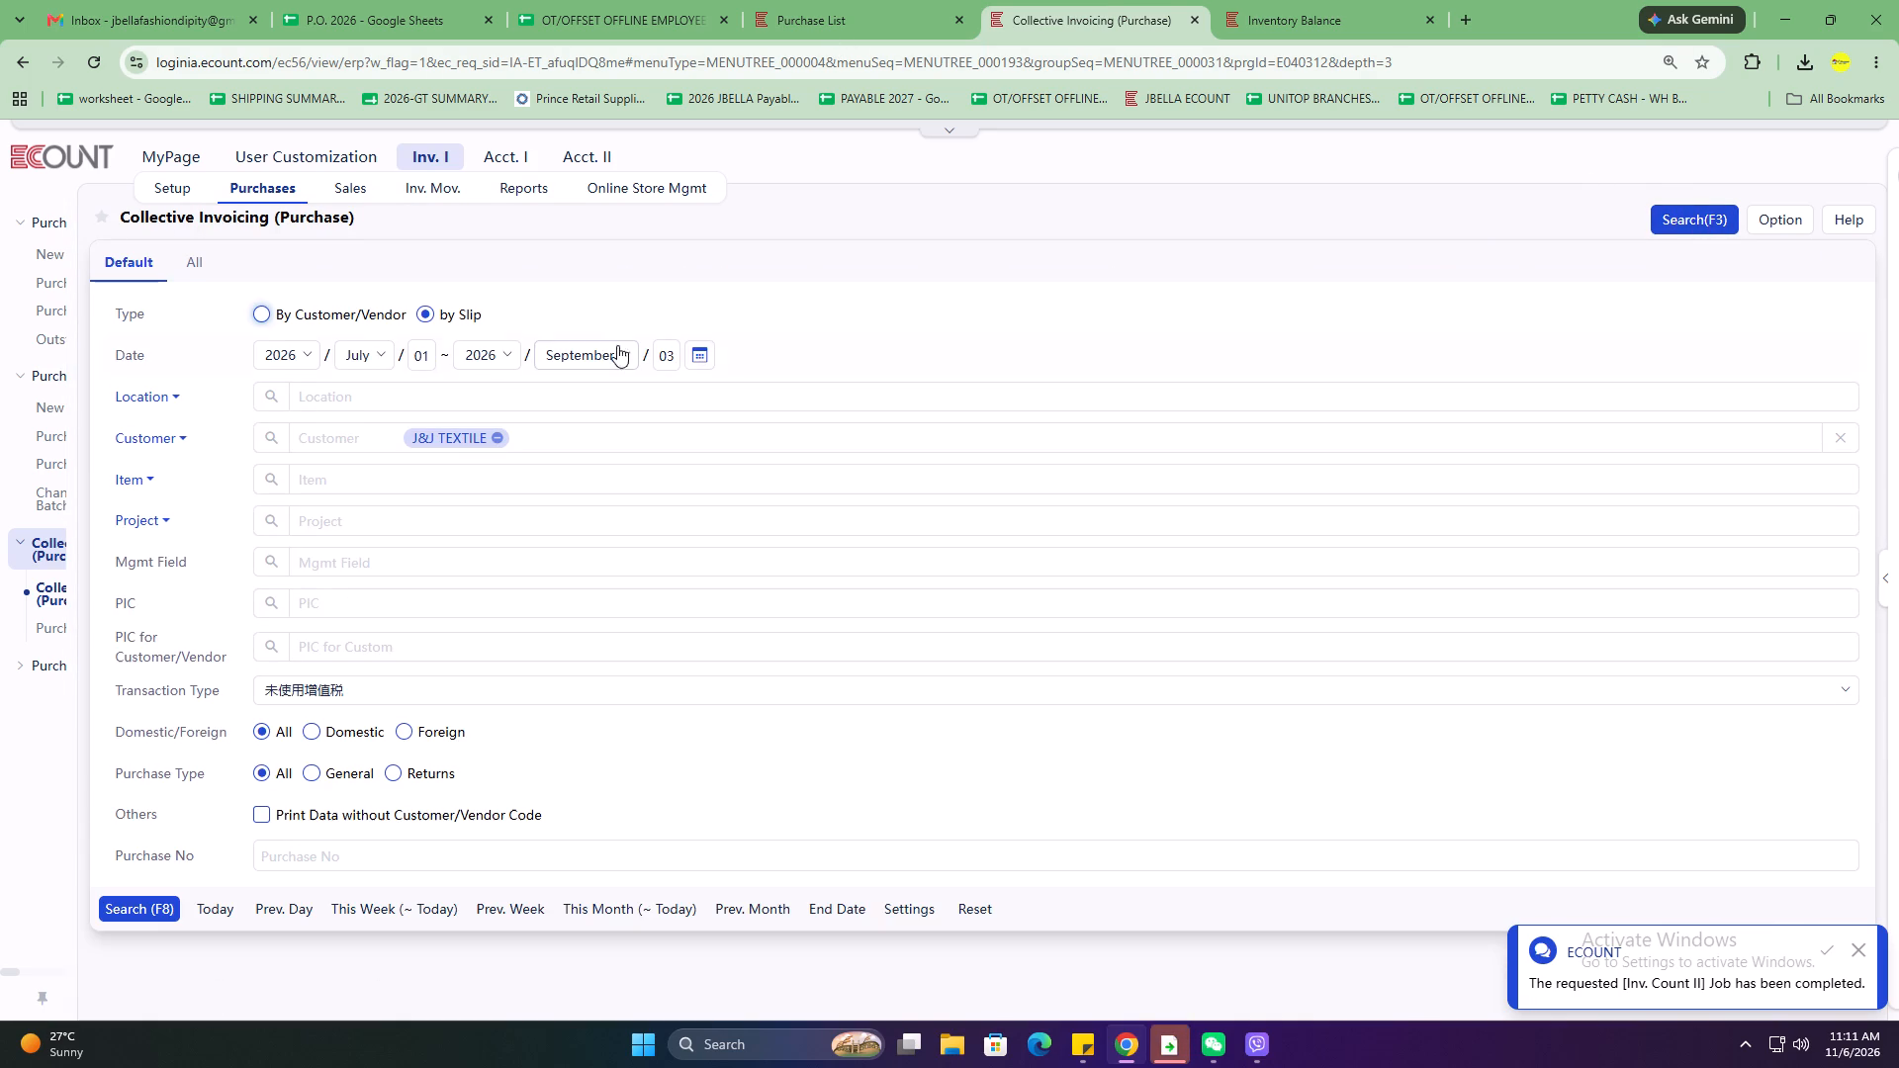
left_click(355, 350)
scroll(379, 394, "up", 5)
left_click(386, 392)
left_click(581, 357)
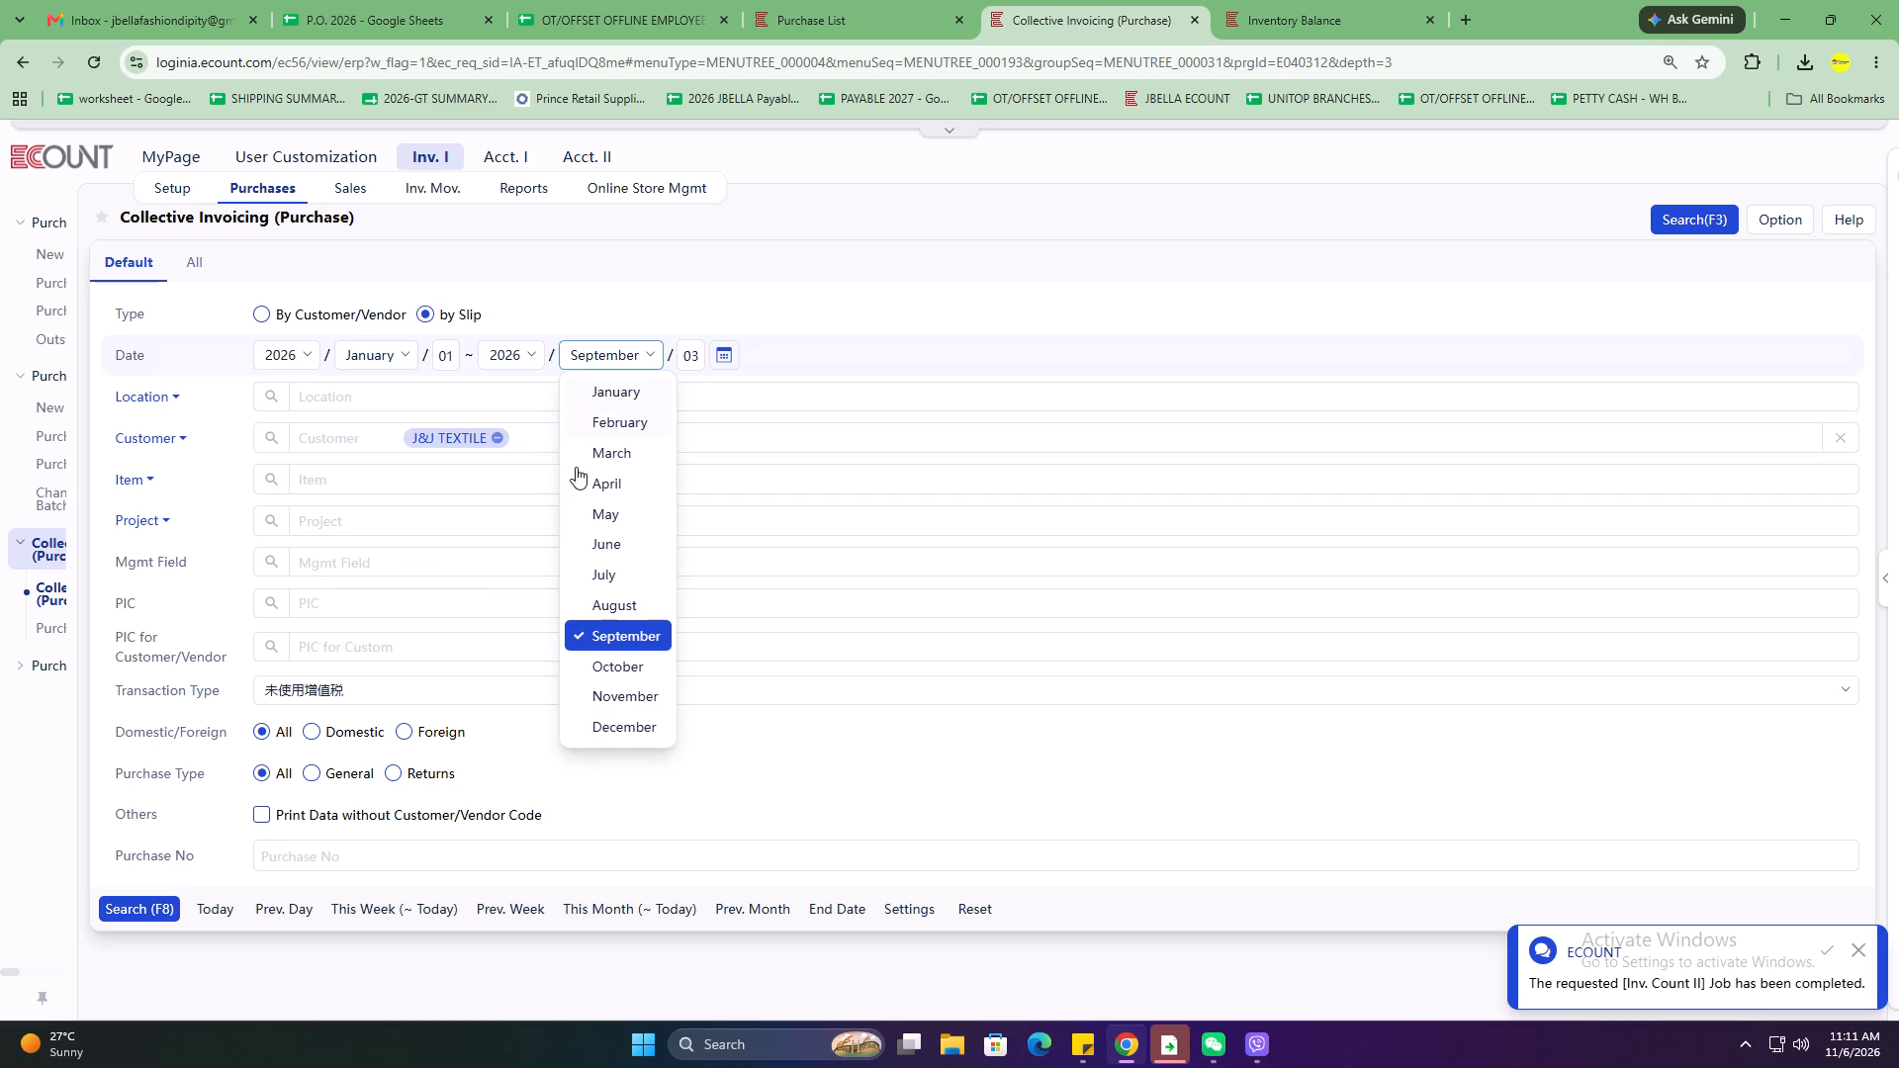
left_click(575, 550)
left_click(648, 351)
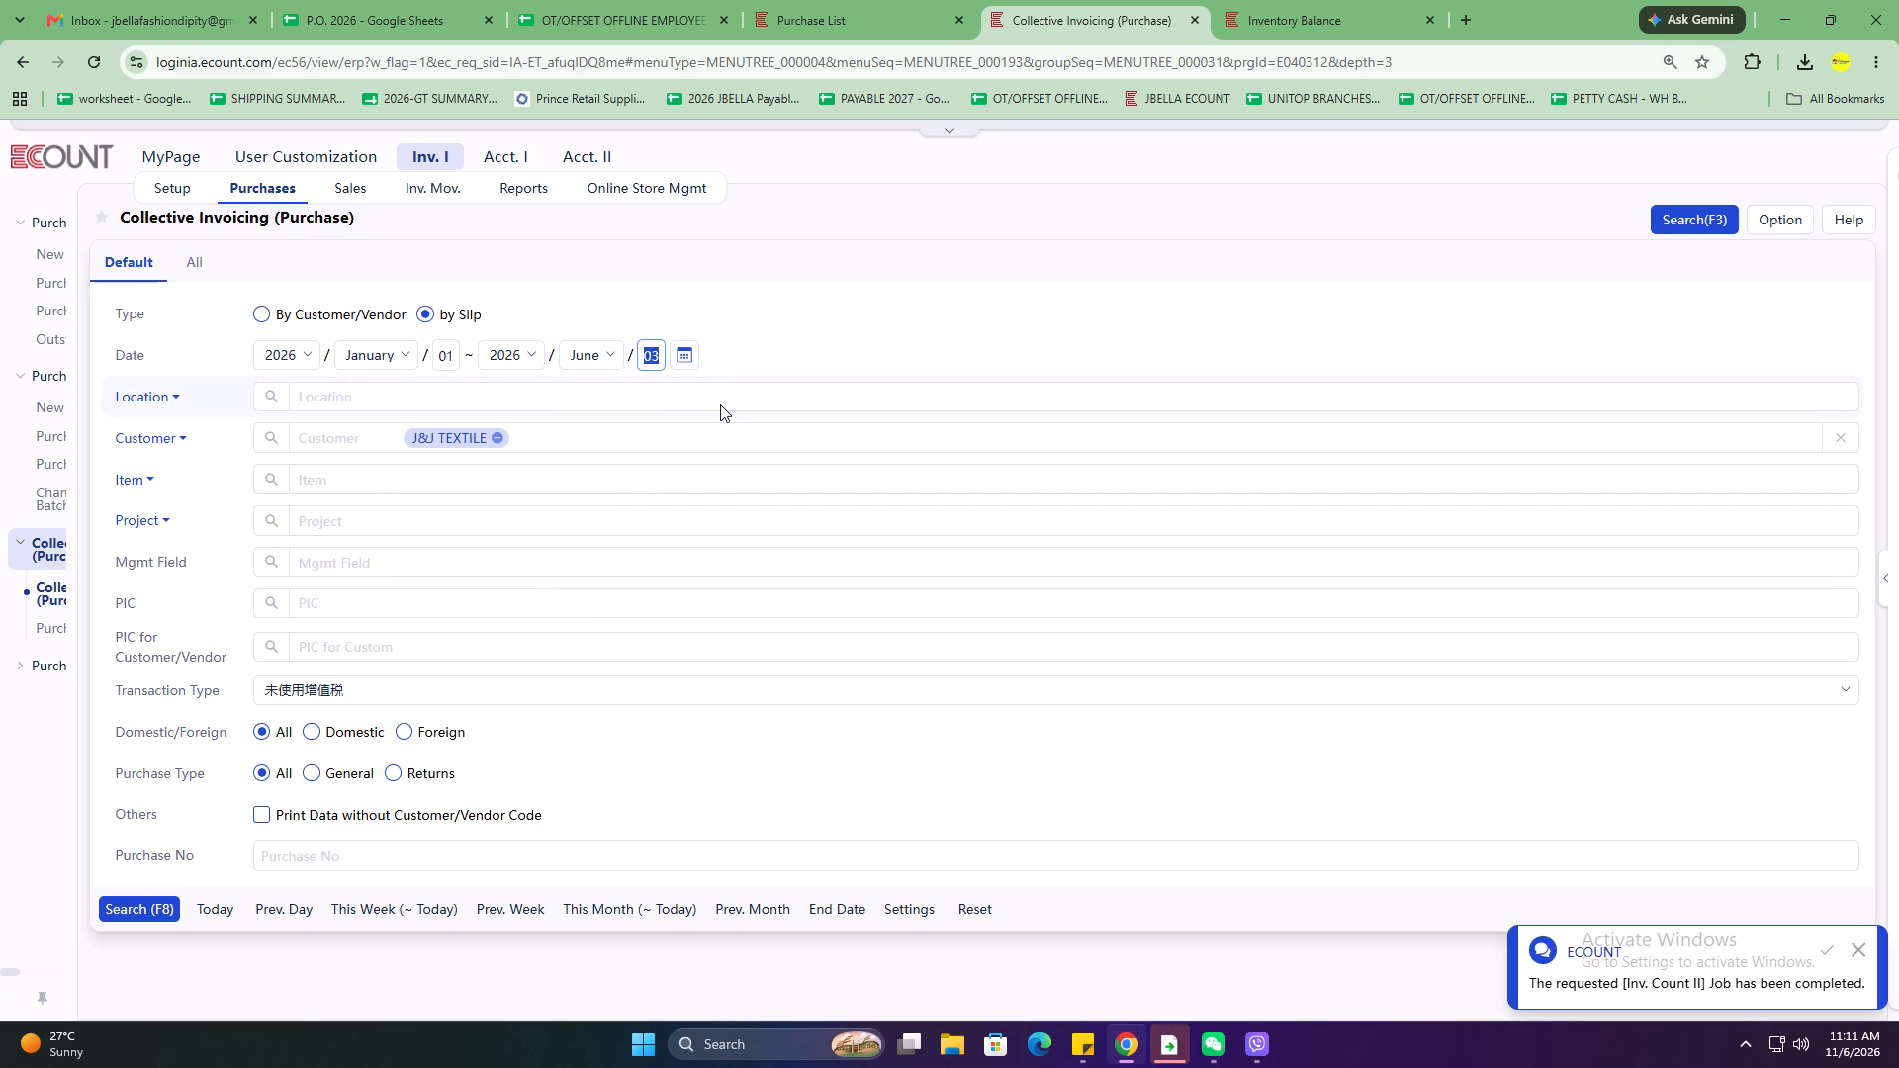
type("31")
left_click(501, 427)
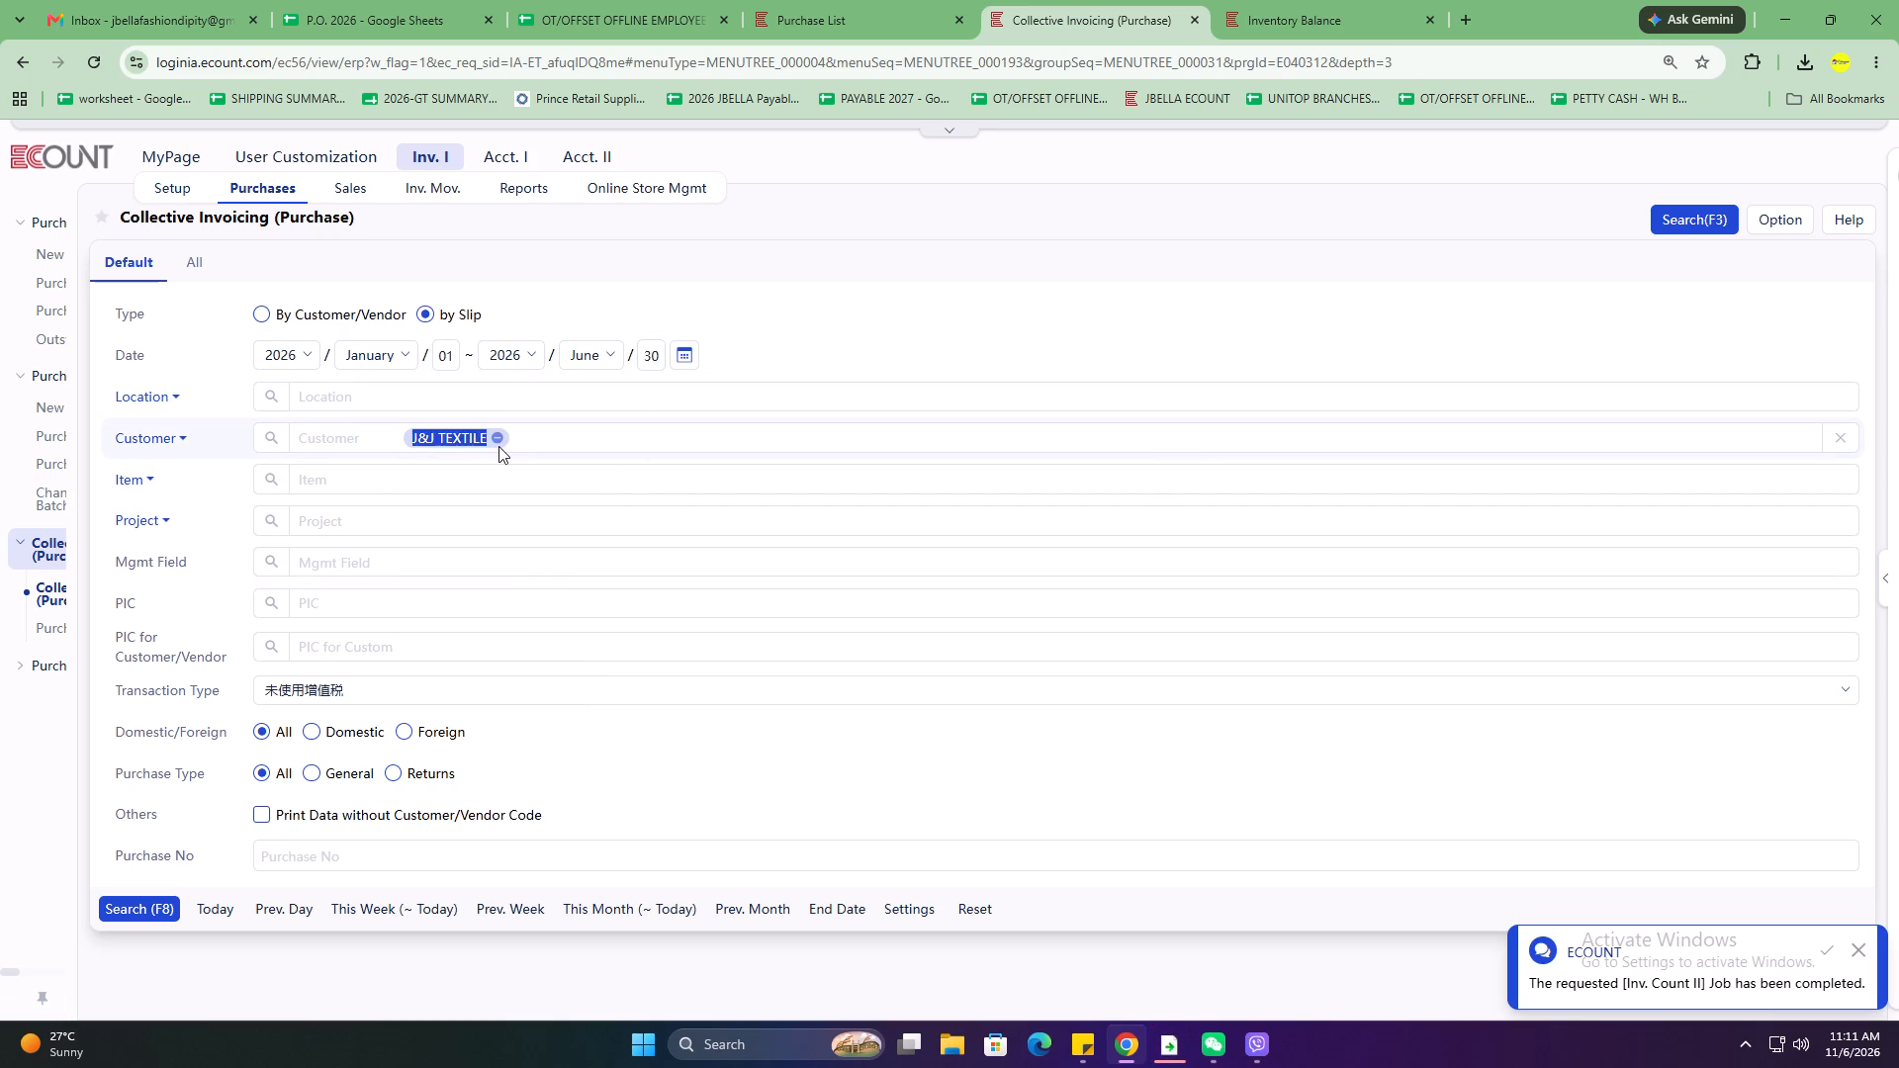
left_click(498, 446)
left_click(502, 438)
left_click(146, 910)
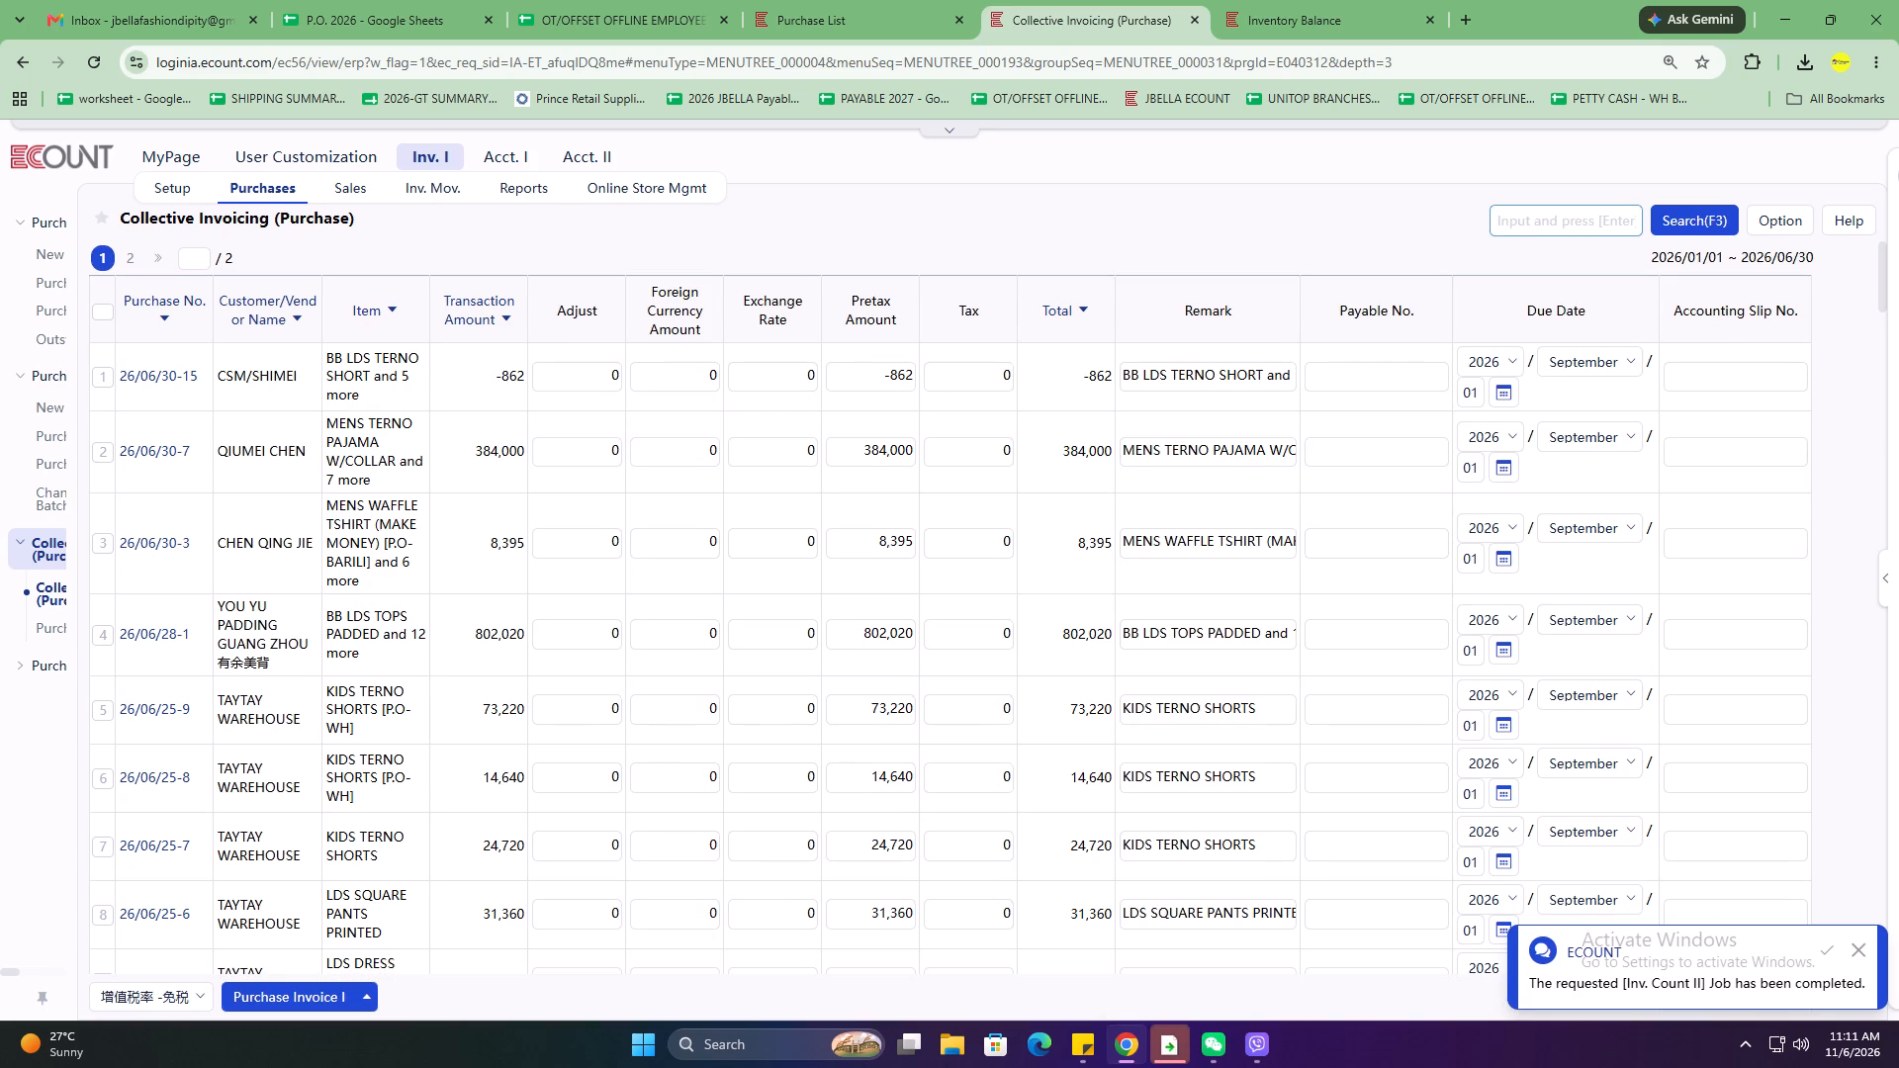
Search the January to June collective invoicing results for ZC.
left_click(1549, 216)
type("ZC")
key("Return")
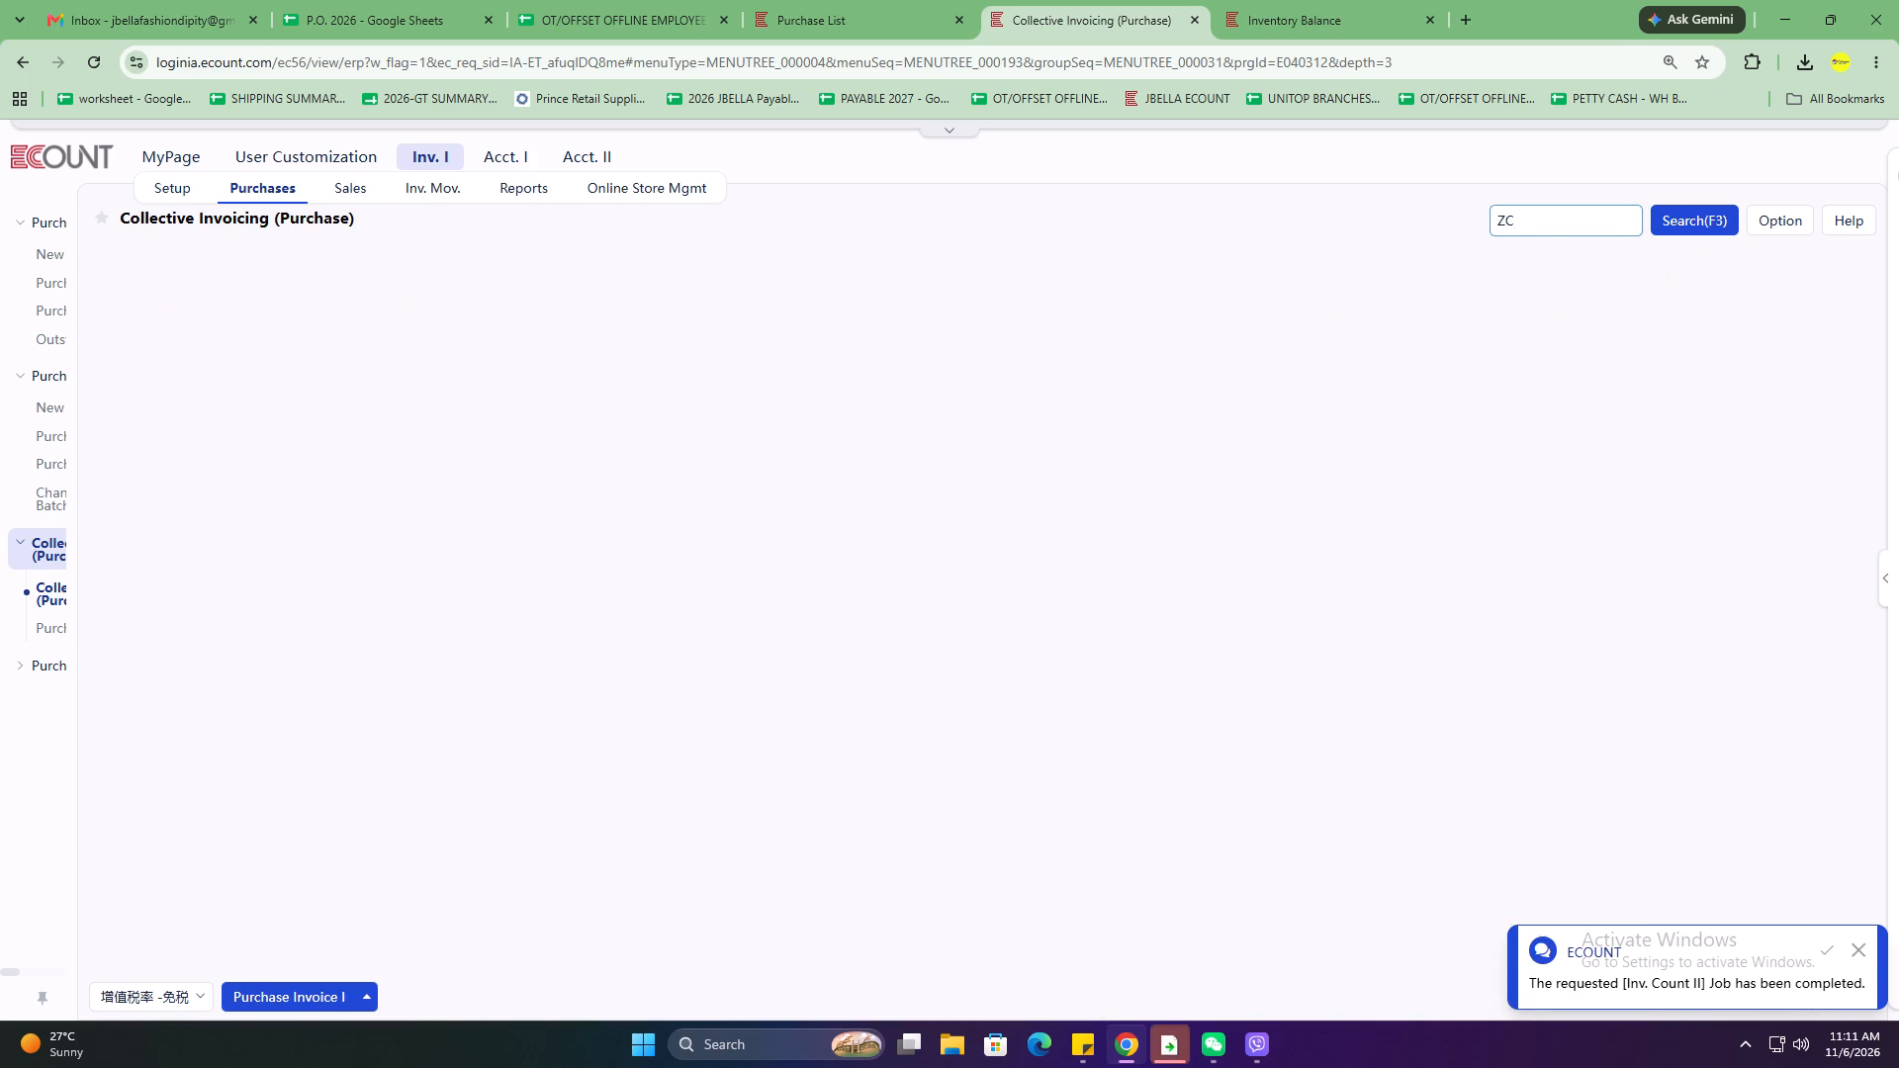
left_click(1673, 218)
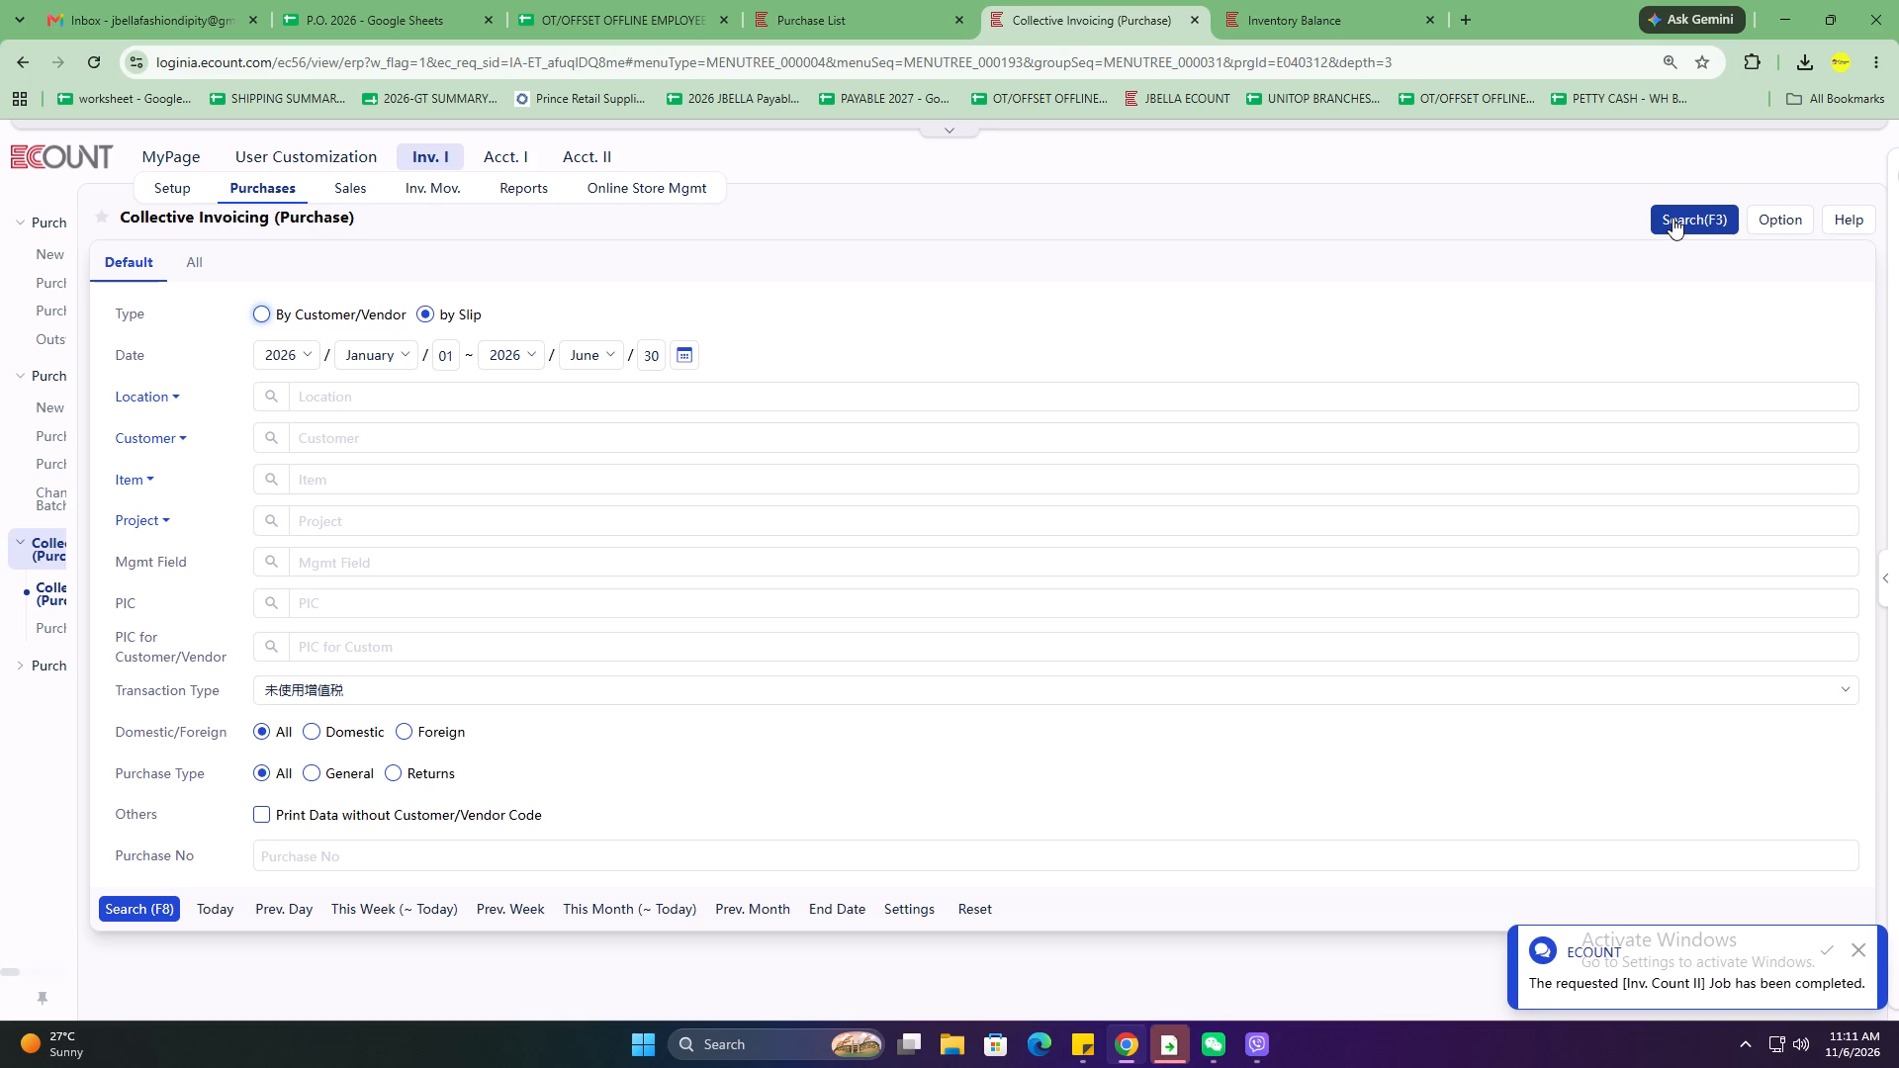
left_click(1673, 218)
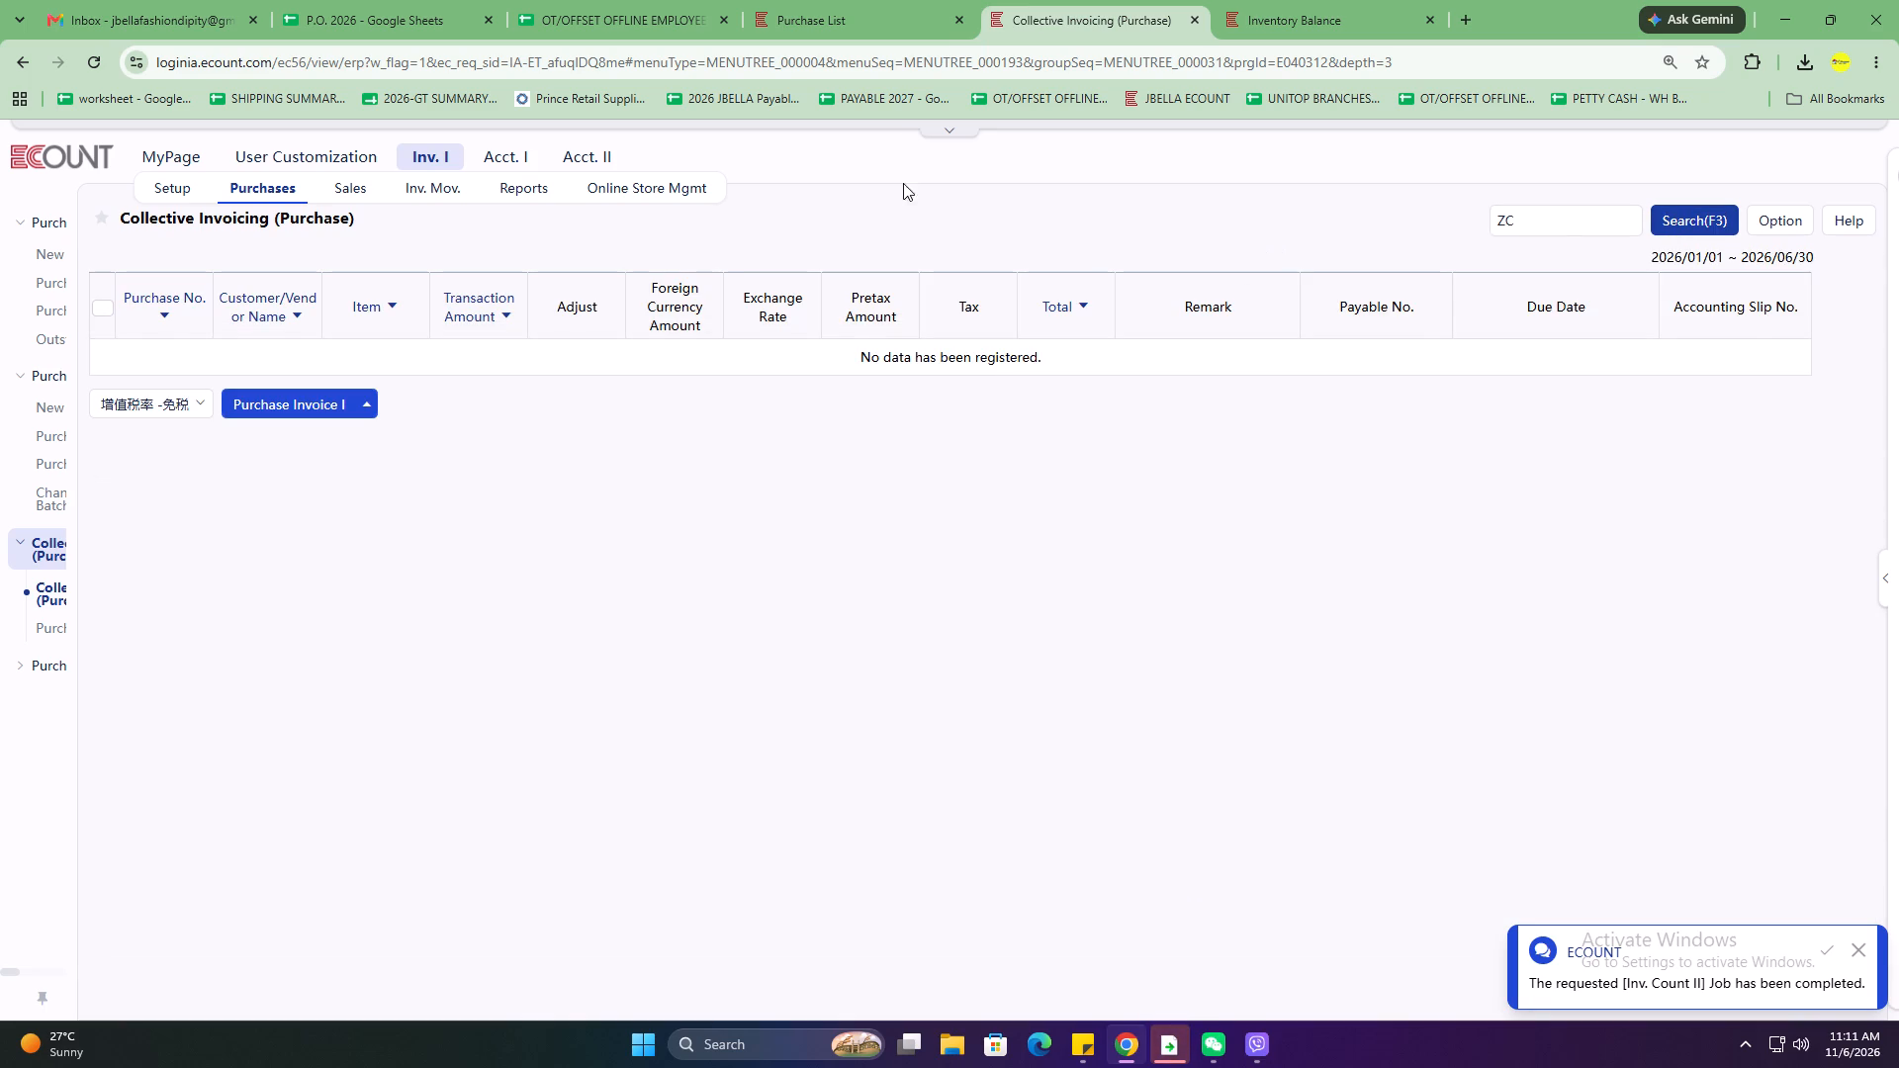
Look up purchase number 9663 in the Purchase List.
left_click(933, 22)
left_click(1603, 230)
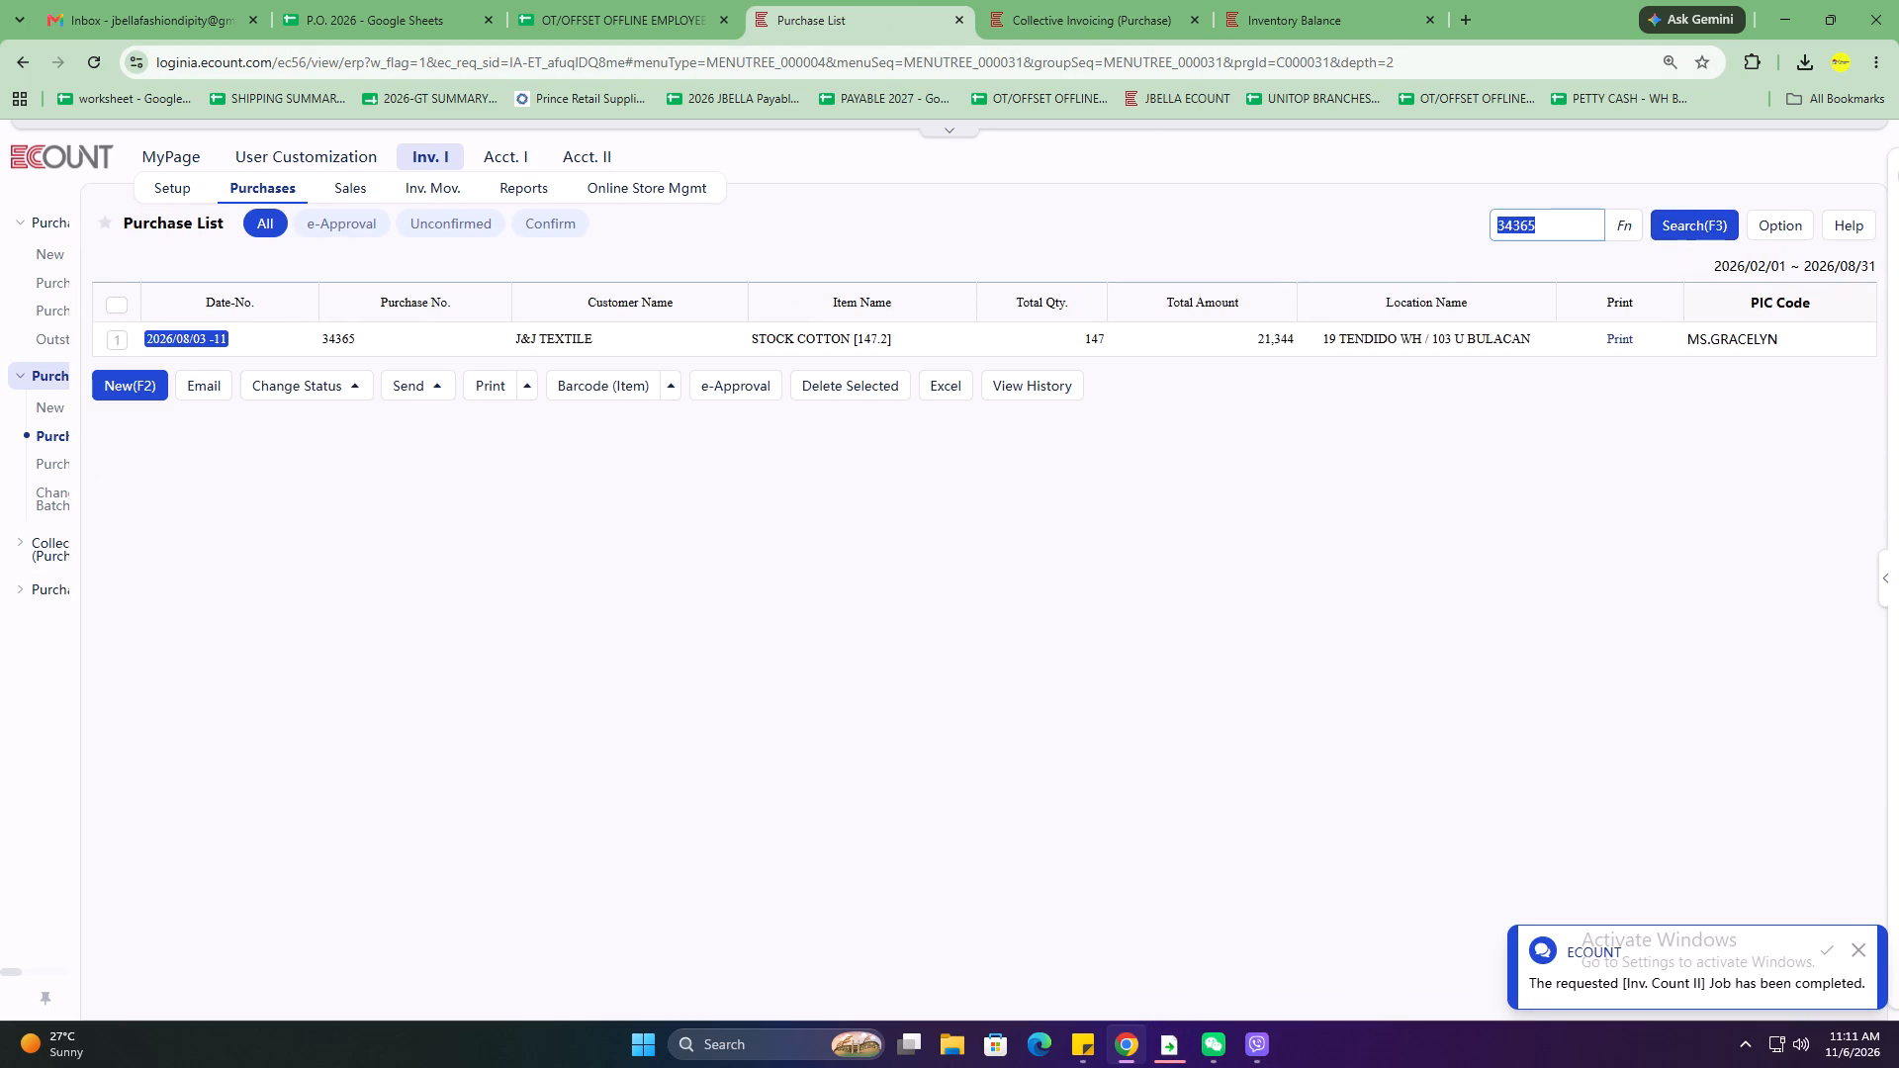
type("9663")
key("Return")
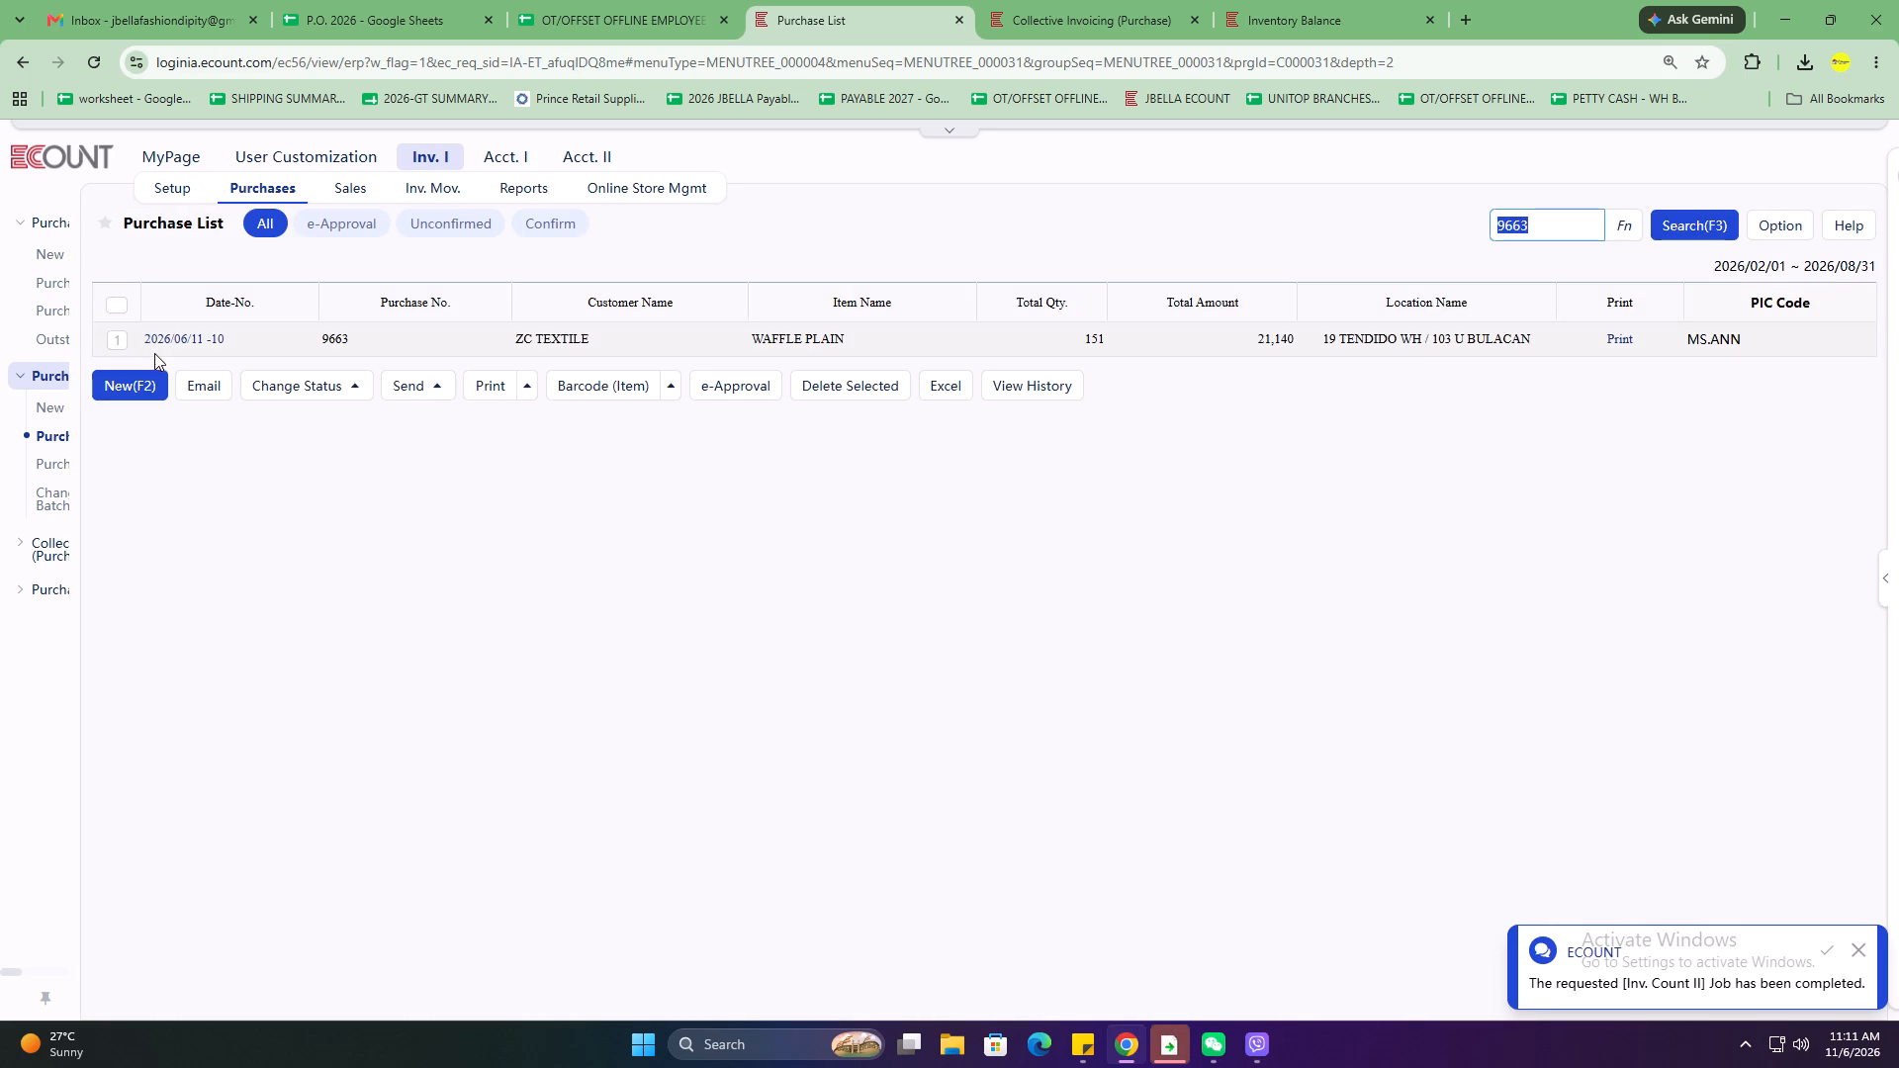
Search the January to June 2026 collective invoicing slips with ZC TEXTILE (T009) as the customer.
left_click(1022, 0)
left_click(1582, 222)
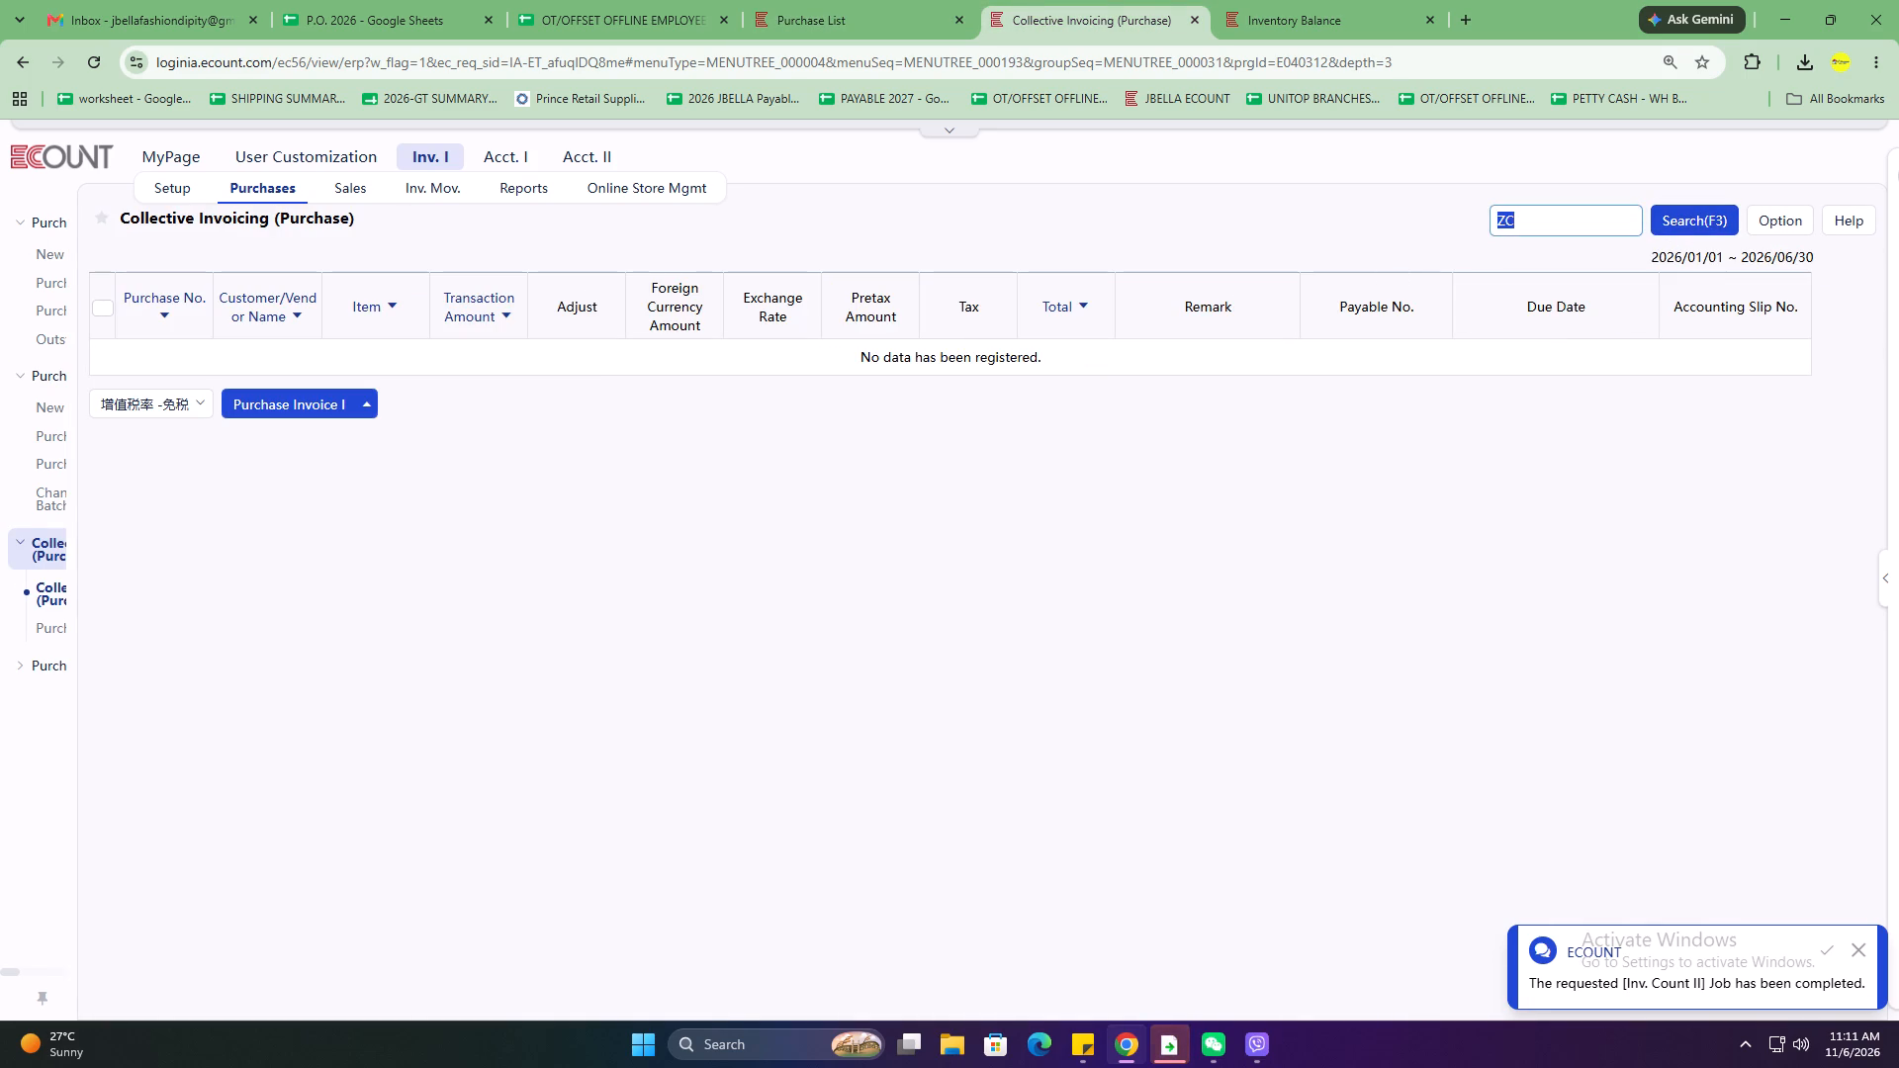
left_click(1622, 227)
left_click_drag(1626, 222, 1635, 223)
left_click(1683, 222)
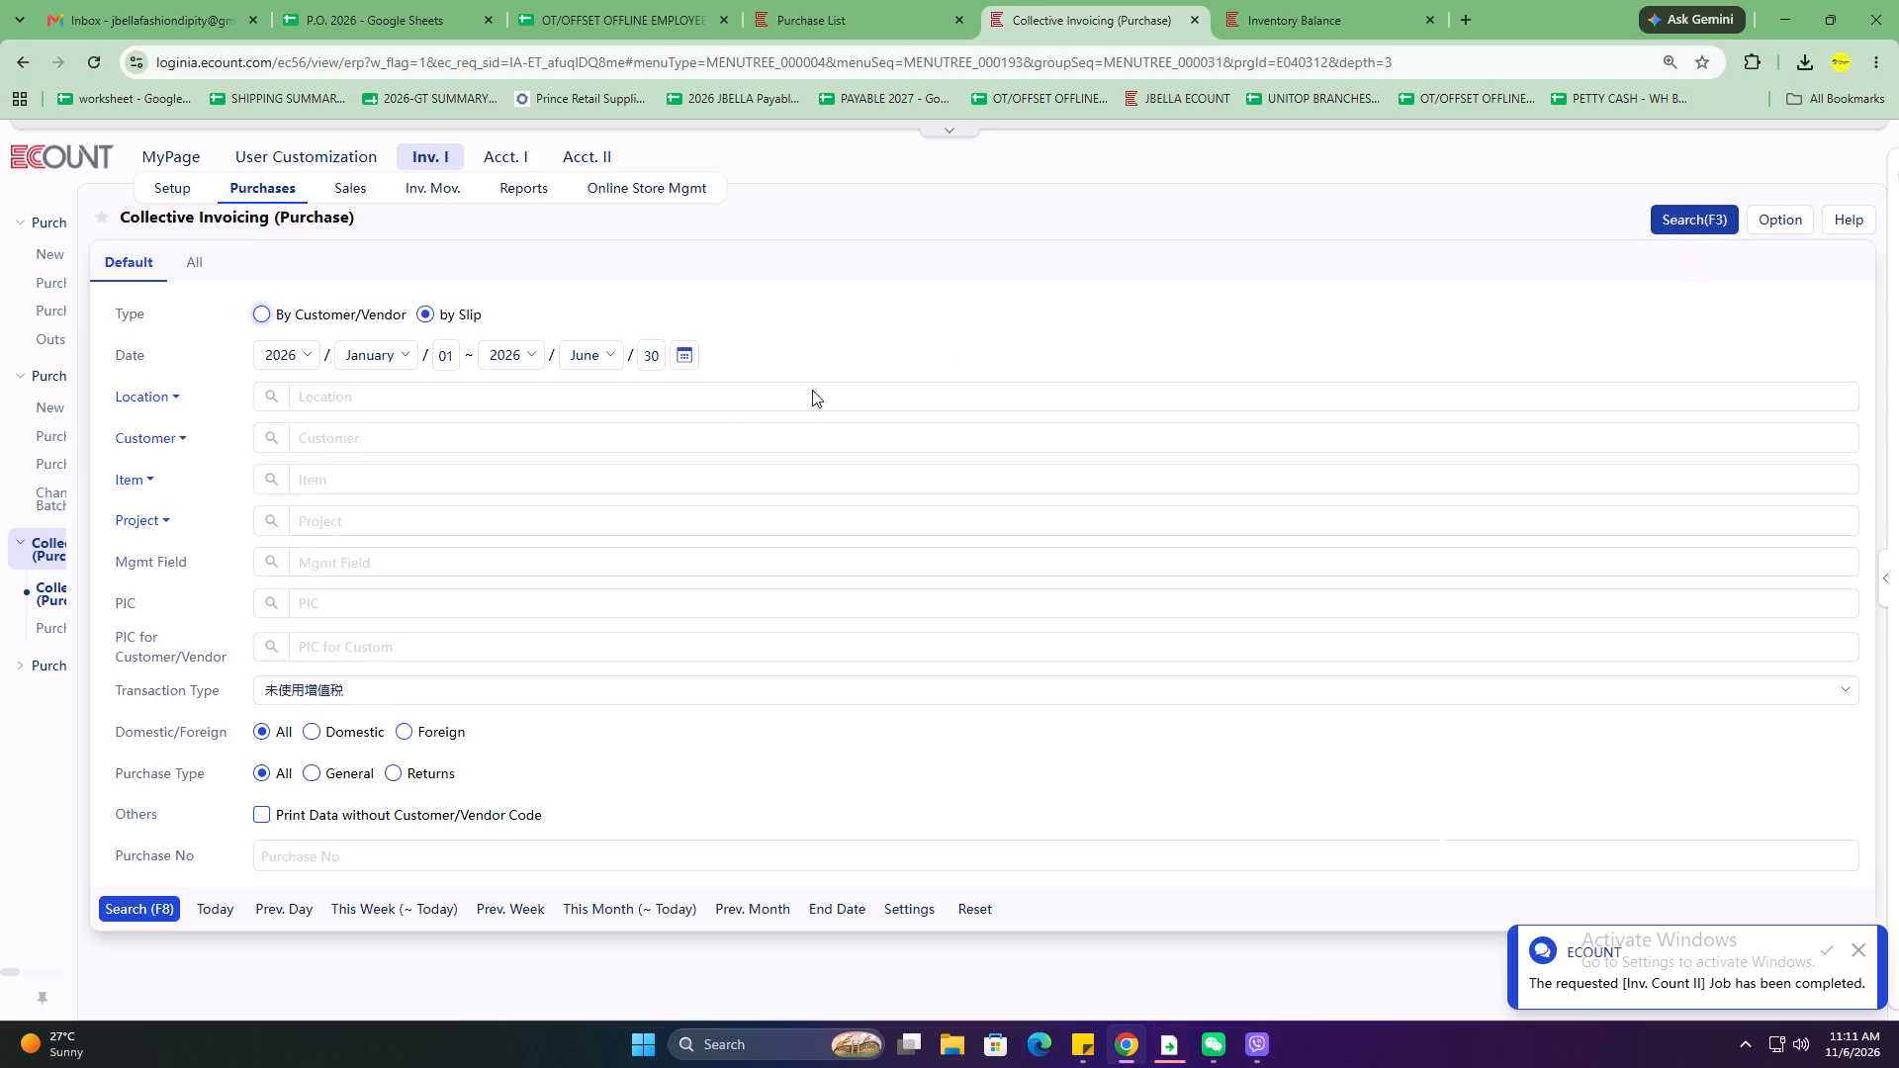
left_click(311, 437)
type("ZC")
key("Return")
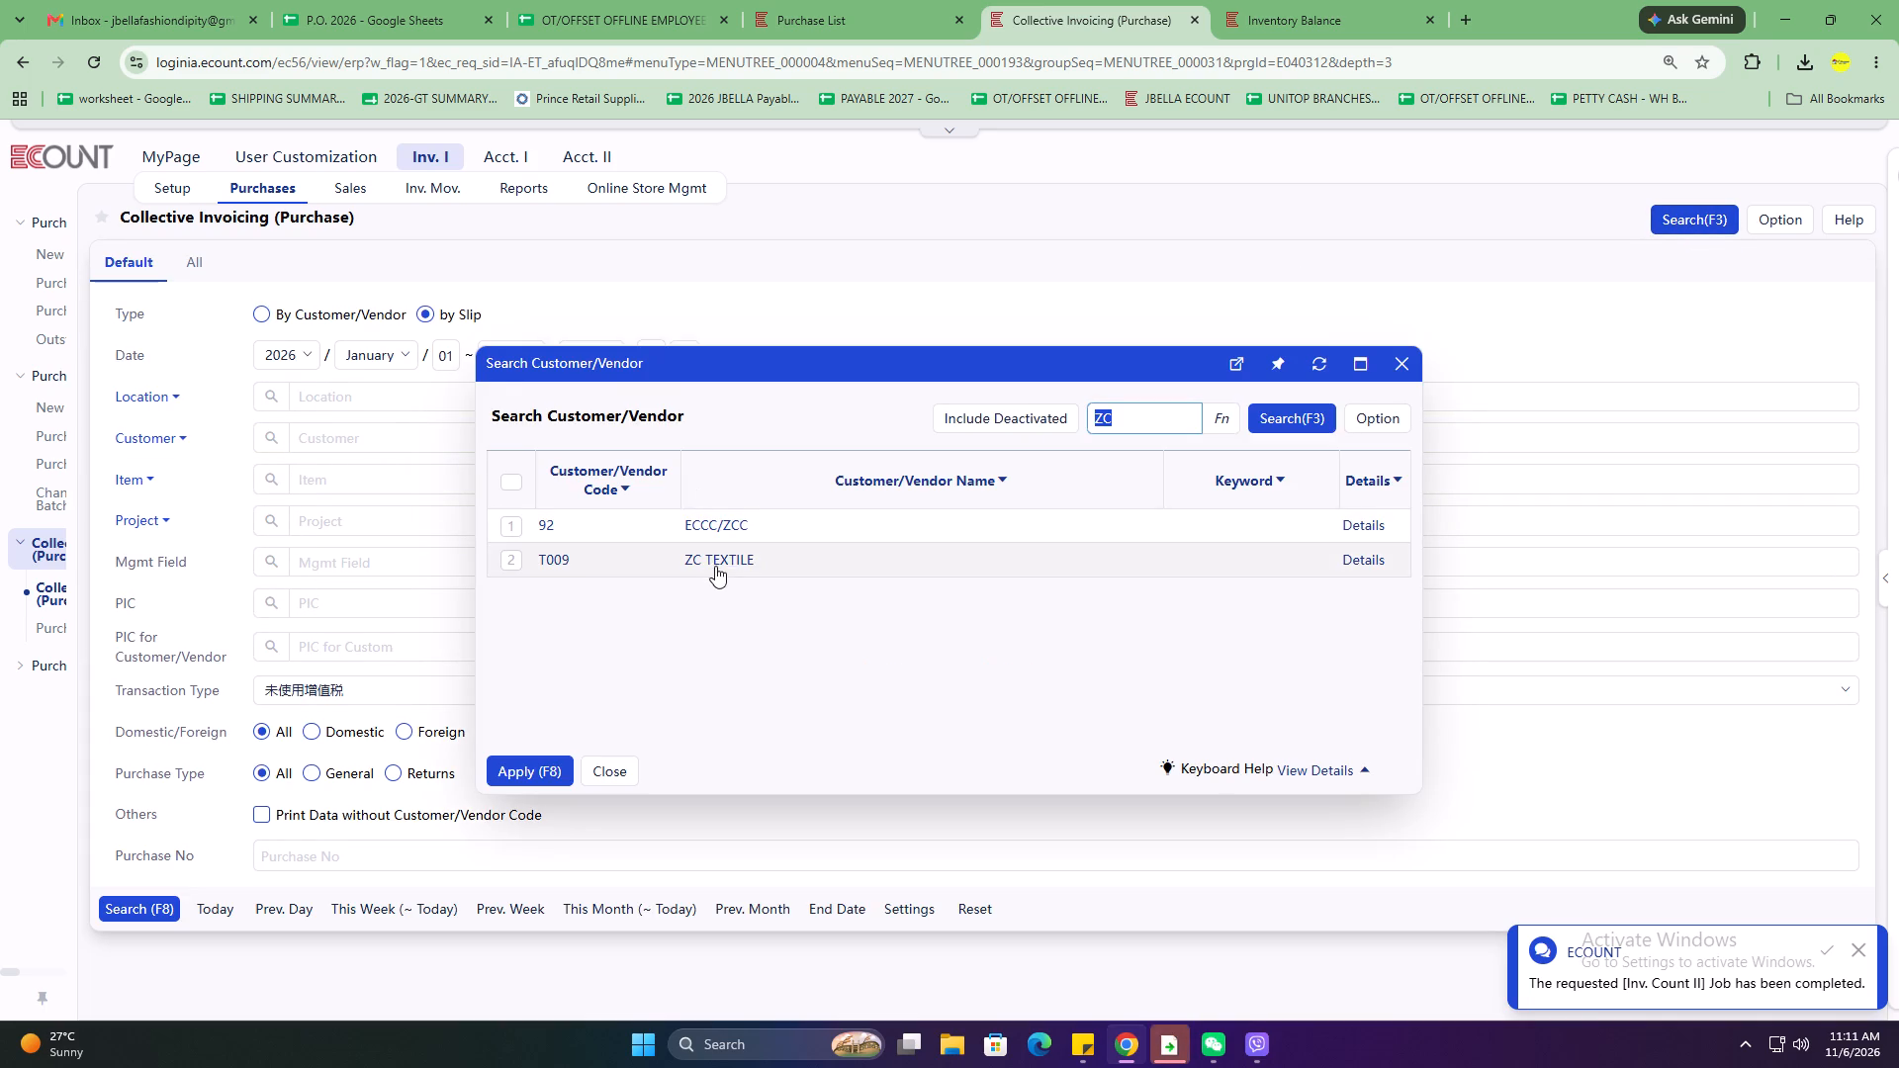
left_click(714, 565)
left_click(124, 907)
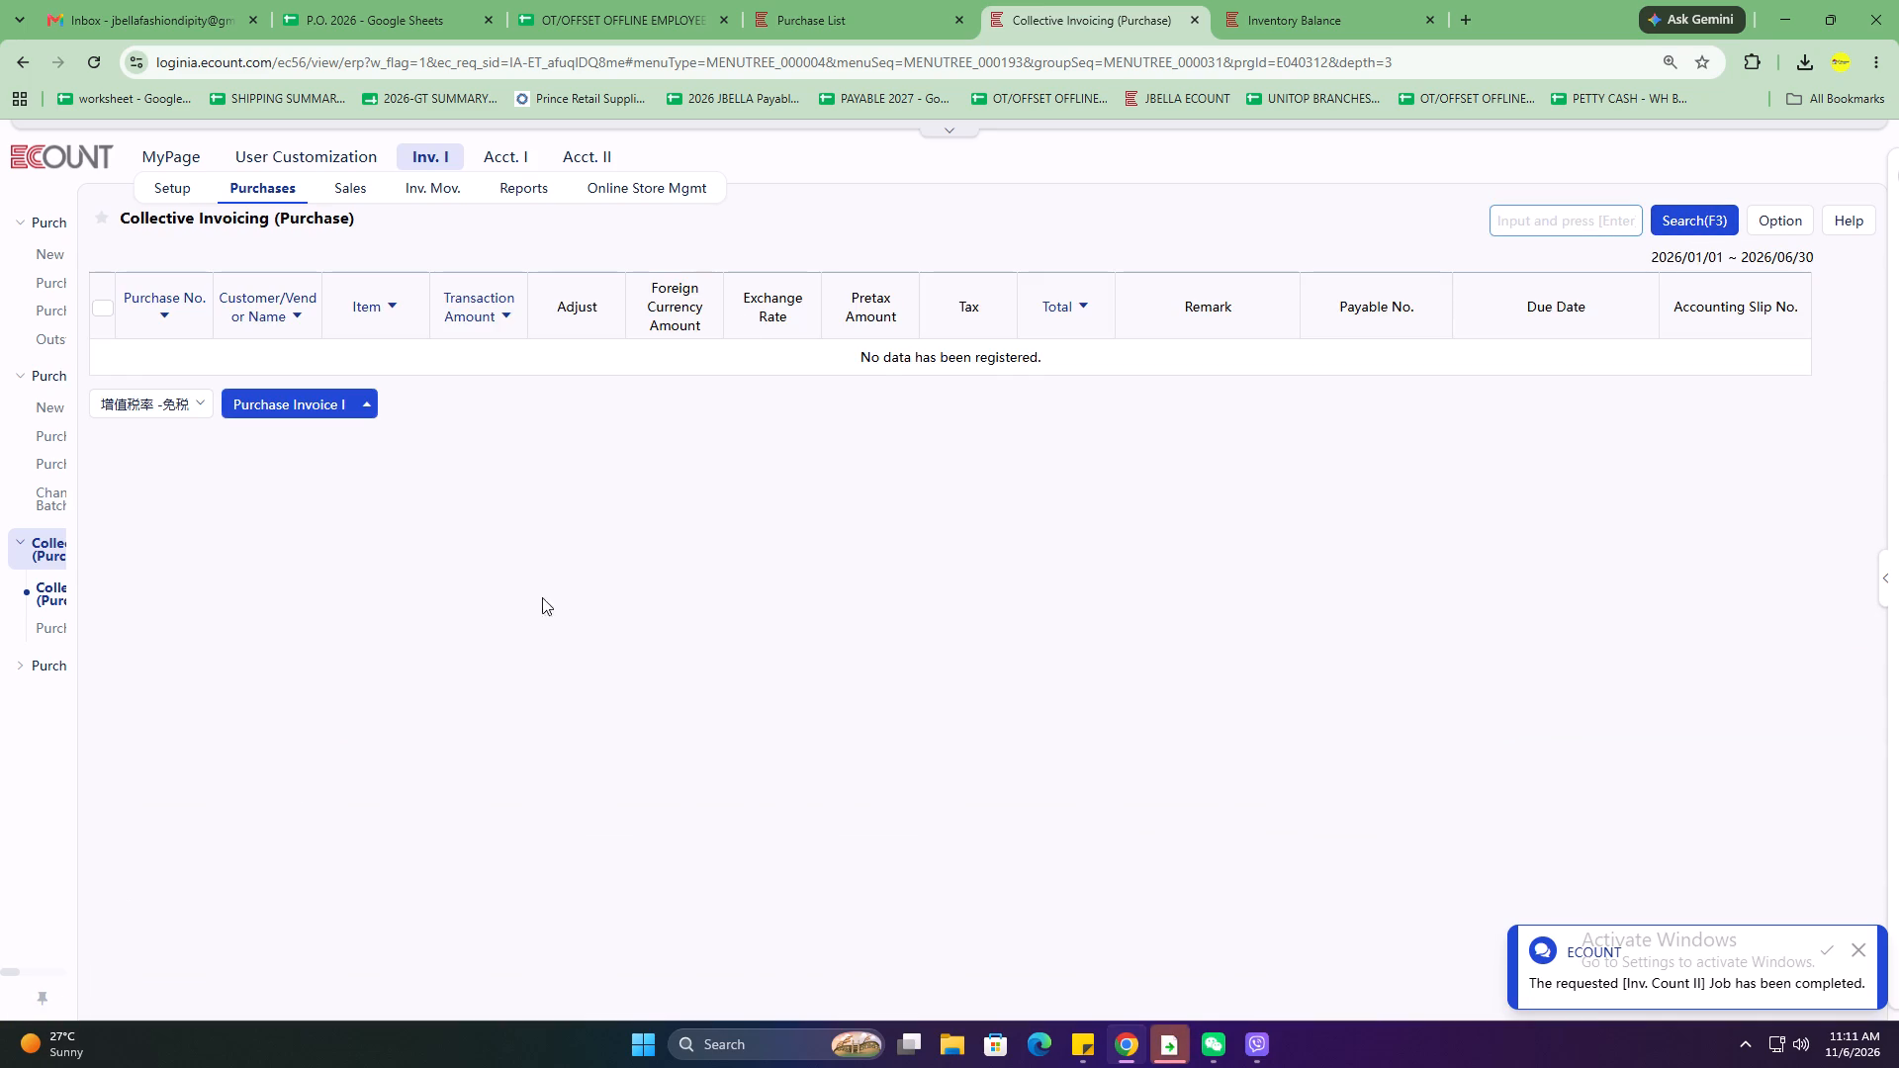
Open the ZC TEXTILE purchase 9663, check the payable number on its Purchase Invoice I, and close it.
left_click(884, 0)
left_click(165, 338)
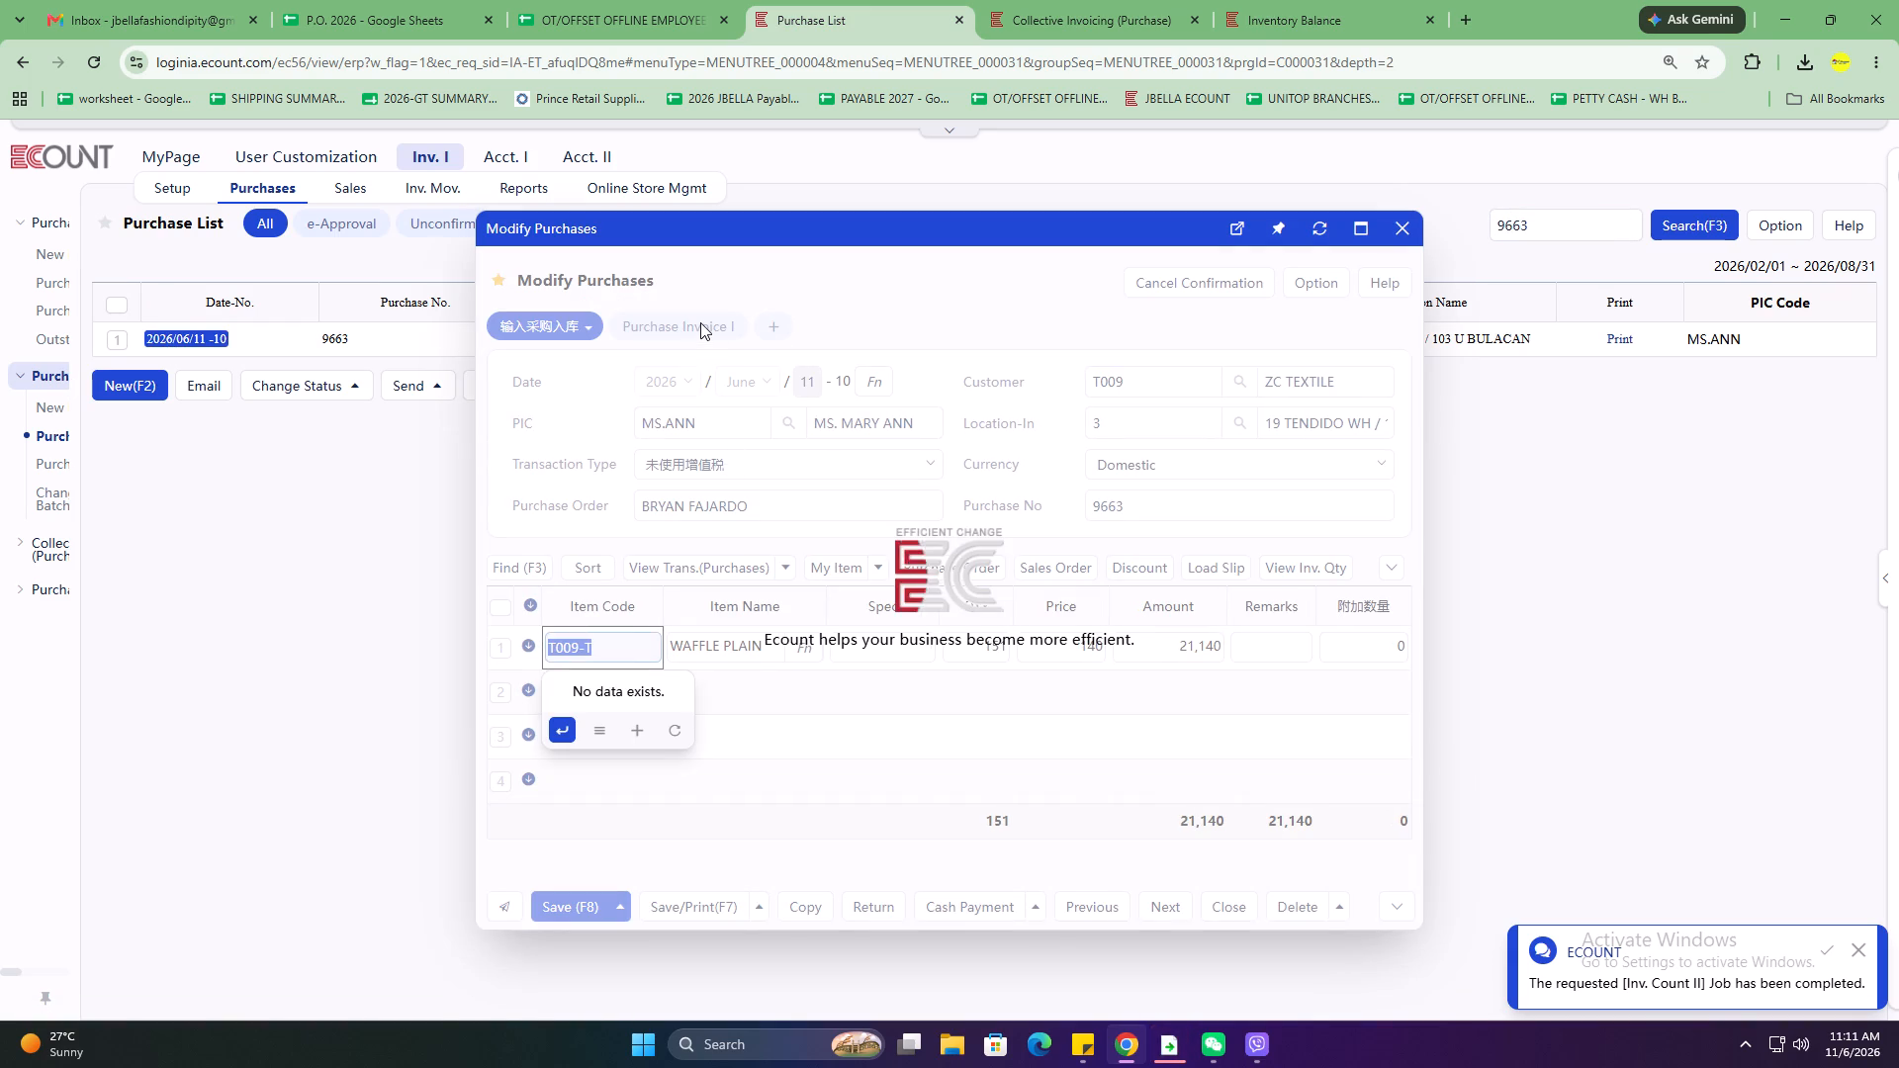
left_click(700, 322)
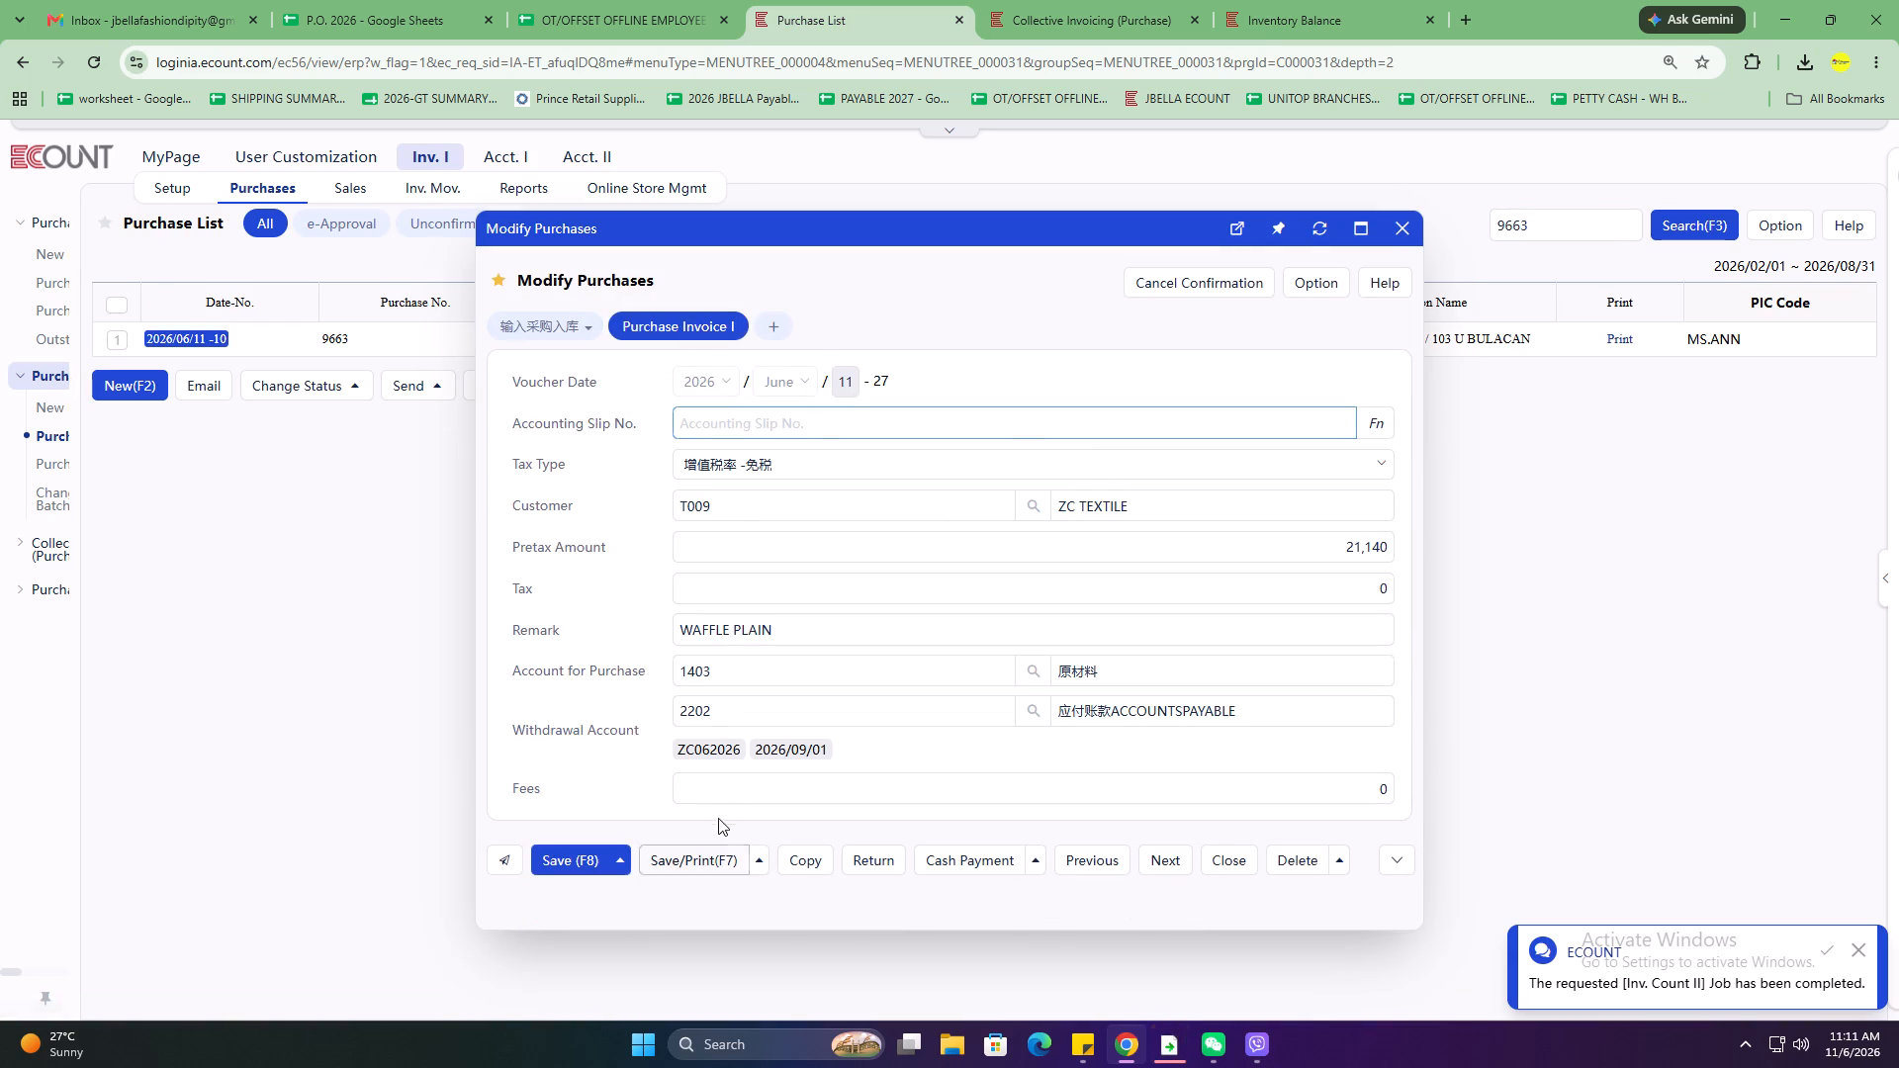
left_click(1406, 232)
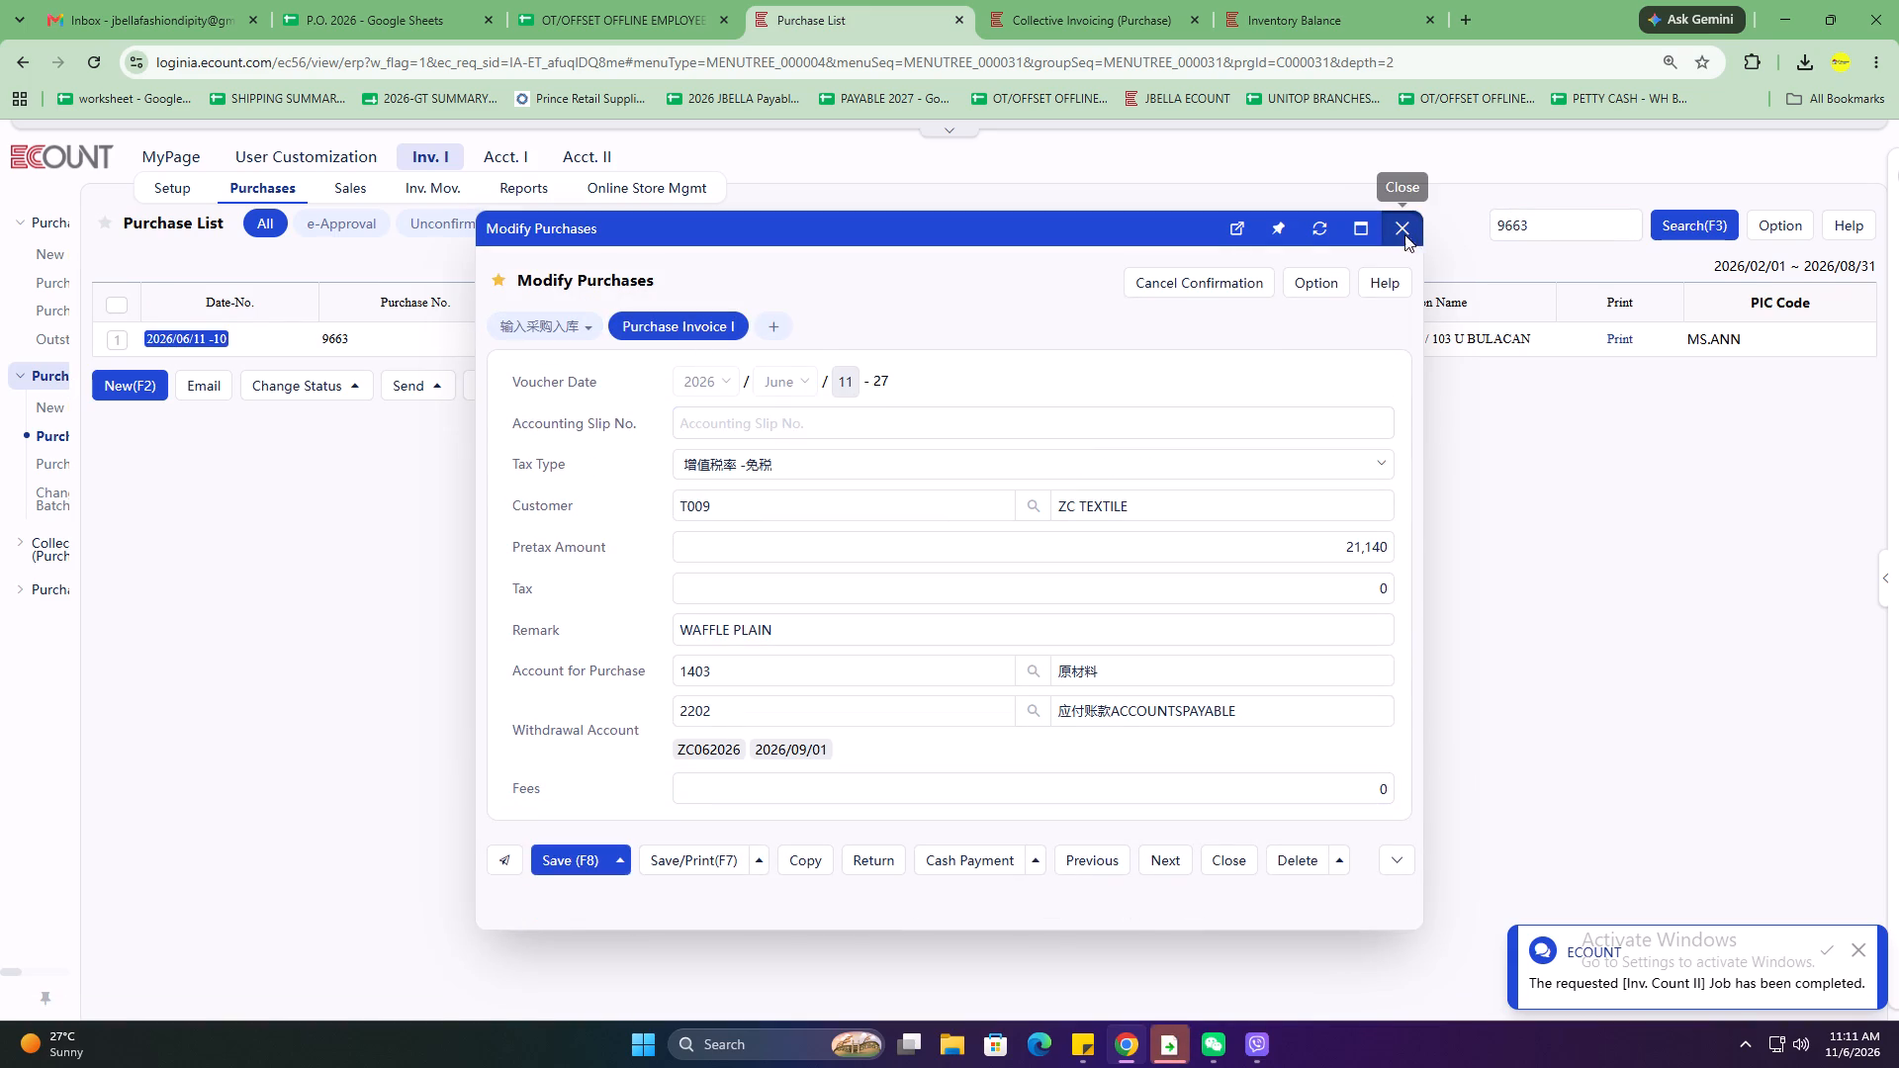
Search the ZC TEXTILE collective invoicing slips dated July 1 to July 31, 2026.
left_click(1109, 0)
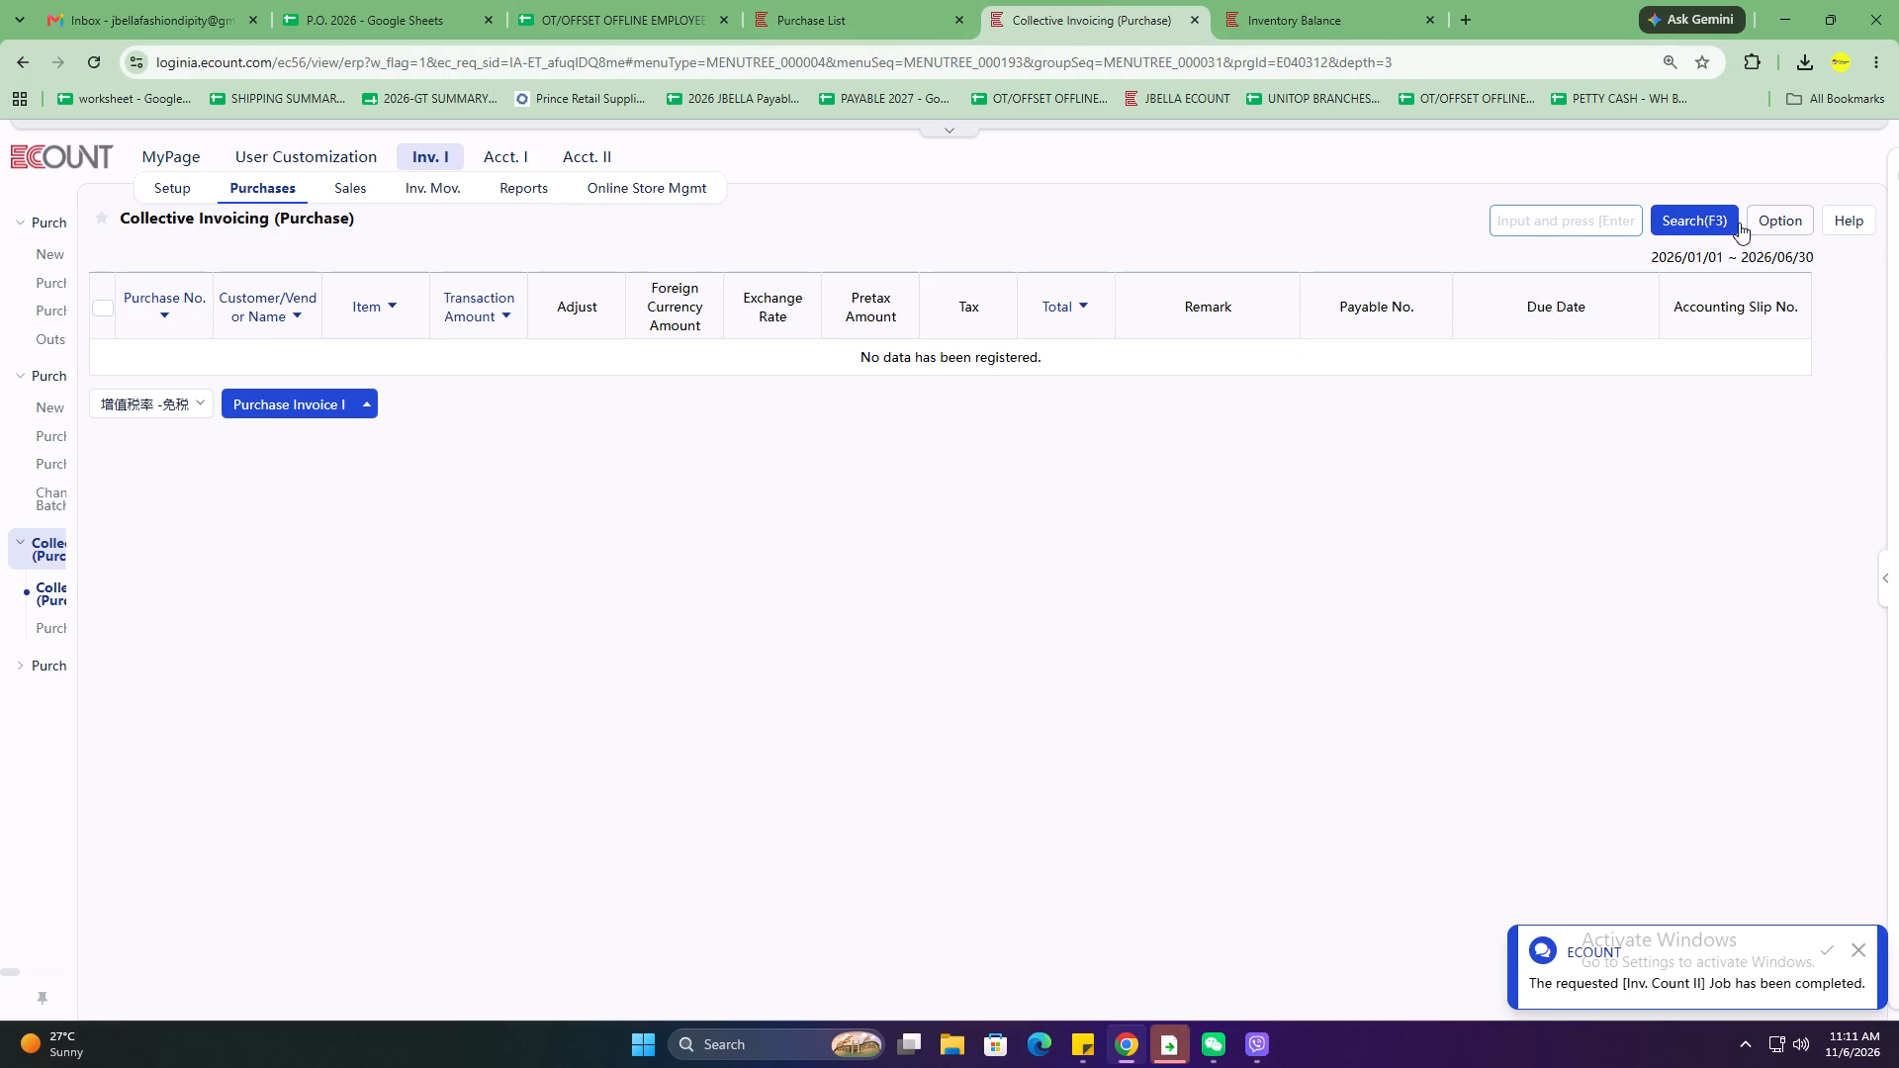
left_click(1677, 220)
left_click(383, 359)
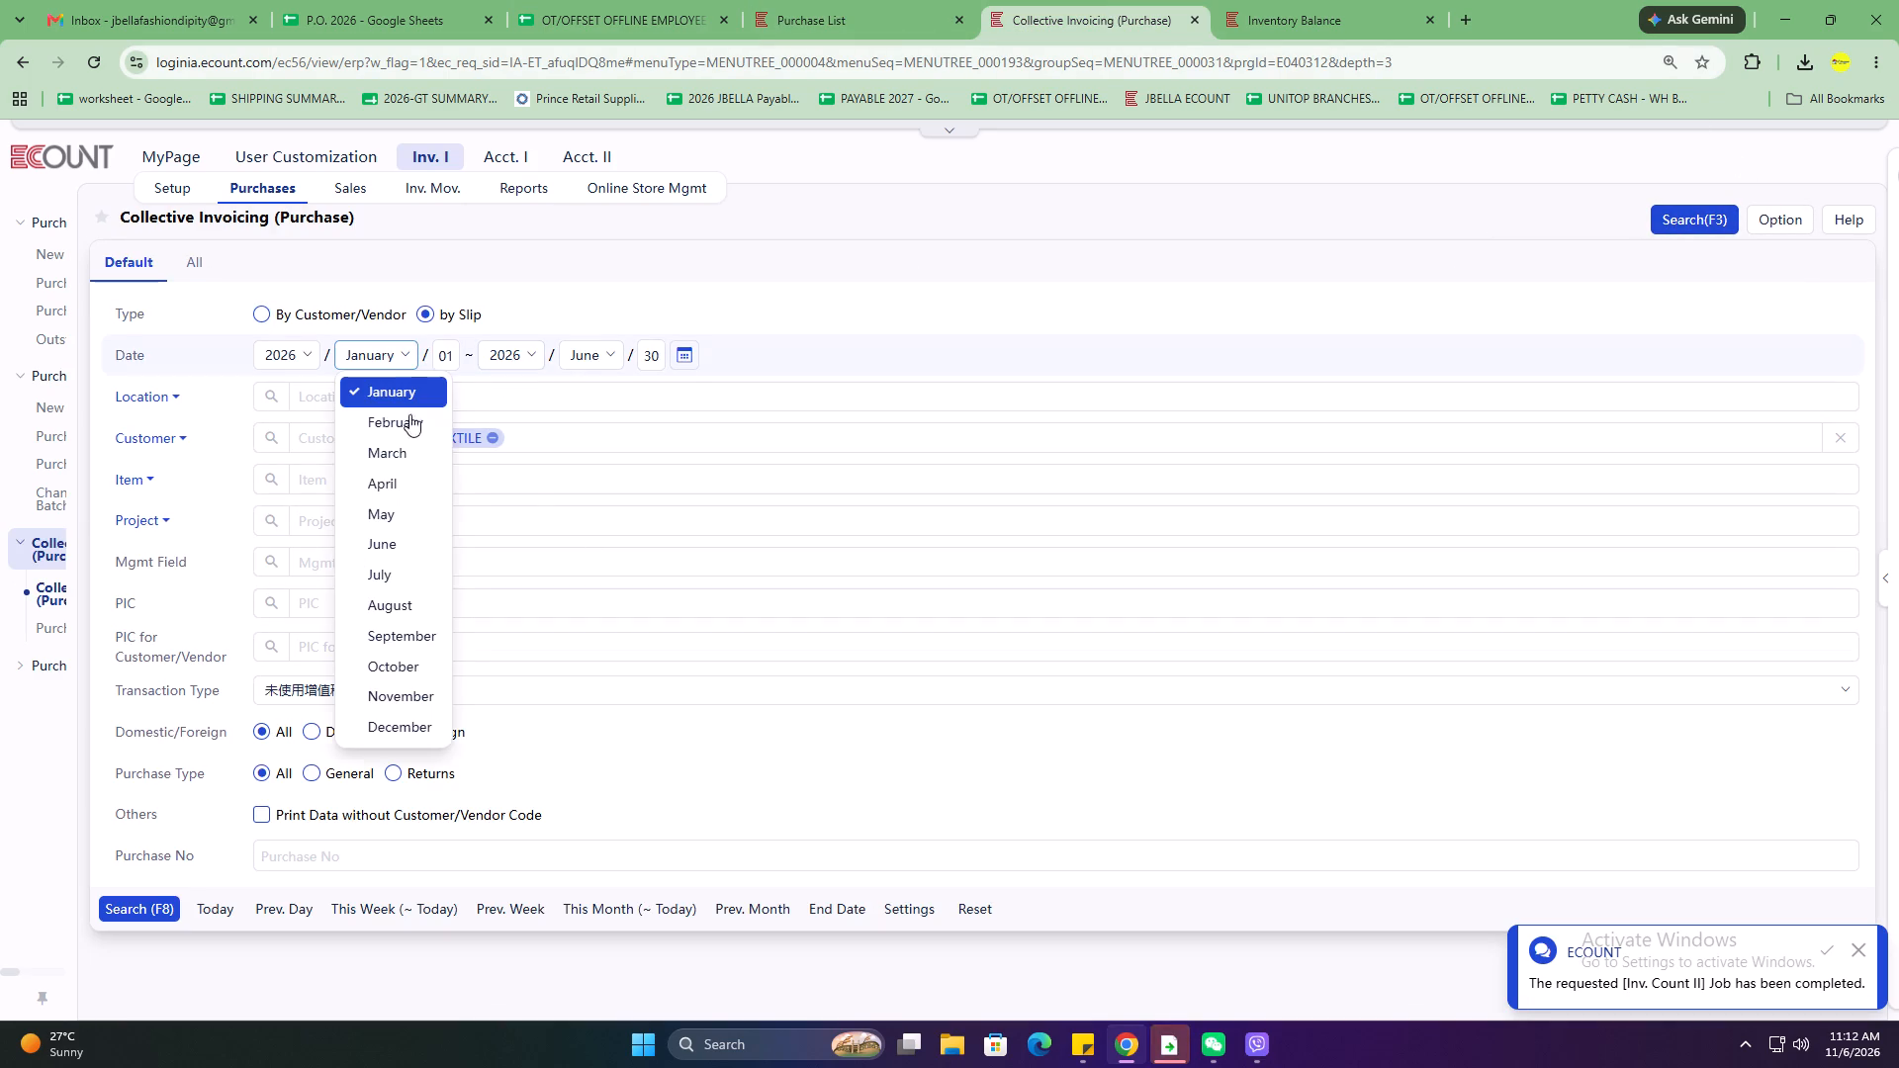
left_click(391, 579)
left_click(551, 352)
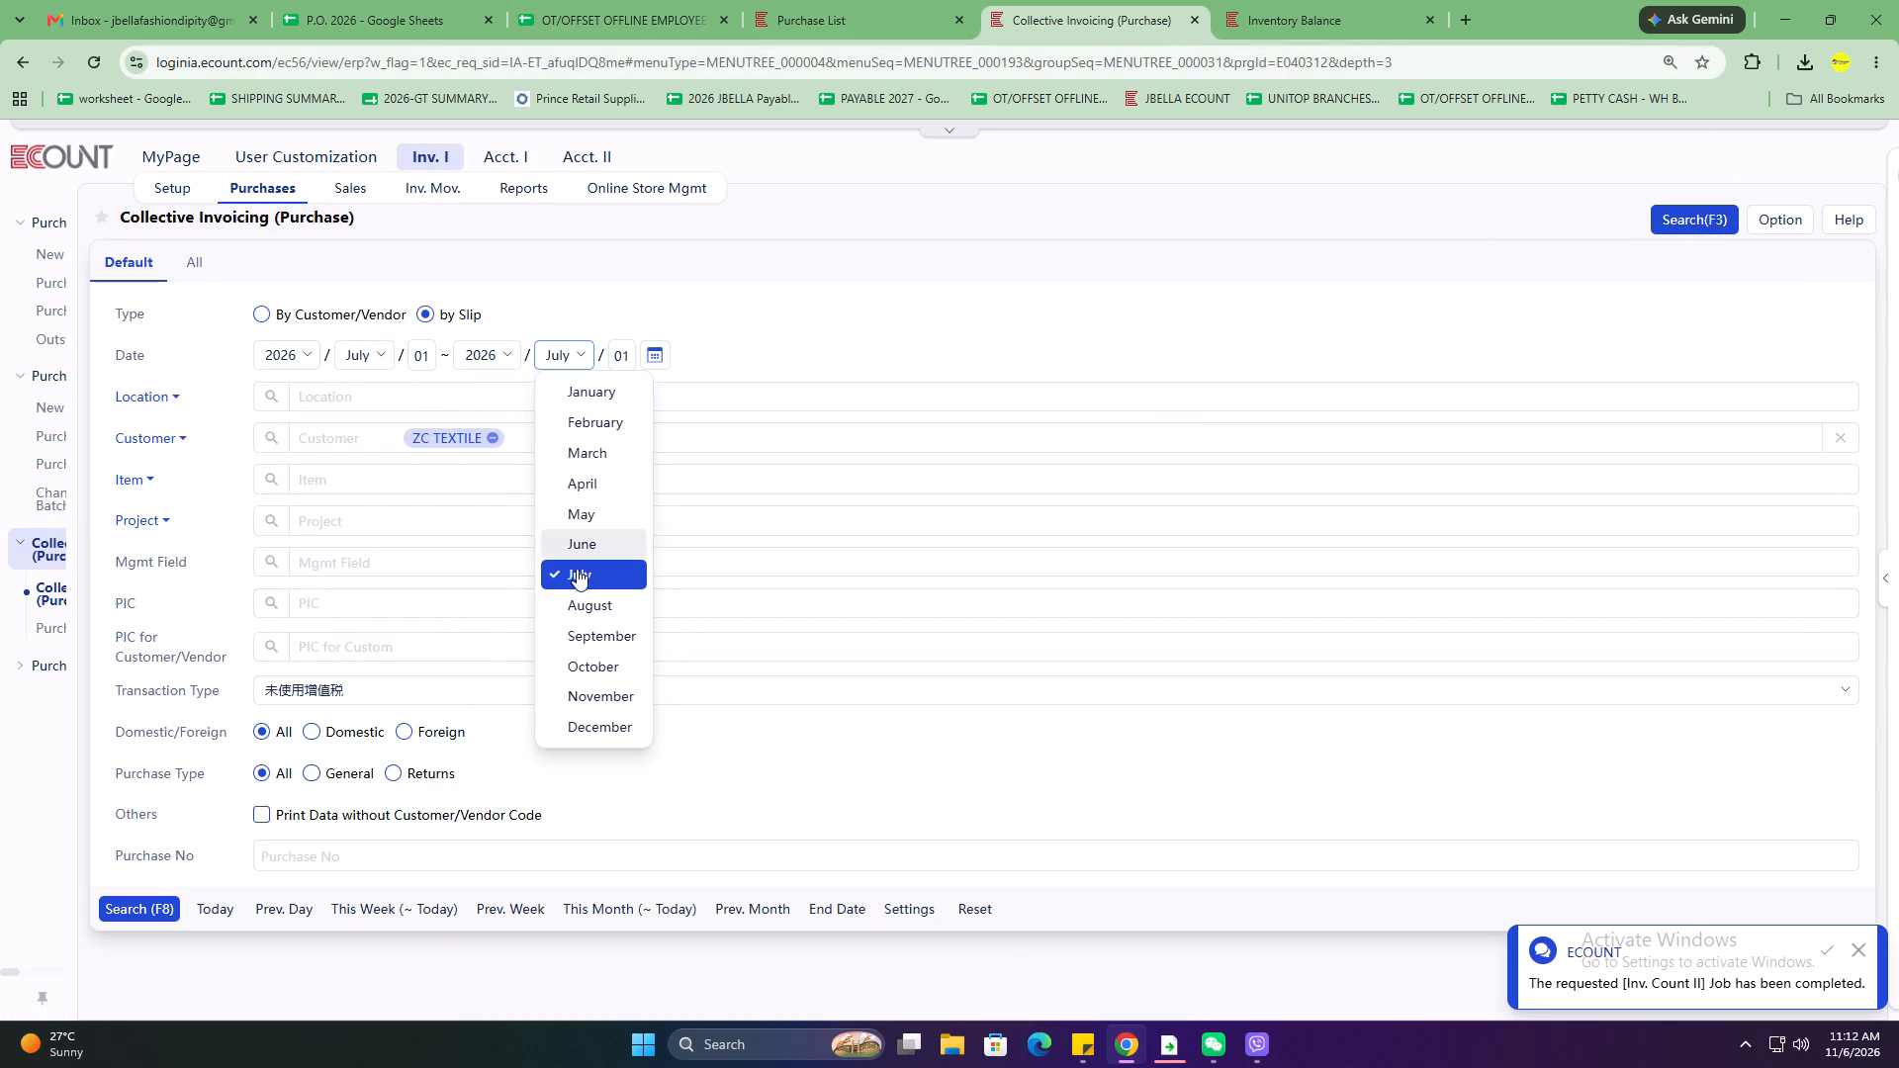
left_click(576, 573)
left_click(618, 348)
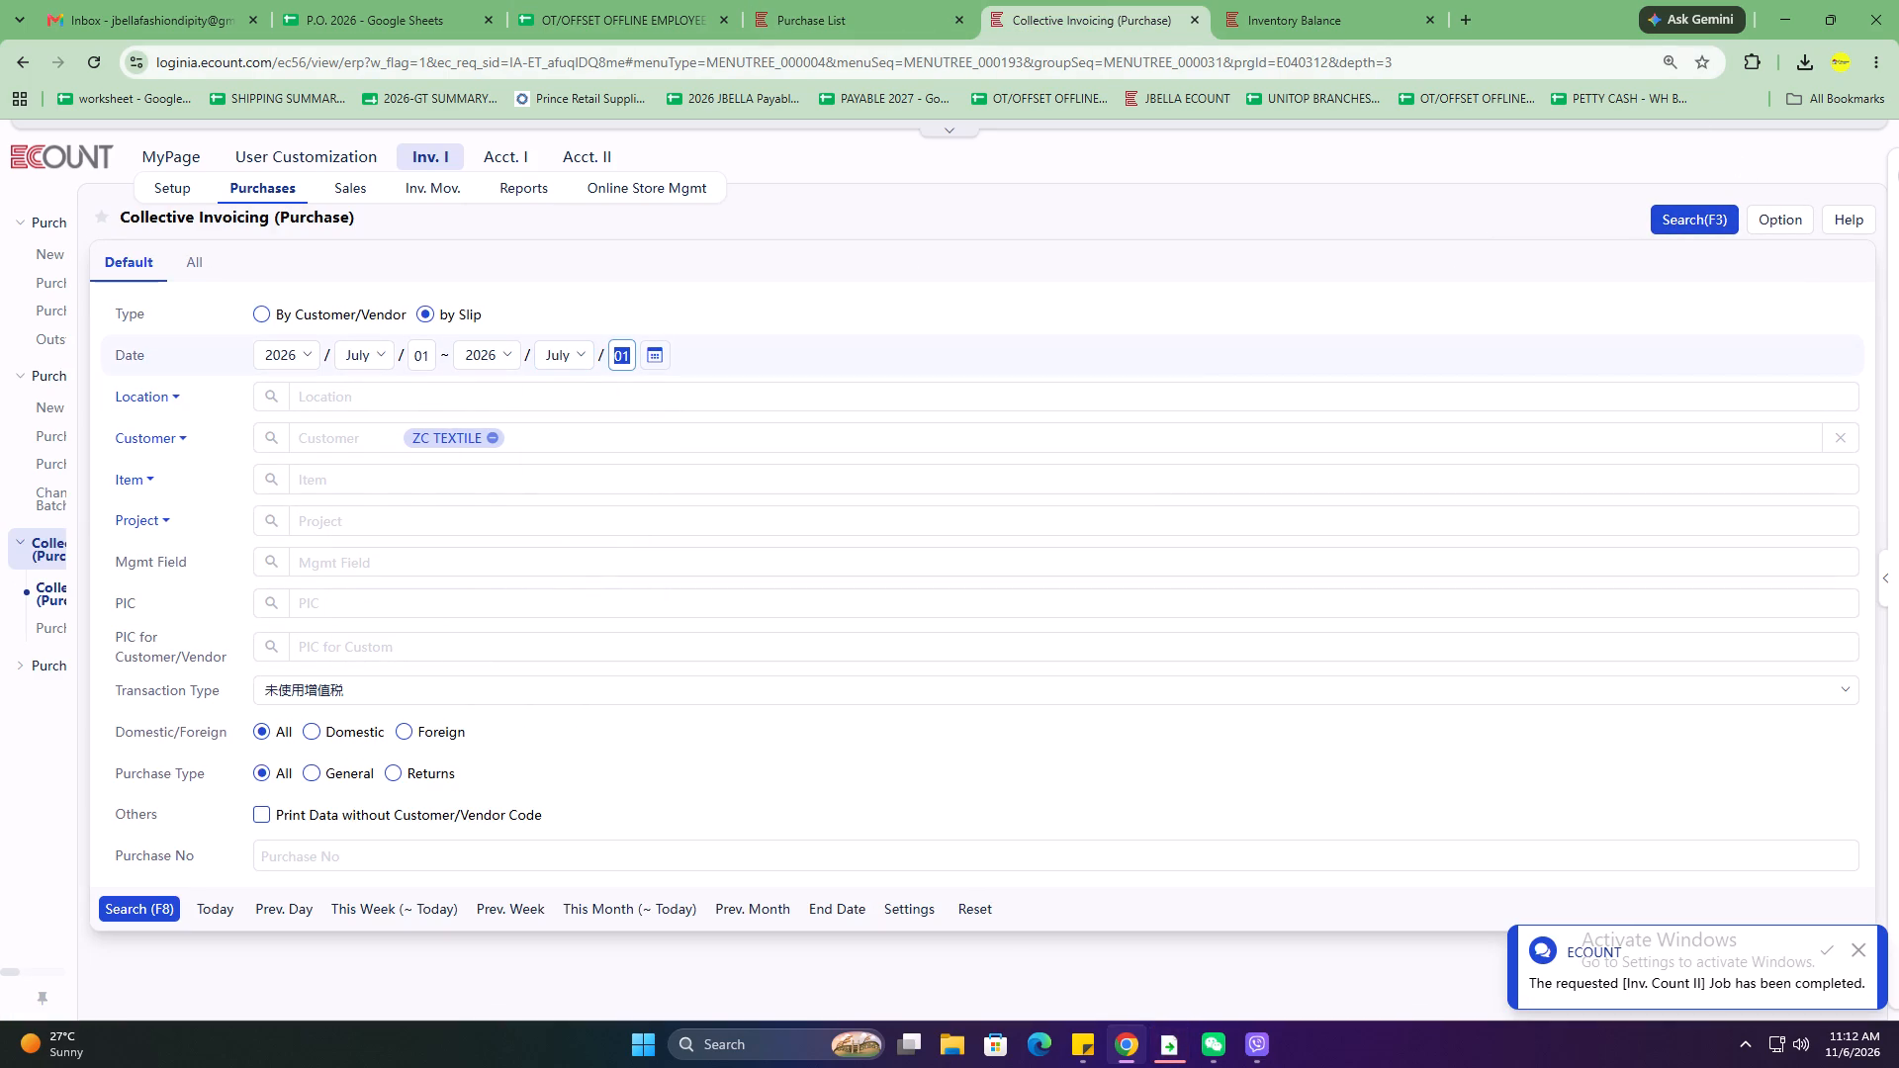
type("31")
left_click(132, 899)
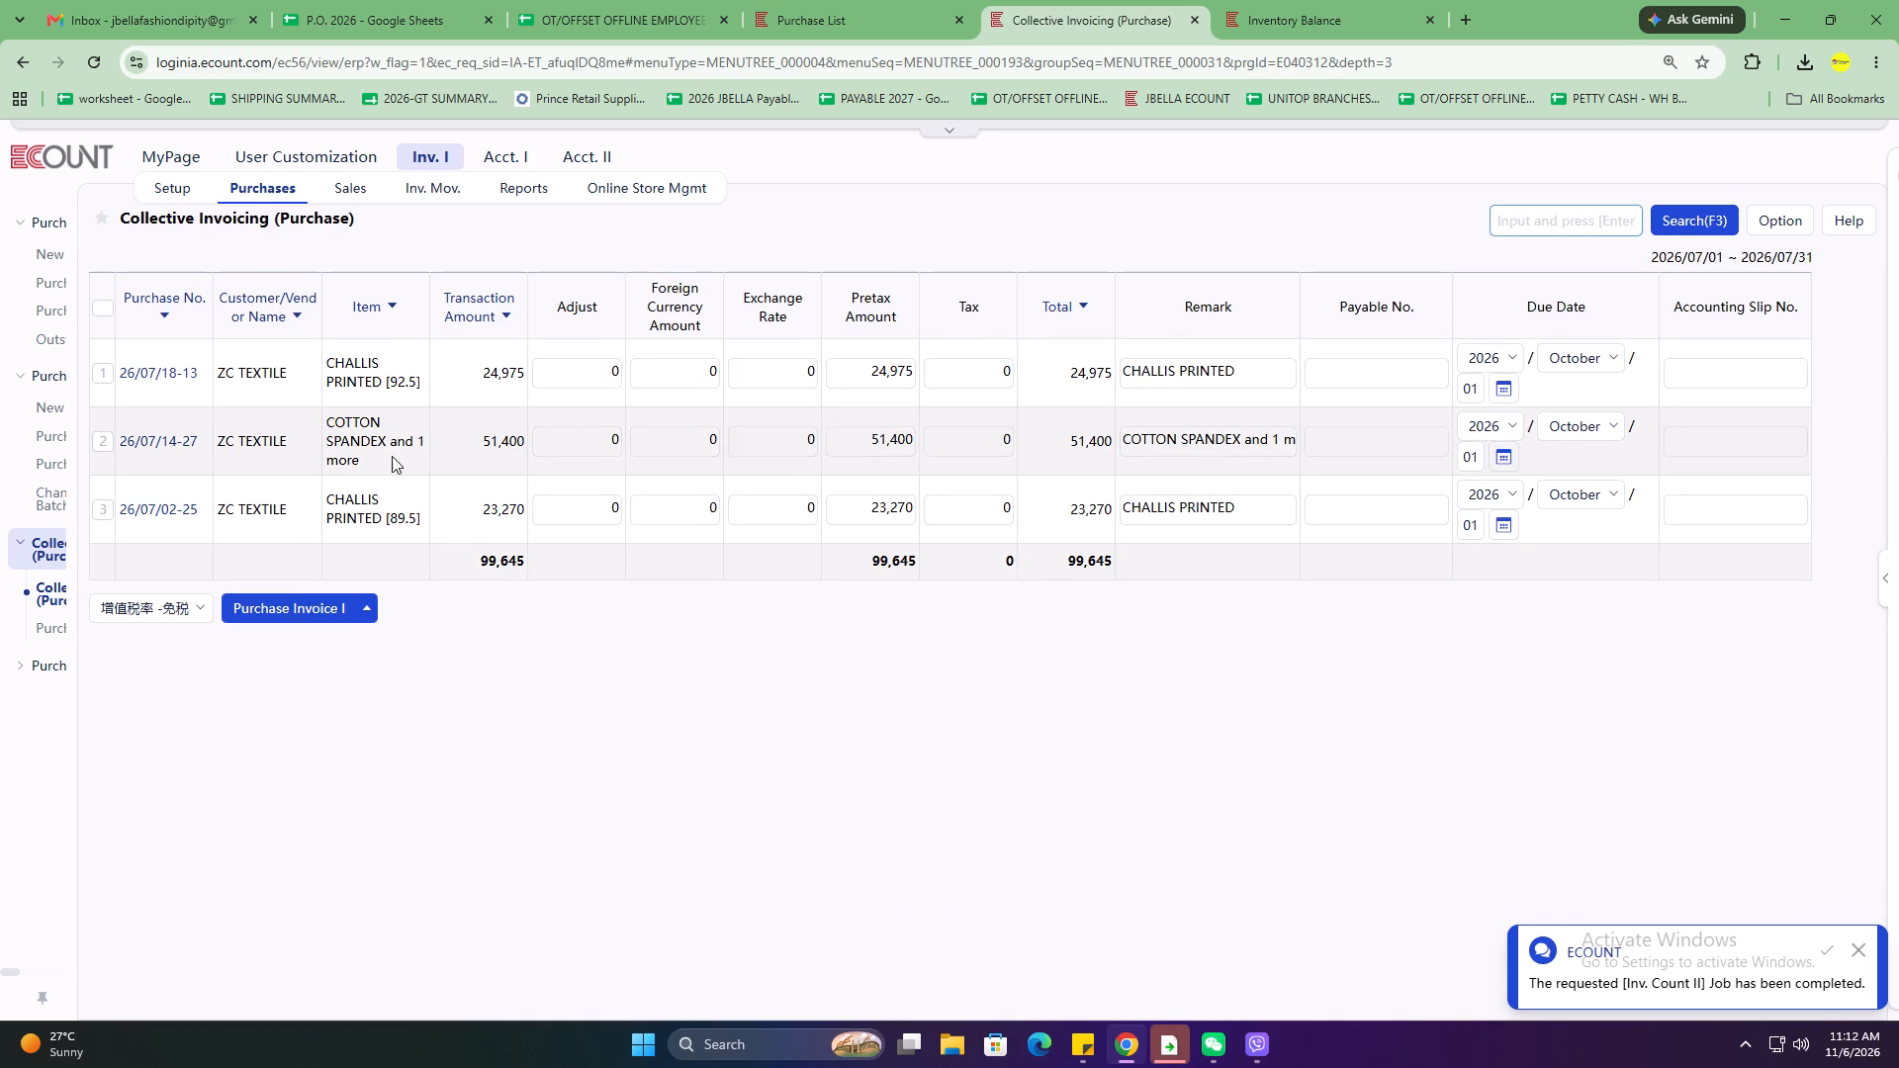
Select all the ZC TEXTILE July slips and give each one payable number ZC072026.
left_click(117, 511)
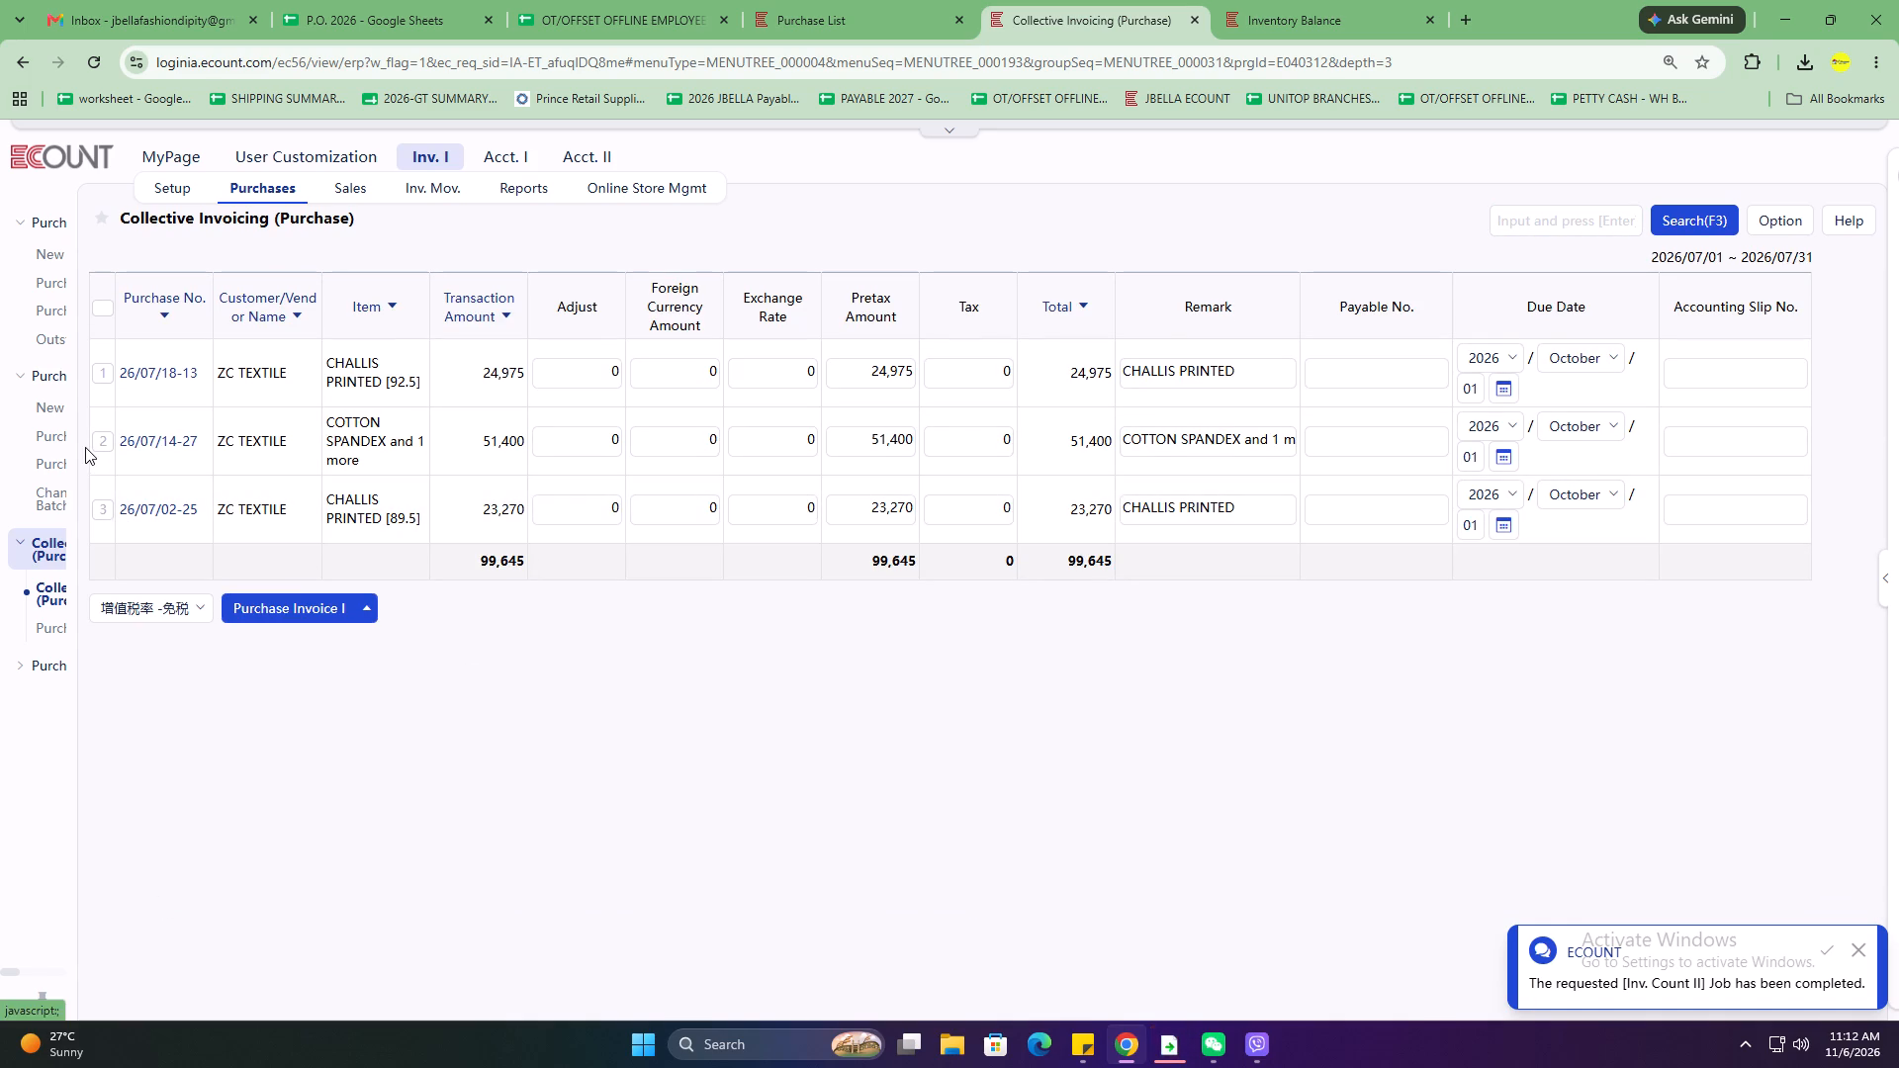
left_click(99, 307)
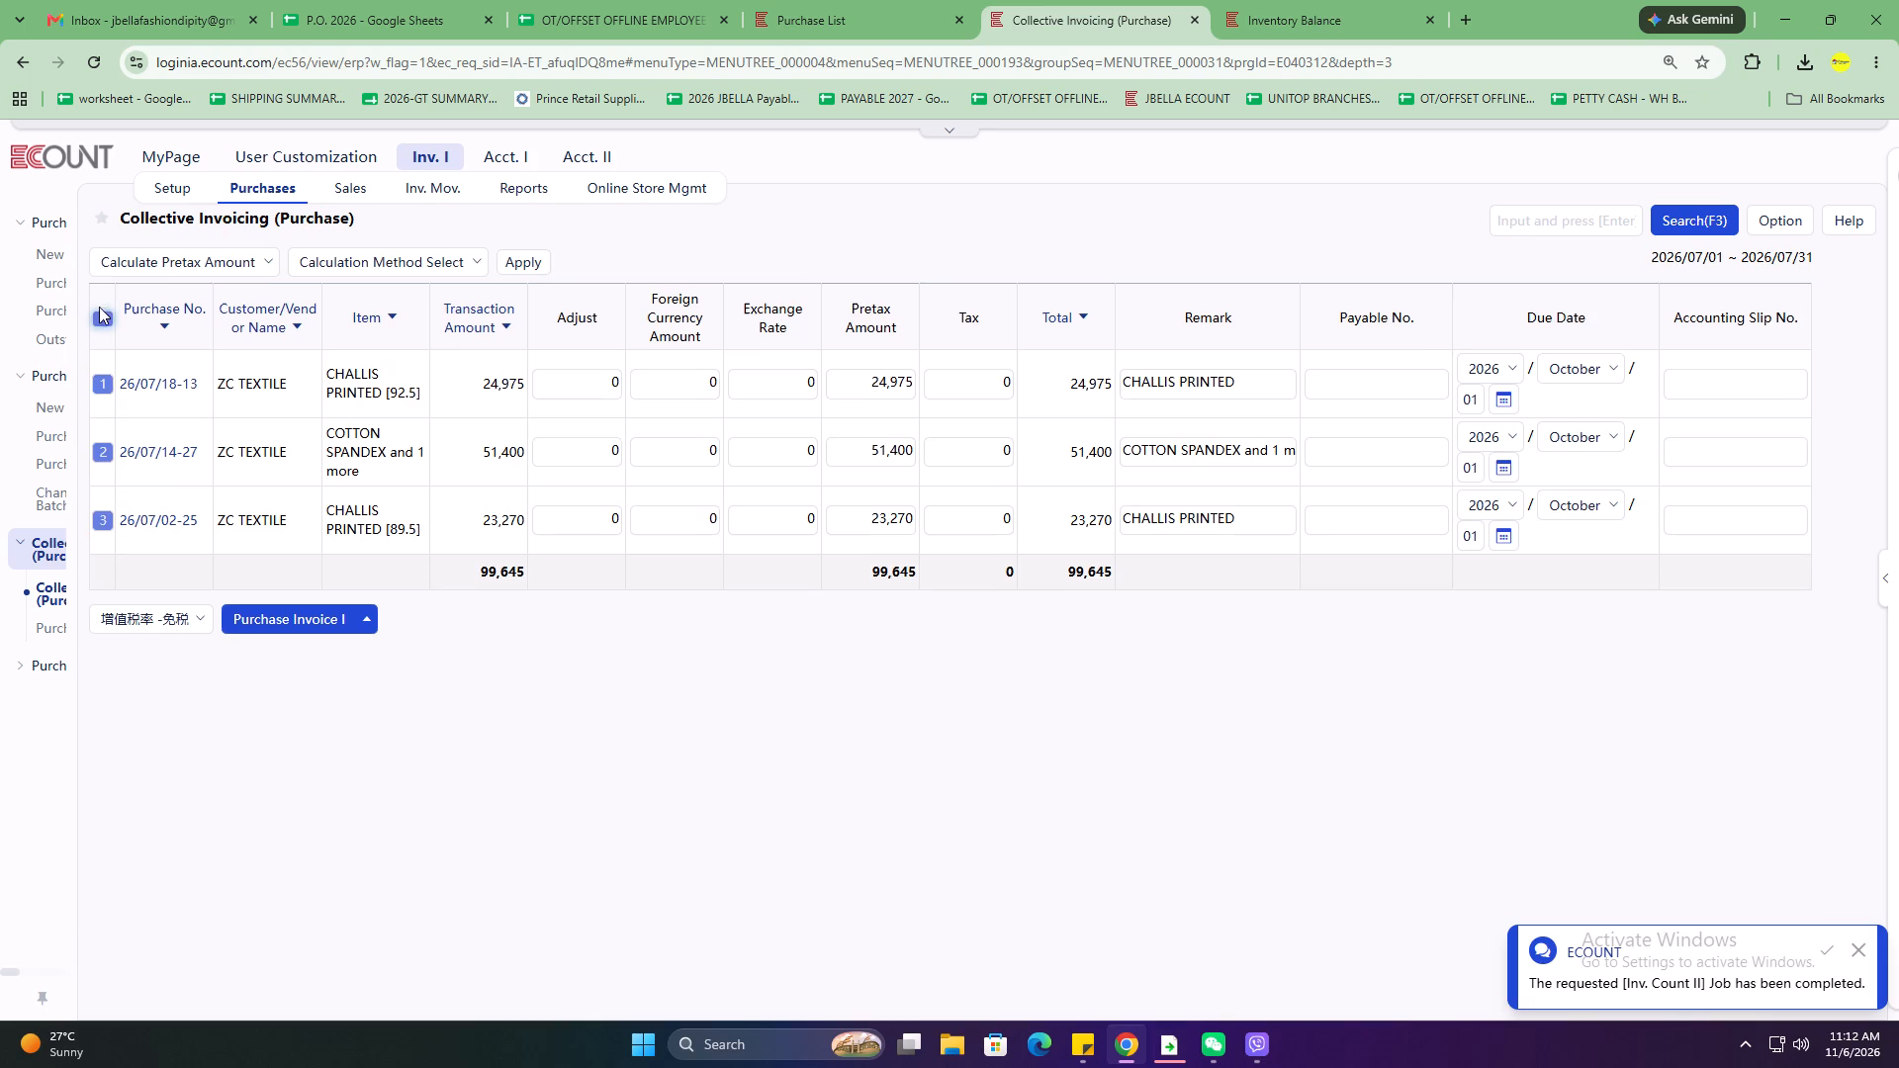
left_click(1319, 387)
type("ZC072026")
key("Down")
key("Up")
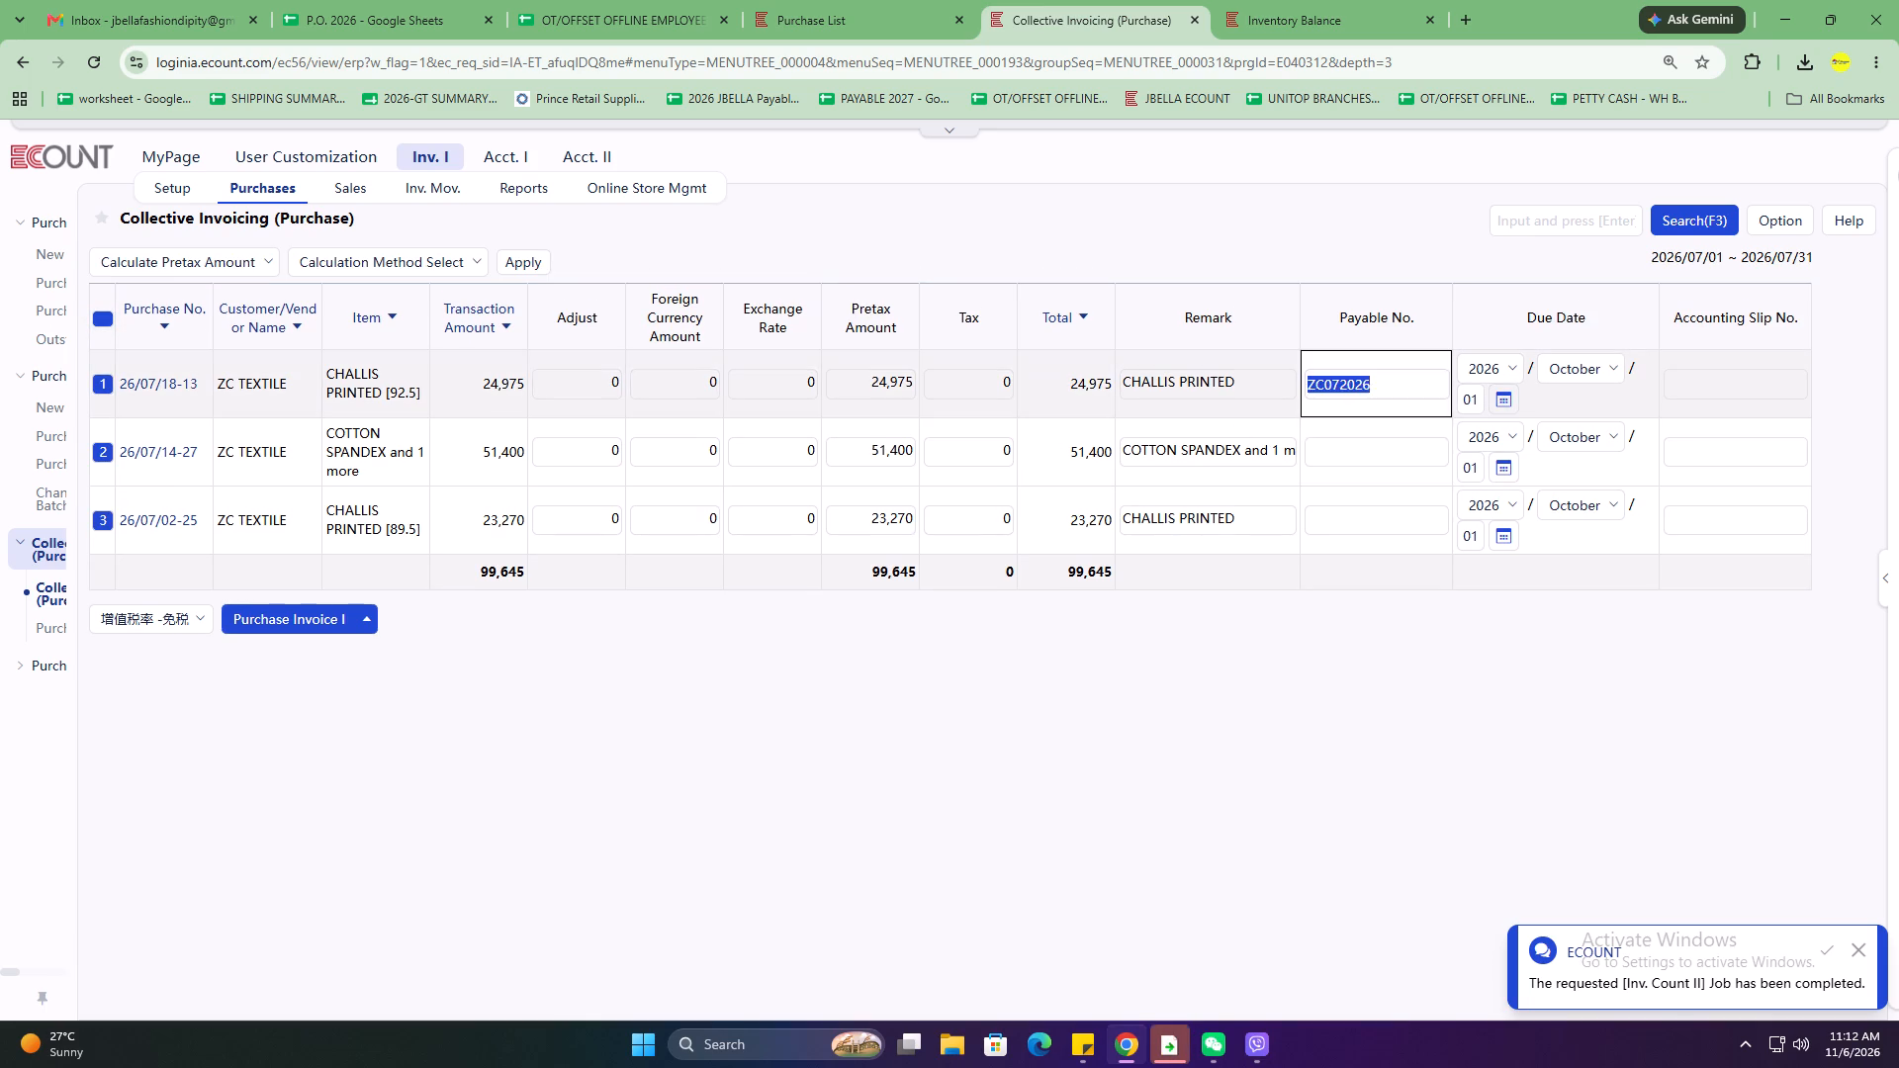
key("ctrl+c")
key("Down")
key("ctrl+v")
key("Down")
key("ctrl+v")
Create Purchase Invoice I for the selected July slips, save the batch under ZC072026 and close the result notice.
left_click(289, 626)
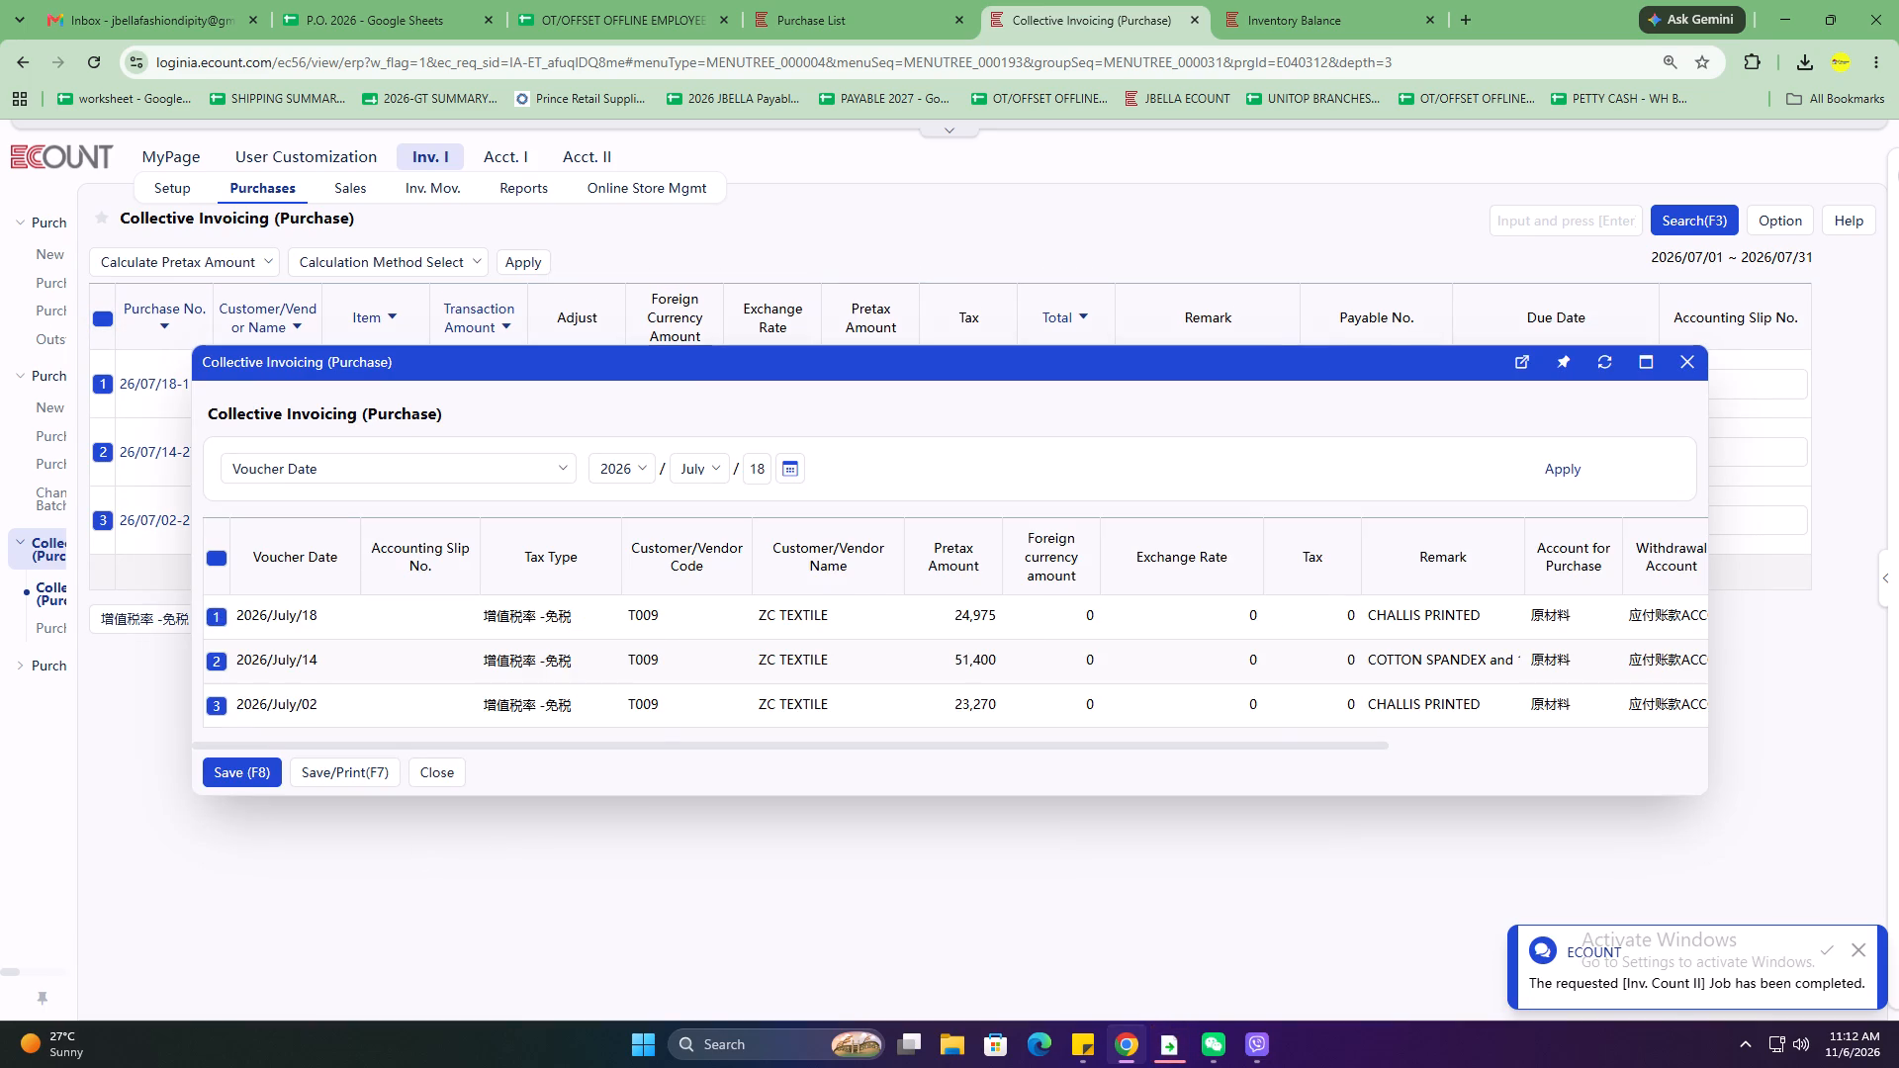
left_click(237, 775)
left_click(707, 698)
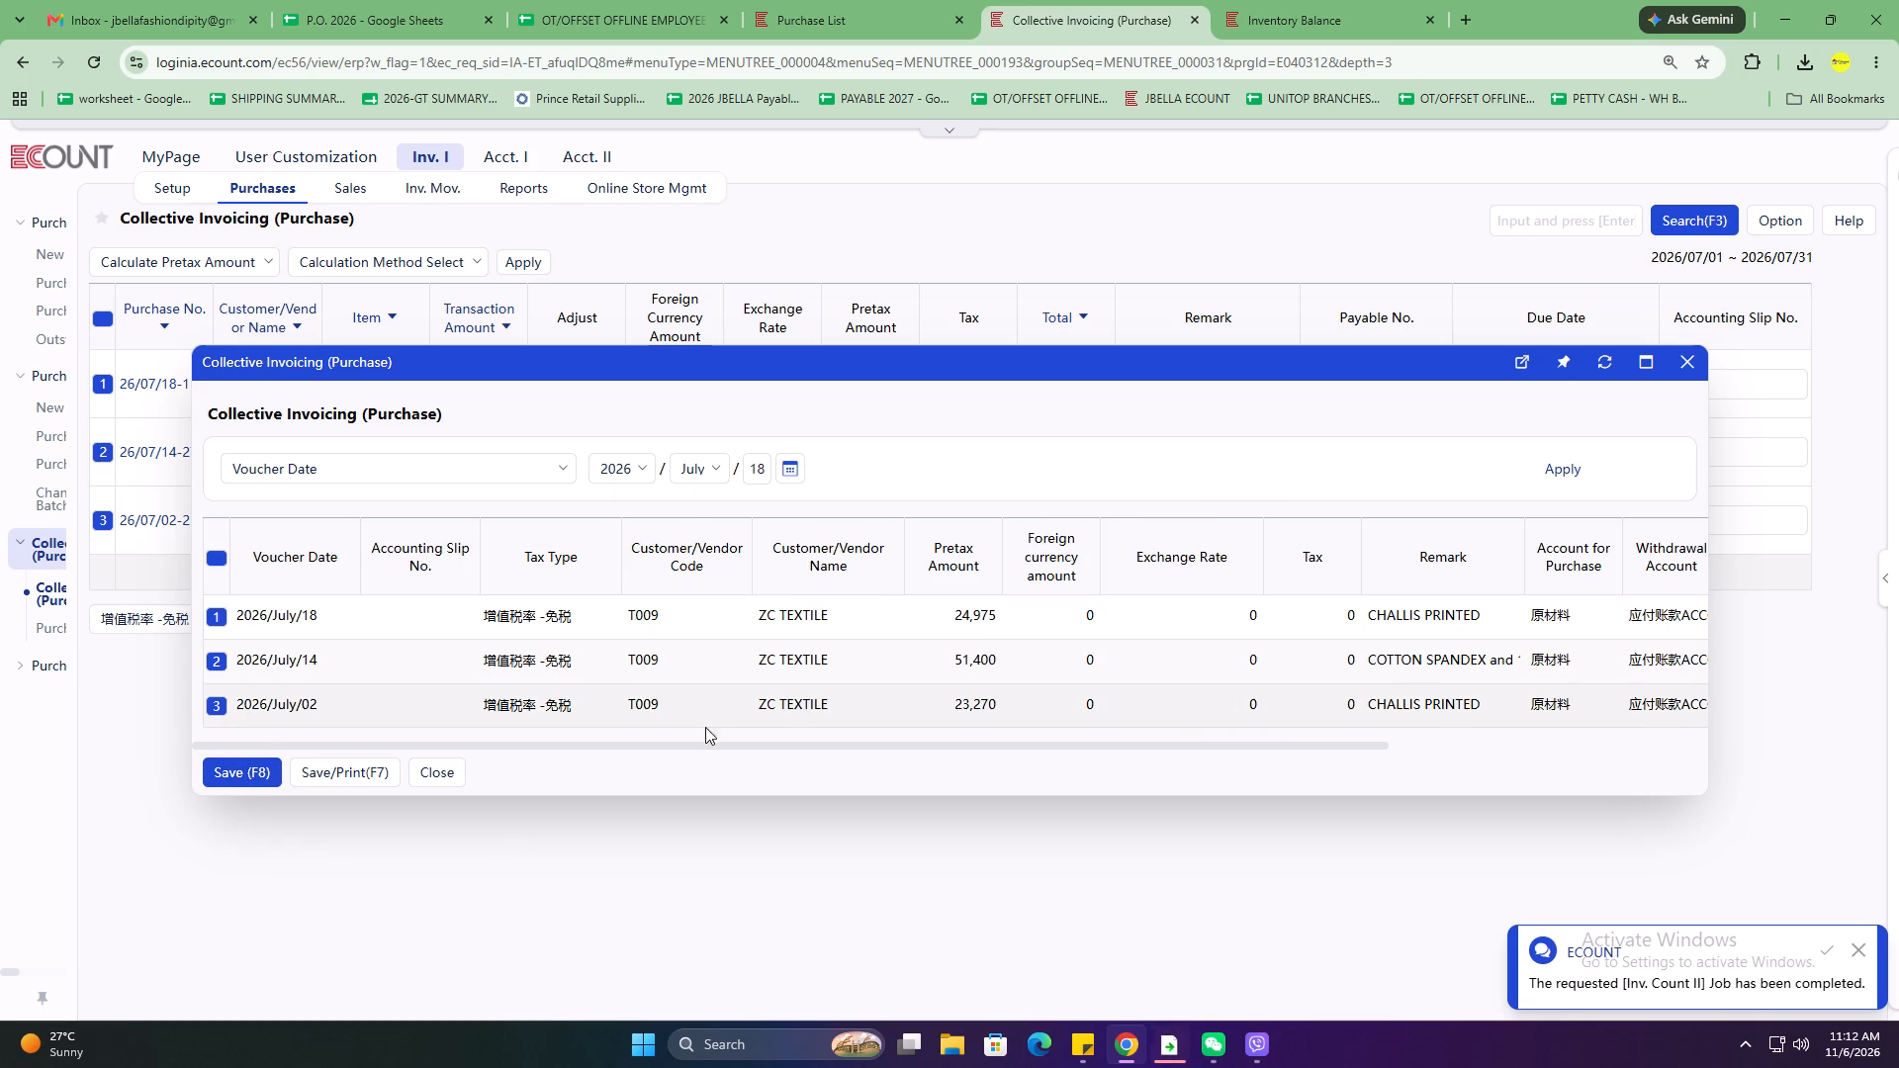
left_click(515, 765)
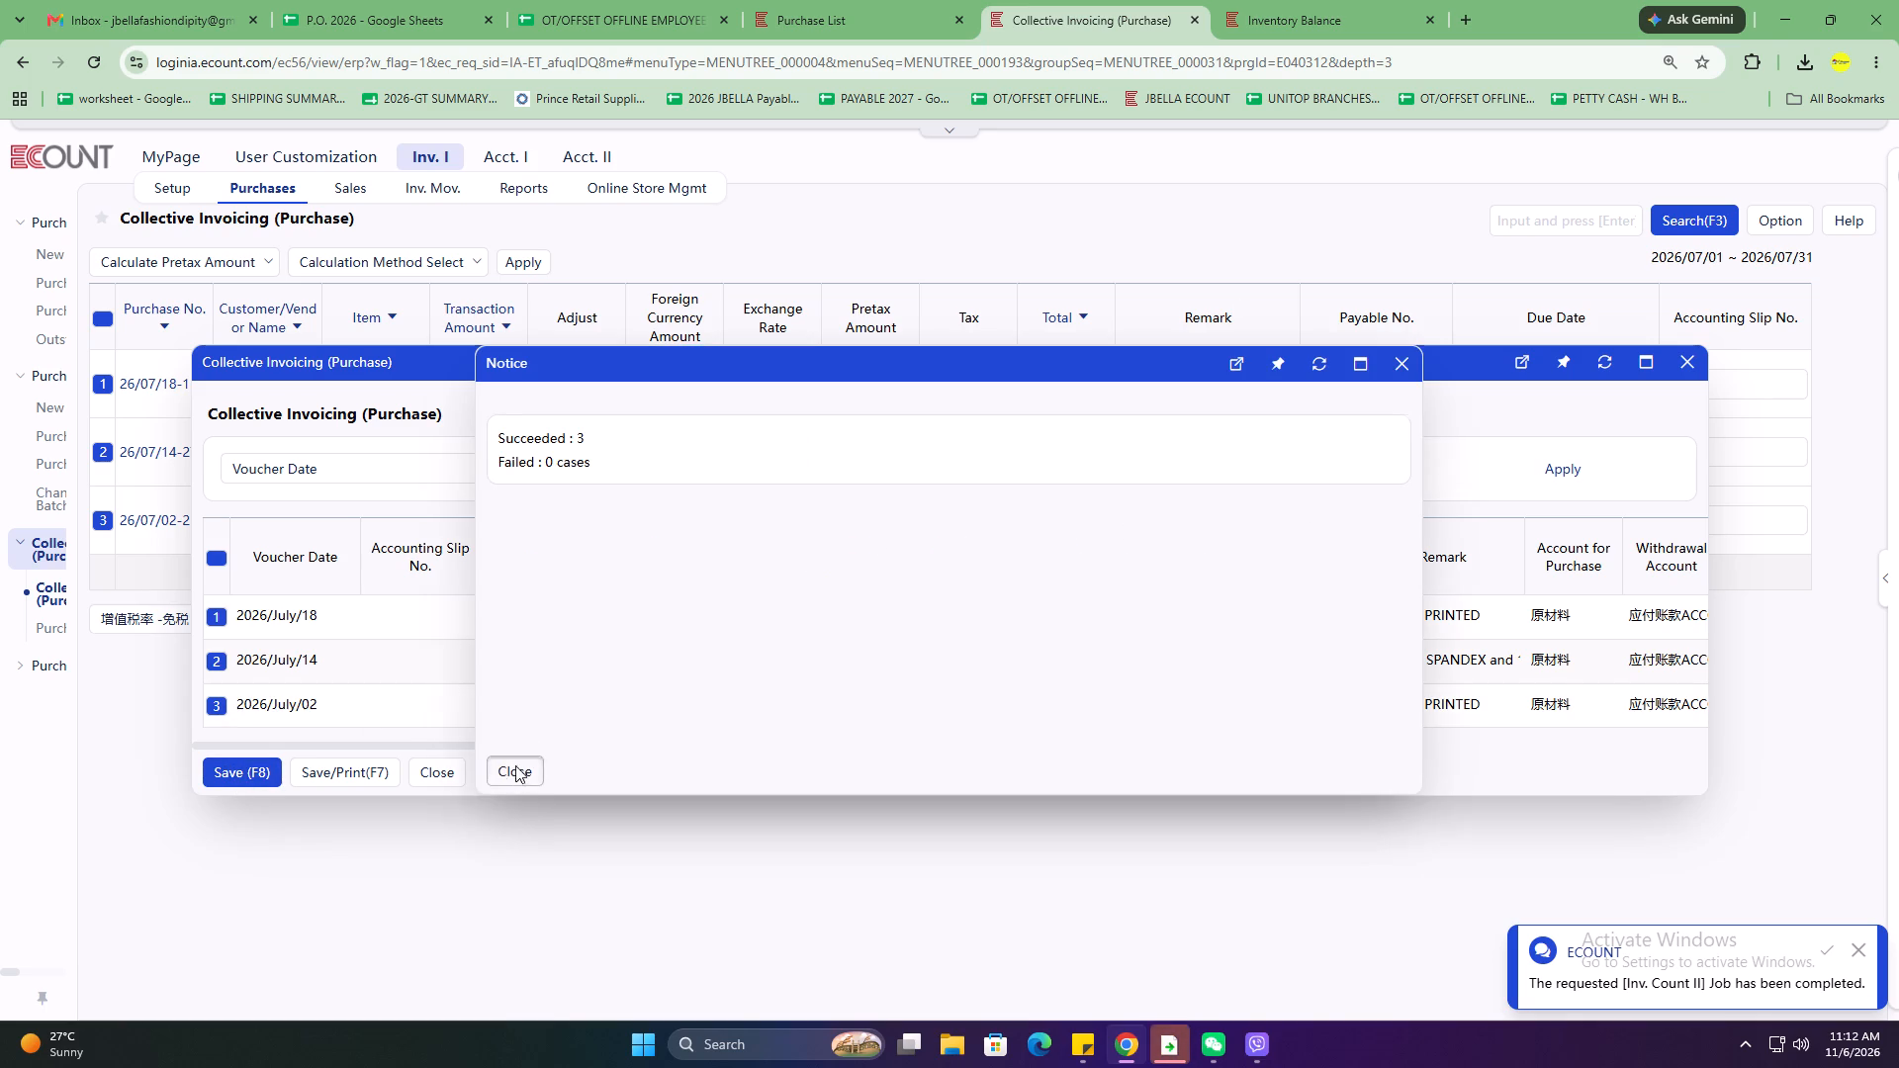
Search the ZC TEXTILE collective invoicing slips dated August 1 to August 31, 2026.
left_click(1689, 215)
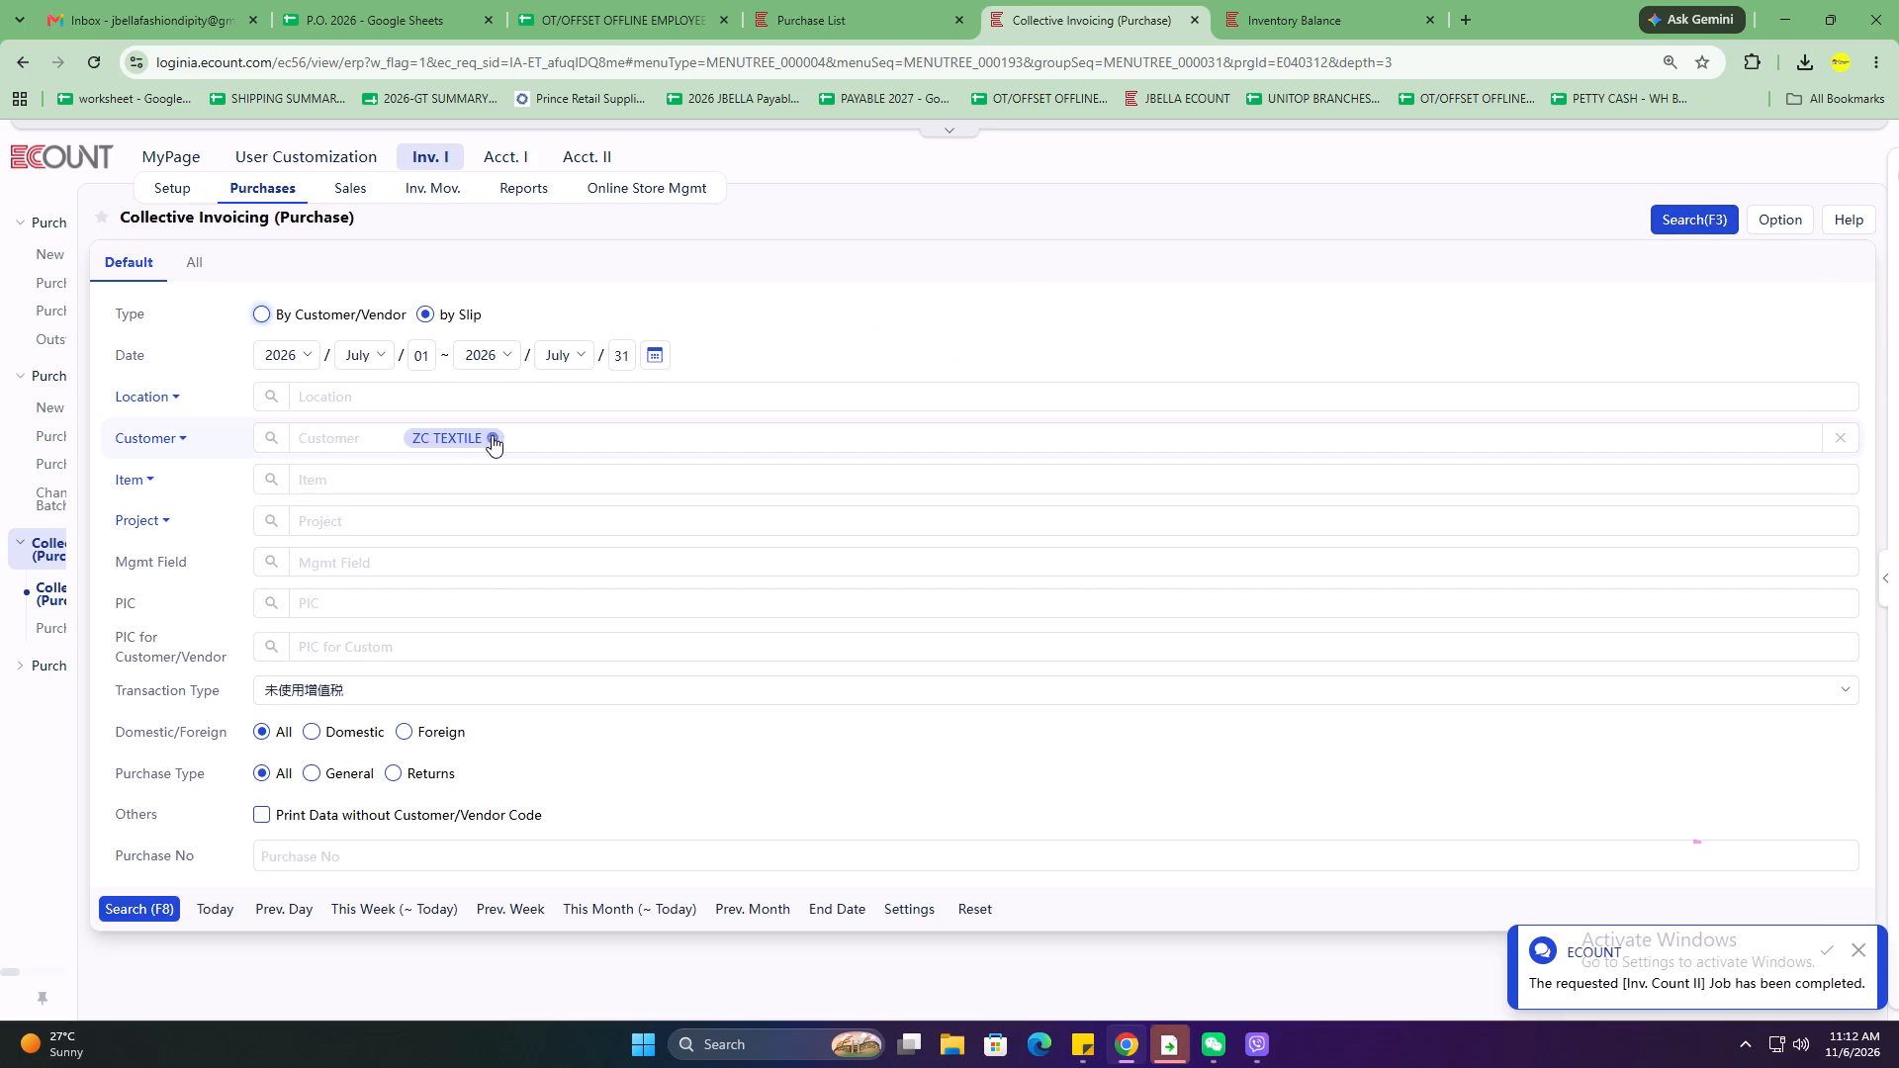
left_click(363, 357)
left_click(364, 605)
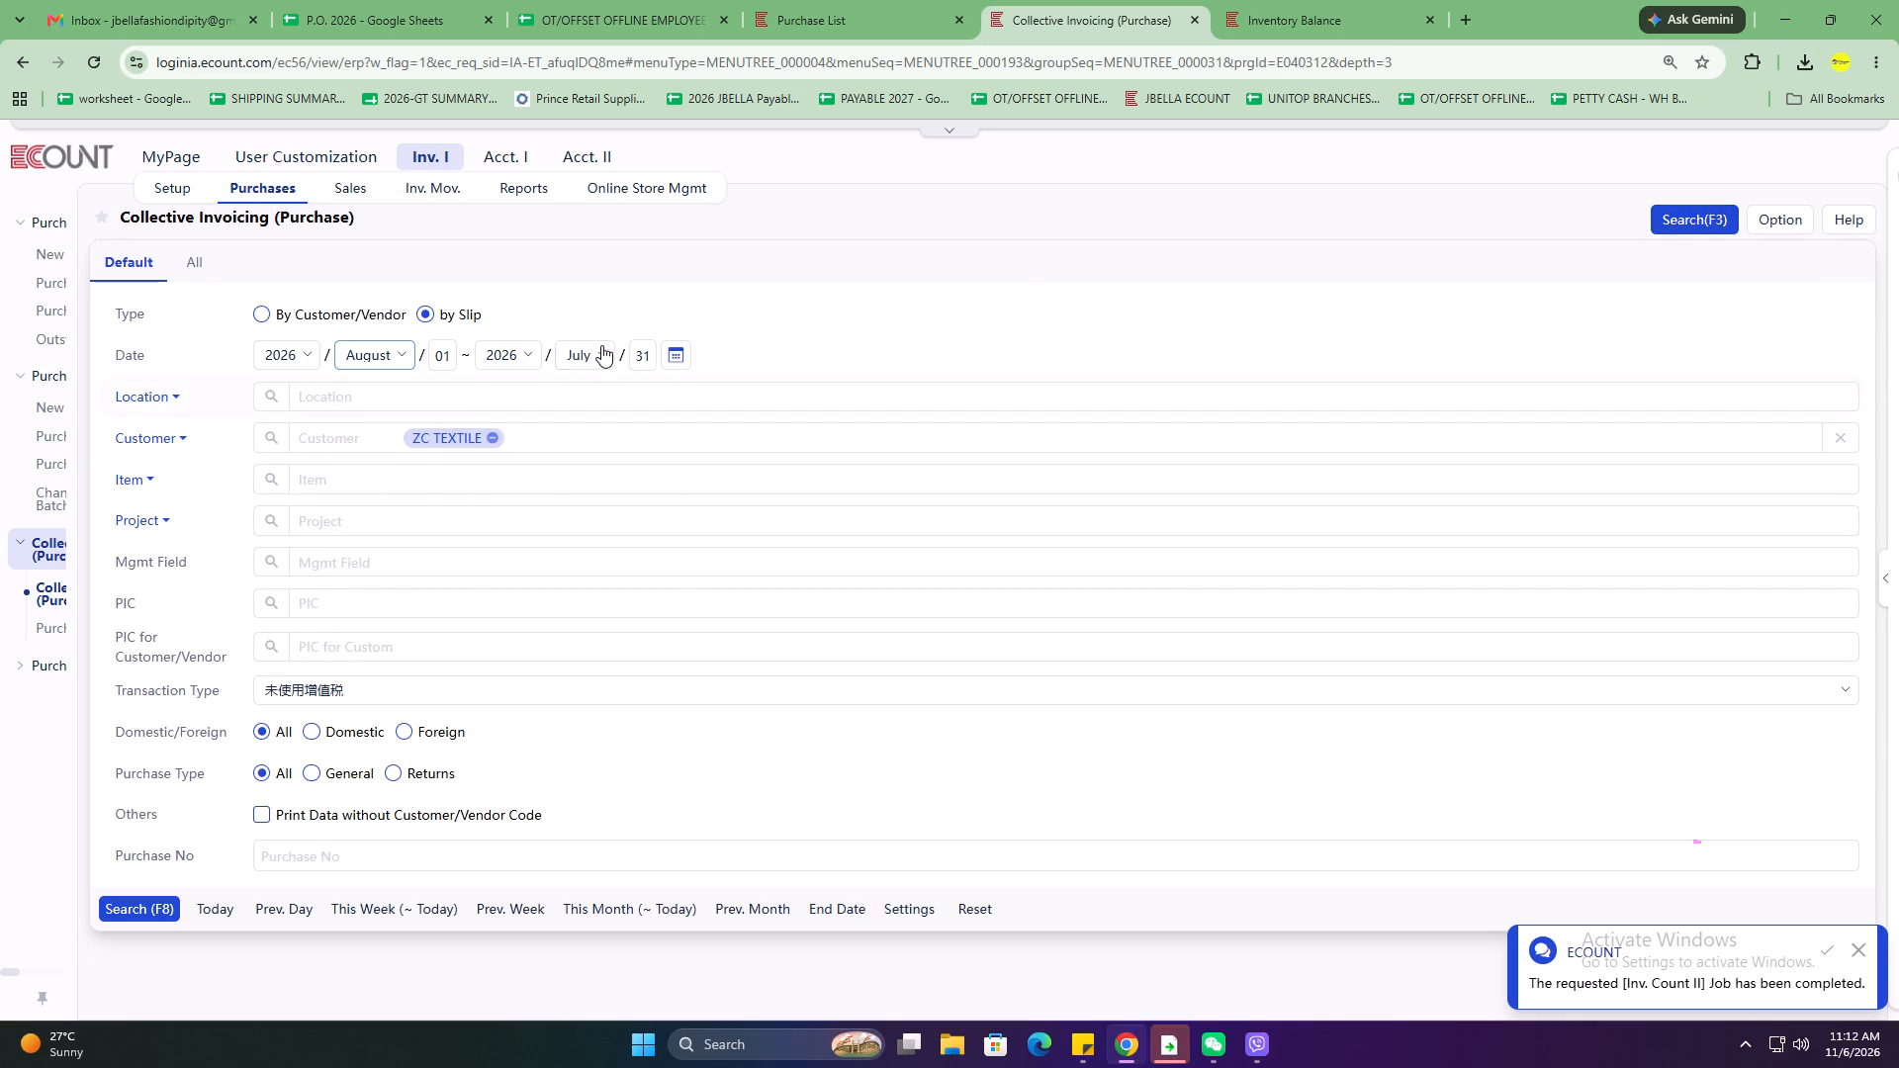
left_click(598, 341)
left_click(674, 352)
type("31")
left_click(146, 915)
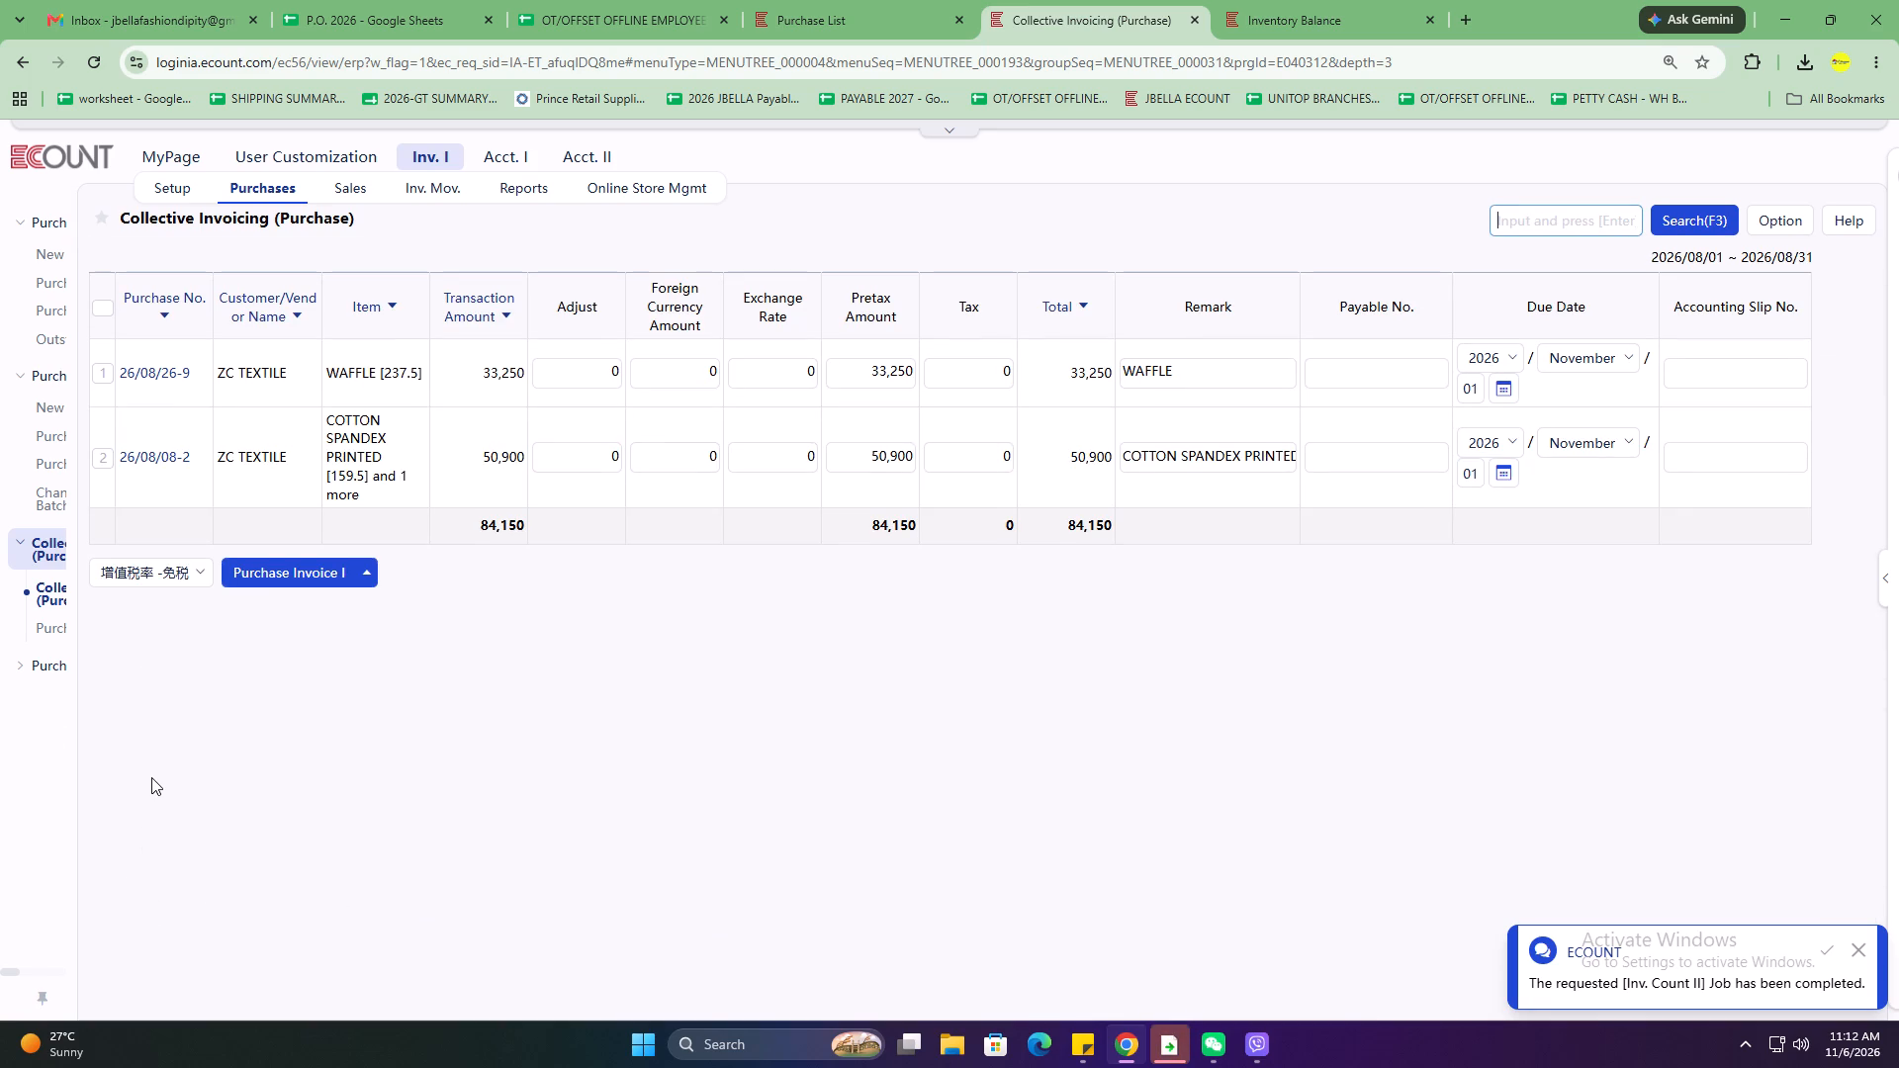
Select both ZC TEXTILE August slips, 26/08/26-9 and 26/08/08-2, and give each one payable number ZC082026.
left_click(110, 308)
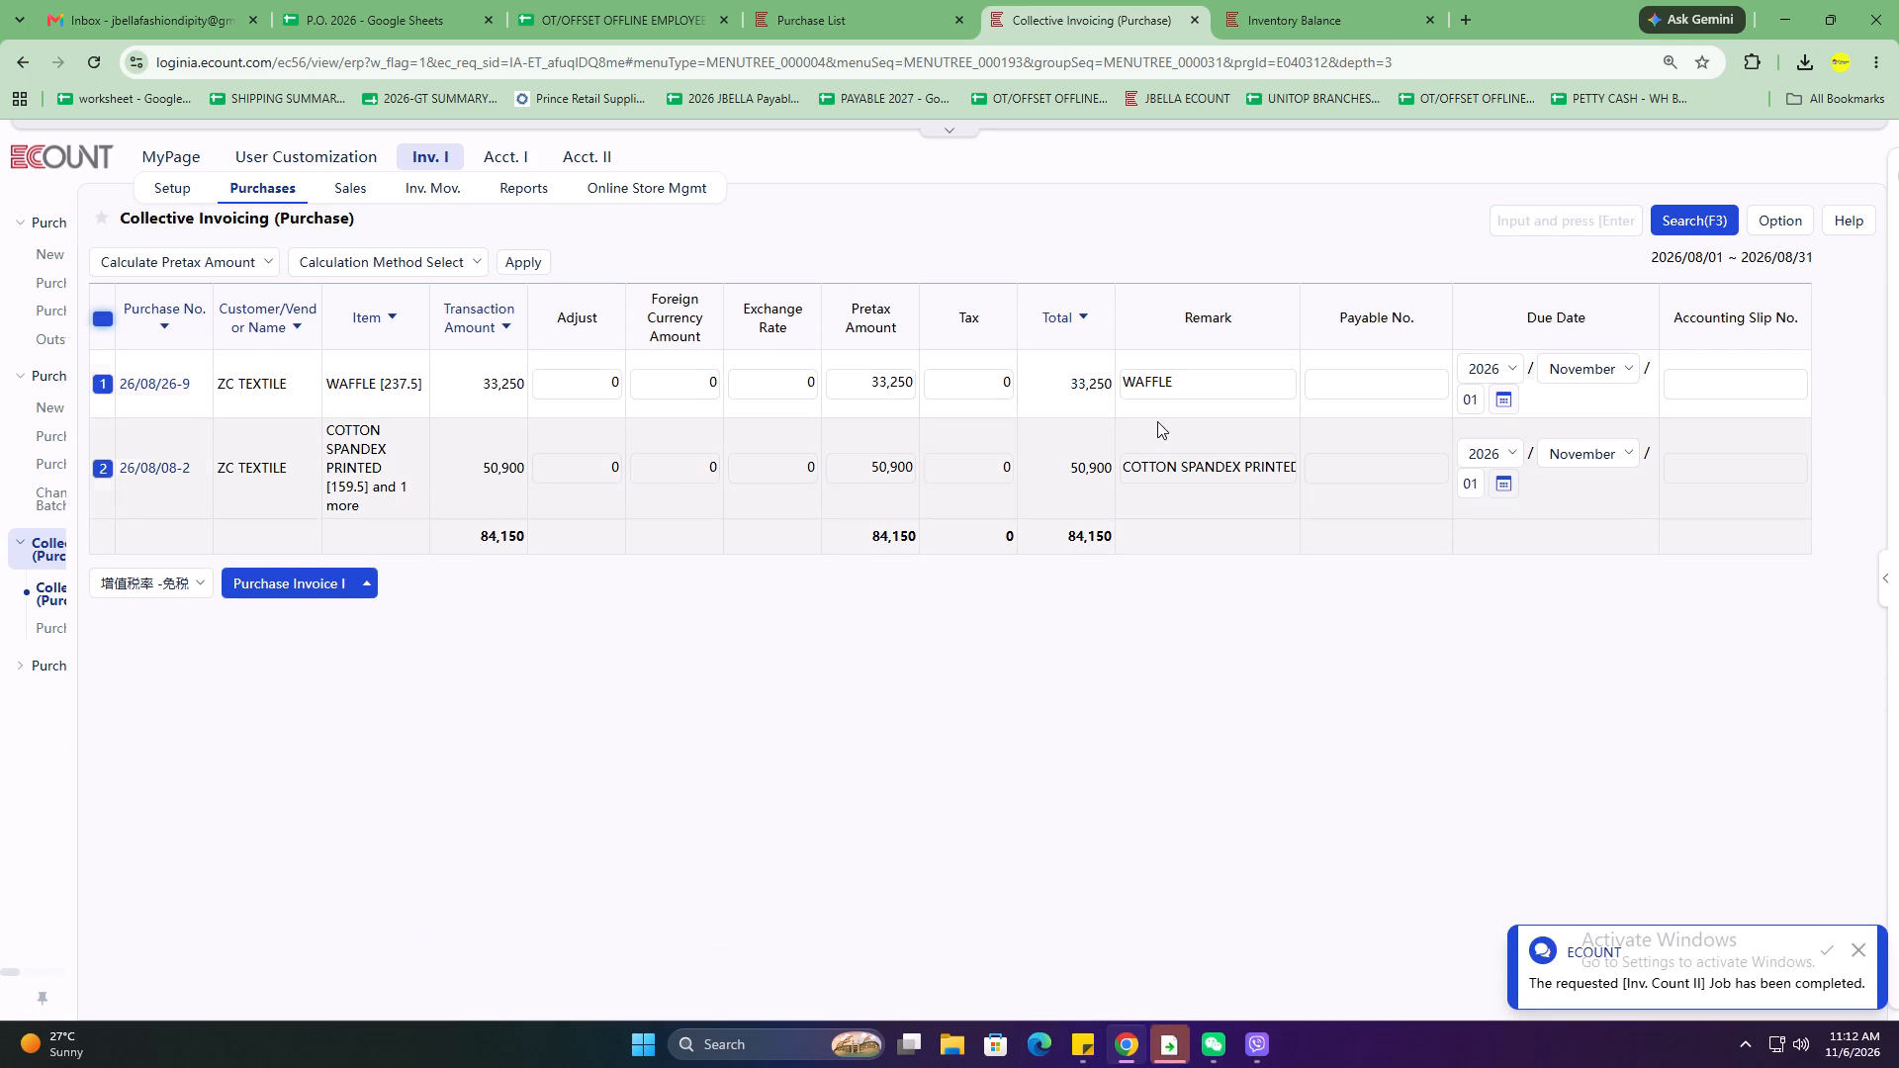
left_click(1330, 383)
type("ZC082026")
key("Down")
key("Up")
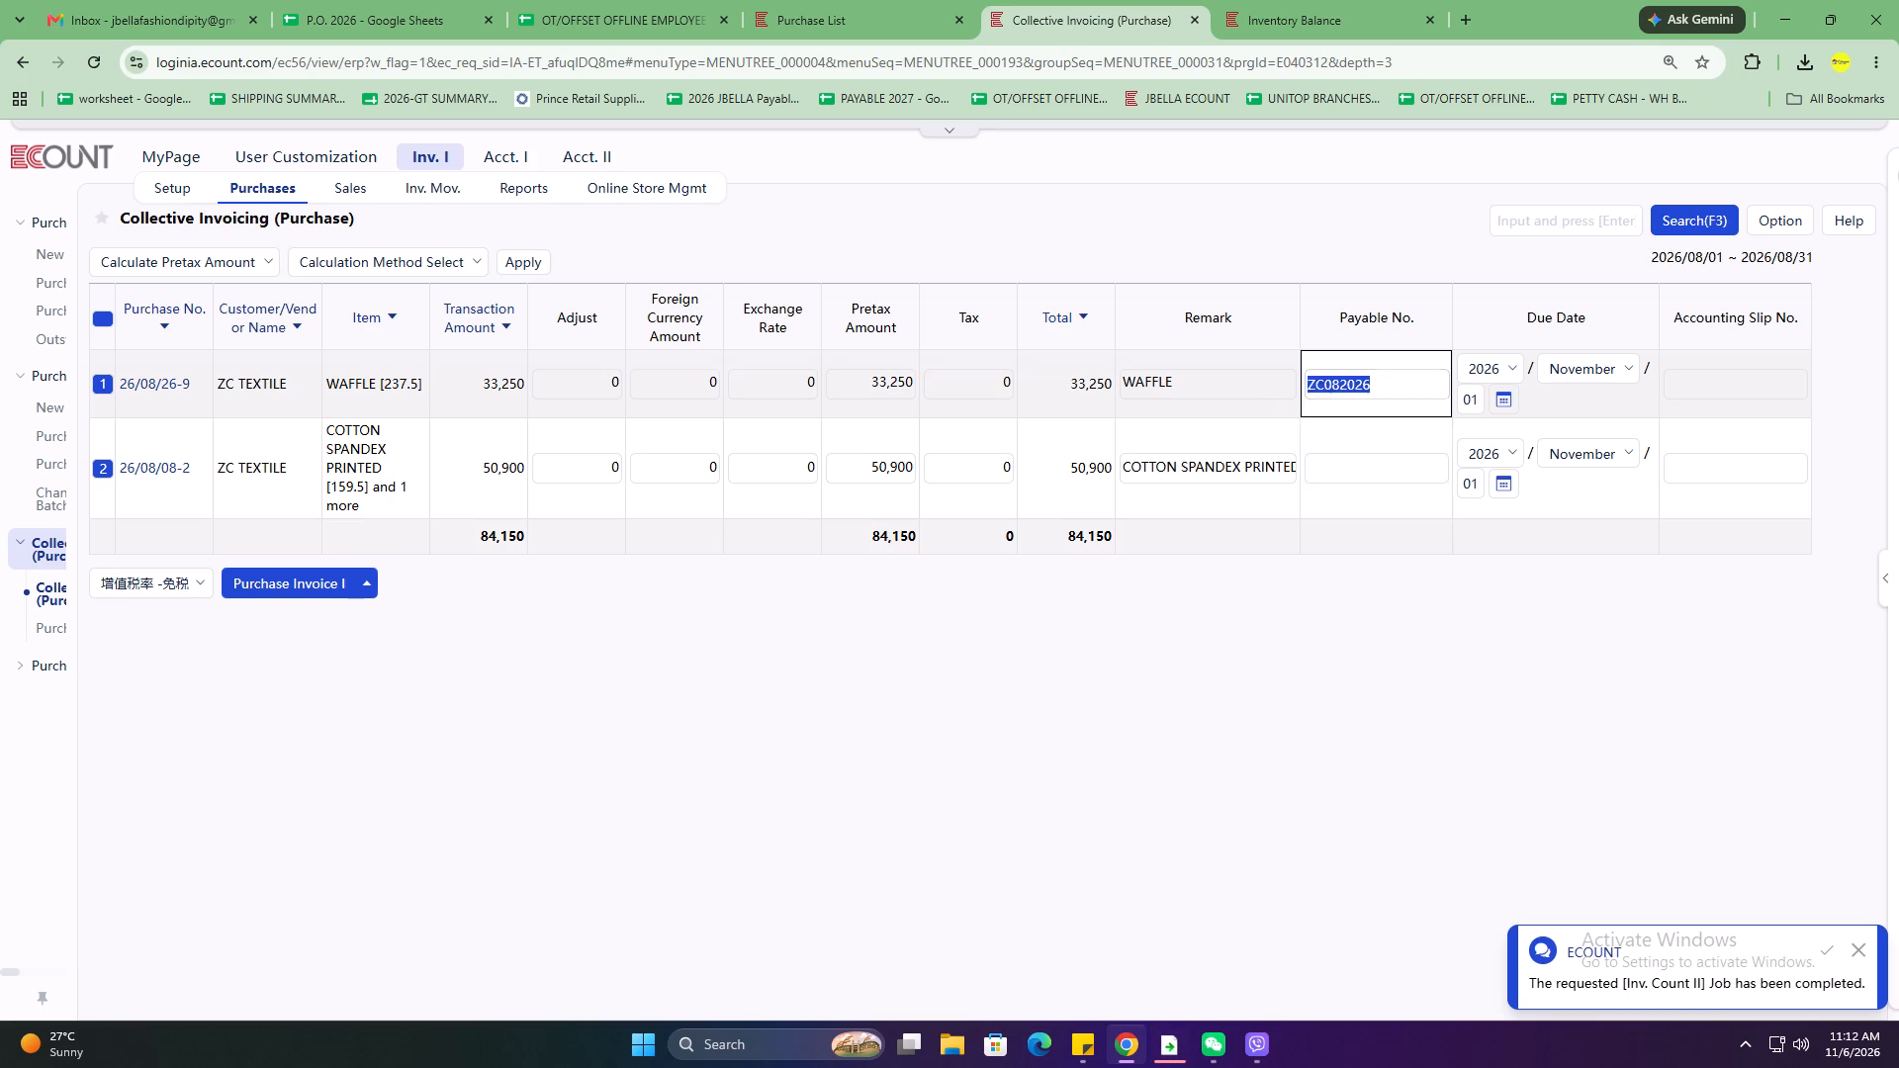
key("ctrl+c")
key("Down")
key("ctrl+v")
Create Purchase Invoice I for the selected ZC TEXTILE August slips, save the batch under ZC082026 and close the result notice.
left_click(312, 578)
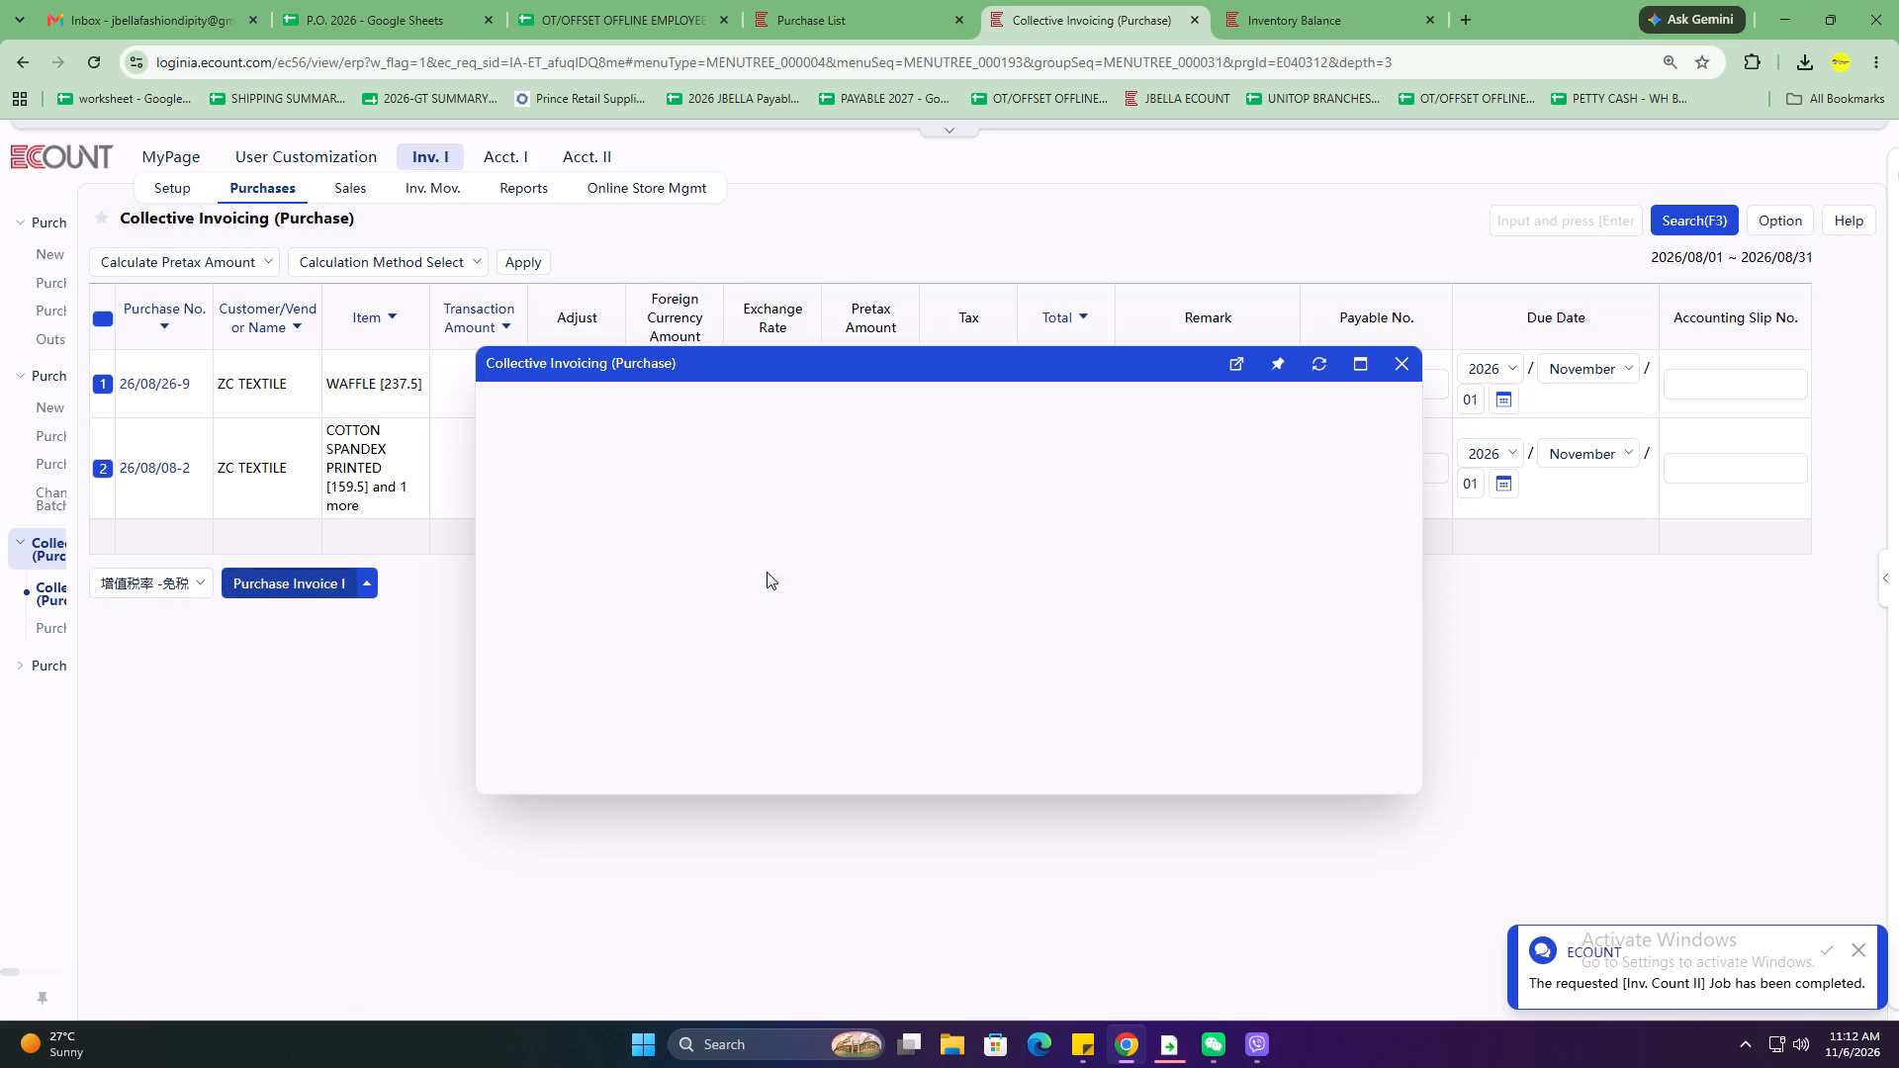
left_click(250, 763)
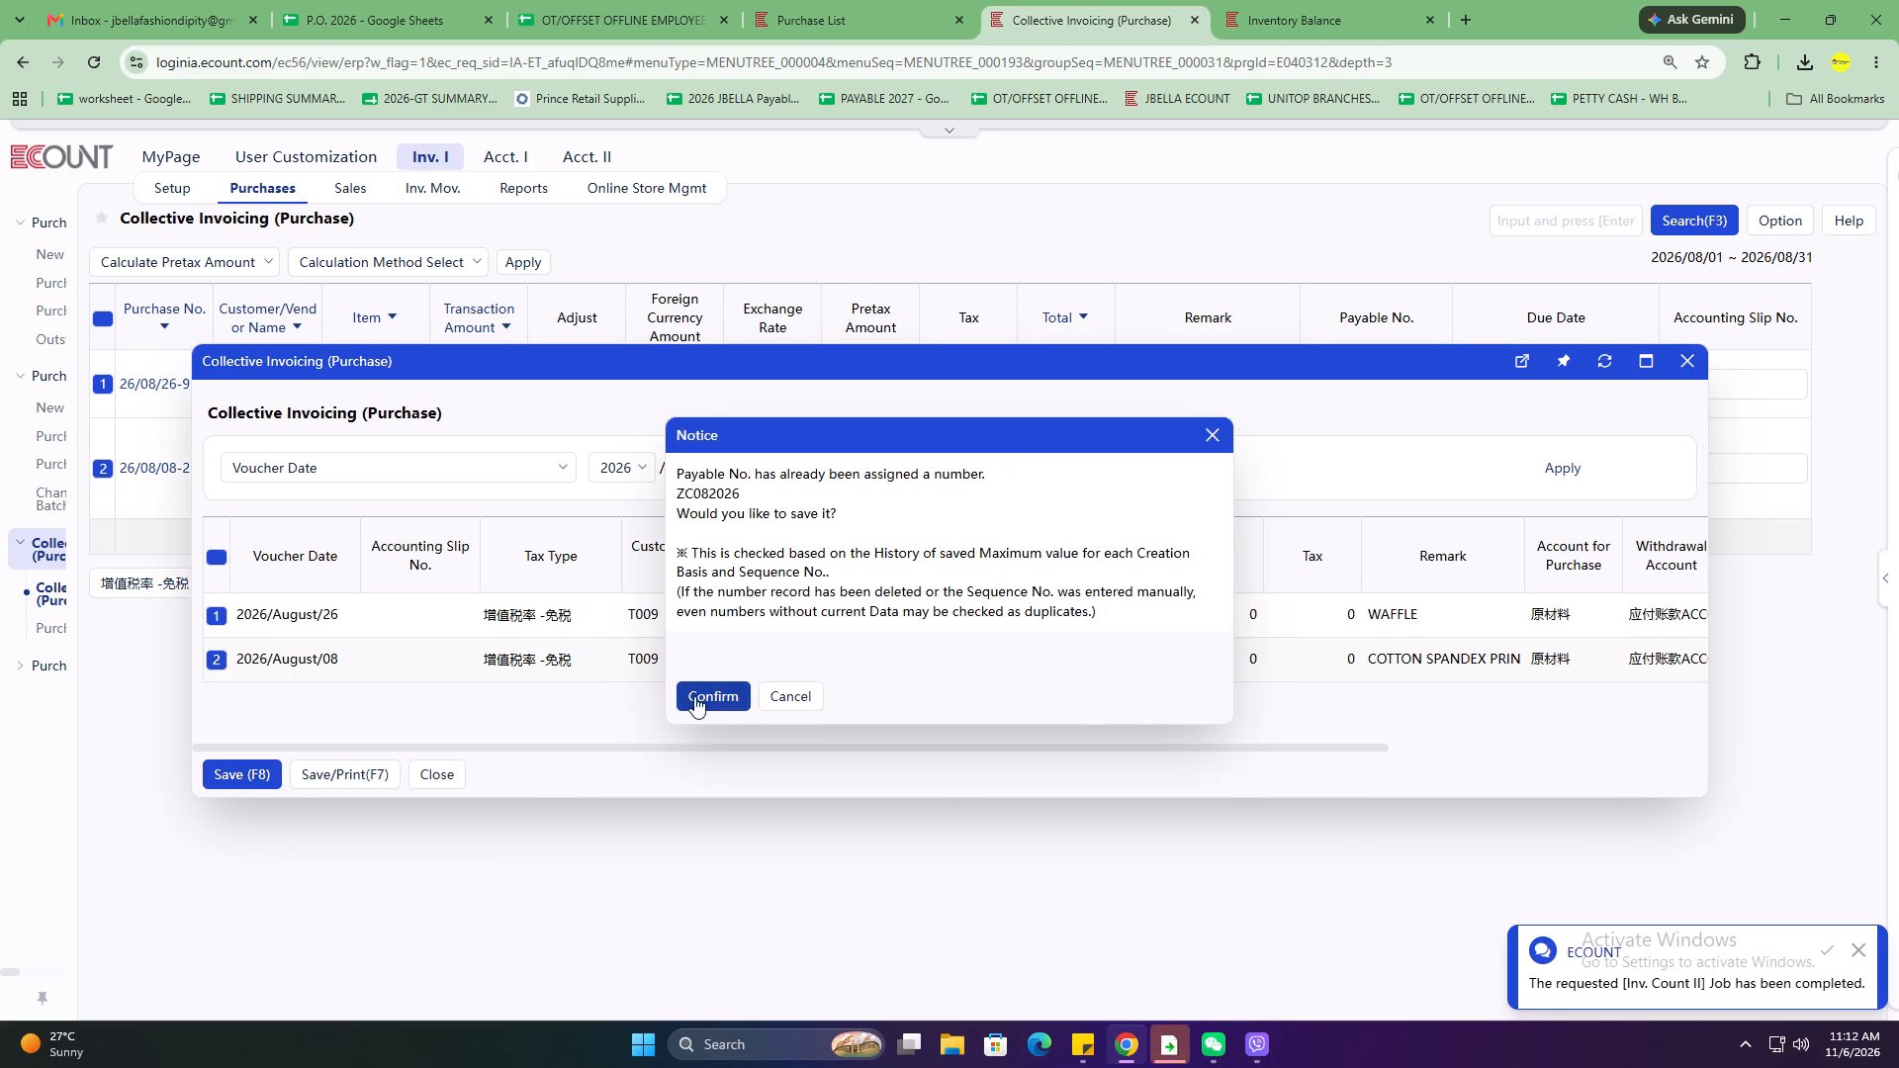
left_click(708, 695)
scroll(1274, 520, "down", 4)
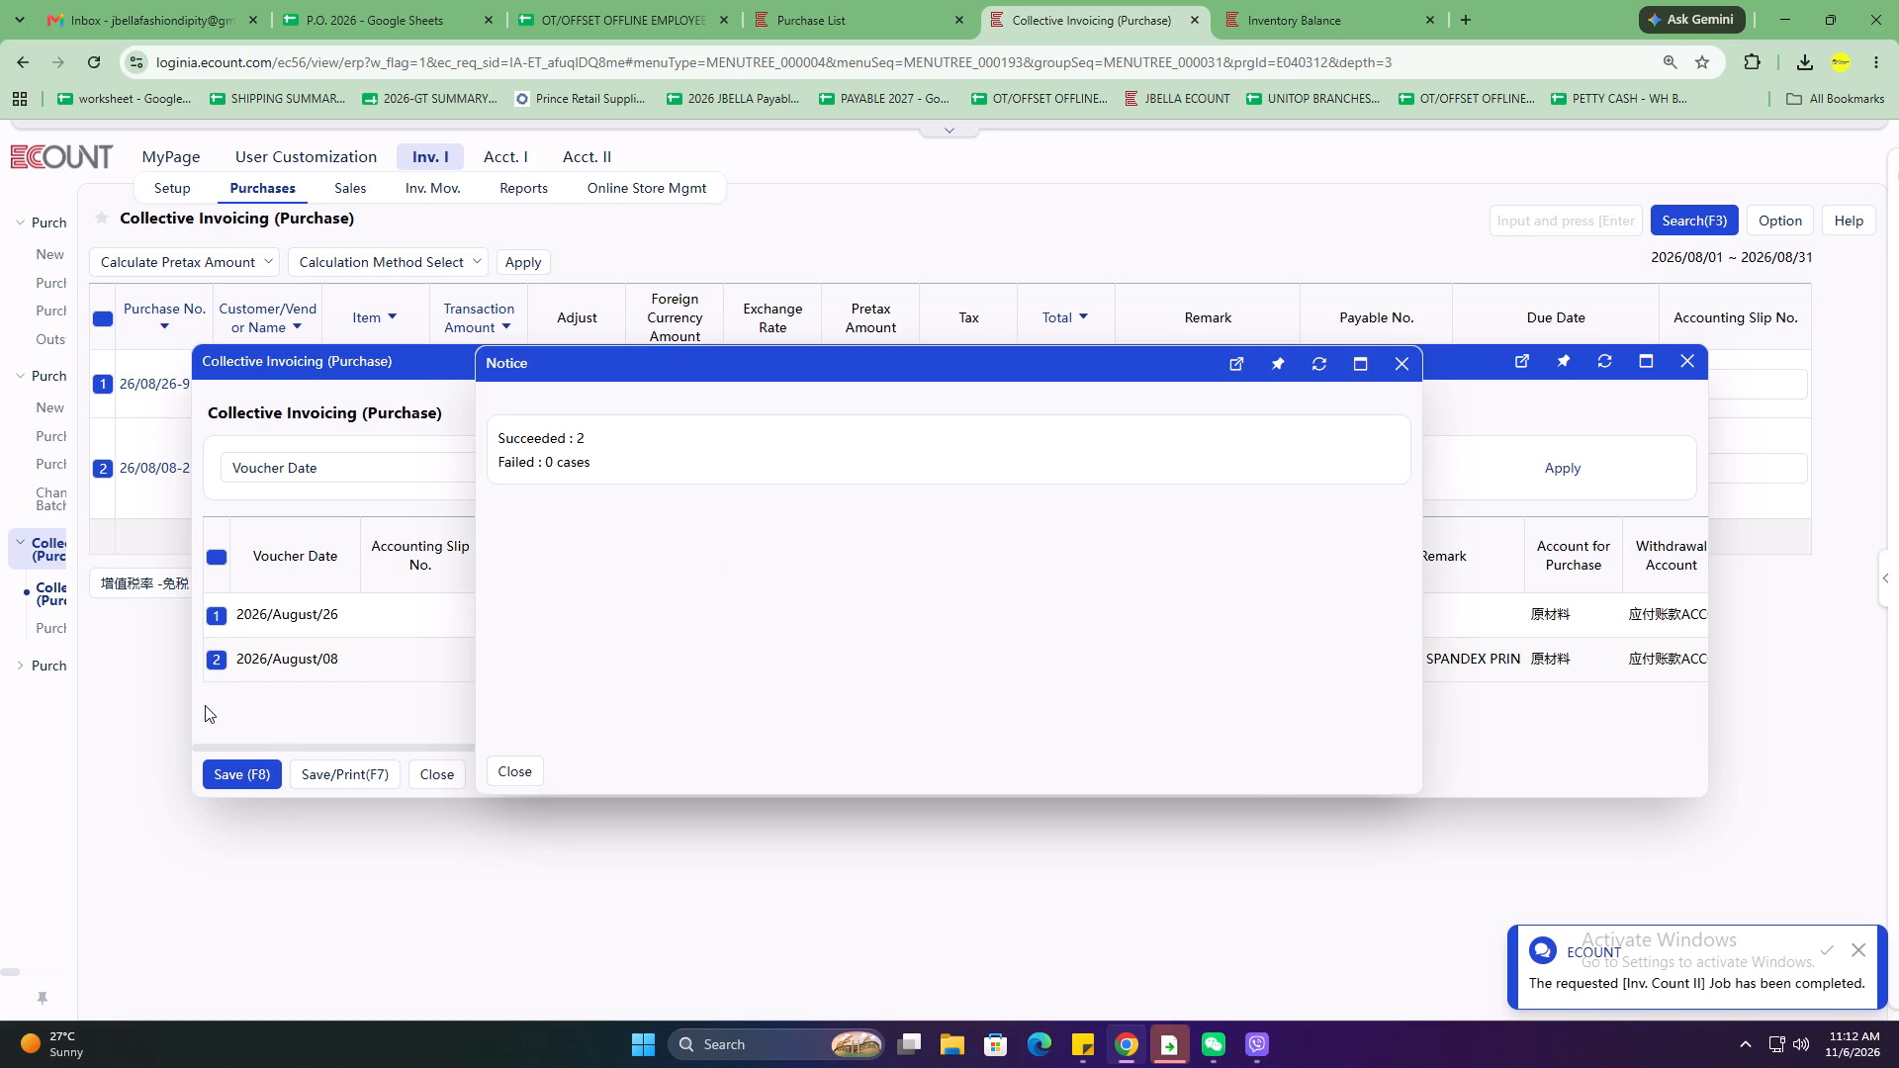
left_click(508, 772)
Search the collective invoicing slips of customer ANDREA TEXTILE dated January 1 to July 31, 2026.
left_click(1662, 238)
left_click(1693, 211)
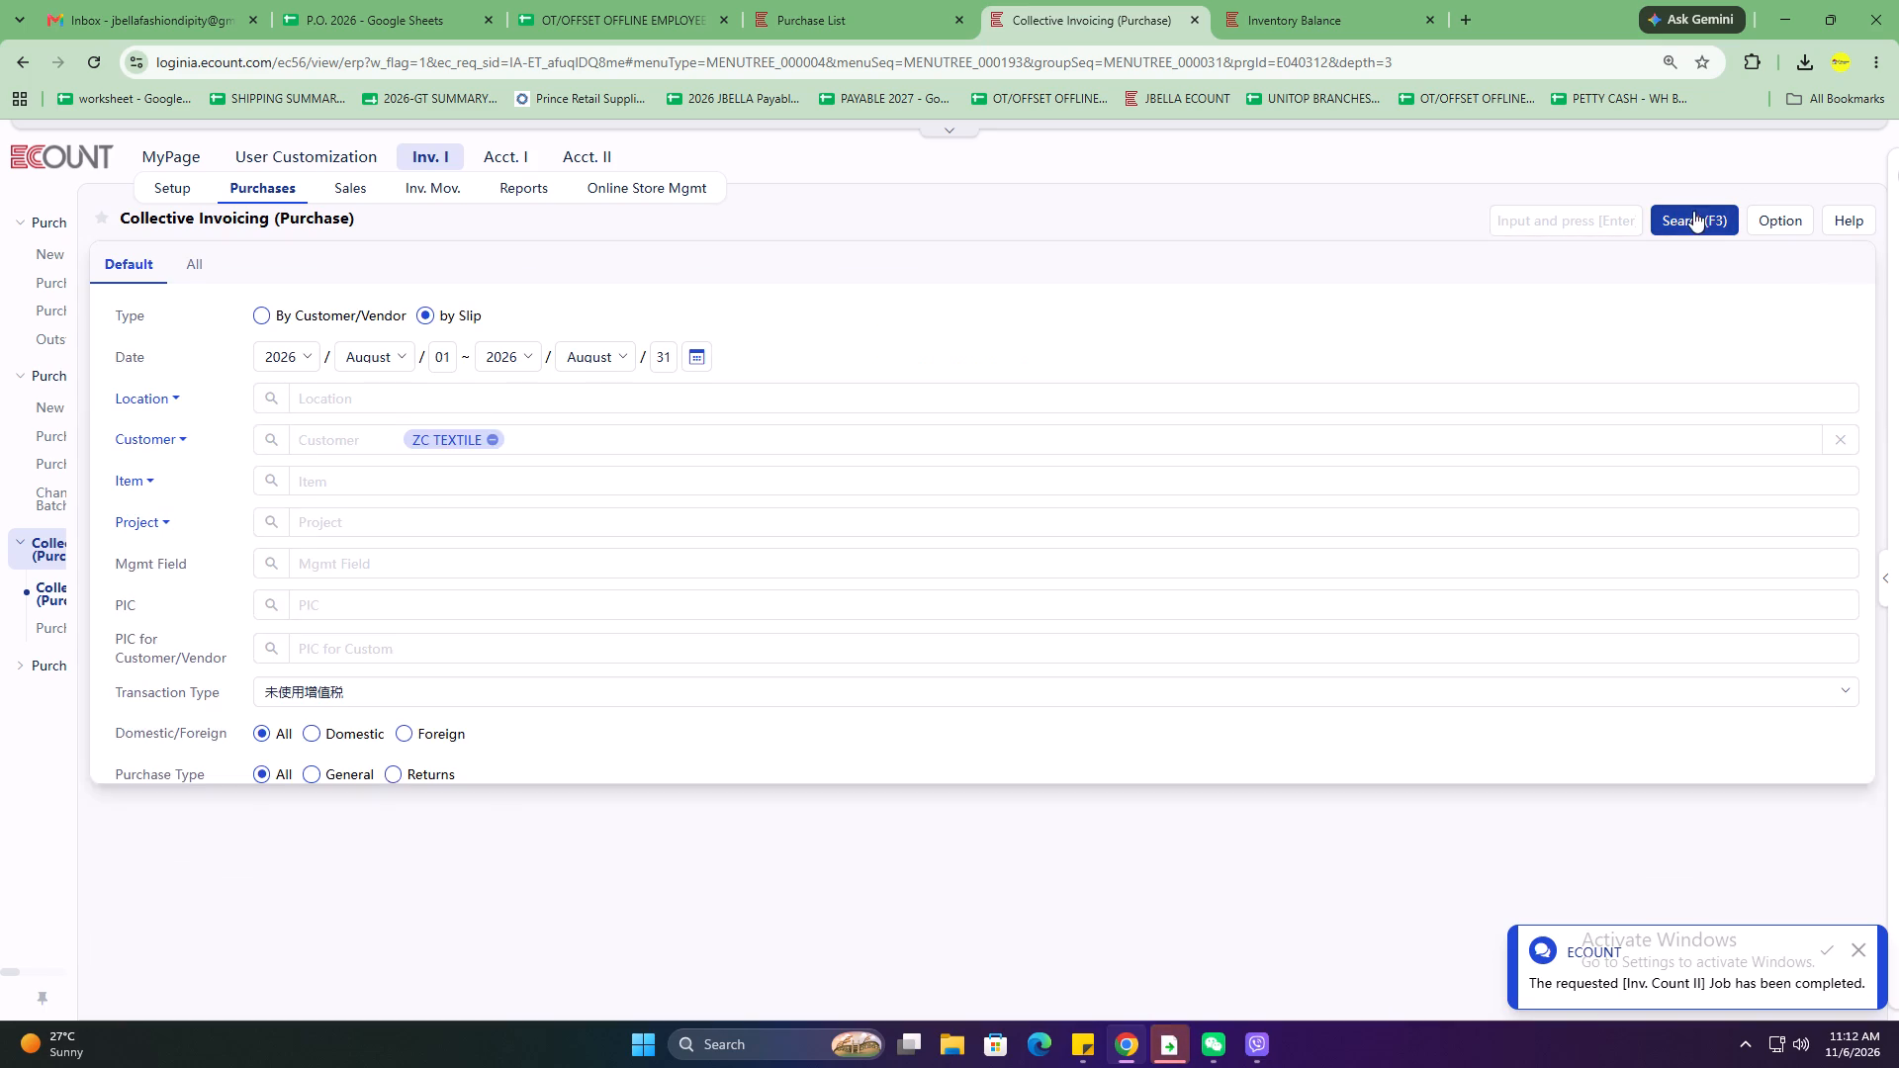
left_click(497, 435)
left_click(338, 447)
type("ANDREA")
key("Return")
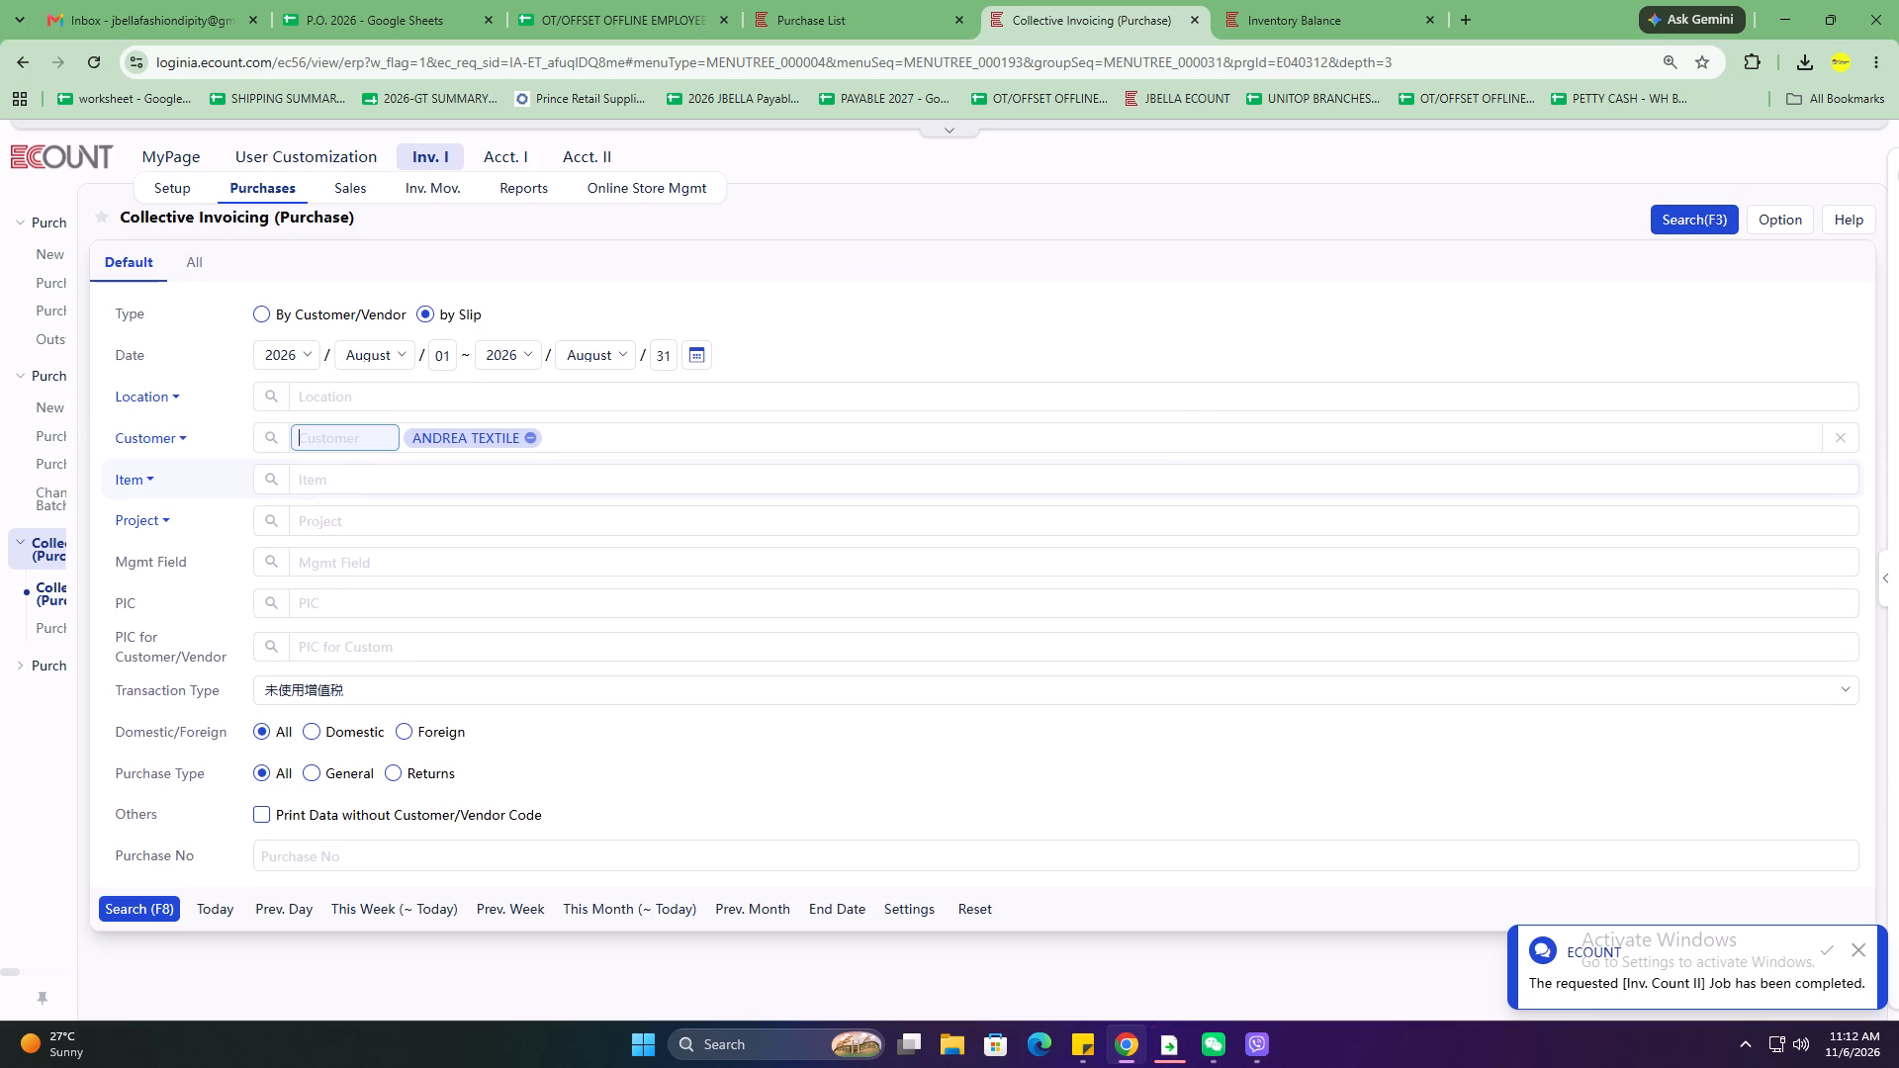
left_click(376, 346)
scroll(412, 420, "up", 5)
left_click(407, 383)
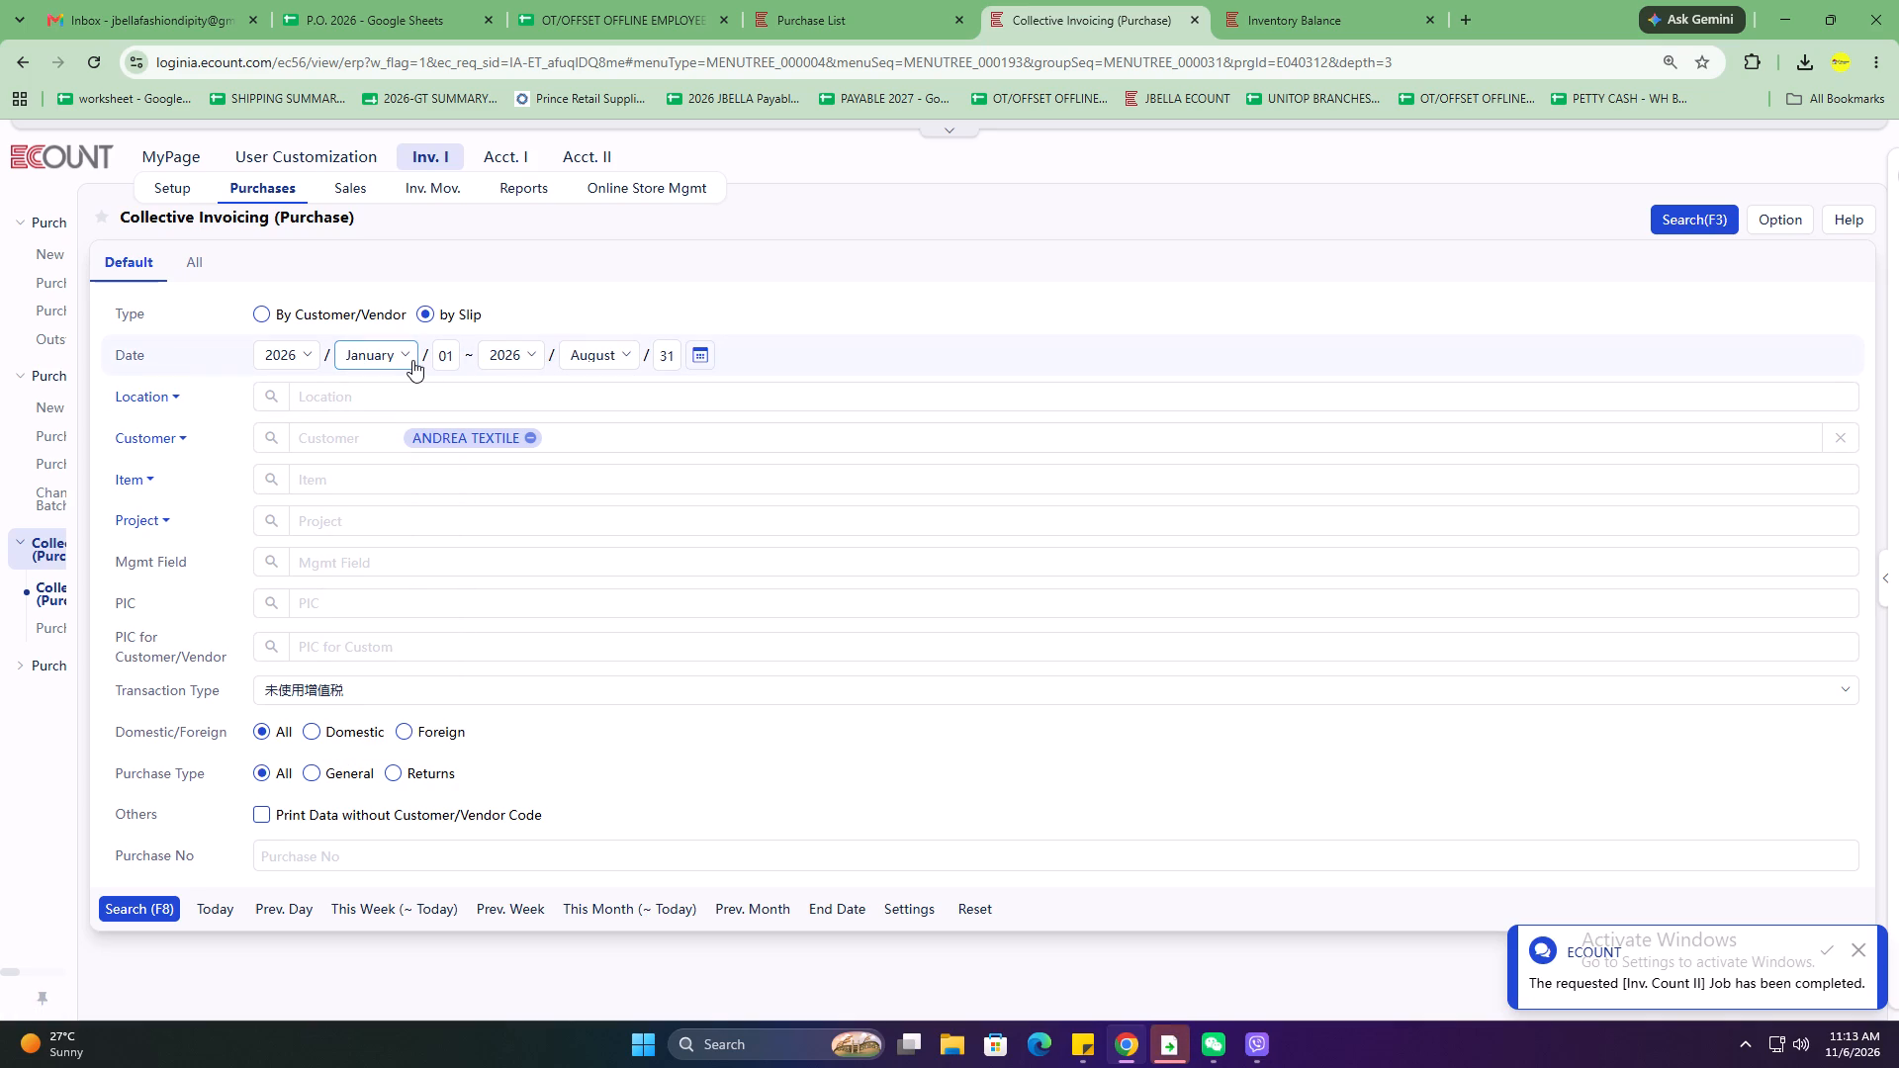
left_click(592, 360)
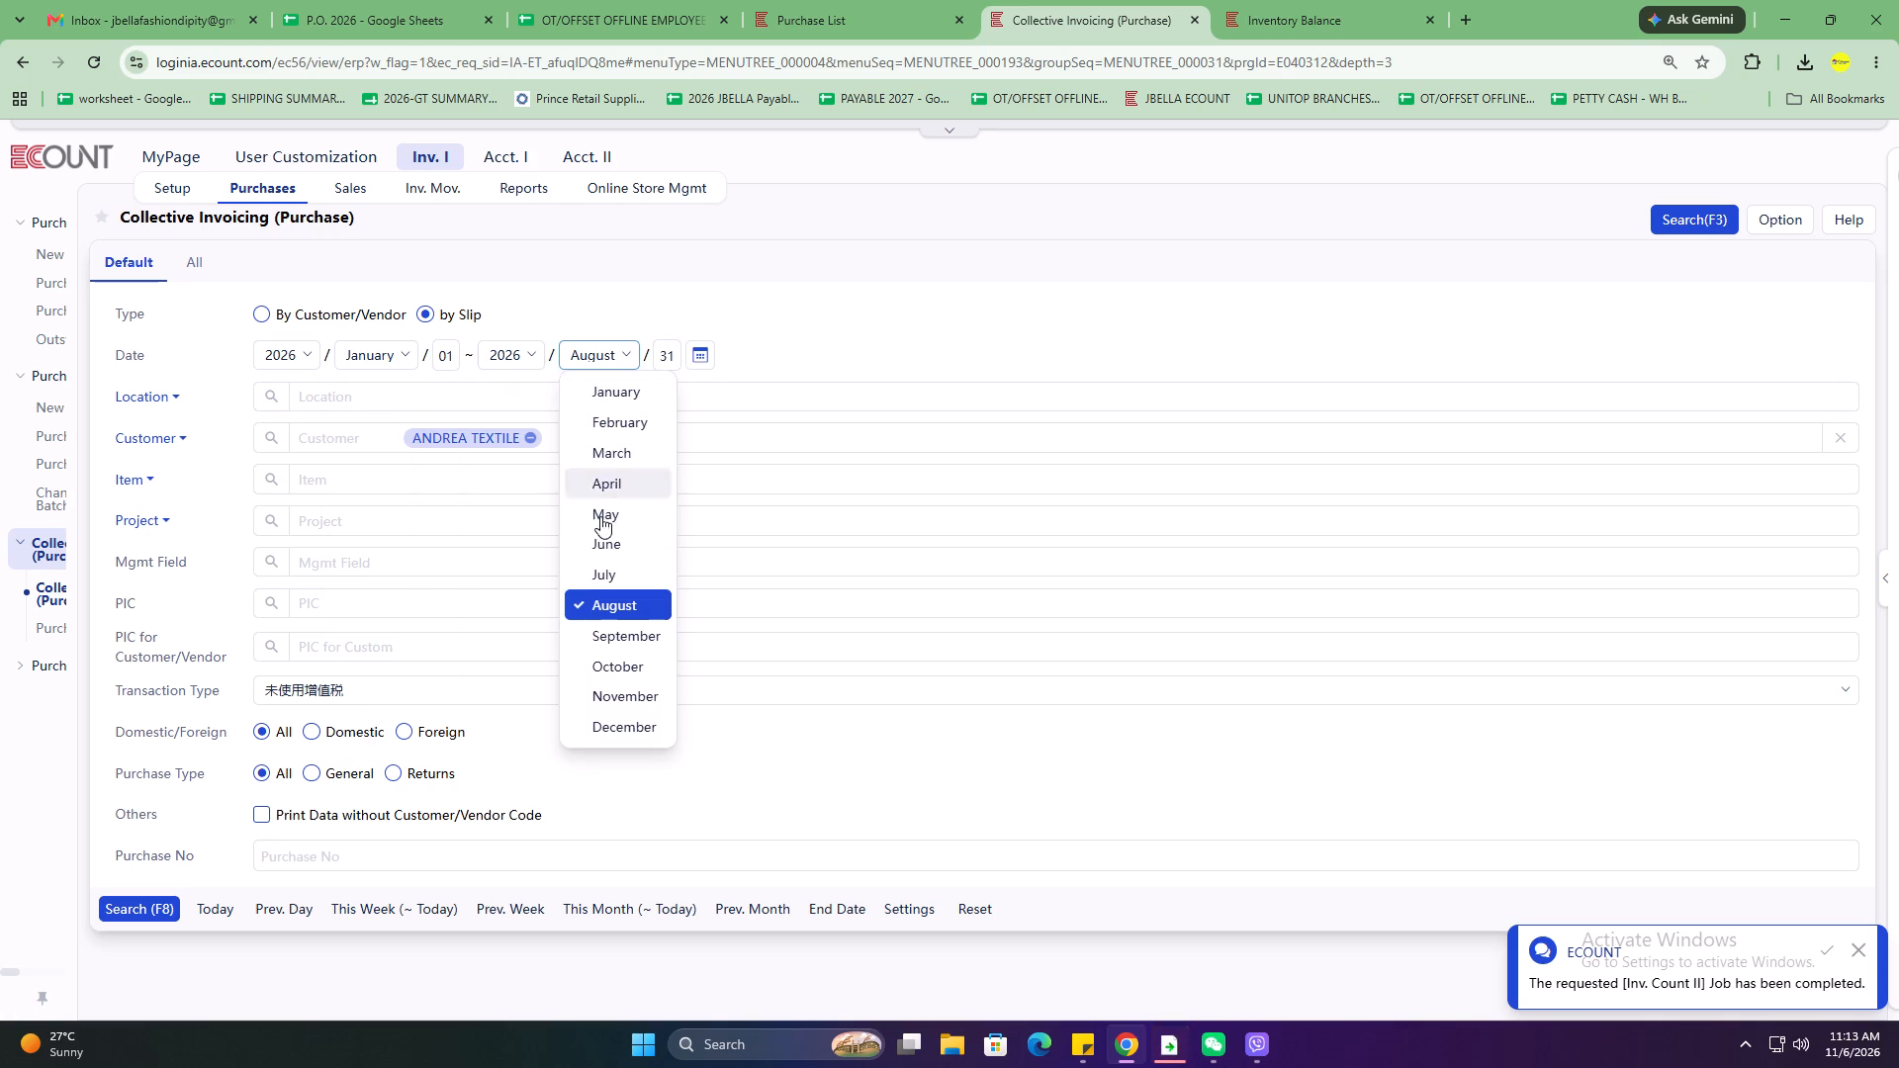
left_click(604, 564)
left_click(155, 909)
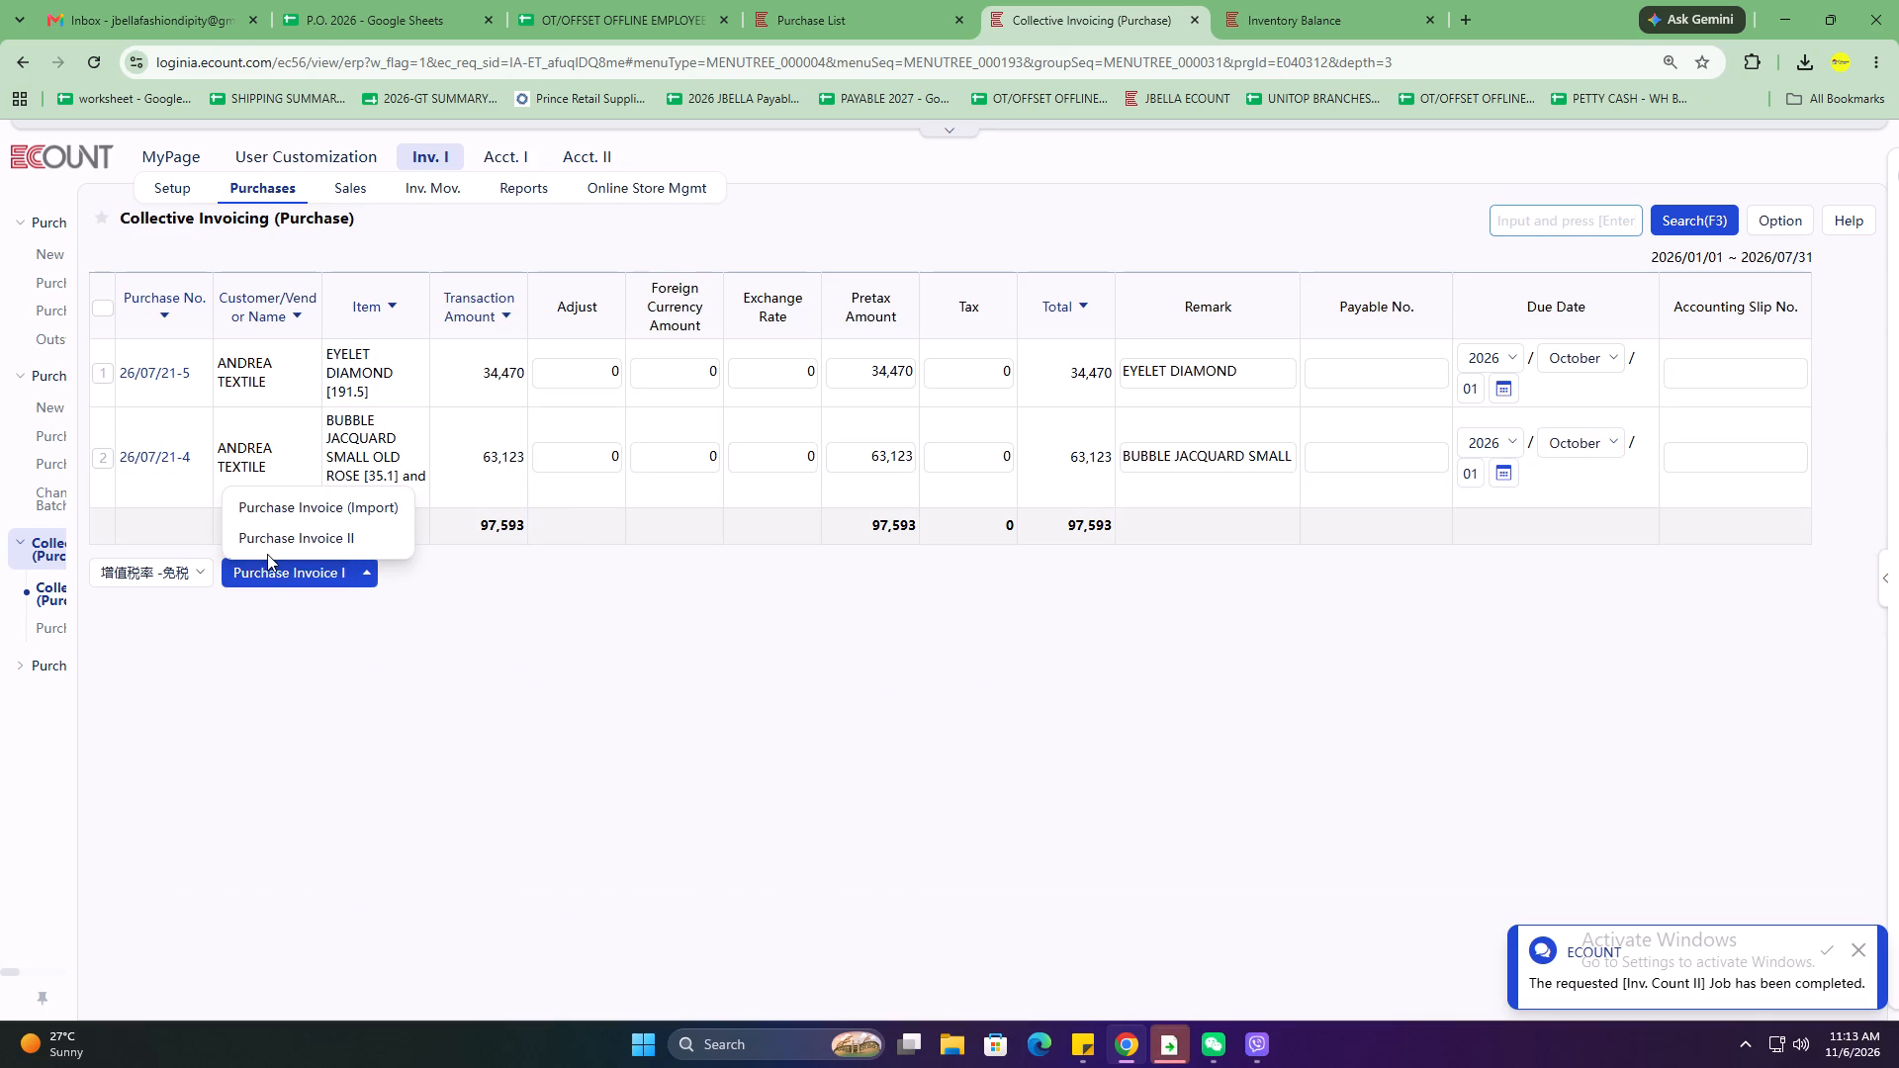
Select both ANDREA TEXTILE July slips, 26/07/21-5 and 26/07/21-4, and give each one payable number AT072026.
left_click(108, 313)
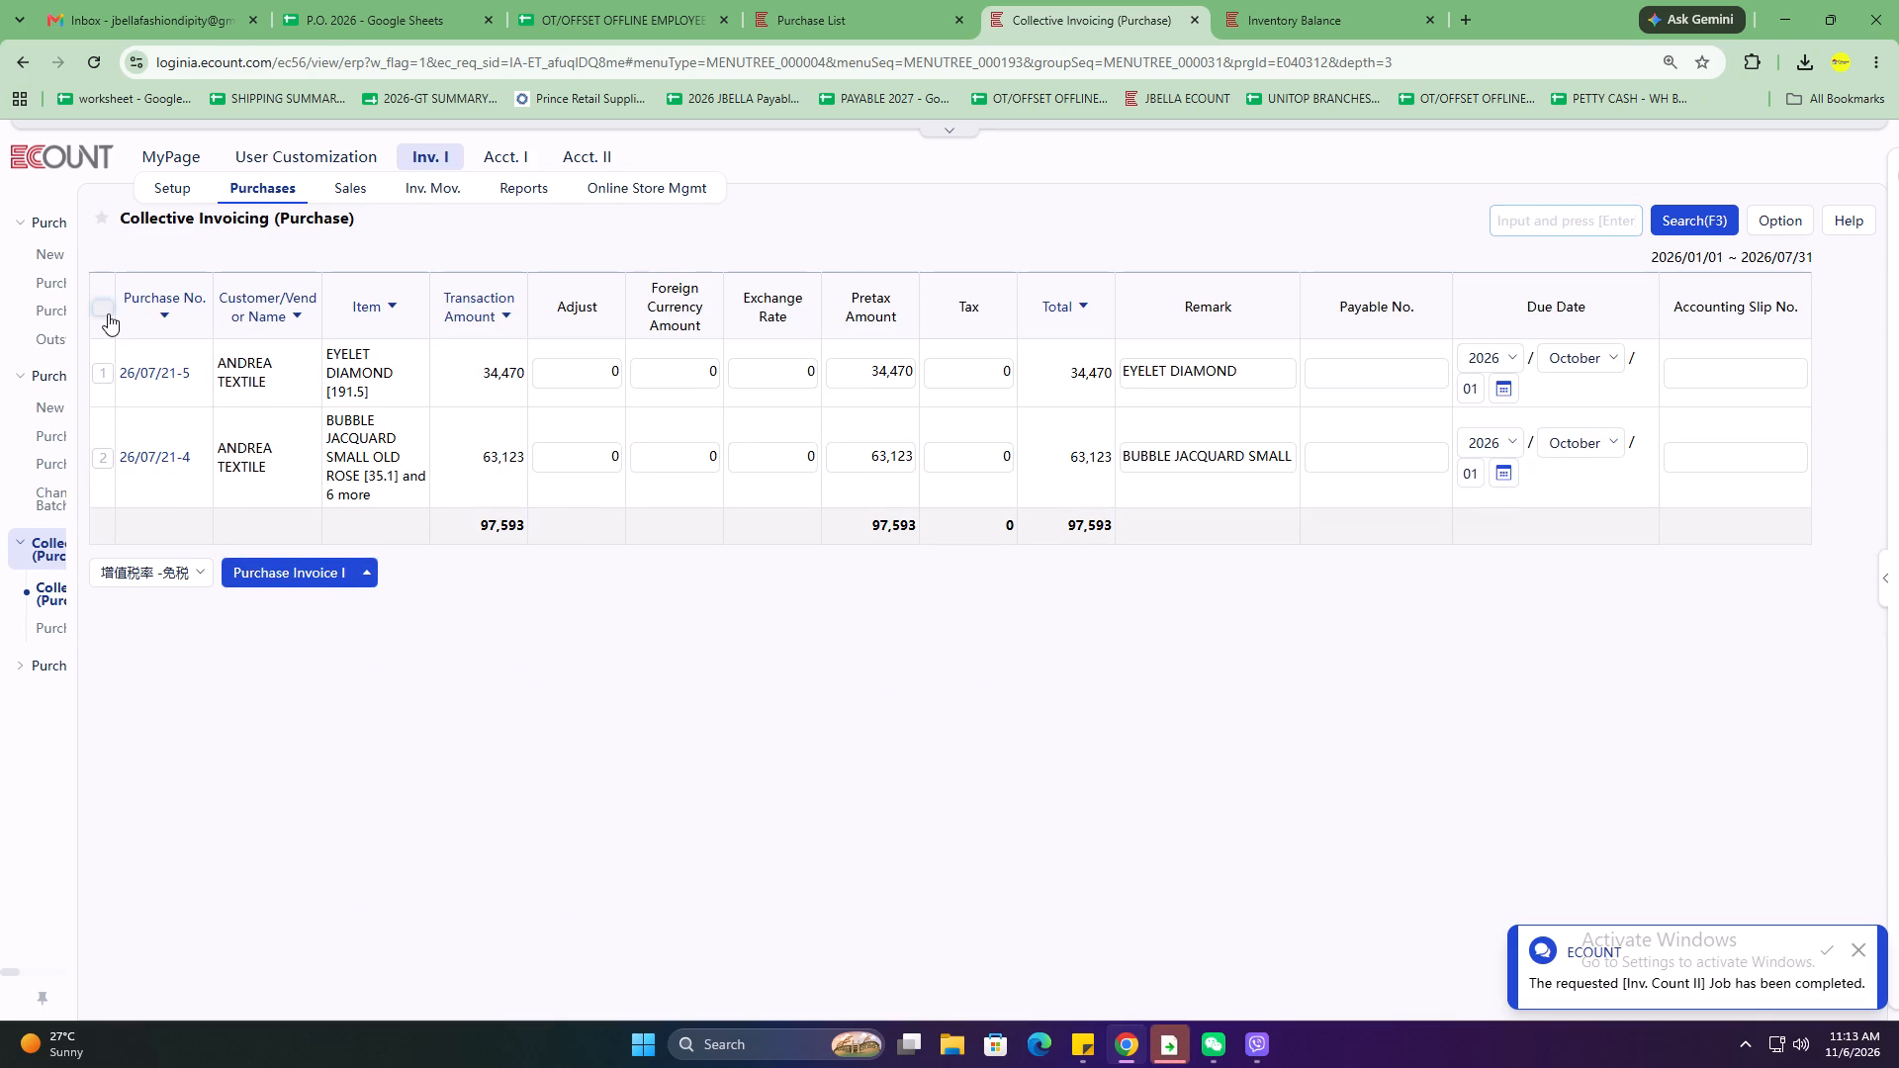
left_click(1353, 392)
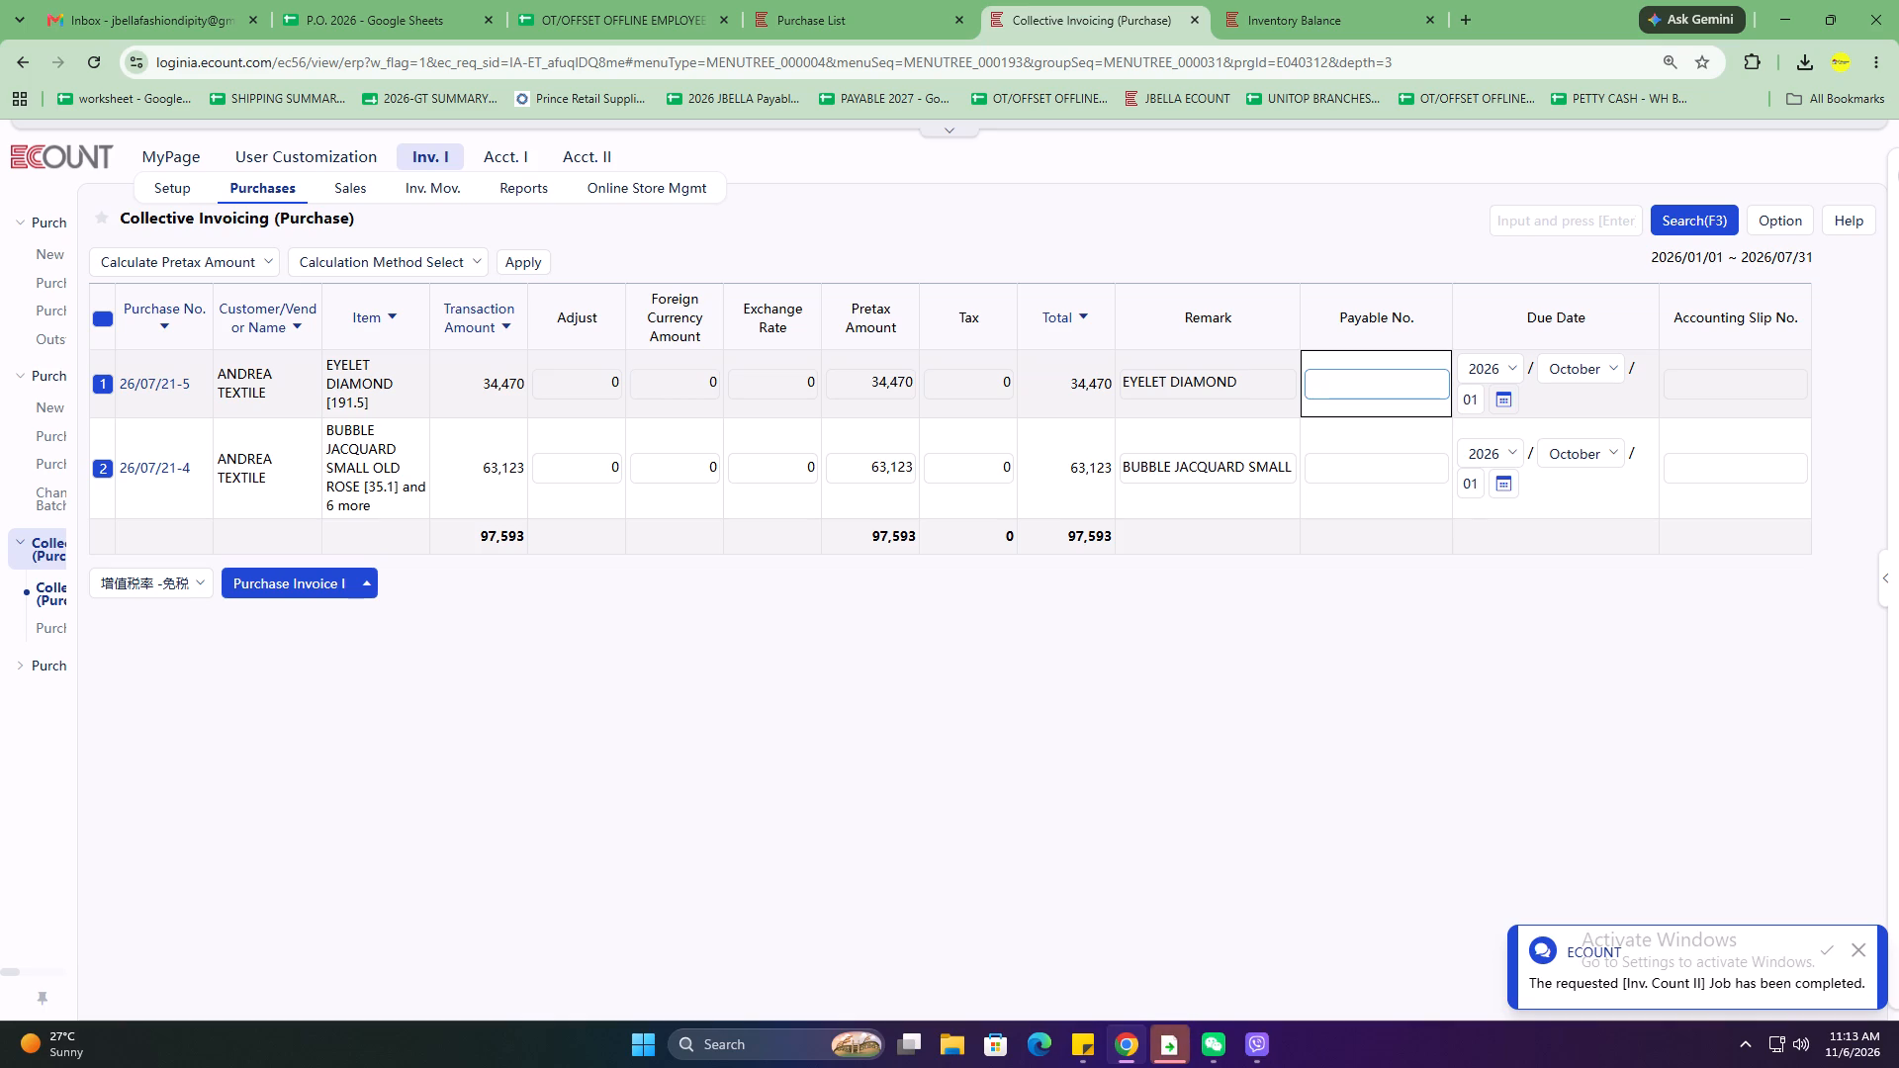
type("AT")
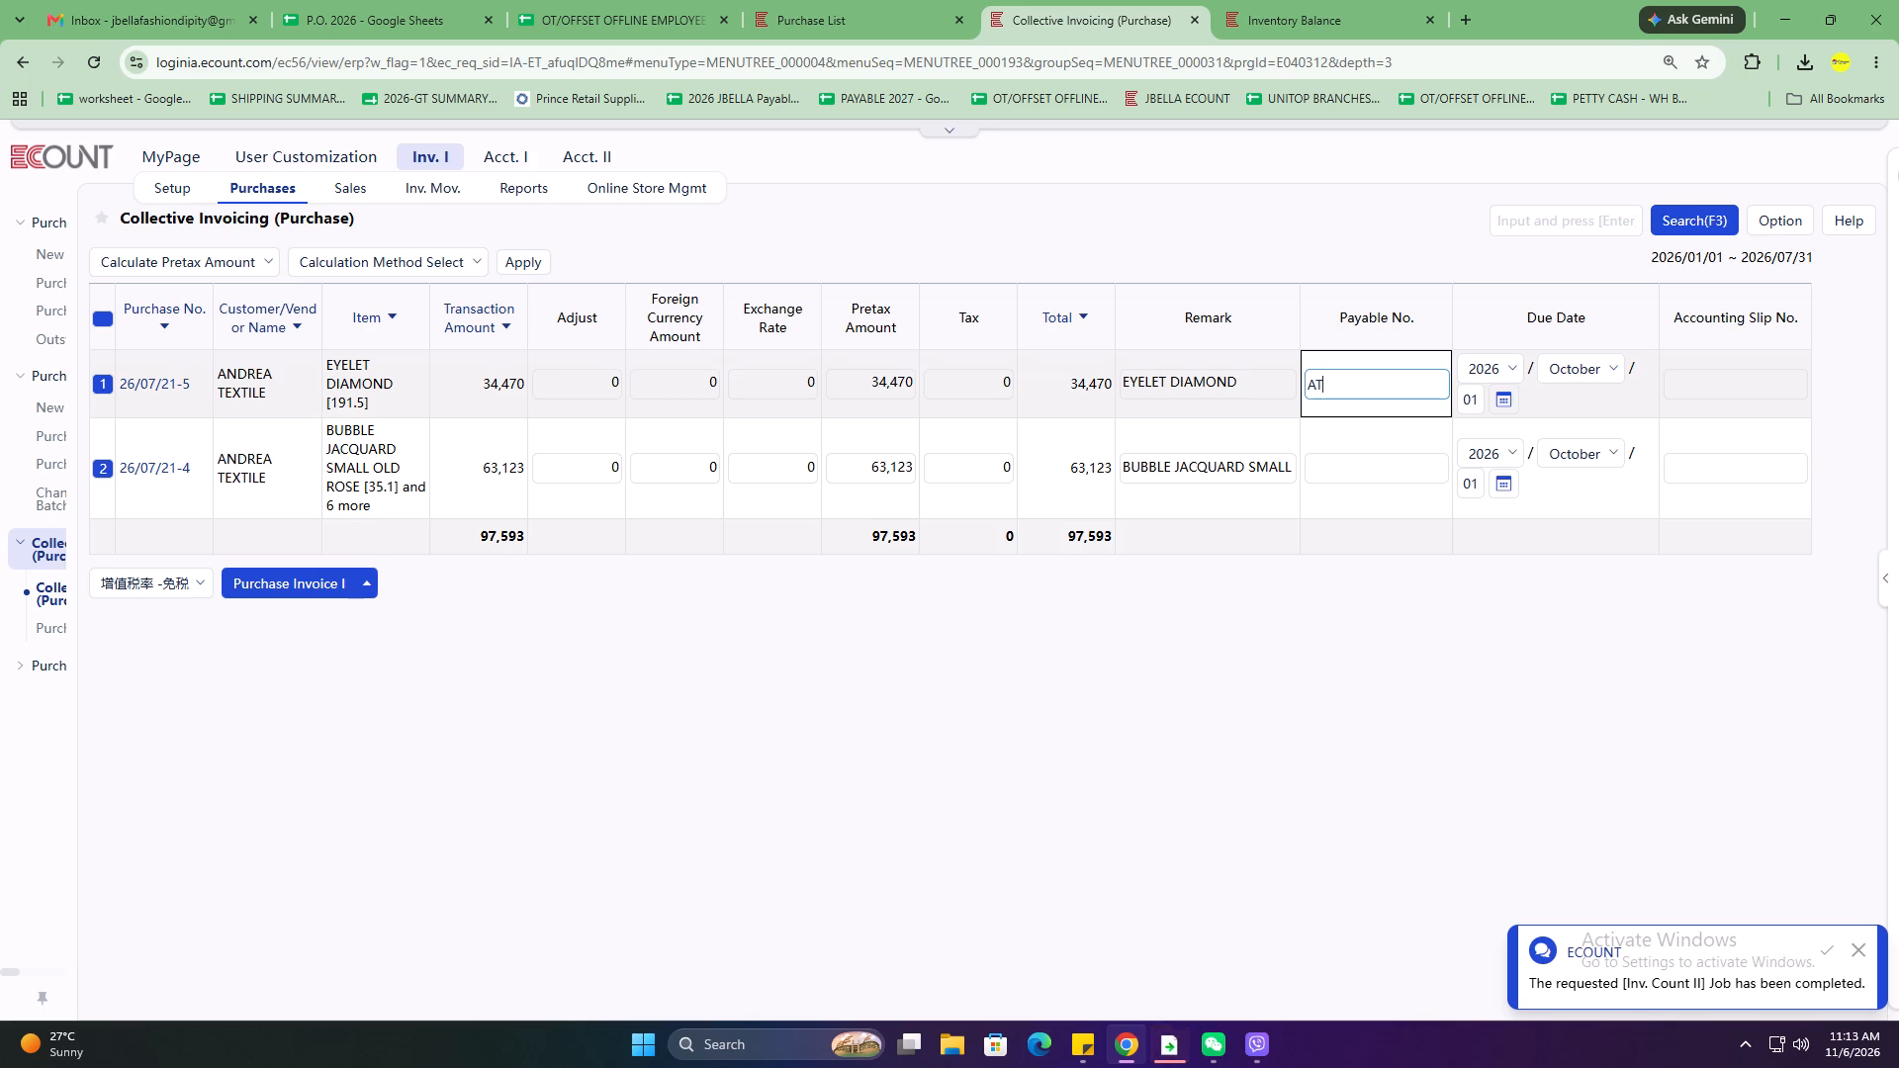
type("07520")
key("BackSpace")
key("BackSpace")
key("BackSpace")
type("2026")
key("Down")
key("Up")
key("ctrl+c")
key("Down")
key("ctrl+v")
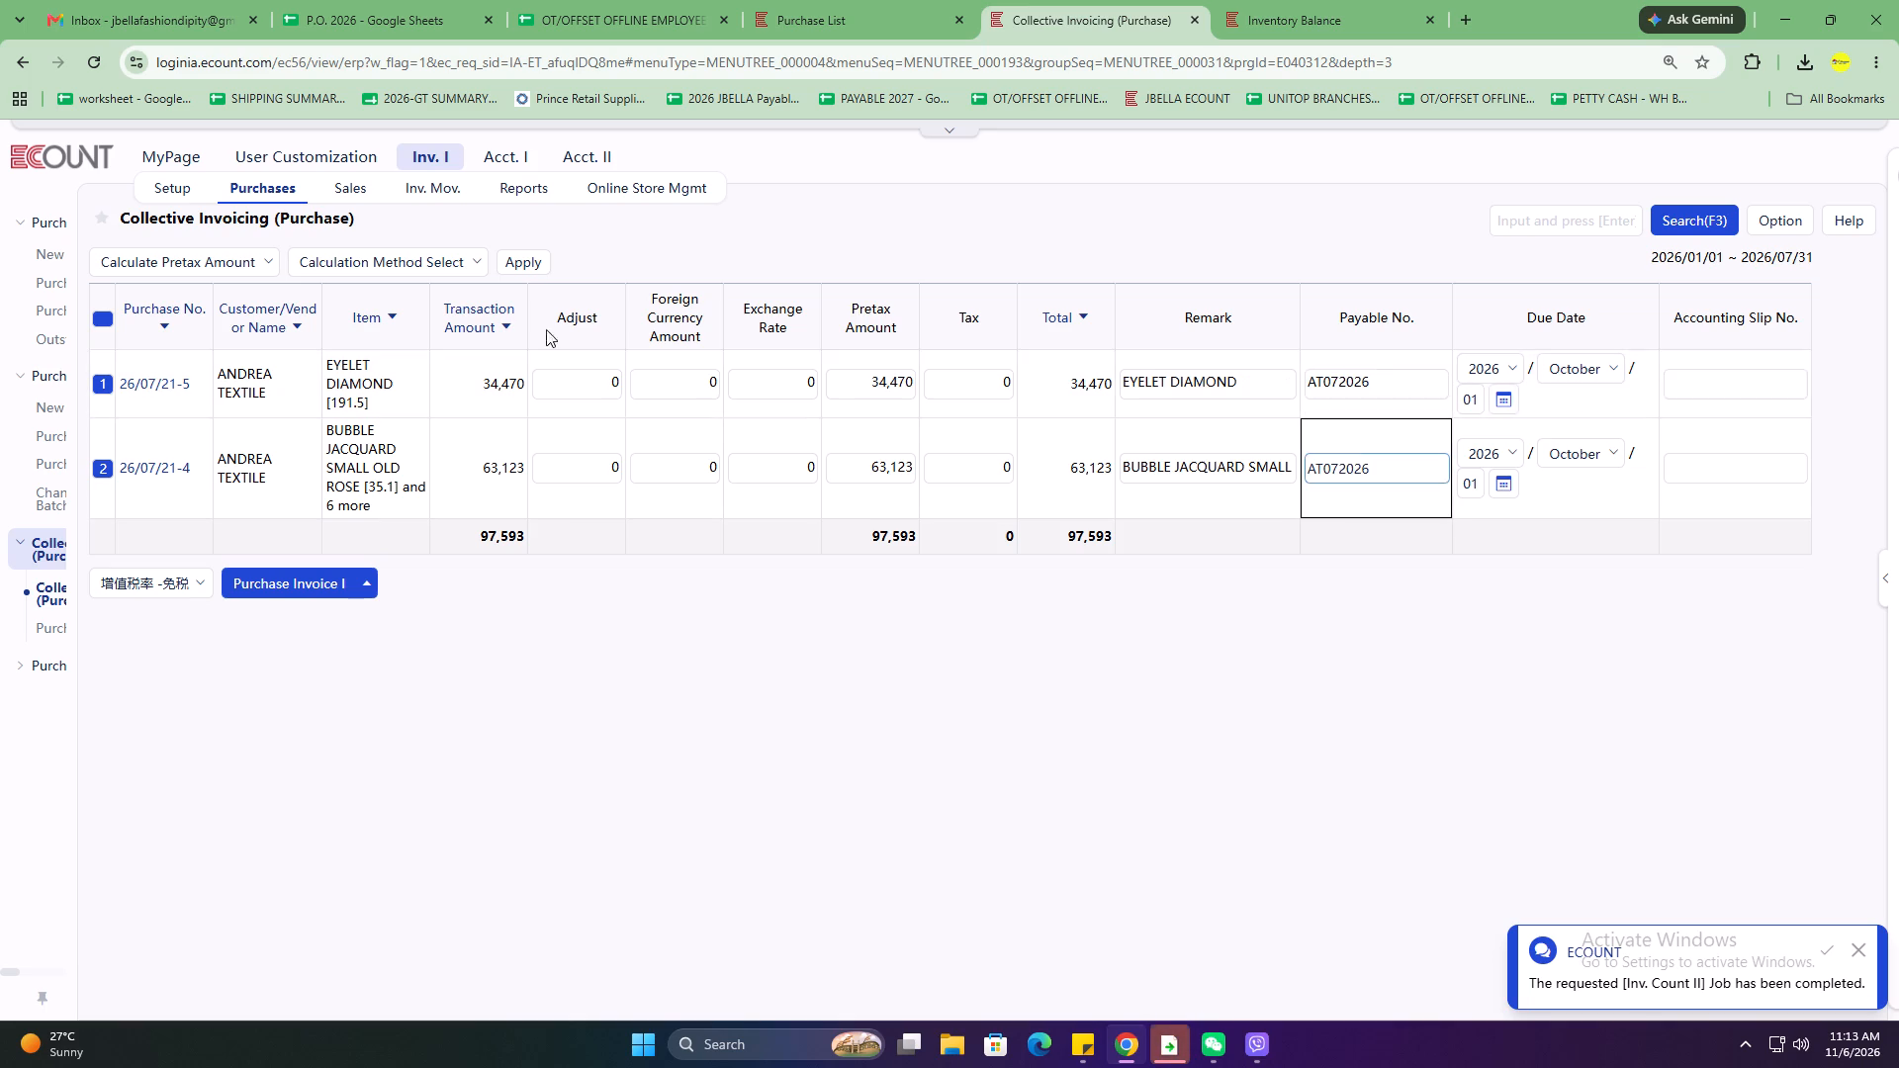
Create Purchase Invoice I for the selected July slips, save the batch under AT072026 and close the result notice.
left_click(306, 584)
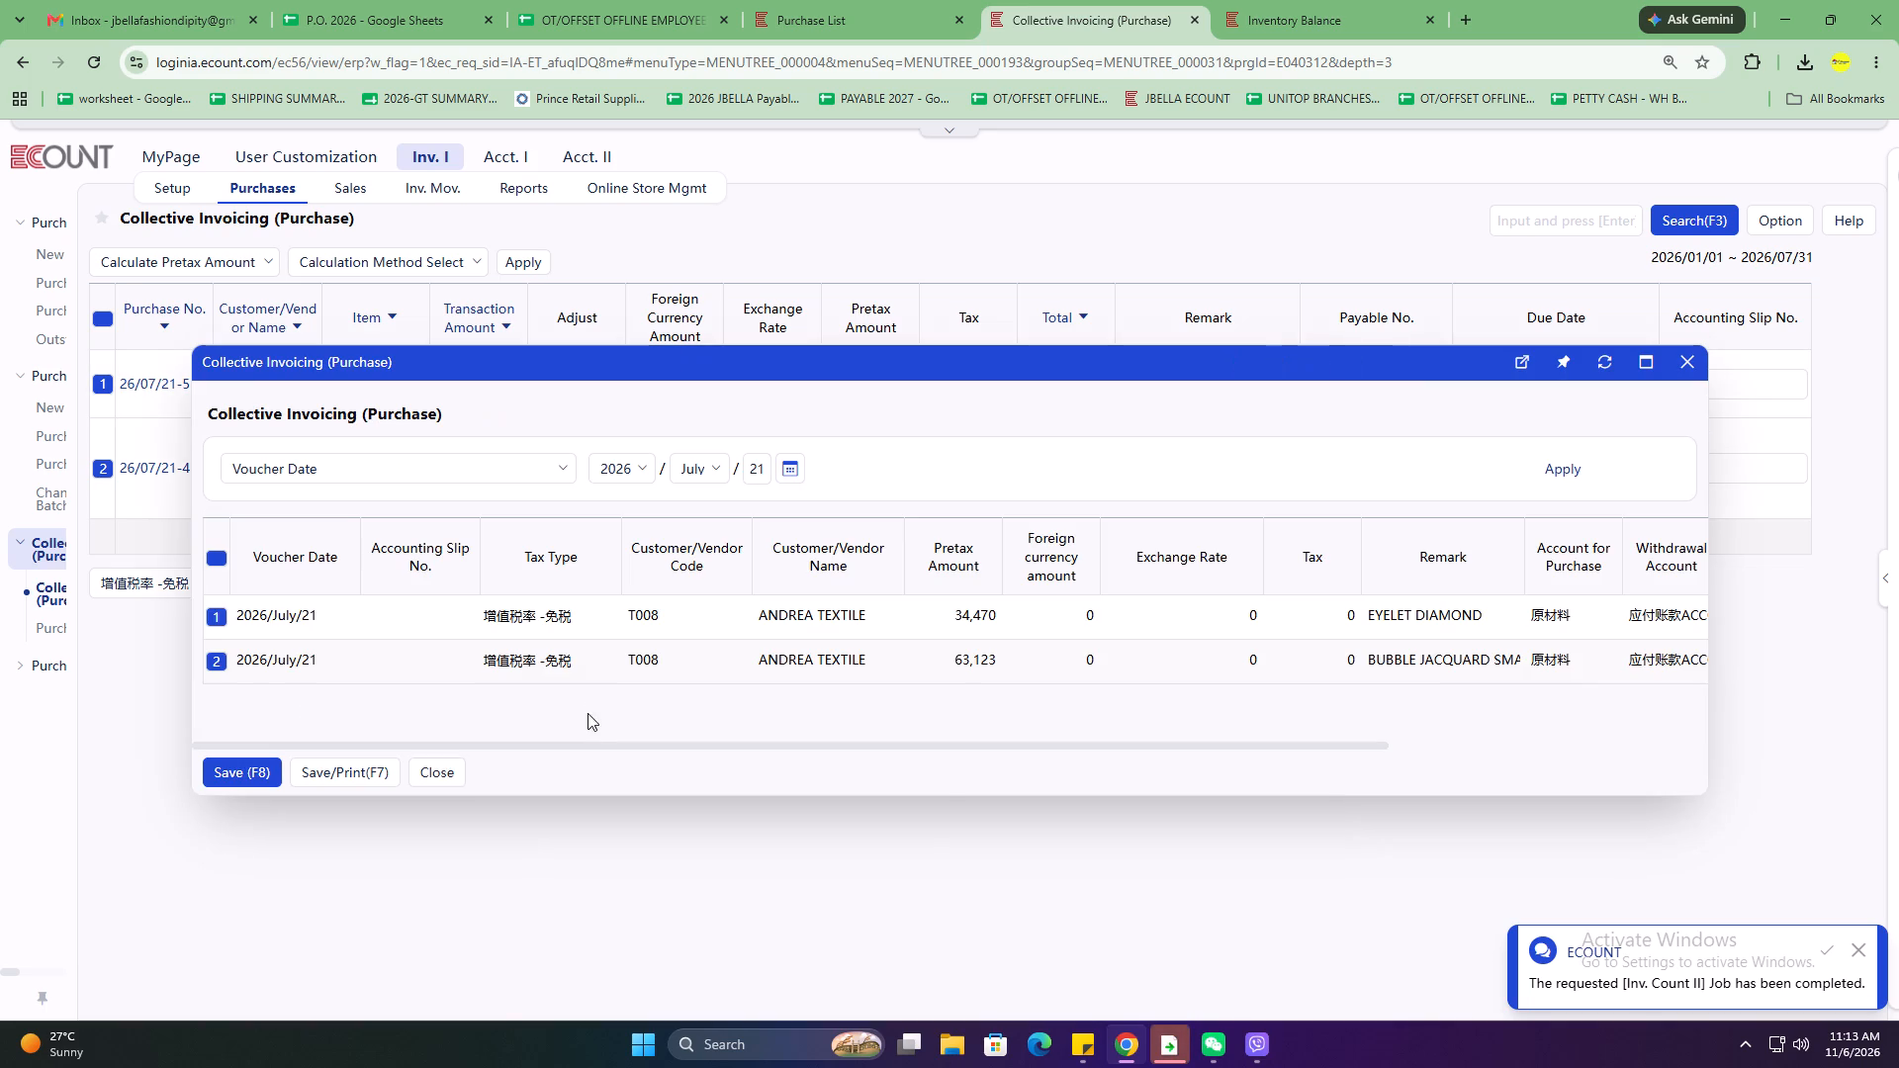
left_click(252, 779)
left_click(680, 705)
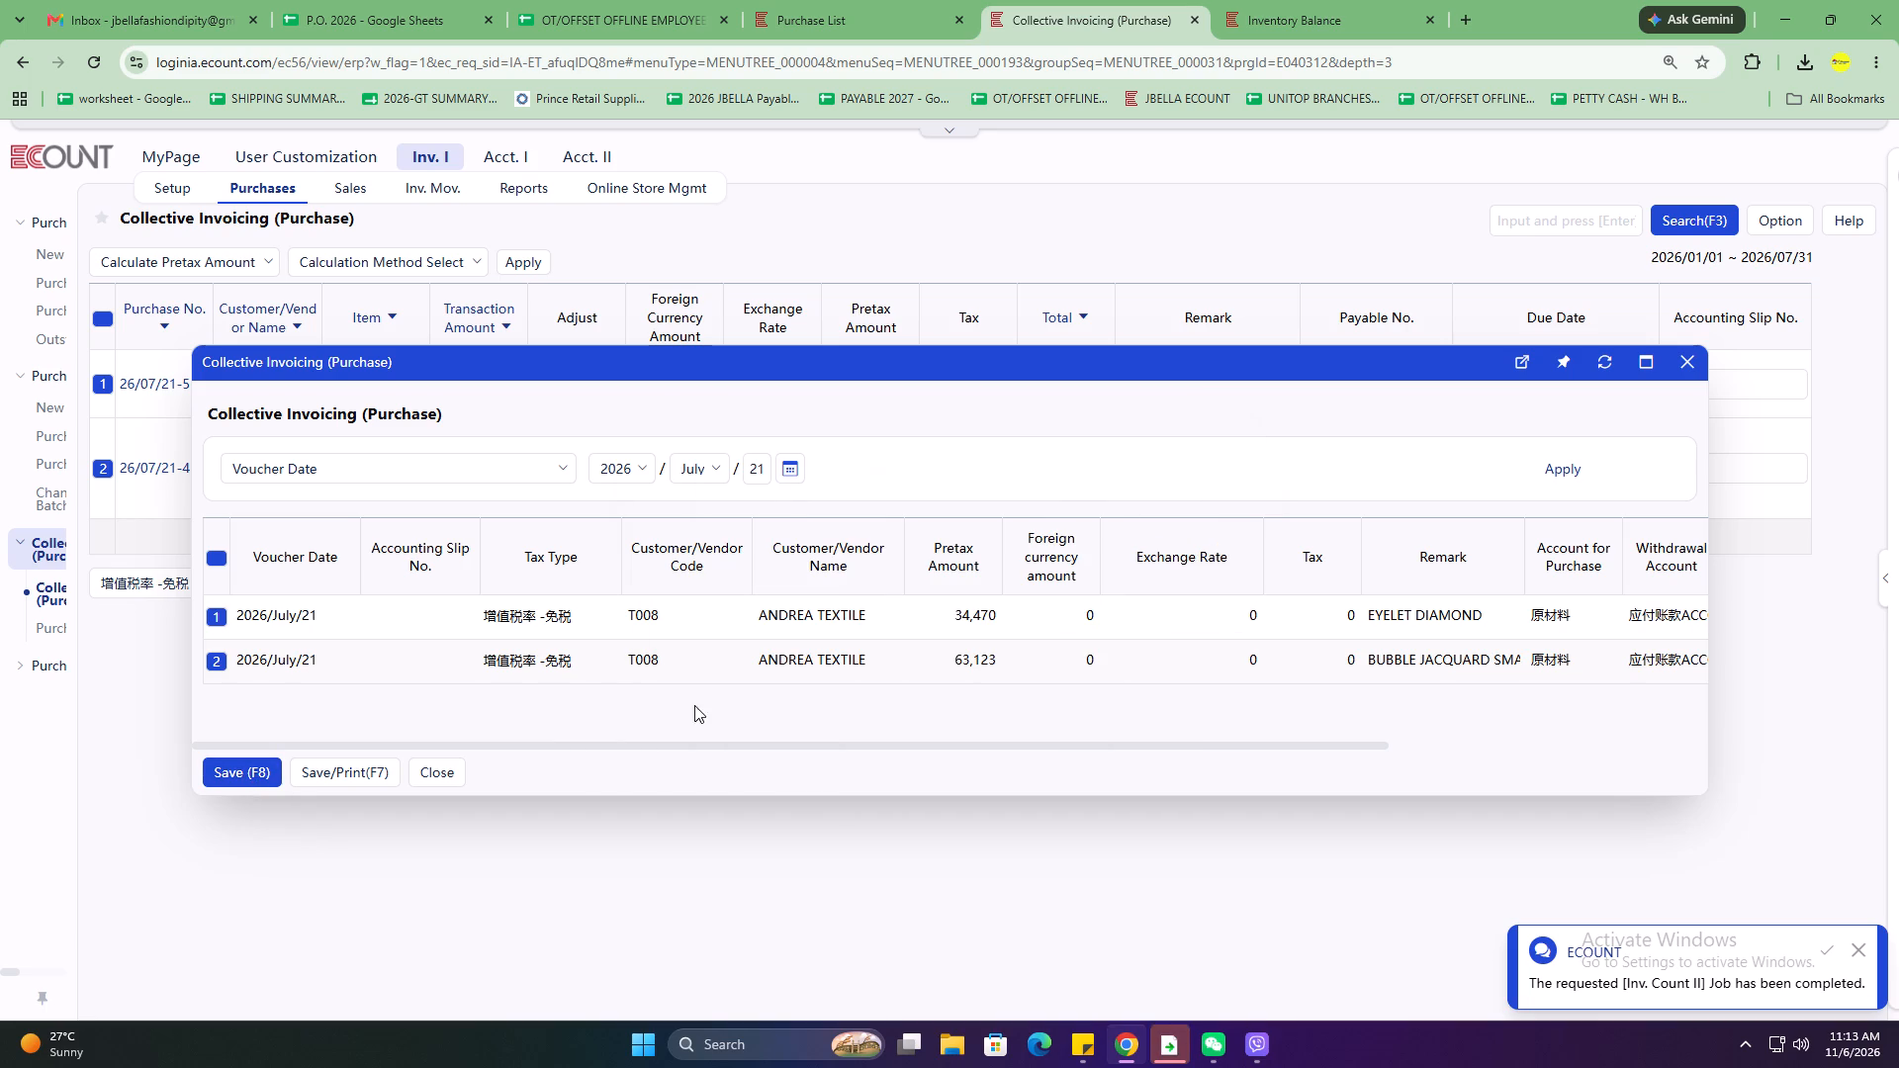
left_click(512, 773)
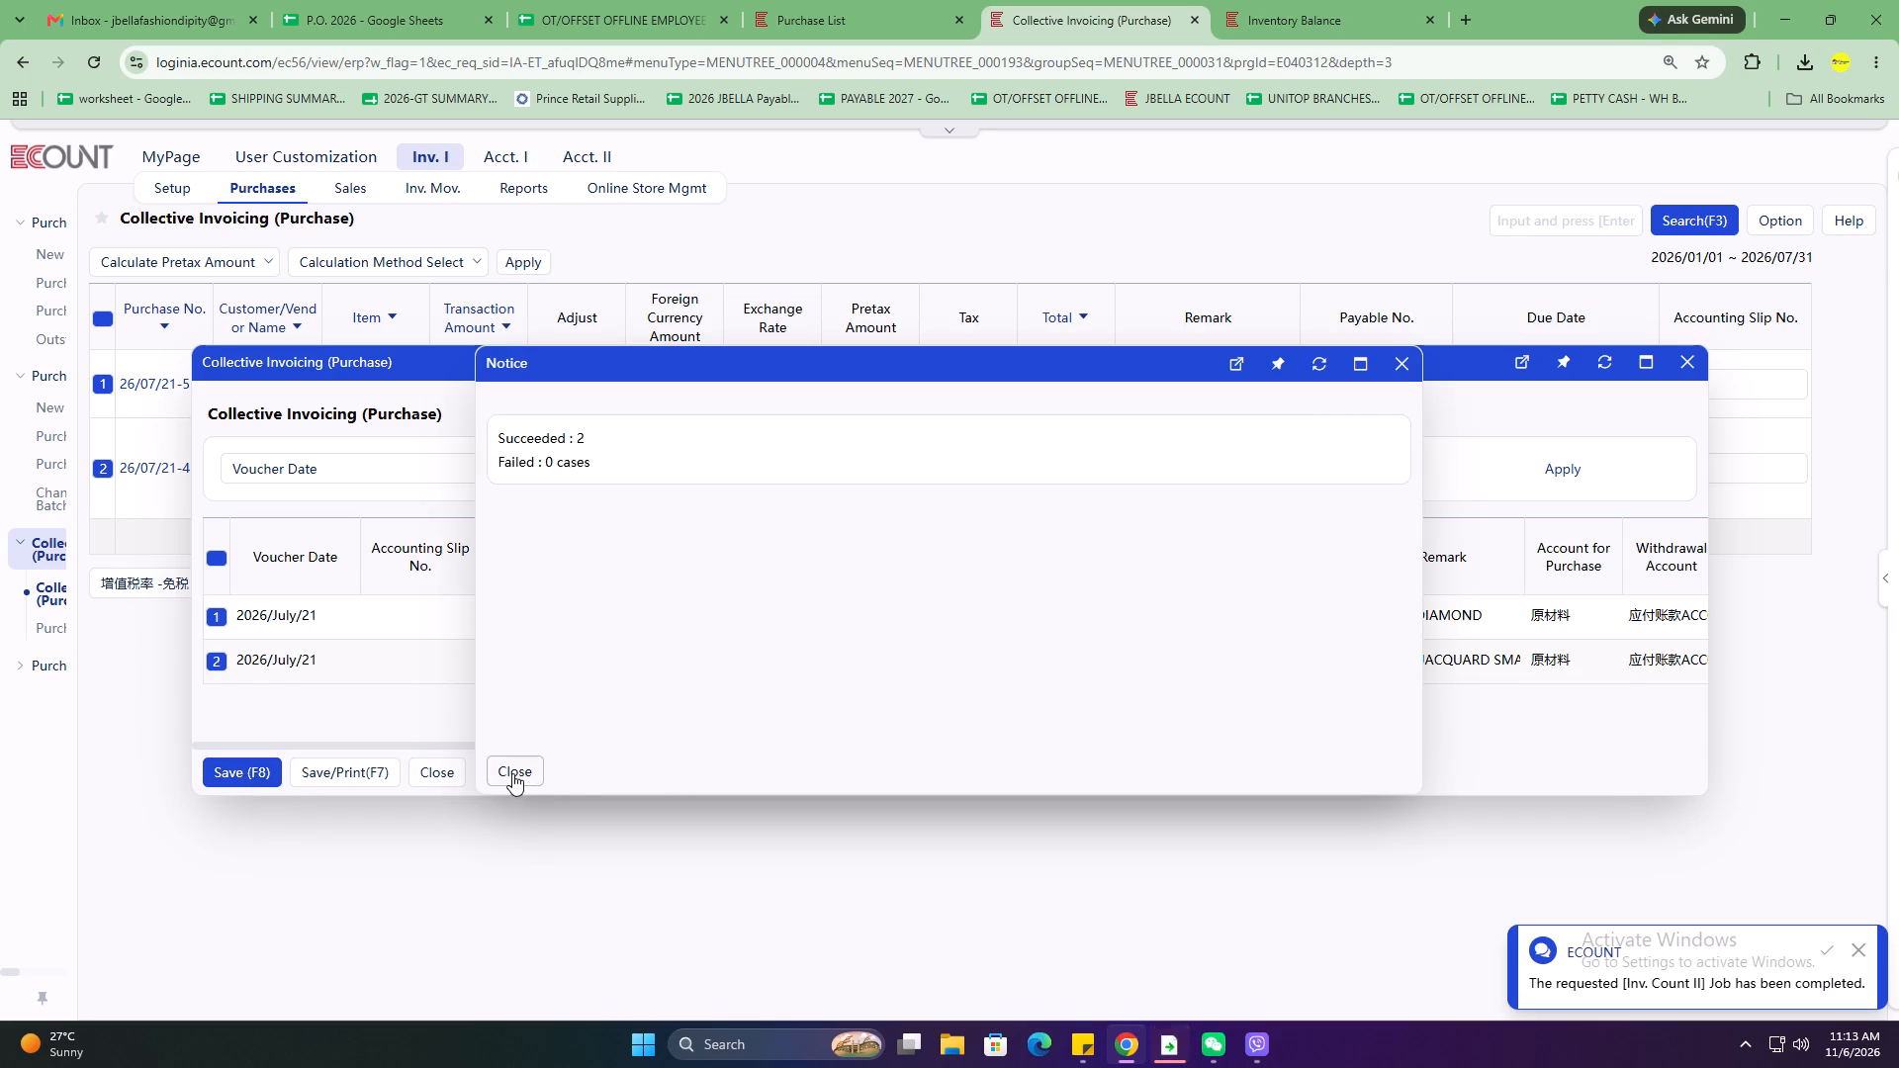
Search the ANDREA TEXTILE collective invoicing slips dated January 1 to August 31, 2026.
left_click(1685, 230)
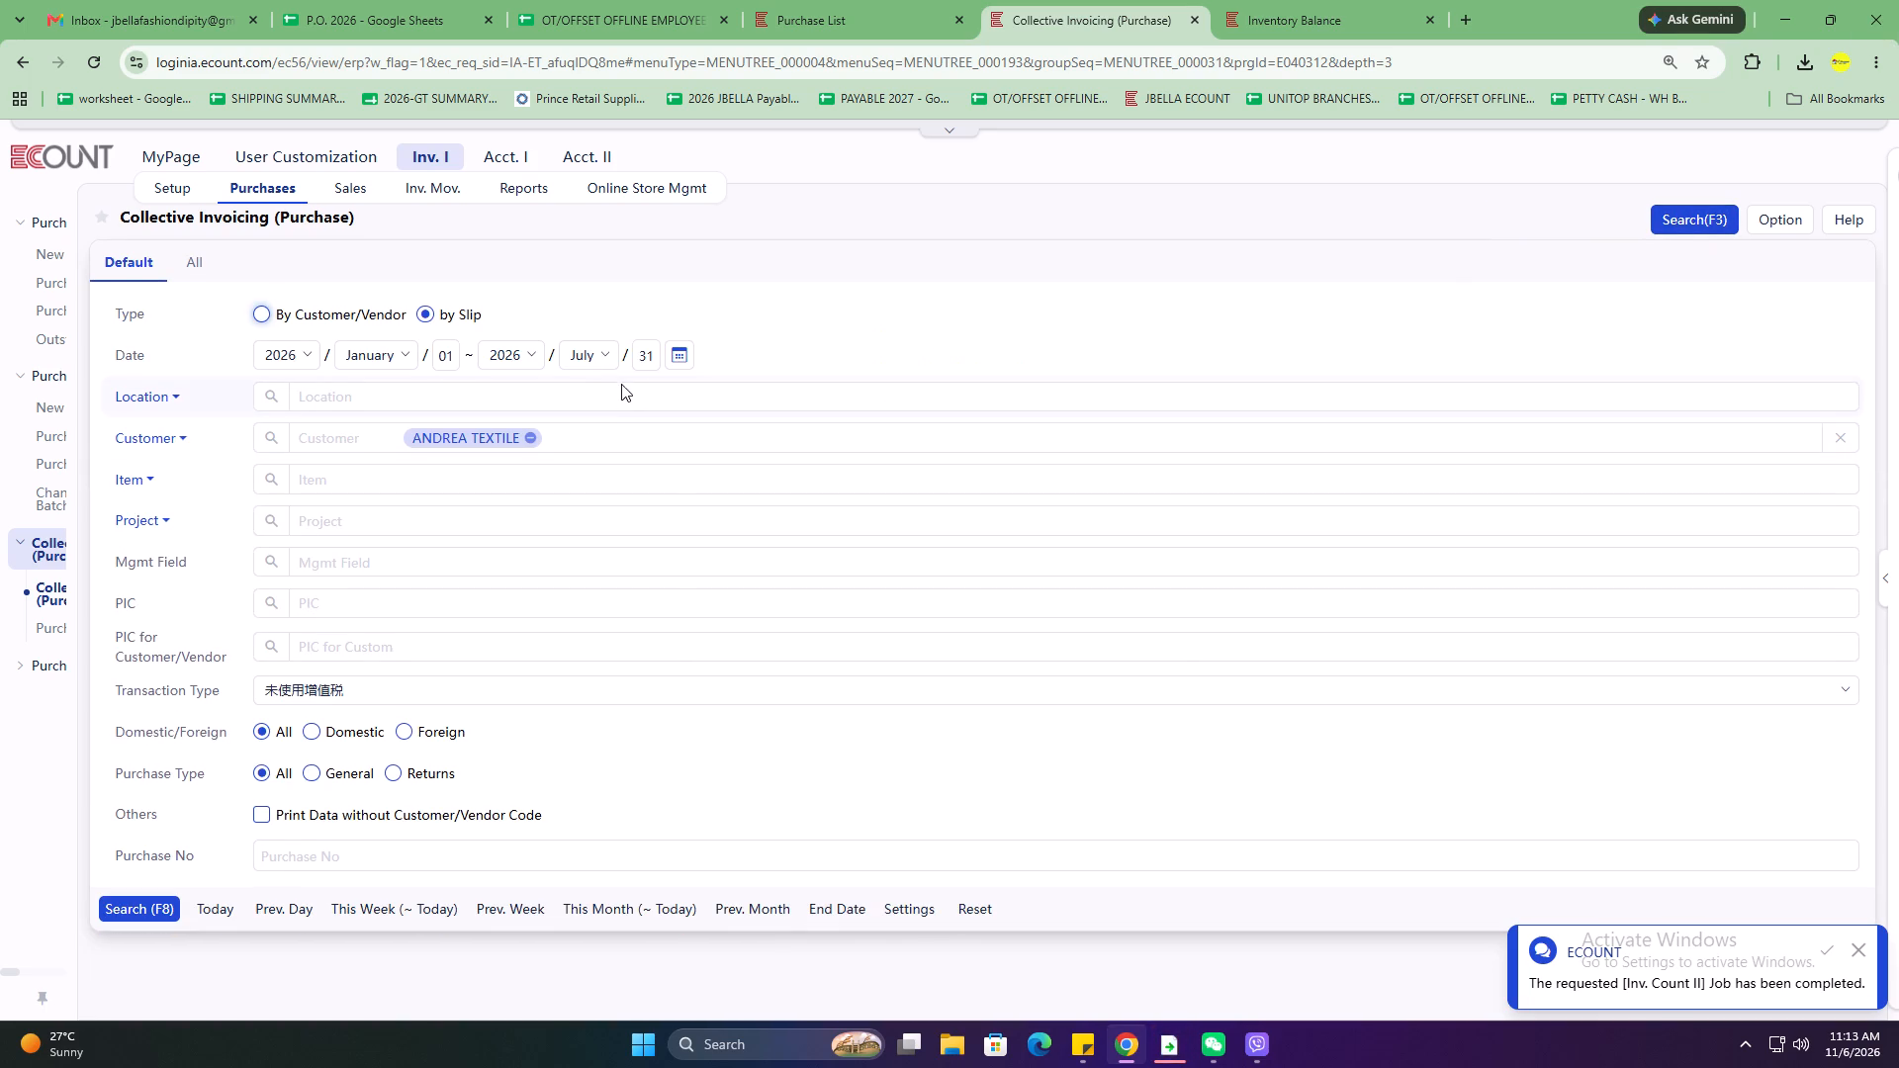
left_click(590, 361)
left_click(601, 604)
left_click(145, 916)
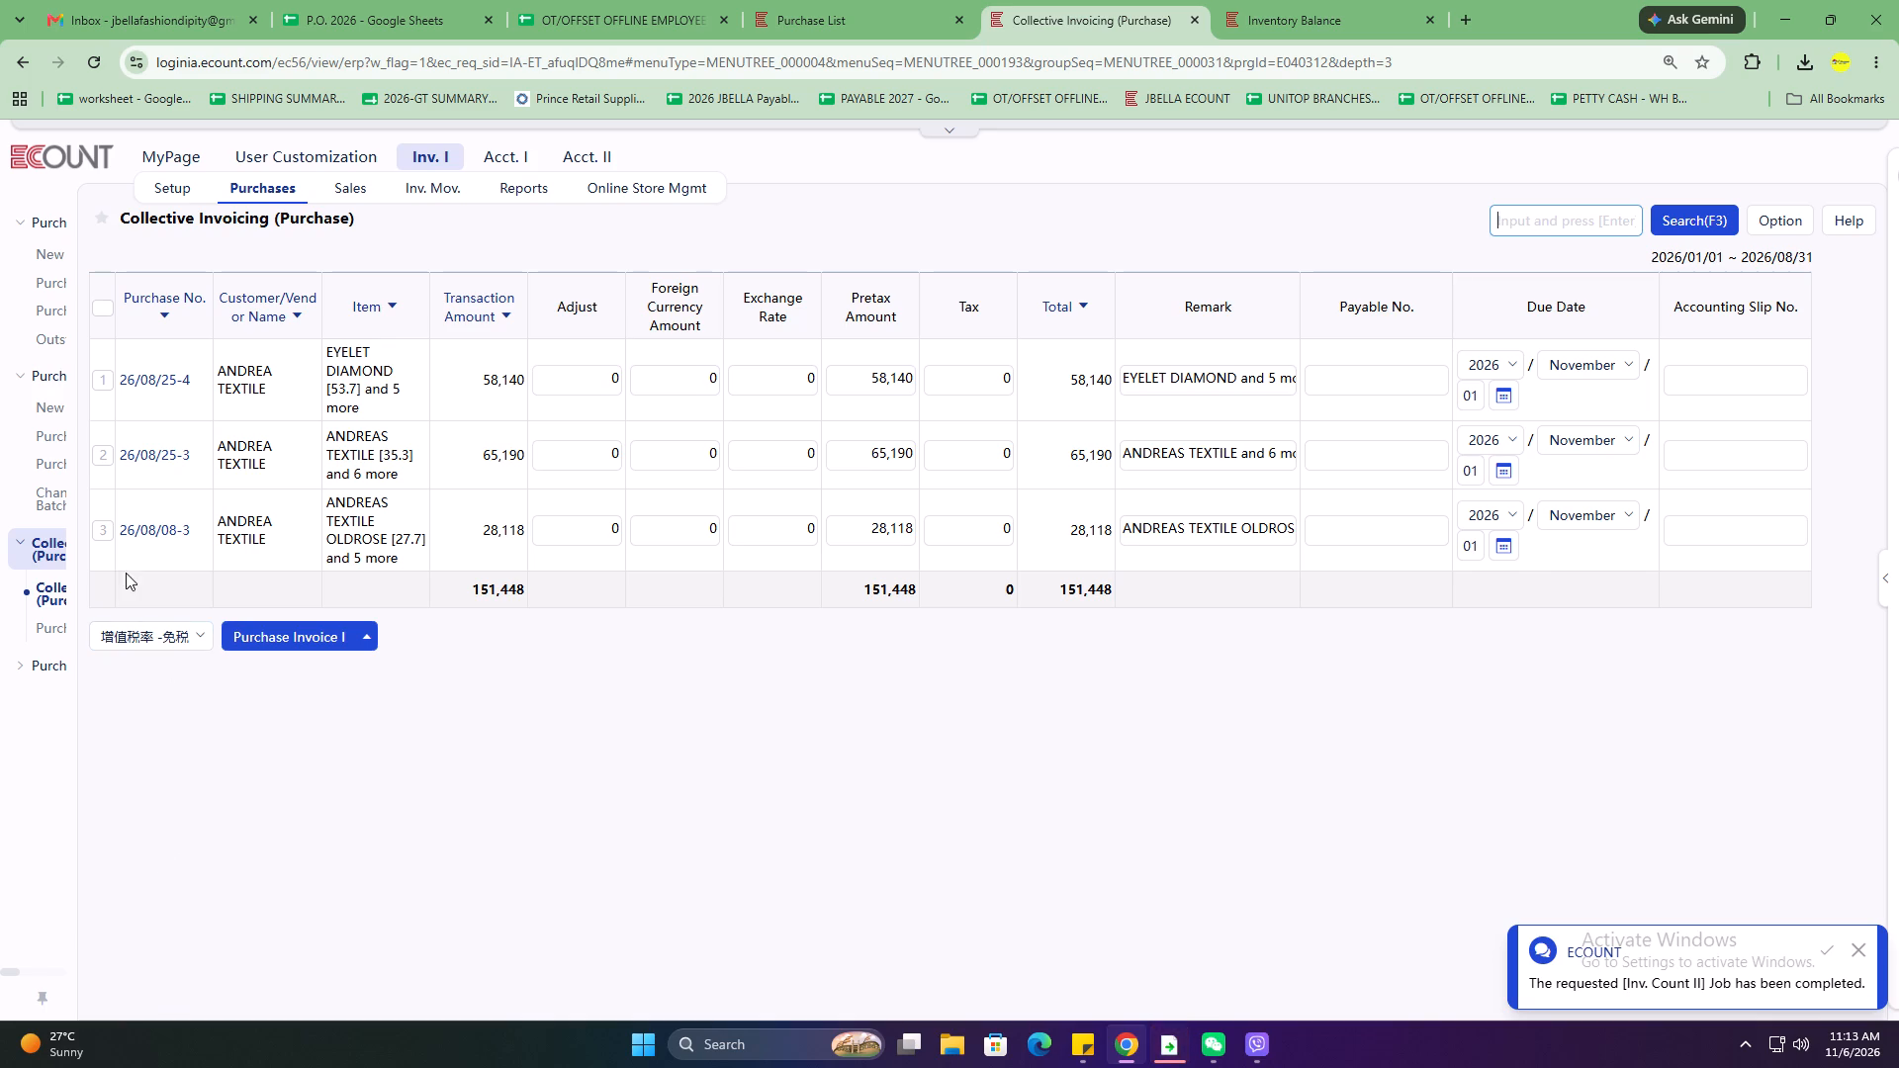
Select the ANDREA TEXTILE August slips 26/08/25-4, 26/08/25-3 and 26/08/08-3, and give each one payable number AT082026.
left_click(113, 526)
left_click(98, 527)
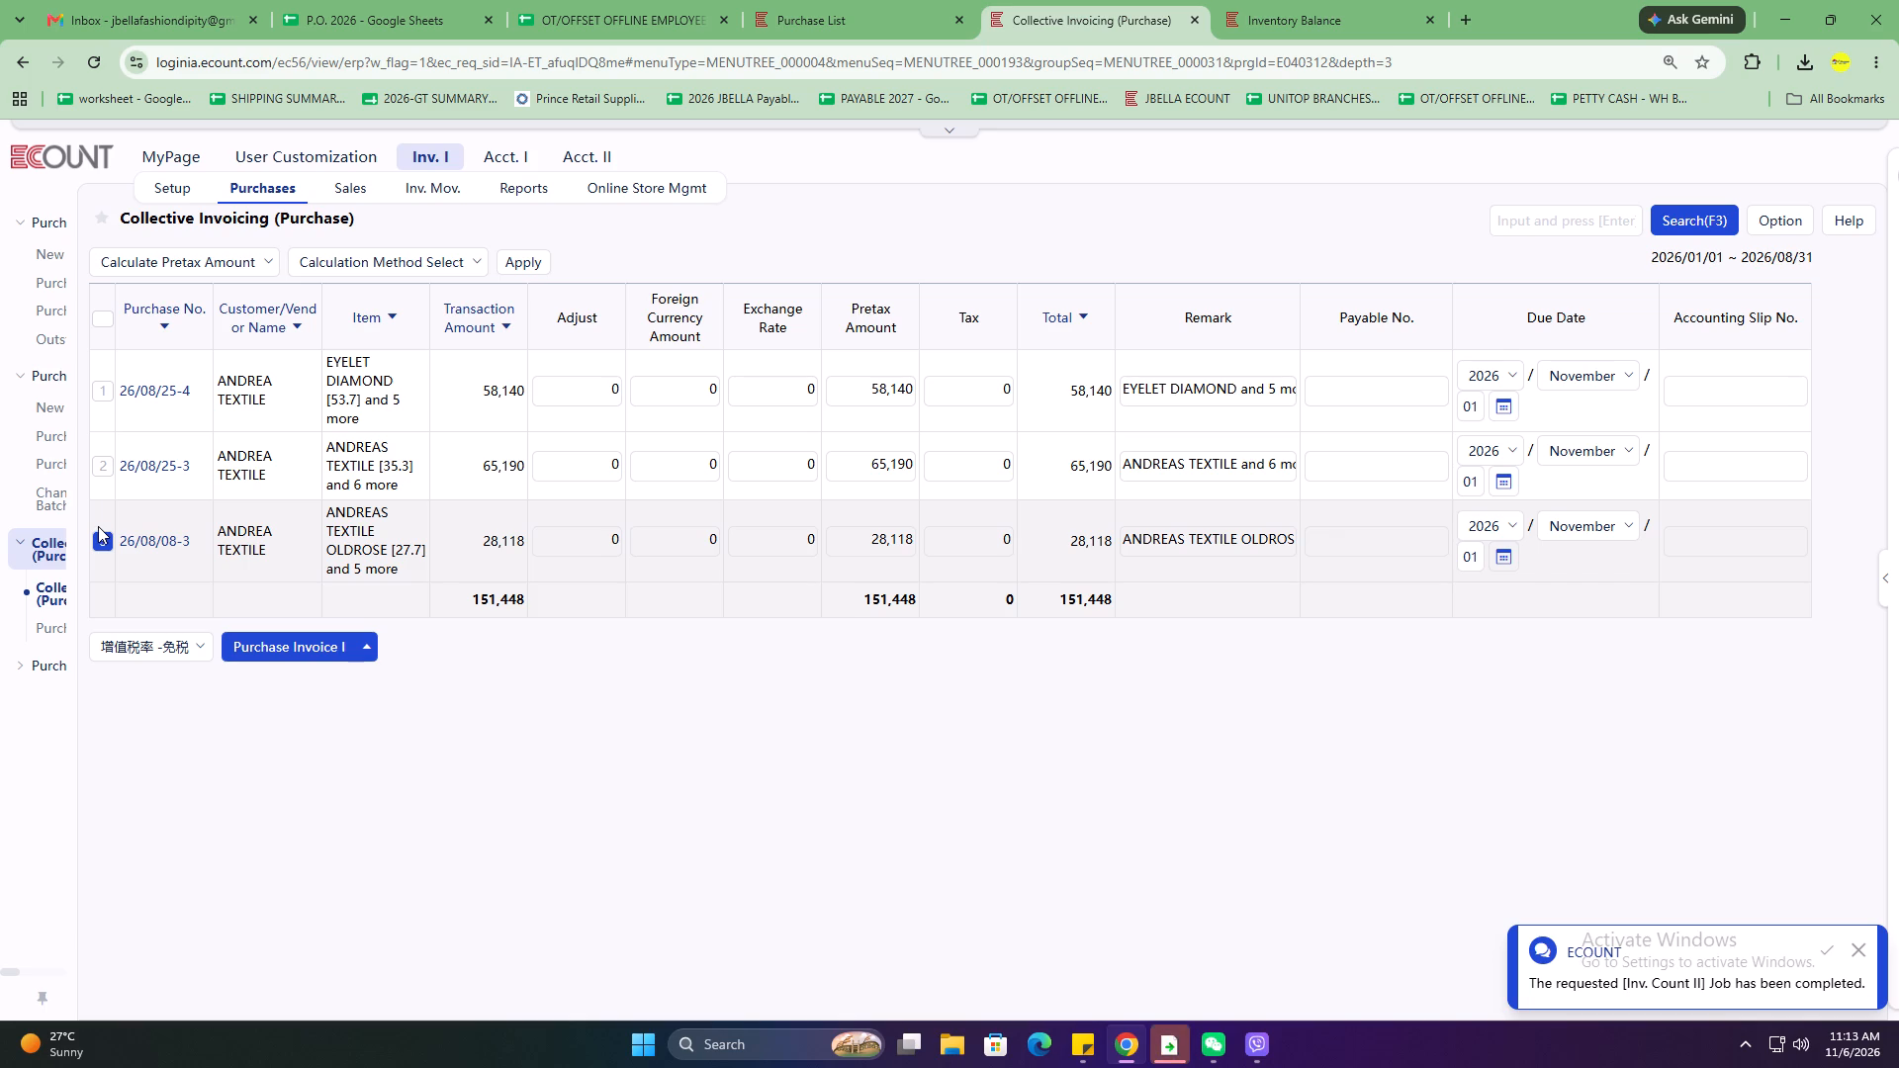
left_click(104, 393)
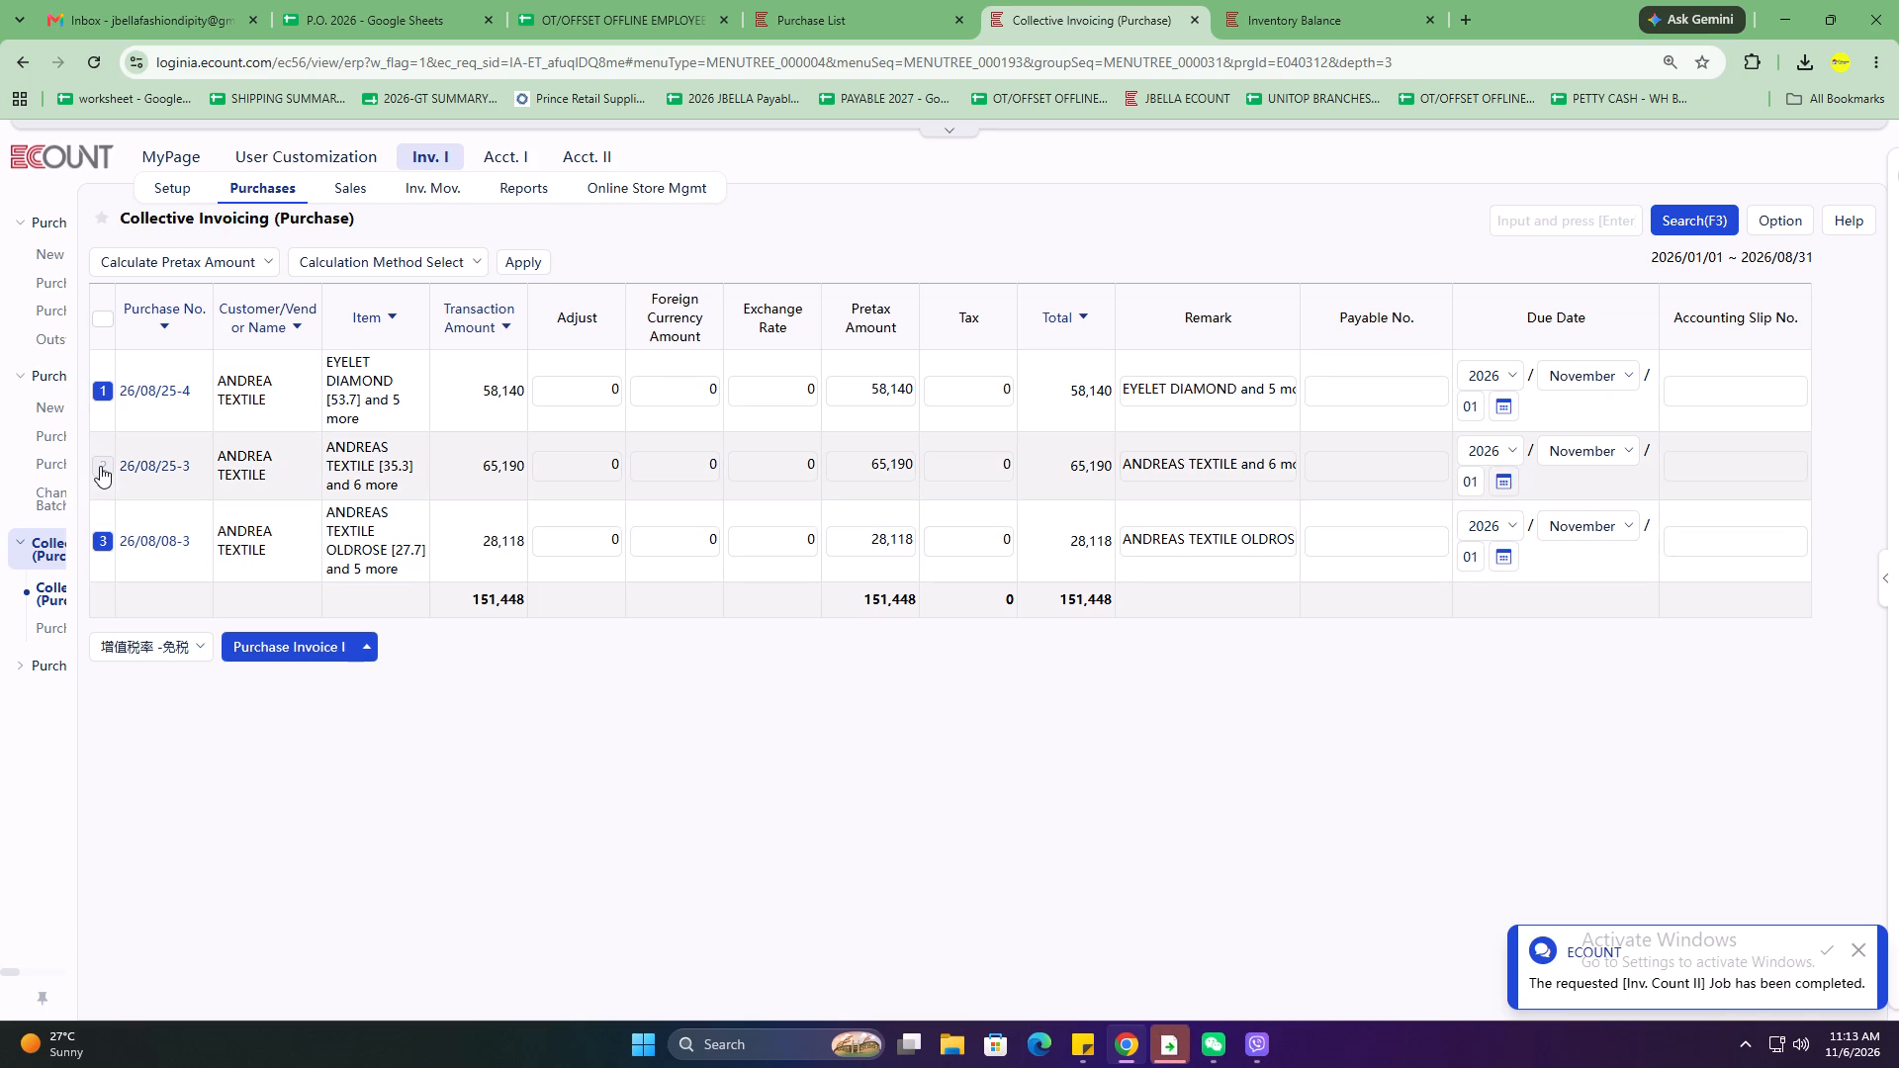
left_click(100, 465)
left_click(1401, 380)
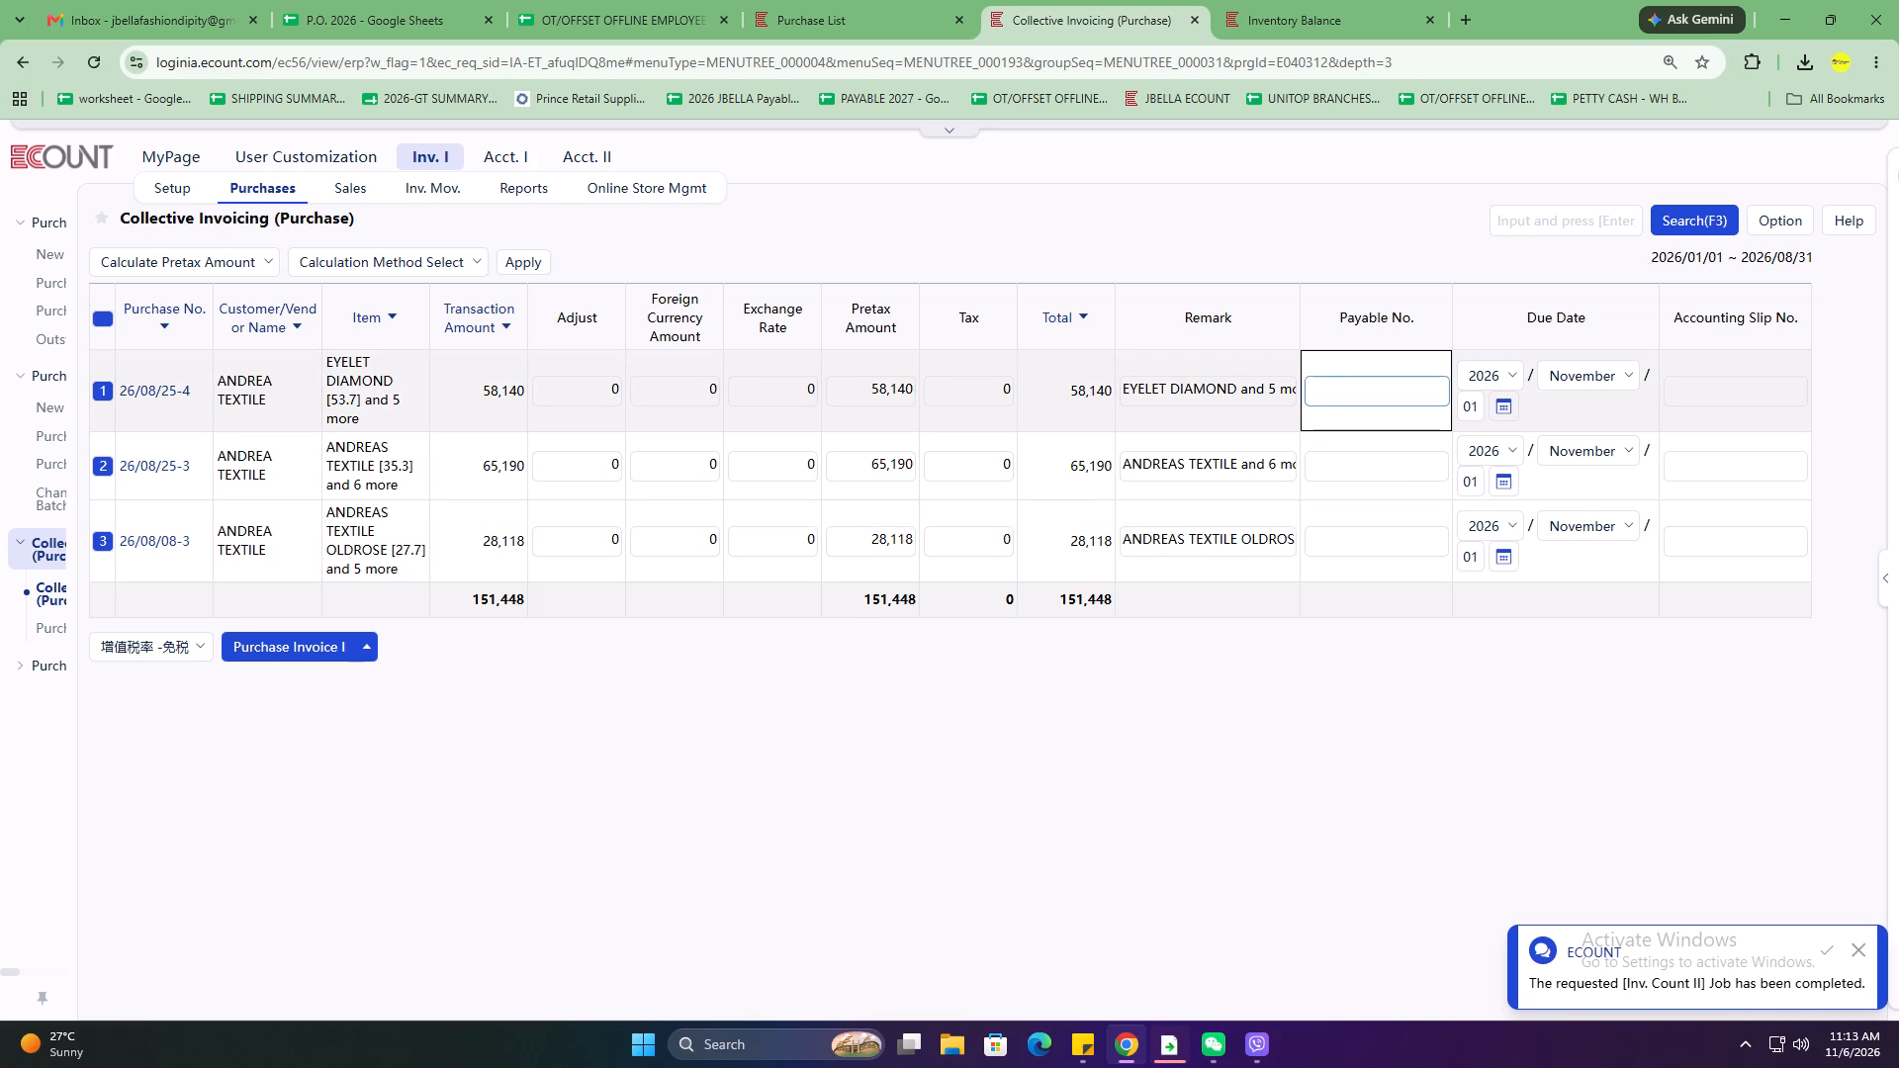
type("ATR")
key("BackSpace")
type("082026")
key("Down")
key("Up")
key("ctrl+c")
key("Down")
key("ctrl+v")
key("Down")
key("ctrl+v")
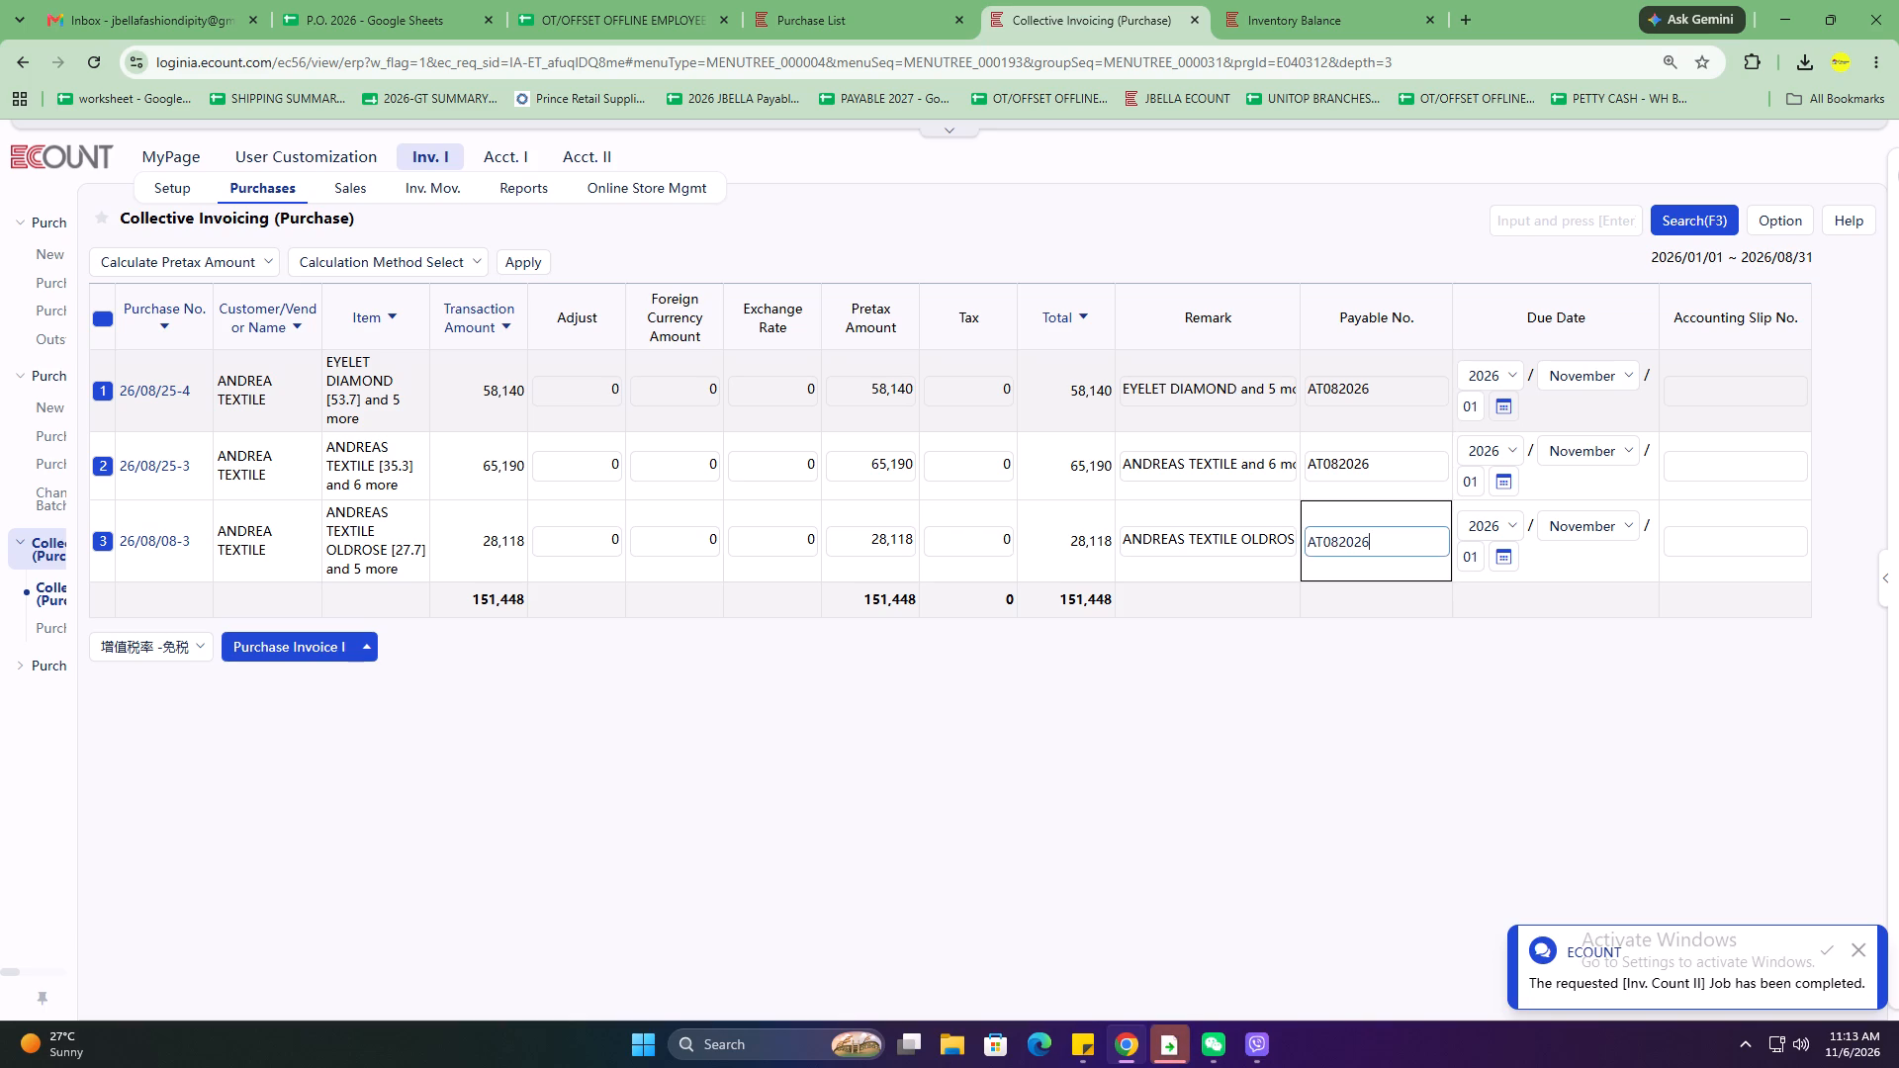
Create Purchase Invoice I for the selected August slips and save the batch under AT082026.
left_click(323, 641)
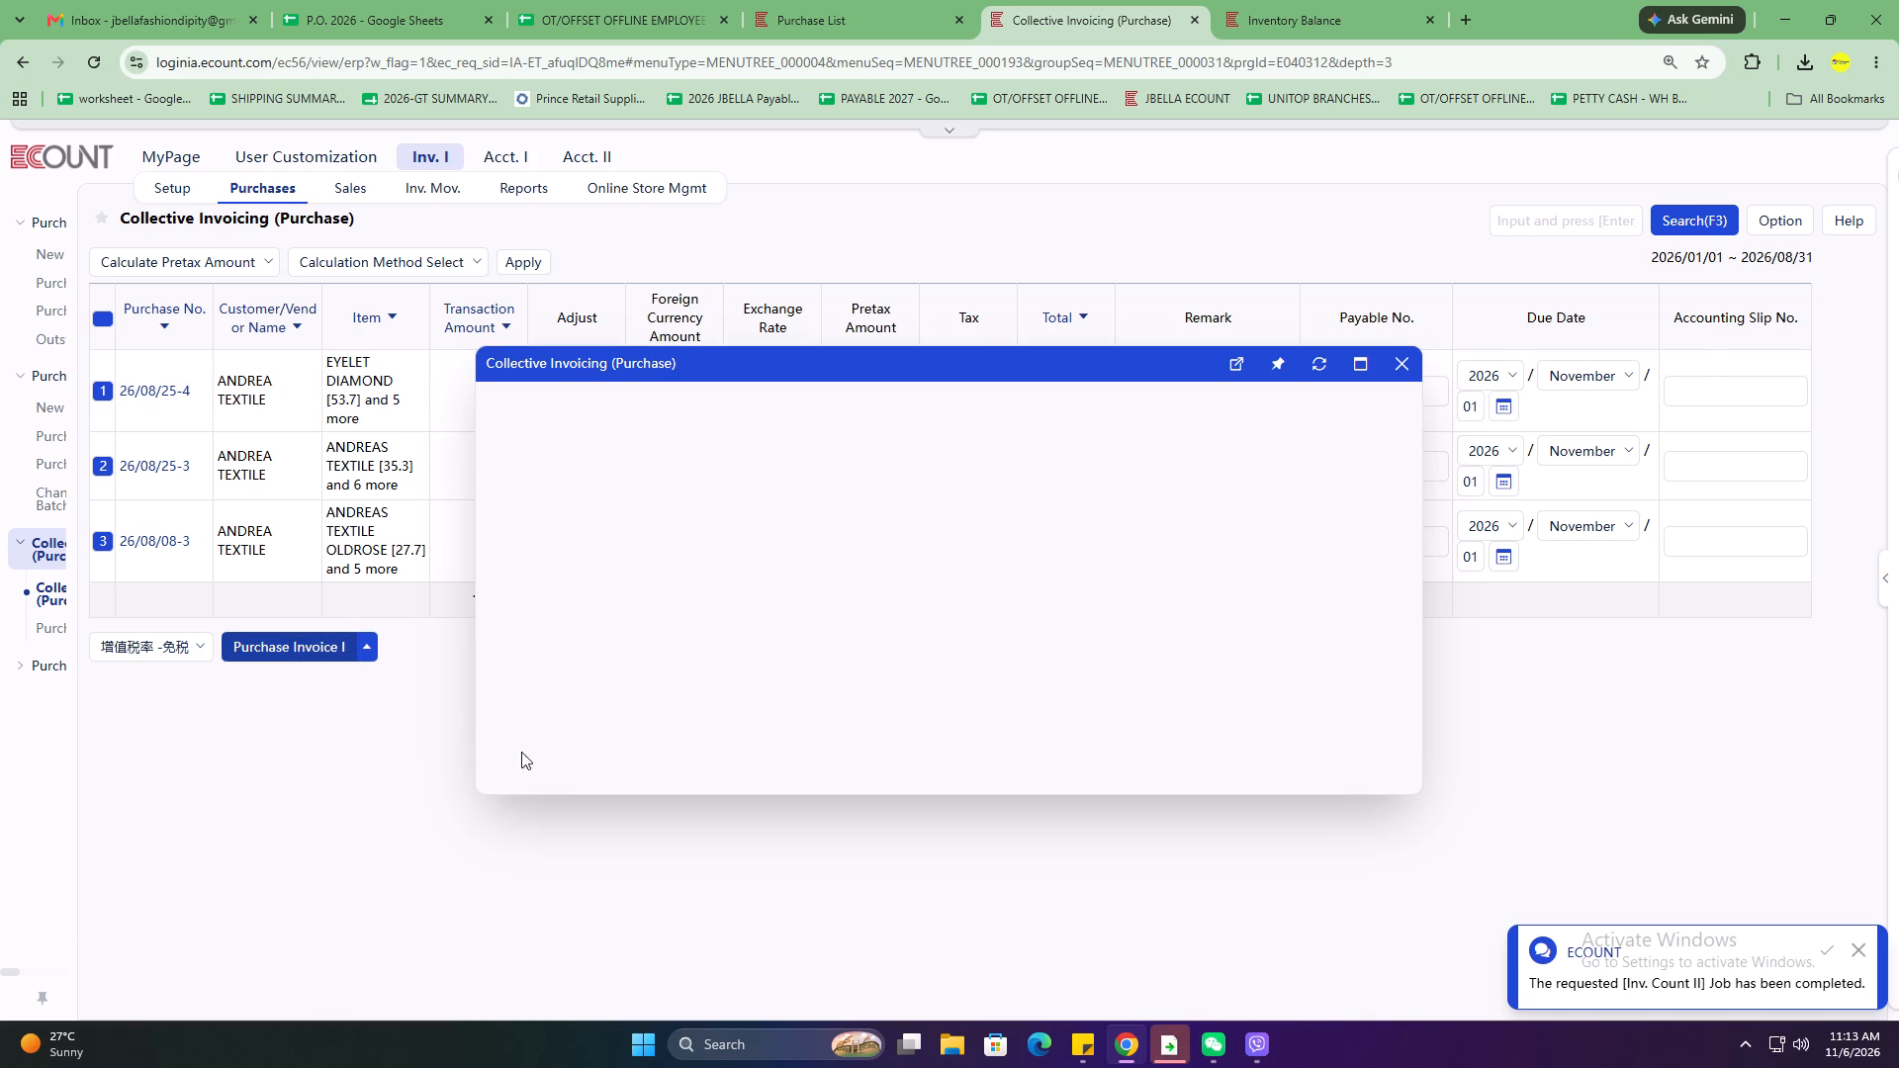
left_click(267, 784)
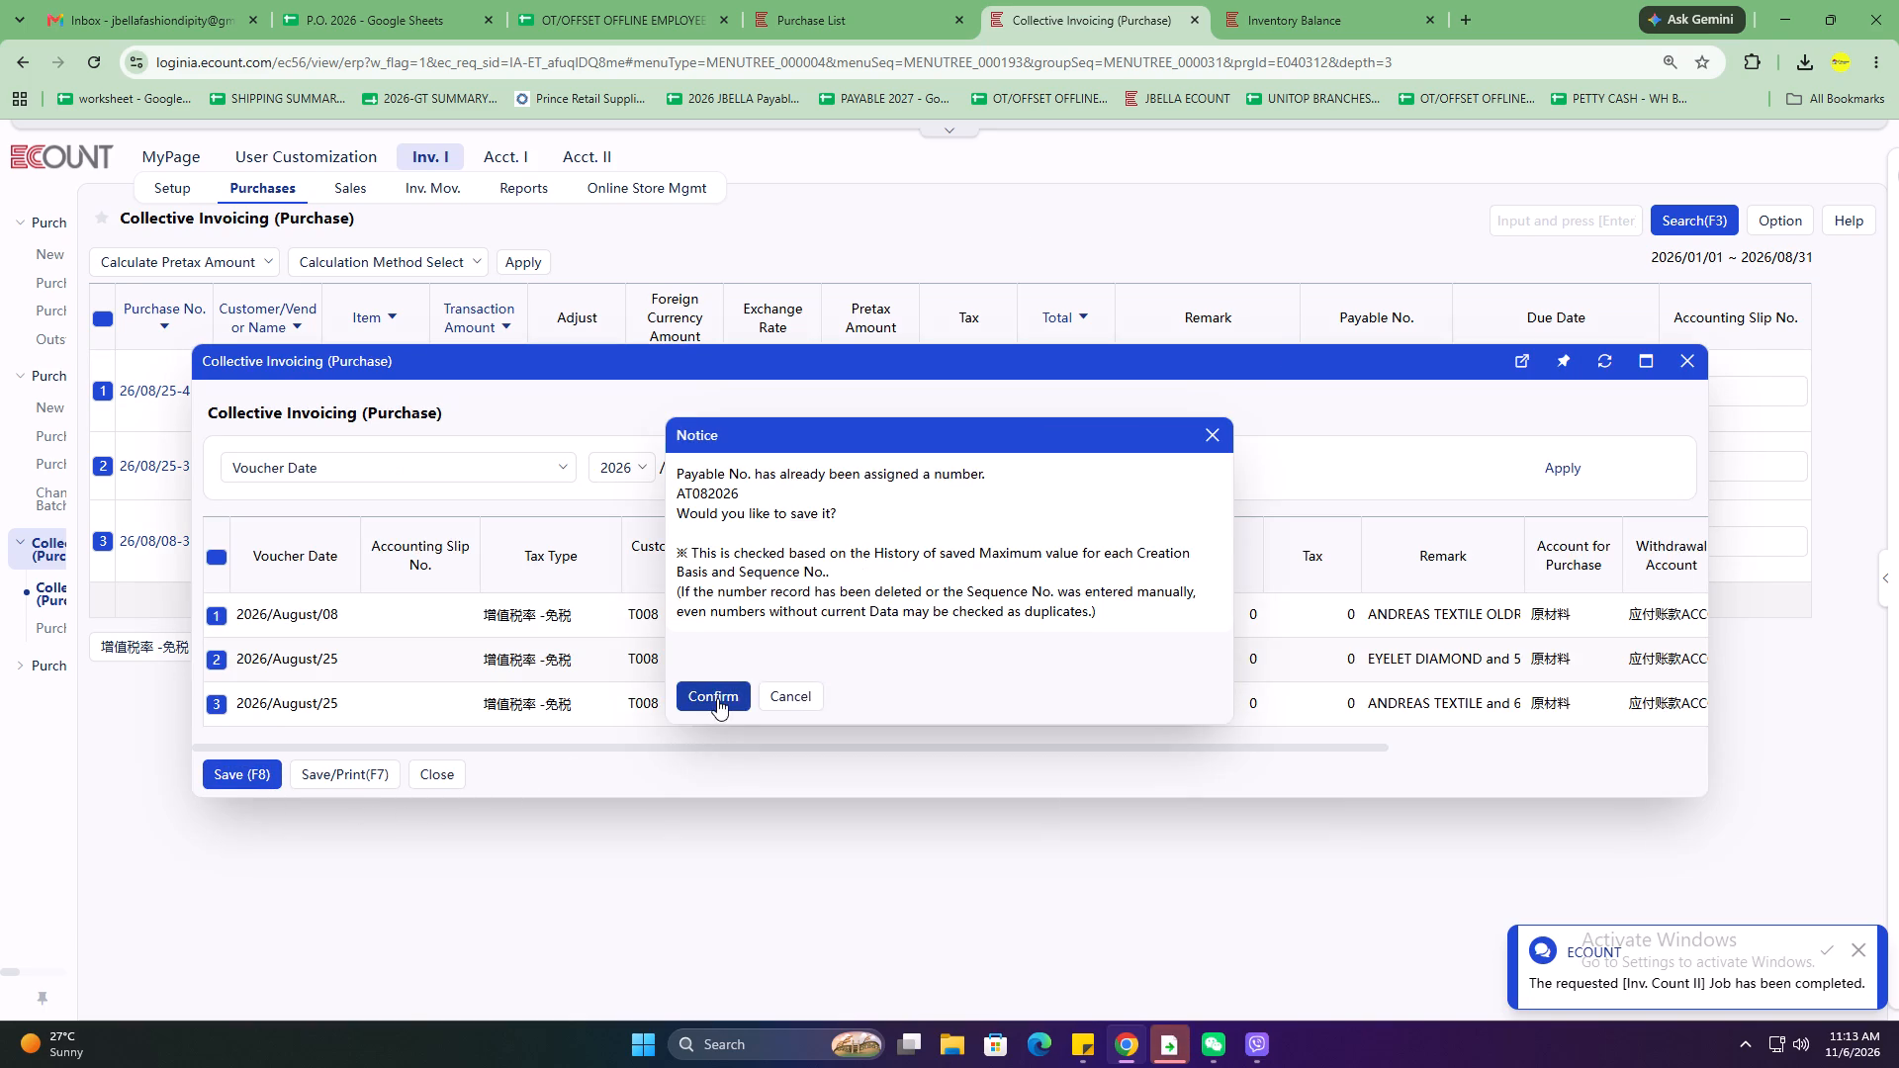
left_click(717, 696)
Switch to WeChat, read the recent WEDOSHOP MARKETING messages and return to ECOUNT in Chrome.
left_click(1216, 1042)
left_click(1258, 923)
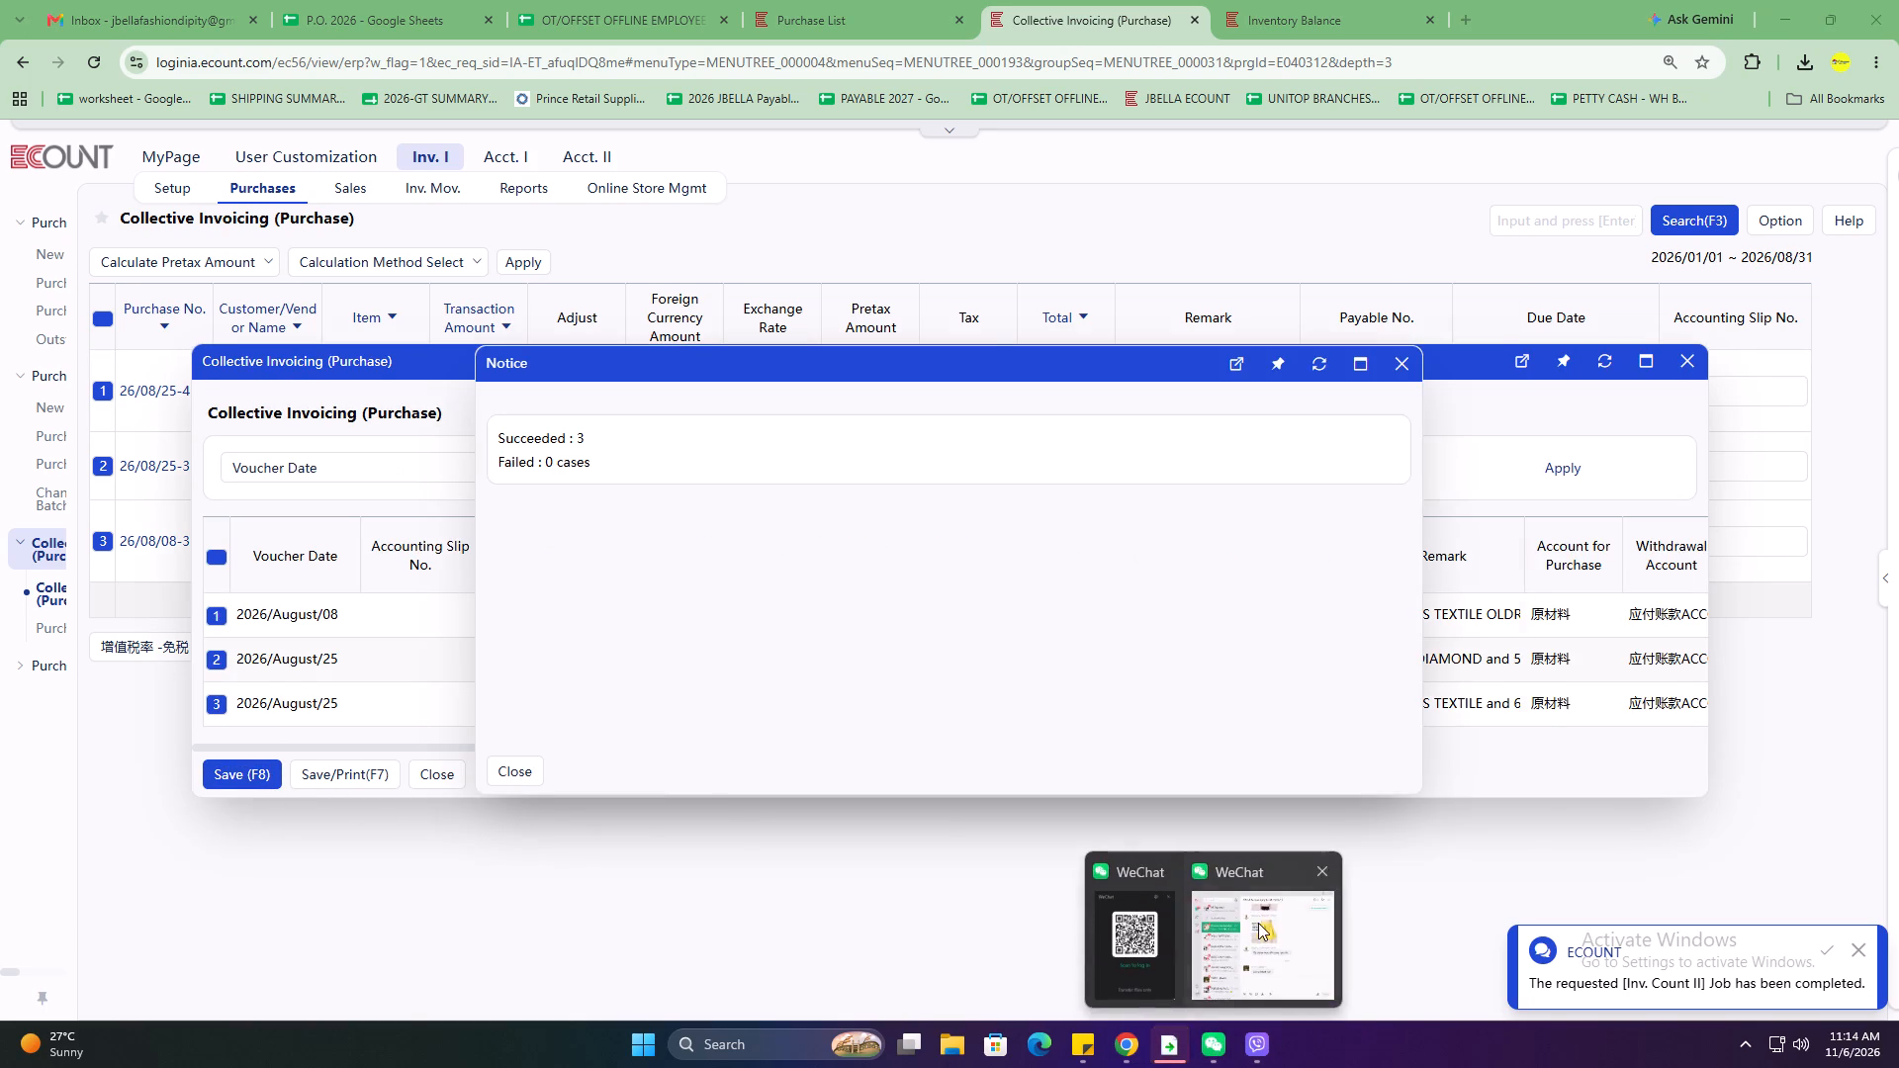
left_click(793, 631)
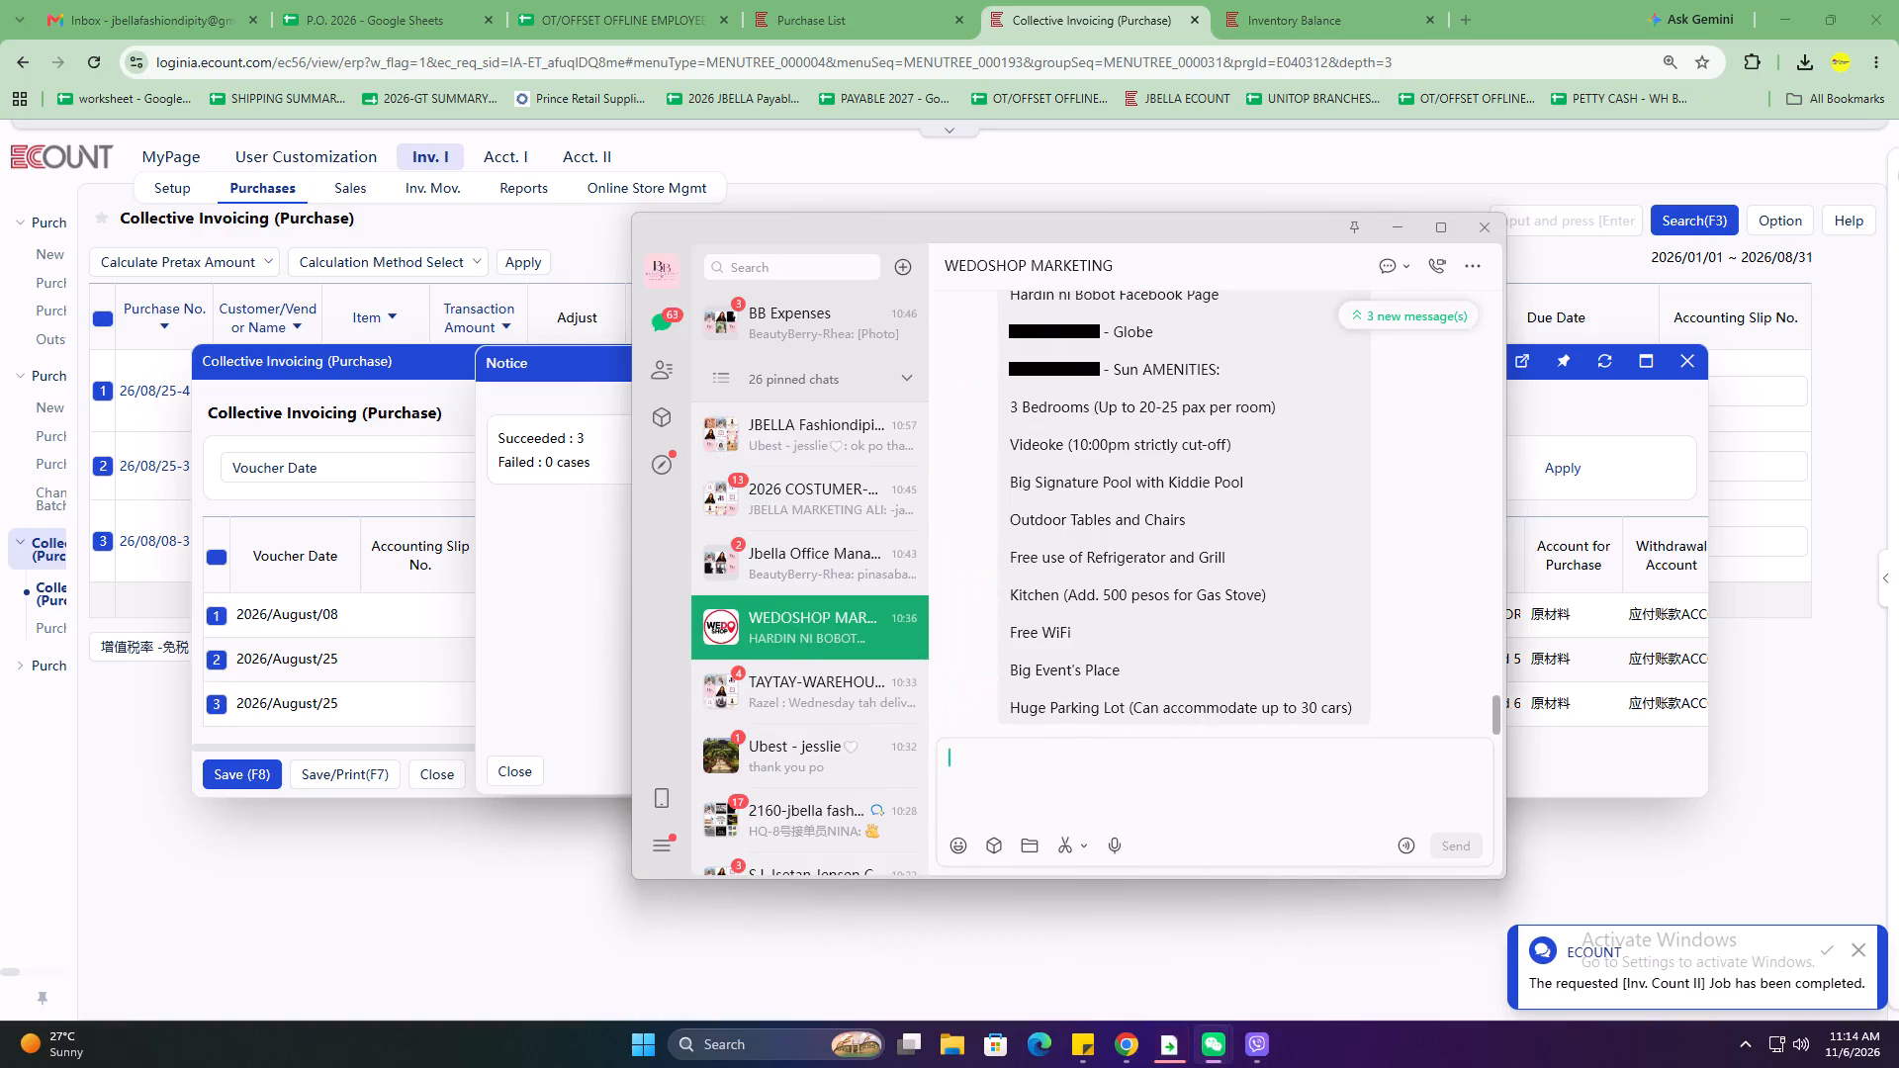
scroll(1281, 621, "up", 7)
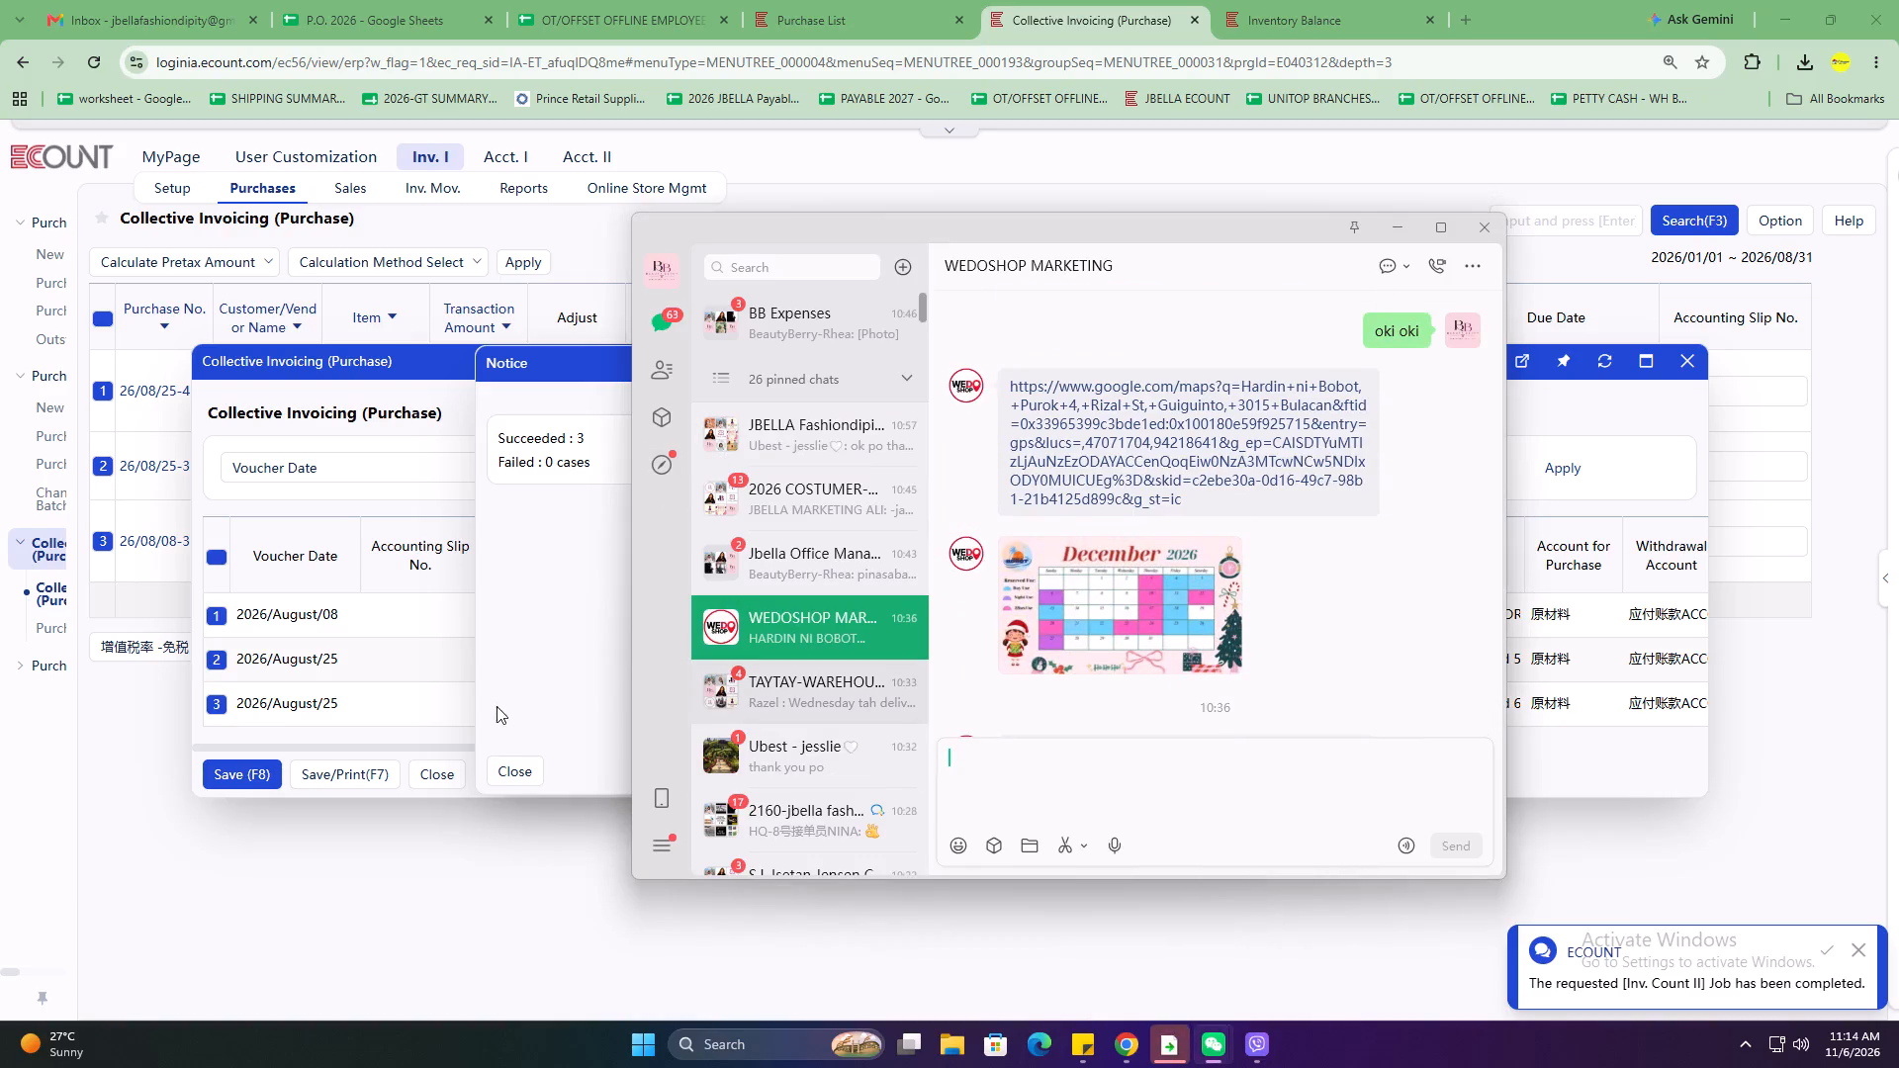
left_click(577, 580)
Close the invoicing result notice and search the ANDREA TEXTILE slips dated January 1 to September 30, 2026.
left_click(517, 769)
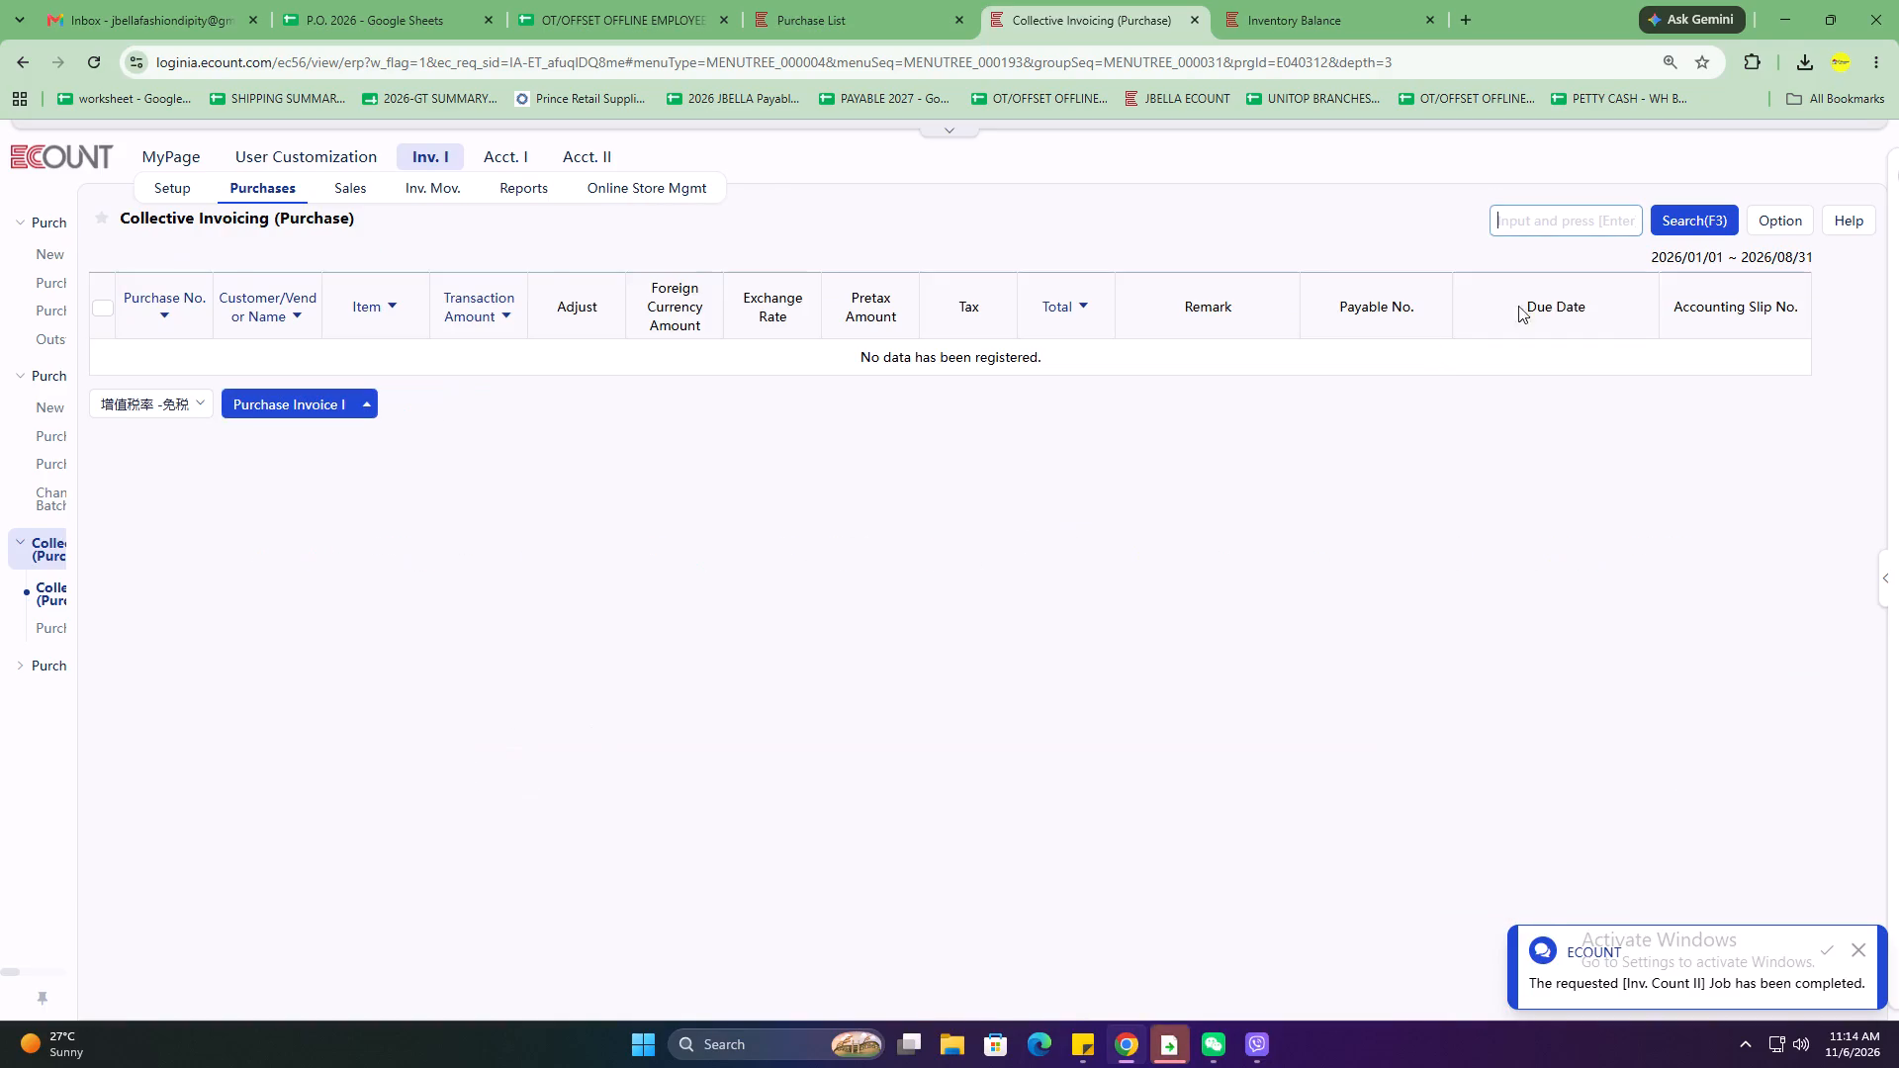
left_click(1721, 222)
left_click(598, 361)
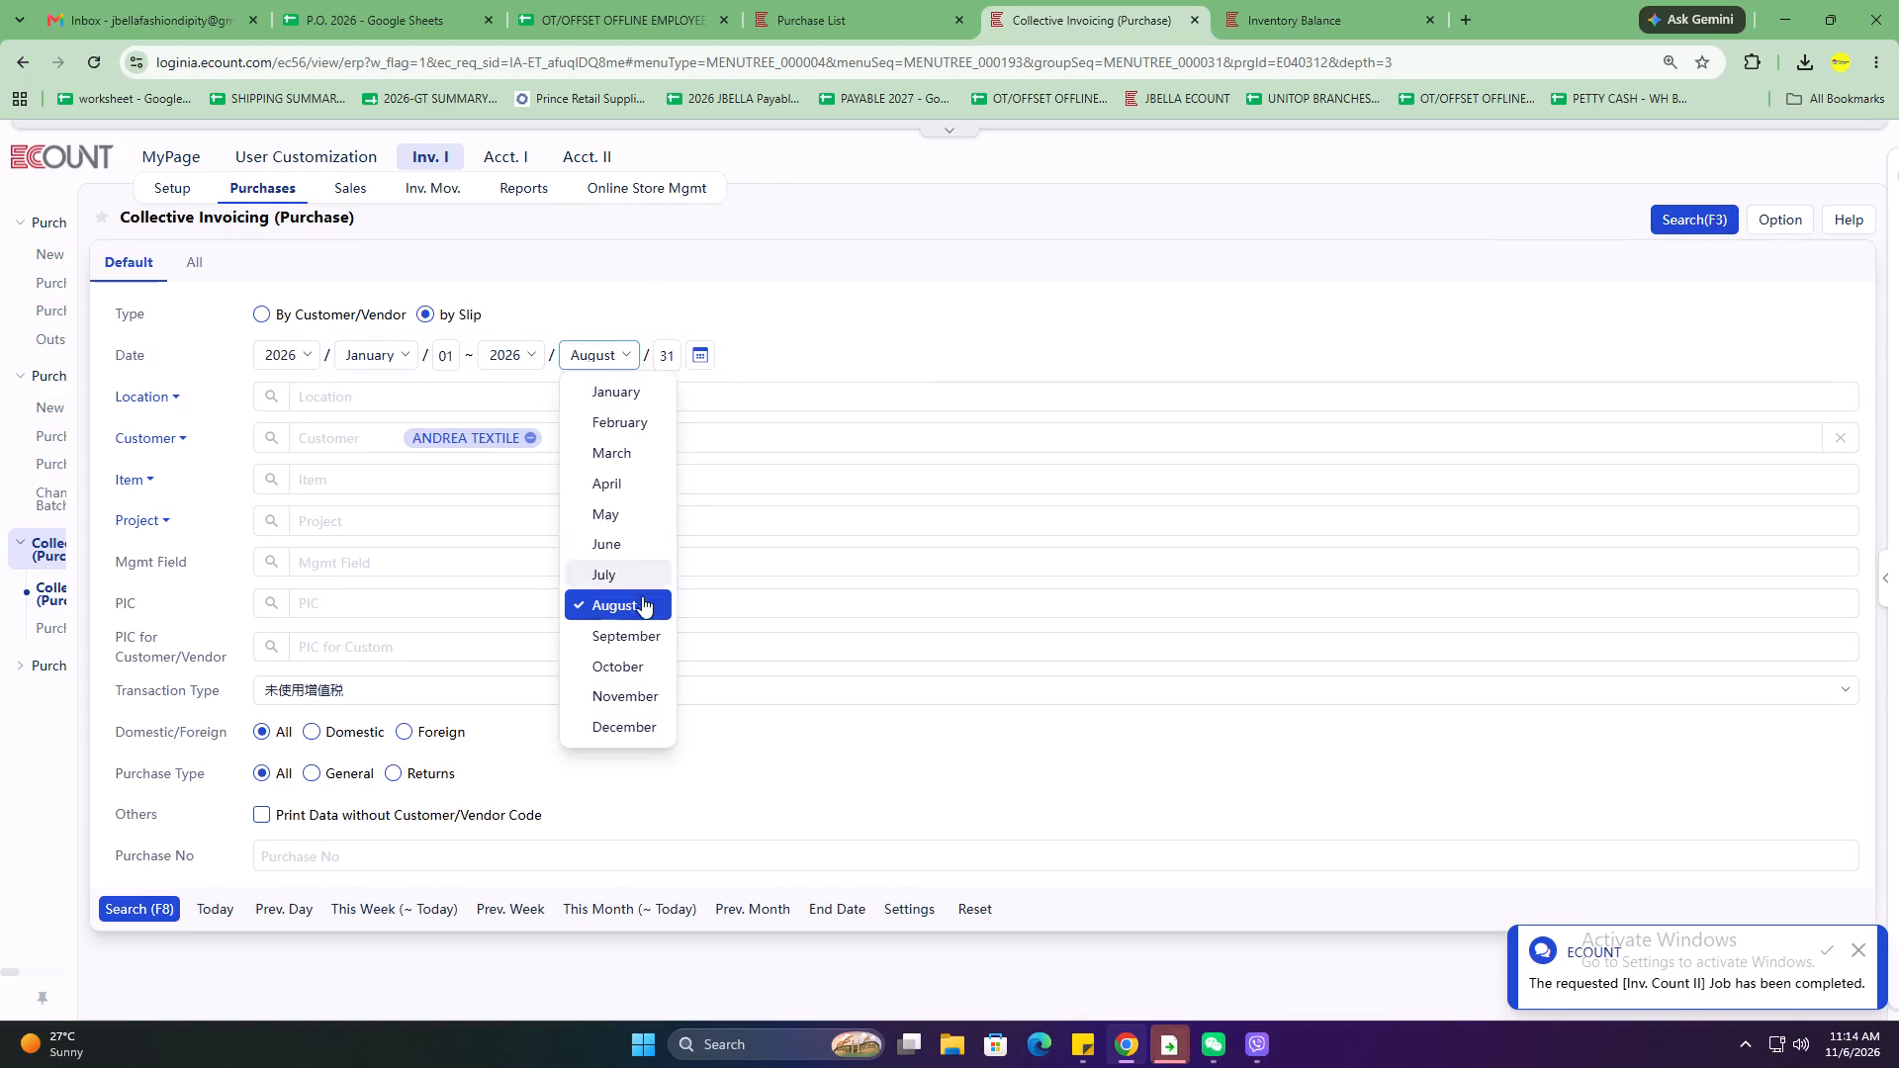
left_click(630, 628)
left_click(145, 900)
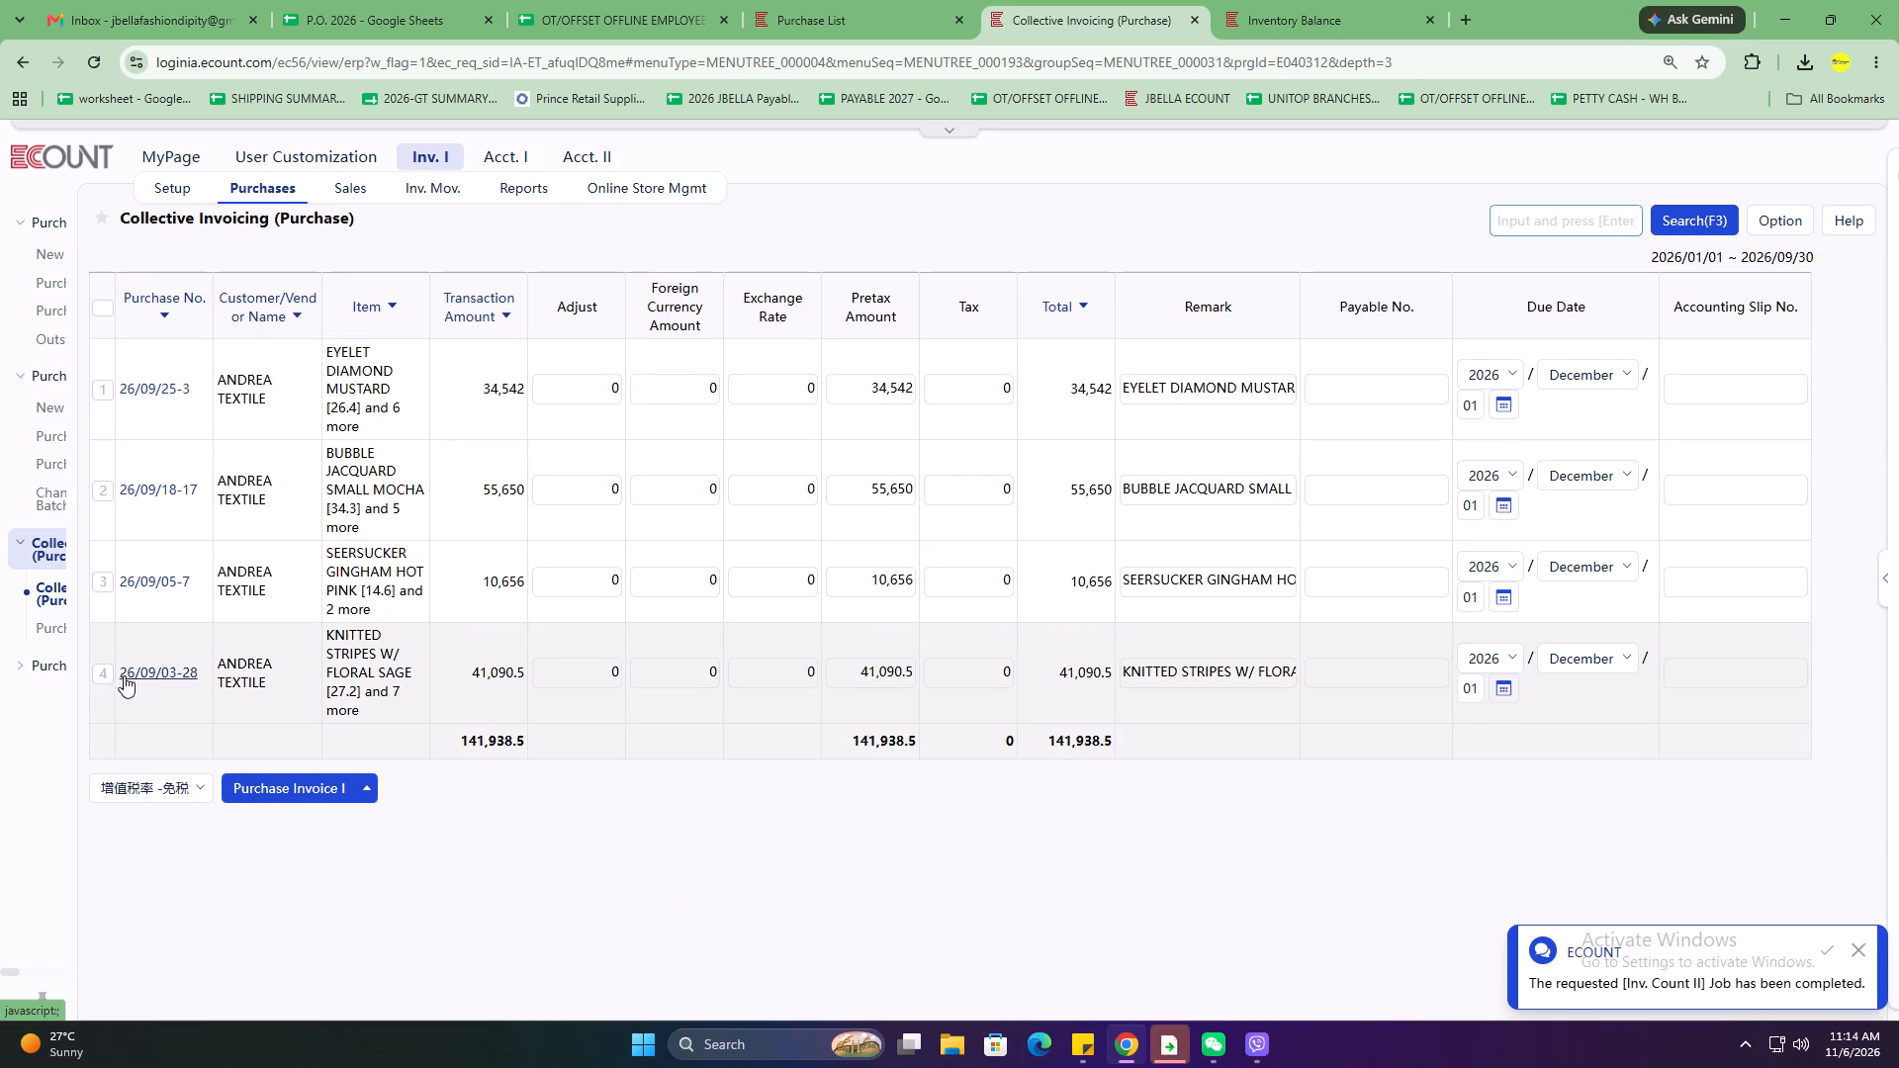
Select the ANDREA TEXTILE September slips 26/09/03-28, 26/09/05-7, 26/09/18-17 and 26/09/25-3, and give each one payable number AT092026.
left_click(95, 673)
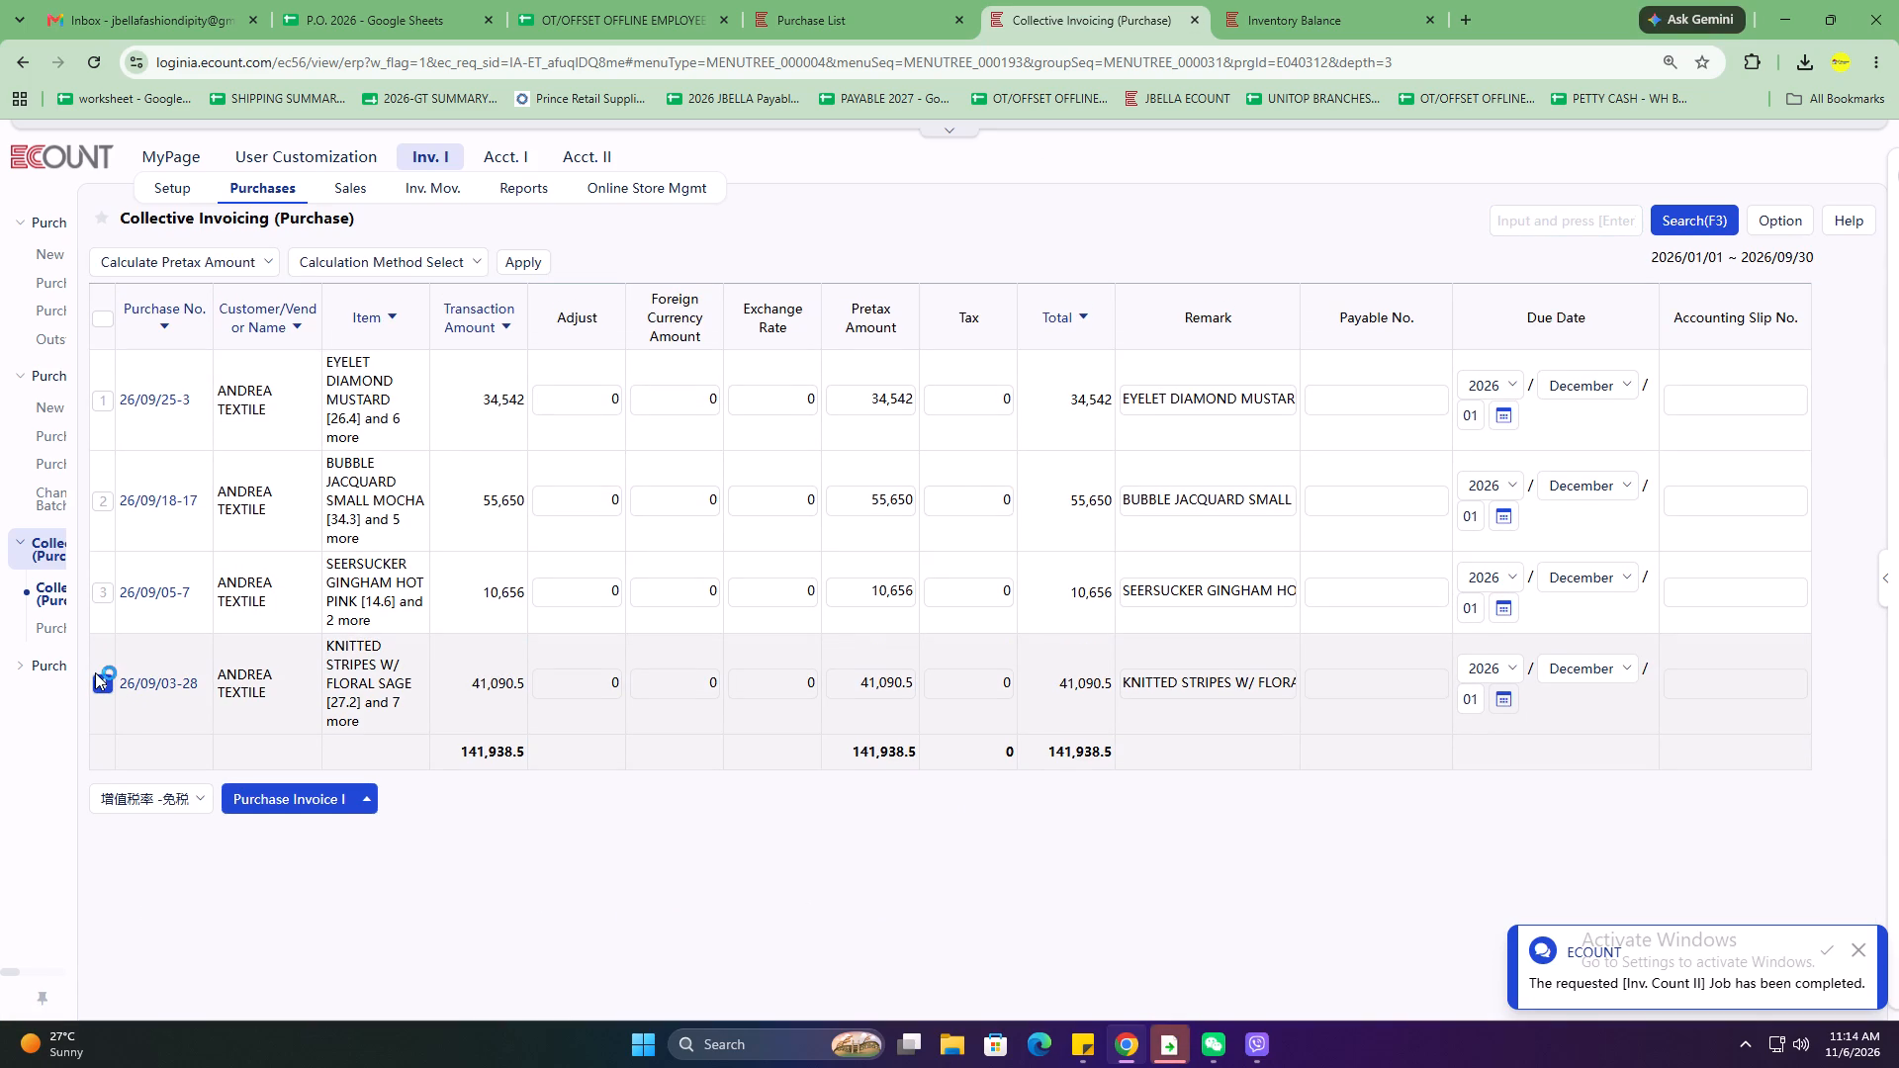
left_click(99, 589)
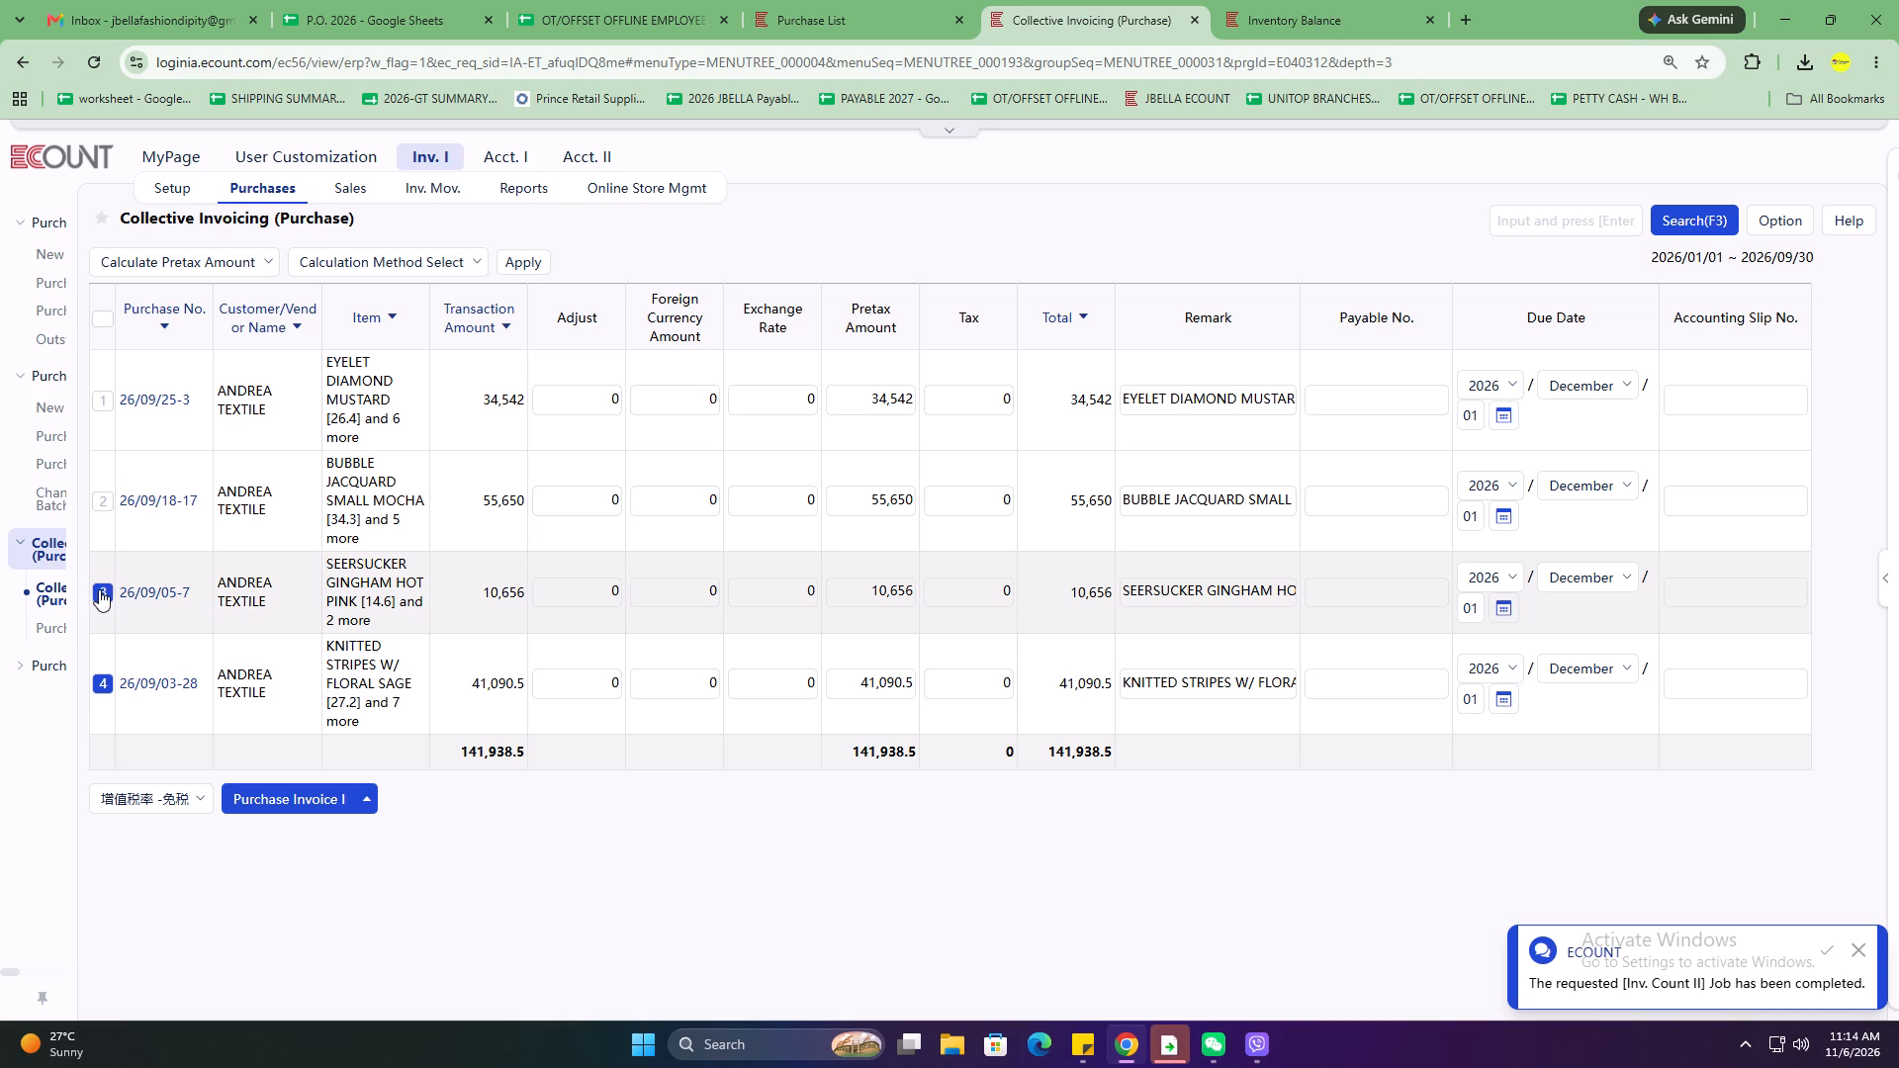
left_click(108, 494)
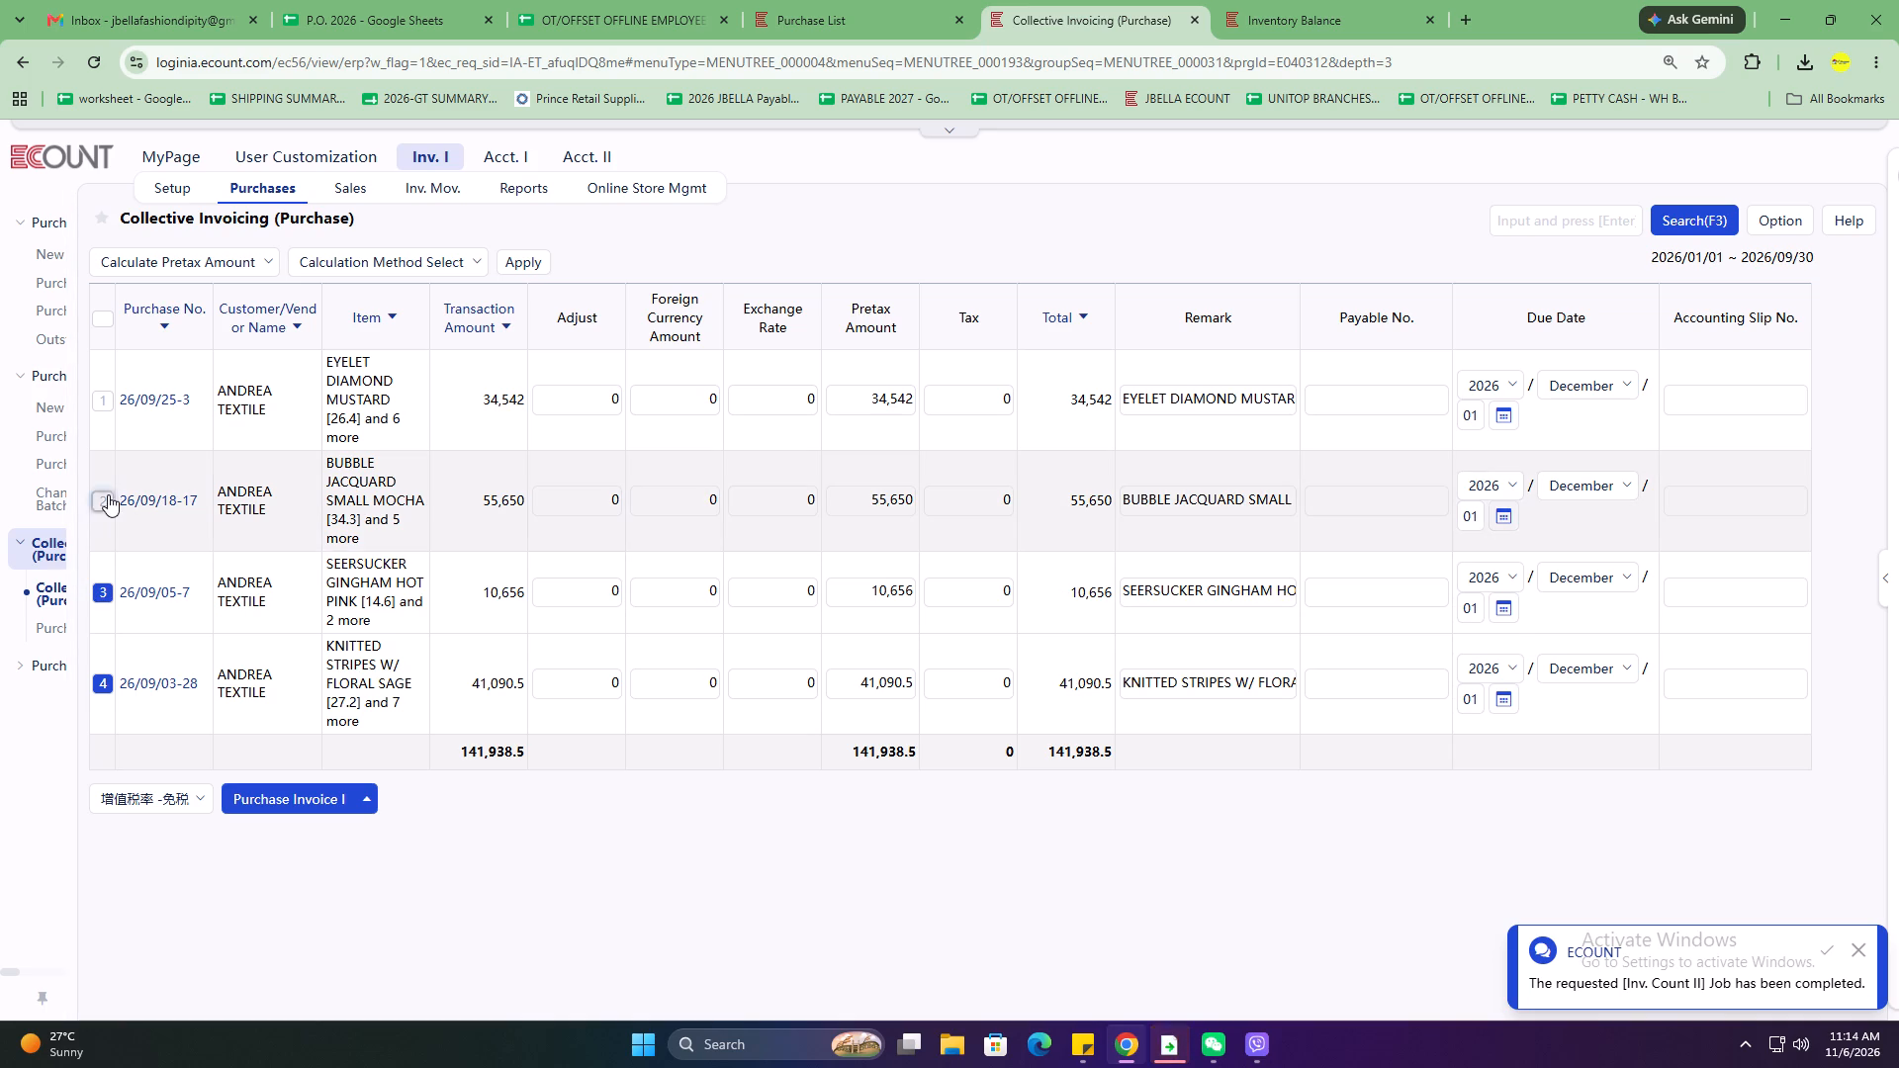
left_click(105, 402)
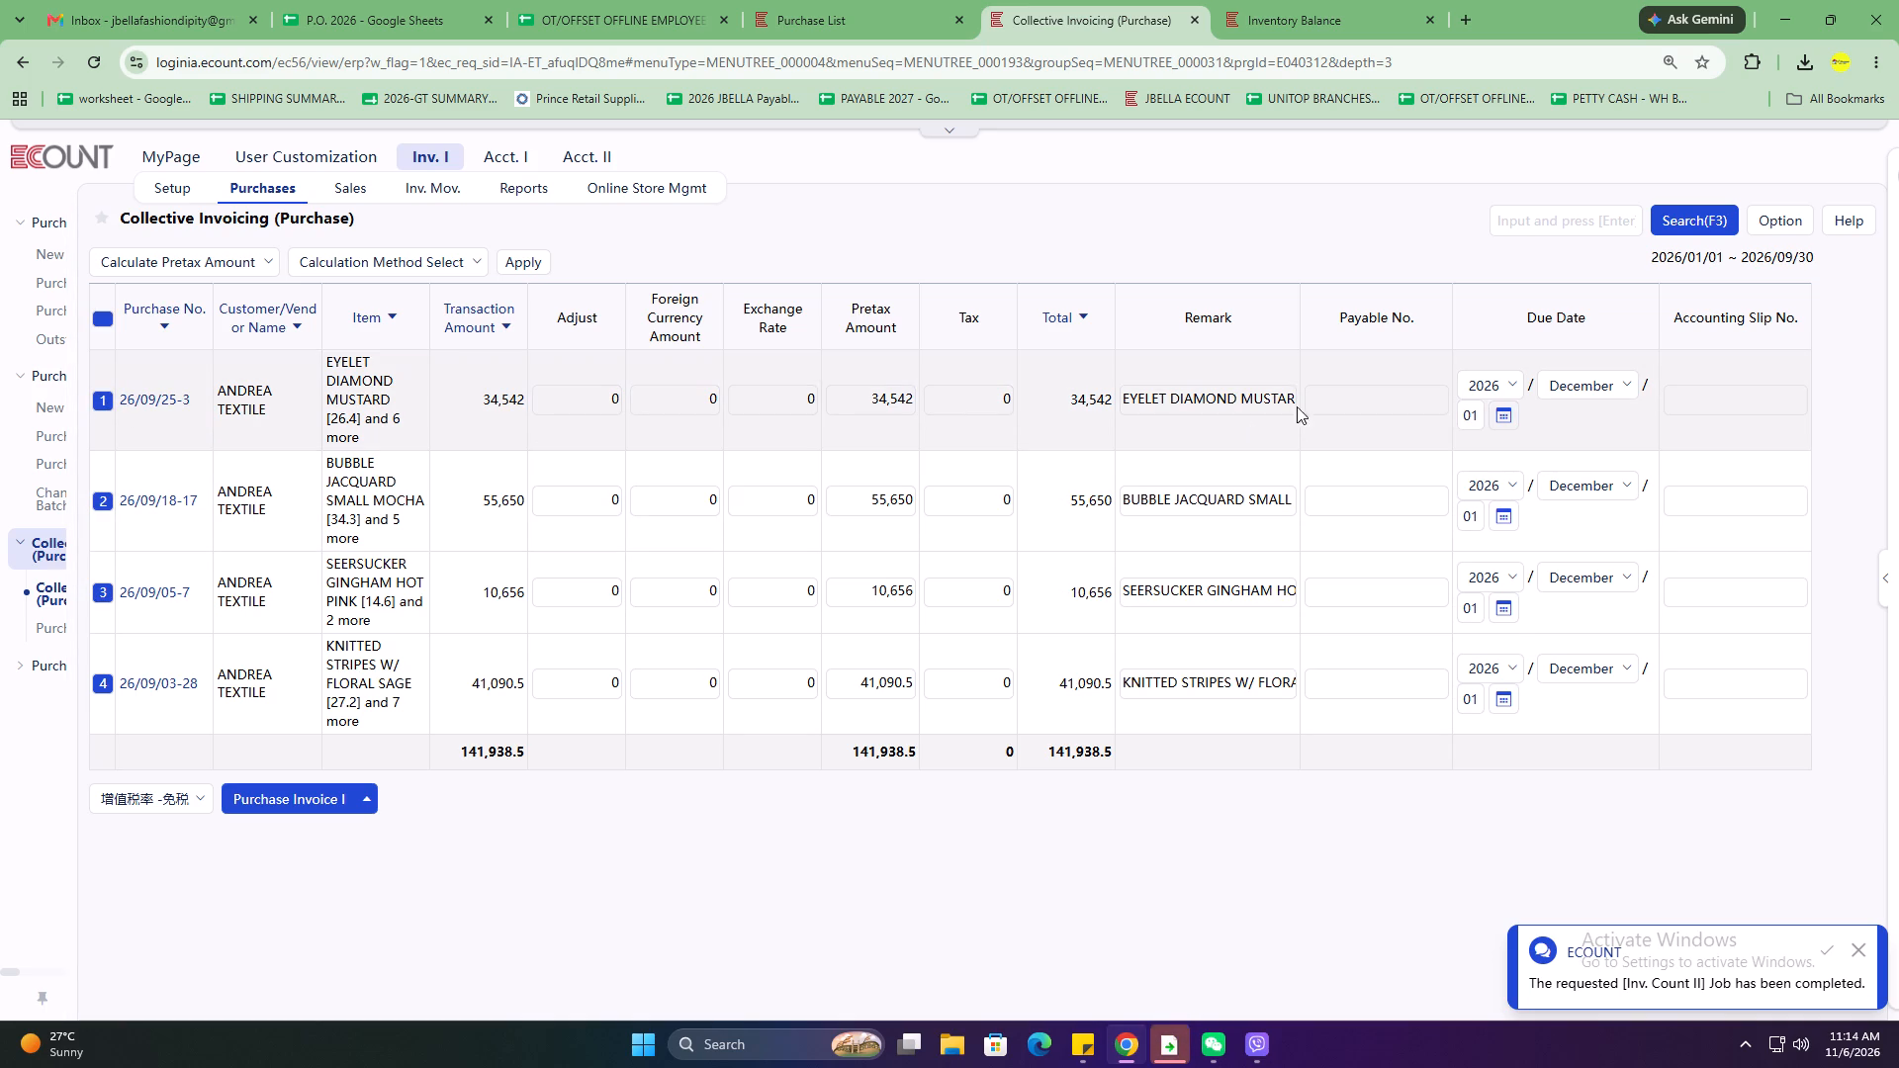
left_click(1335, 406)
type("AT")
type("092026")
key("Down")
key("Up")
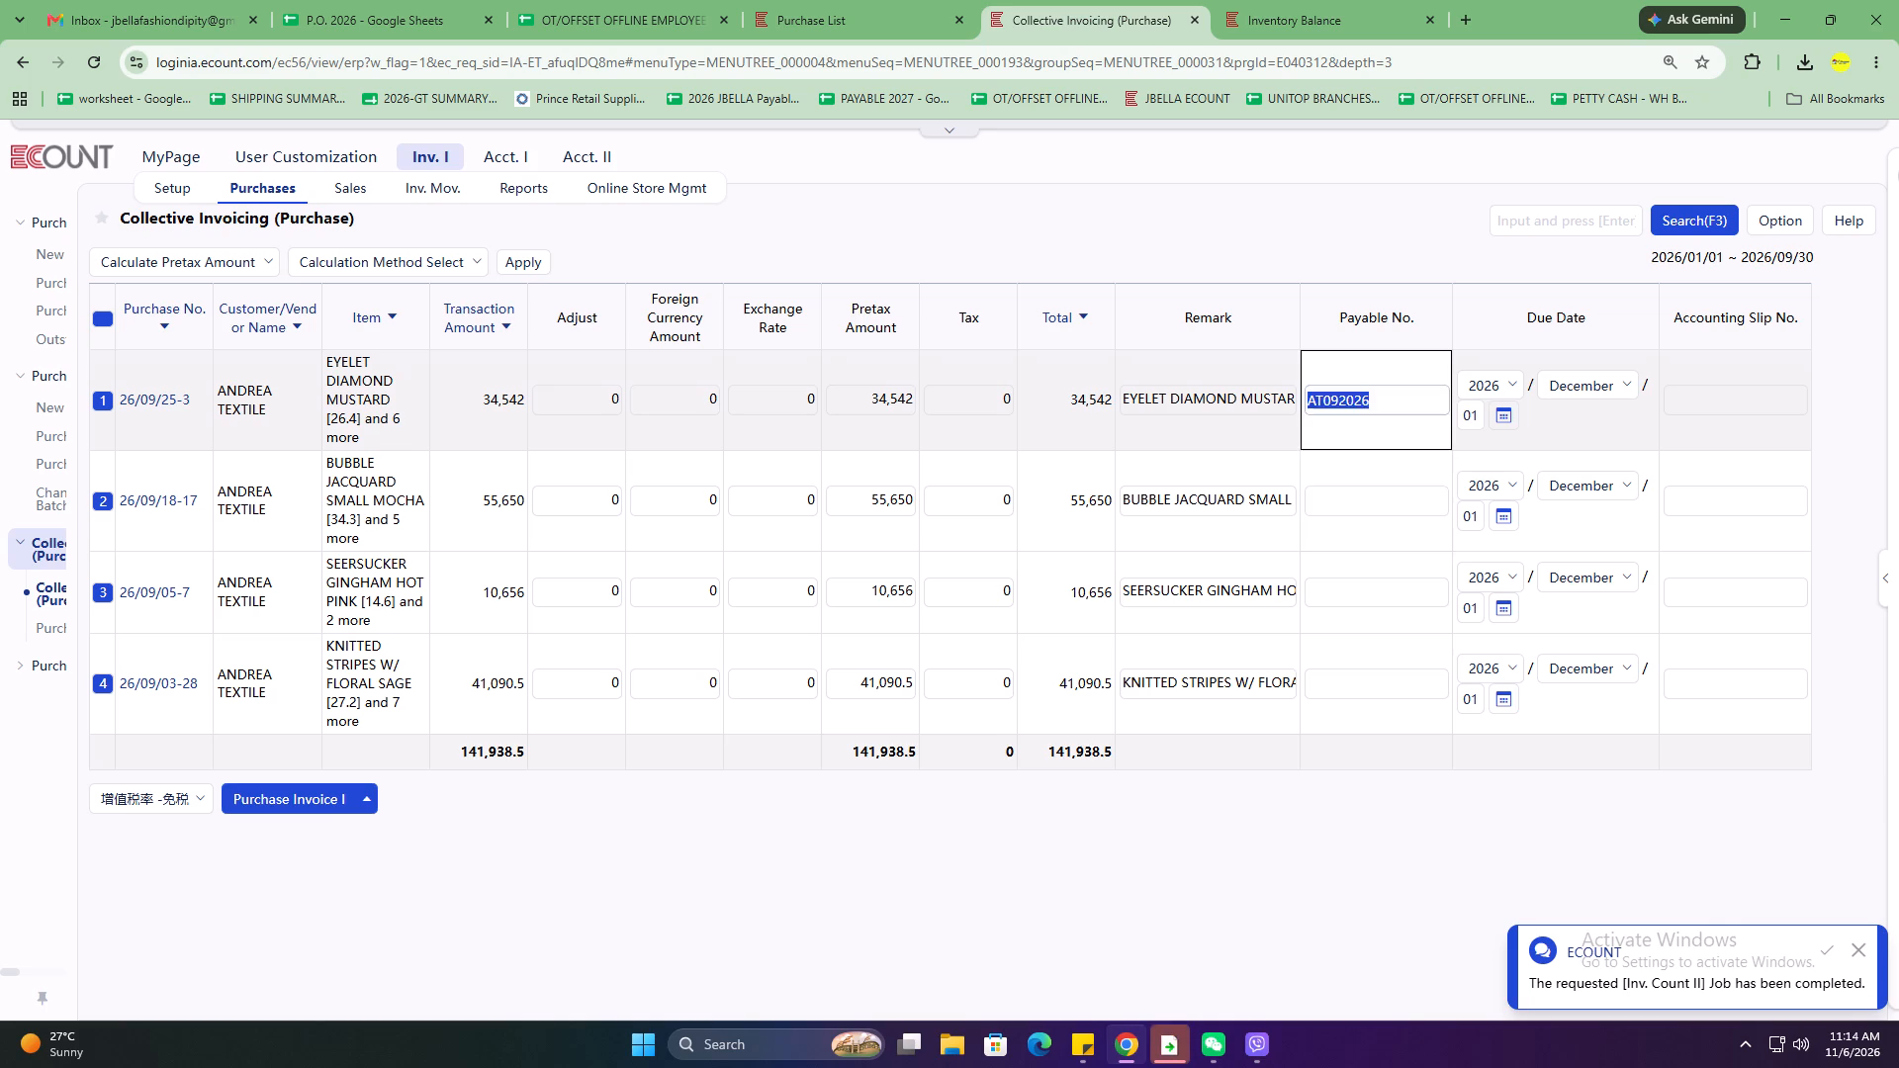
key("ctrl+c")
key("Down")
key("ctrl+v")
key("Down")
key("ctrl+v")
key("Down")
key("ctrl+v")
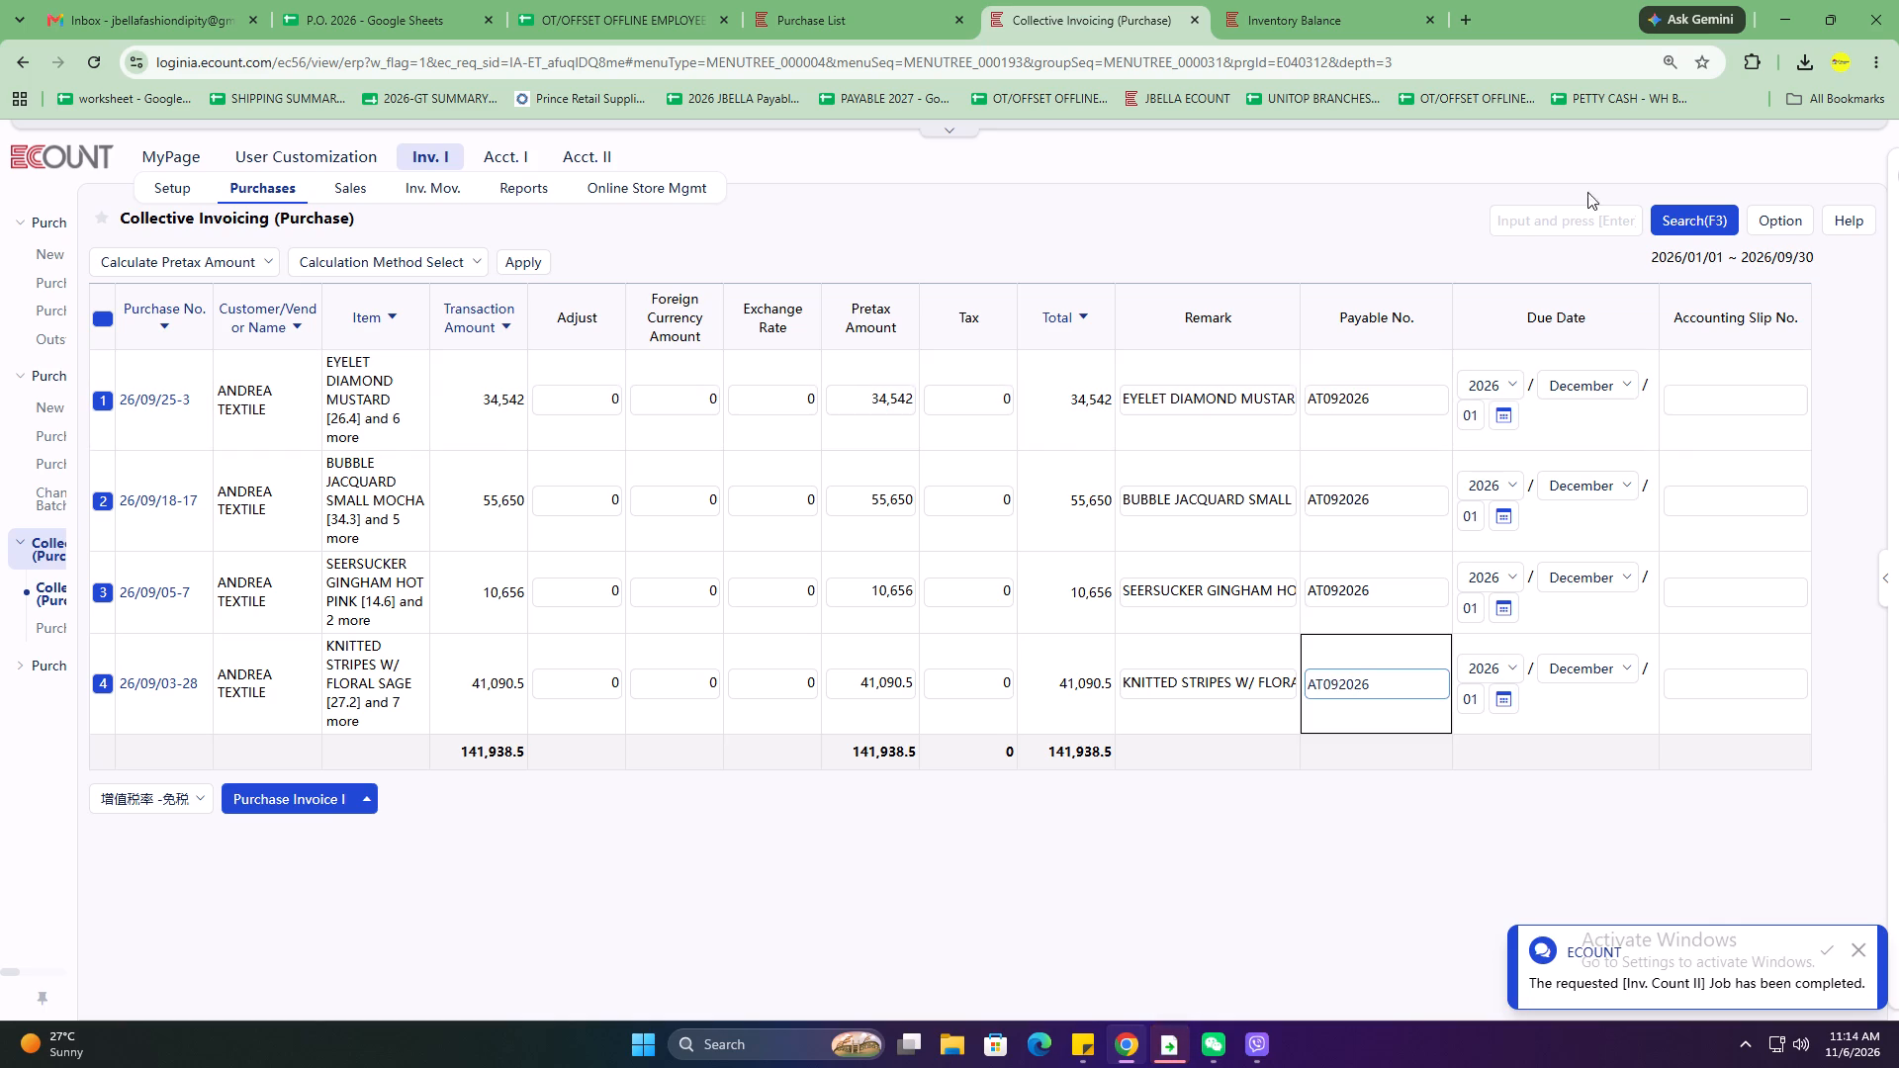
Create Purchase Invoice I for the selected September slips, save the batch under AT092026 and close the result notice.
left_click(298, 795)
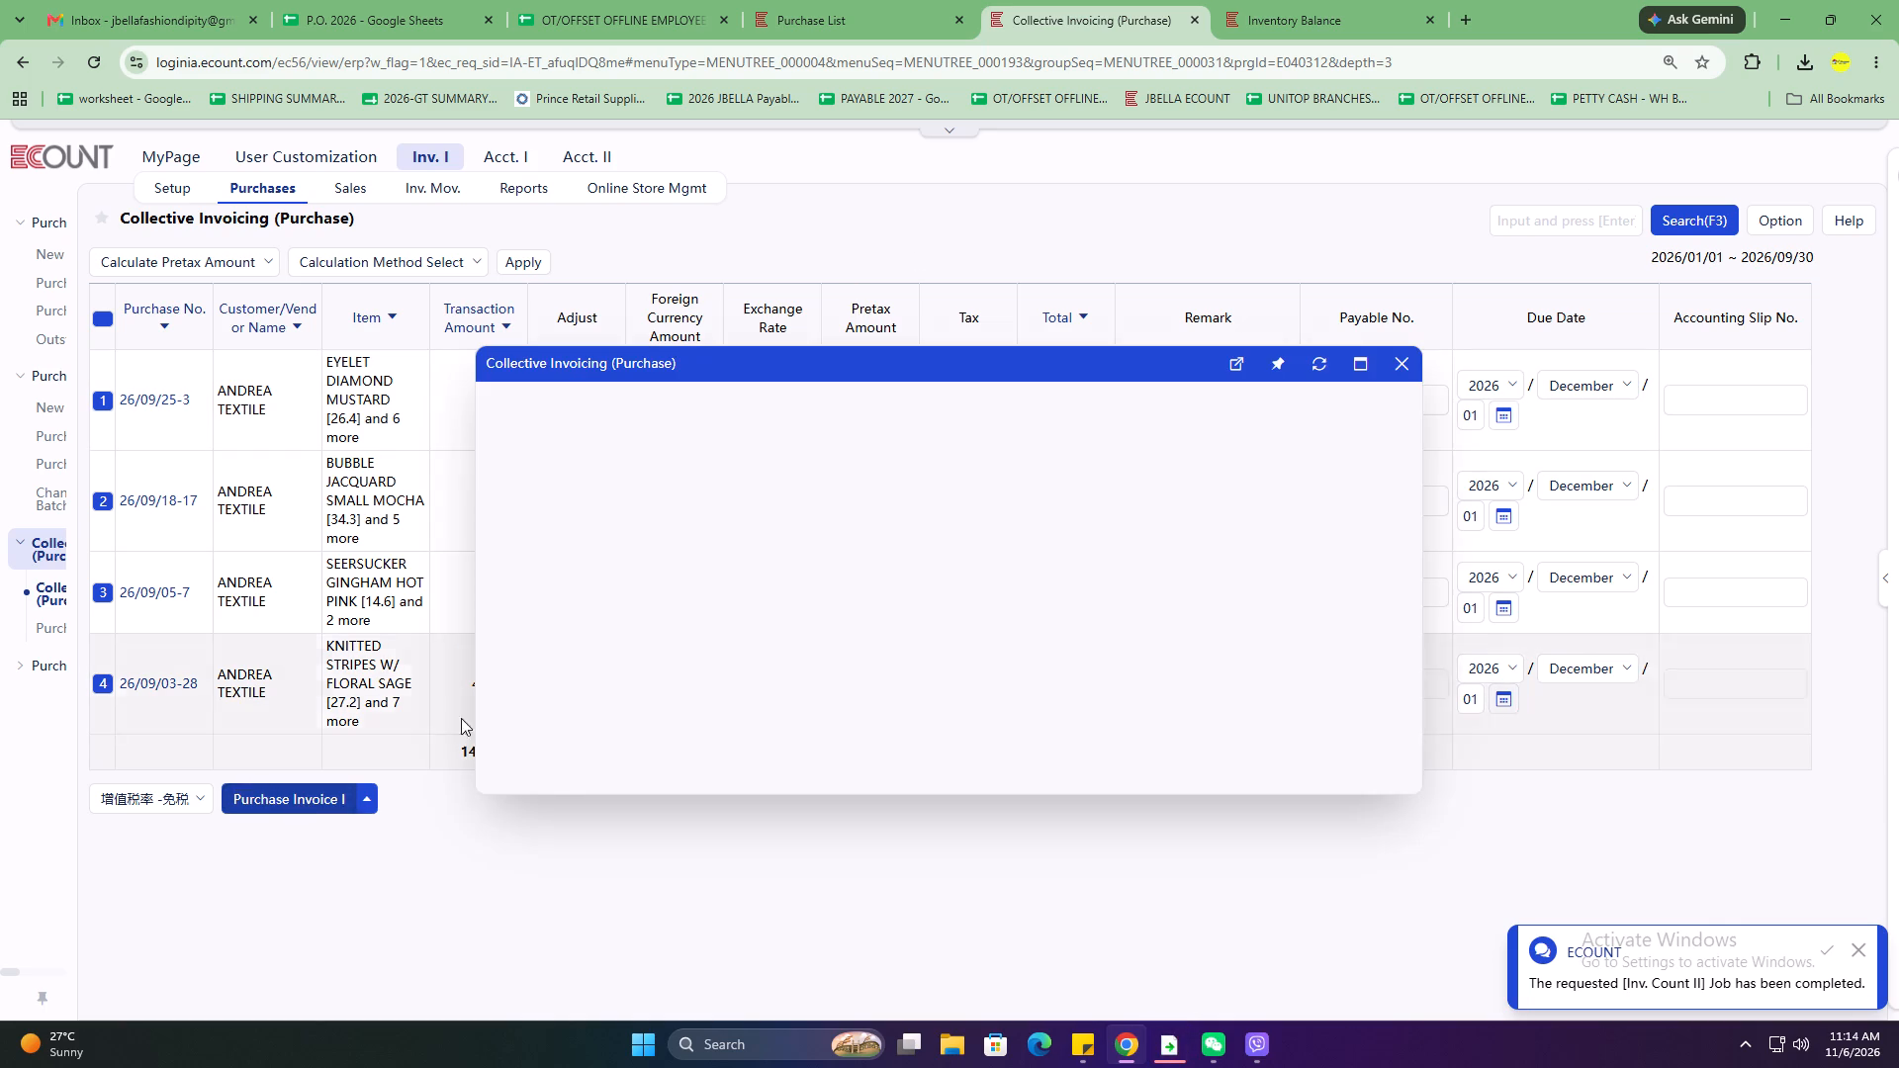
left_click(259, 800)
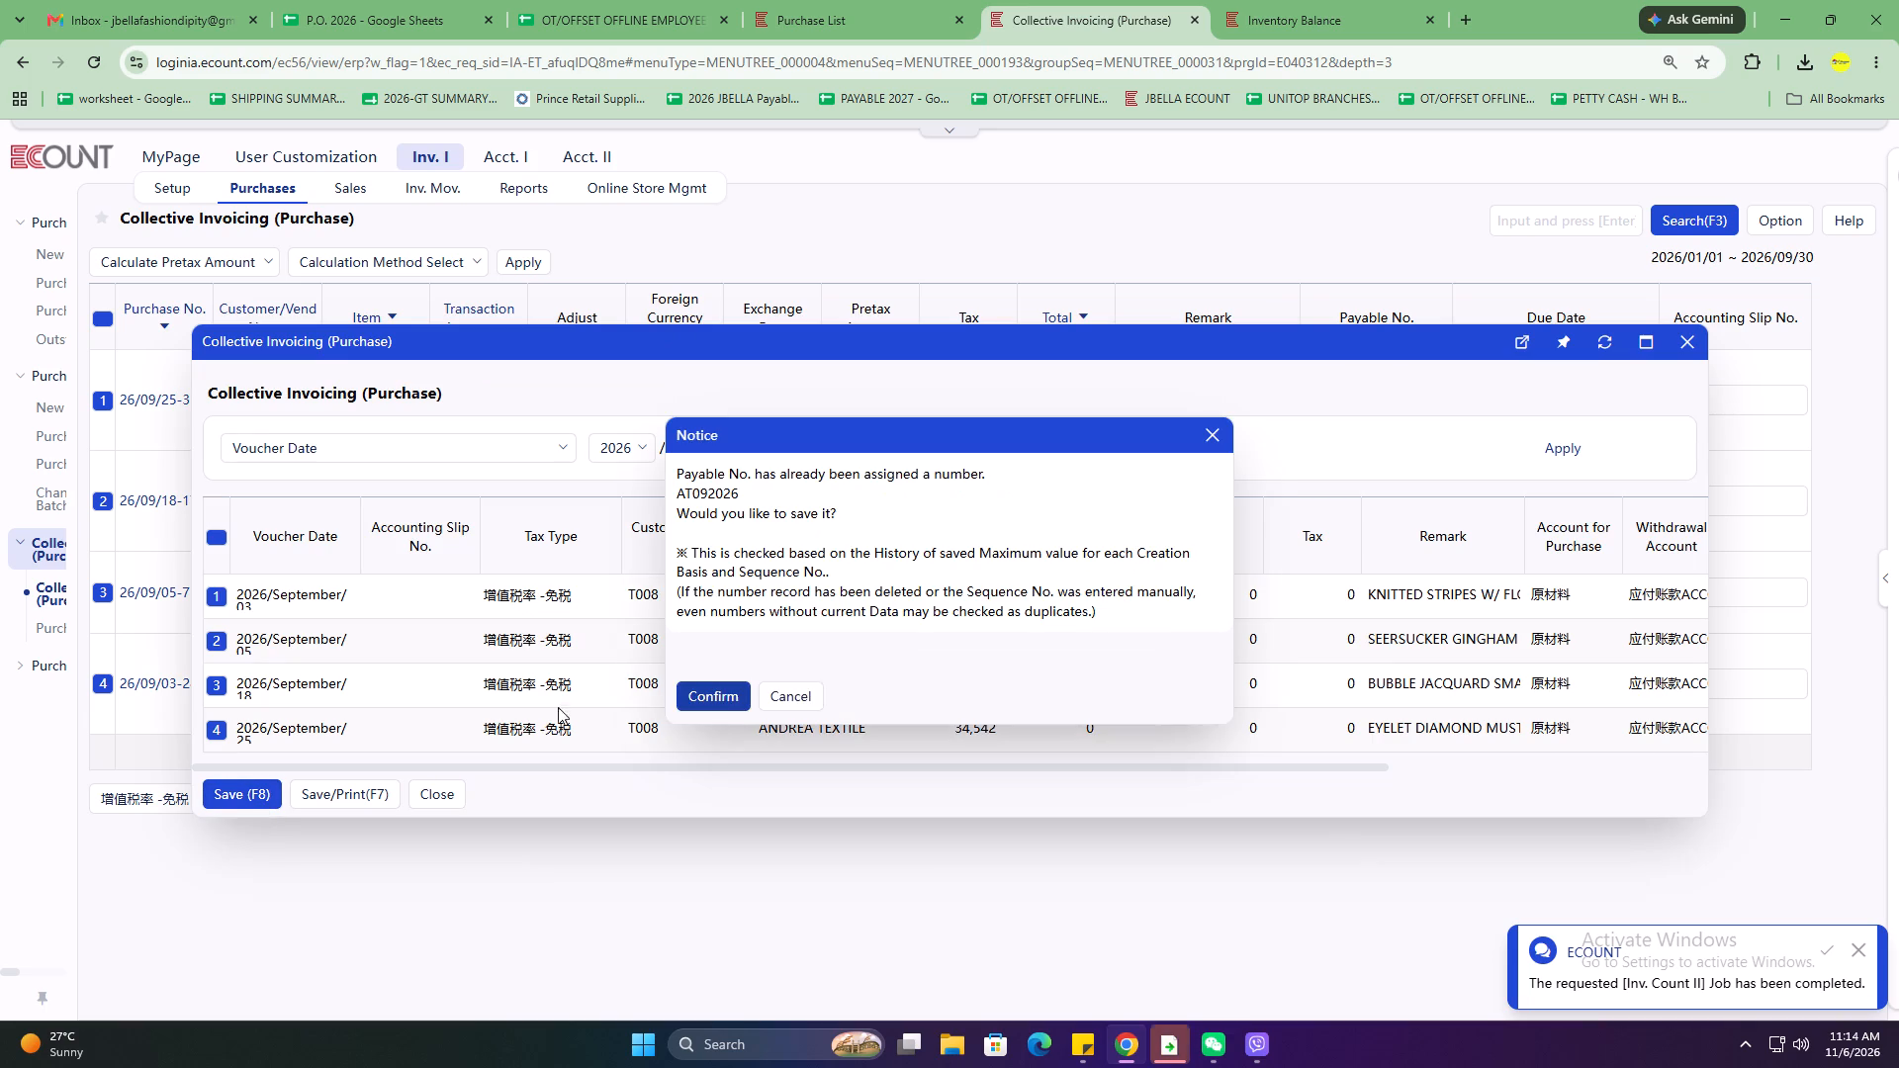
left_click(733, 693)
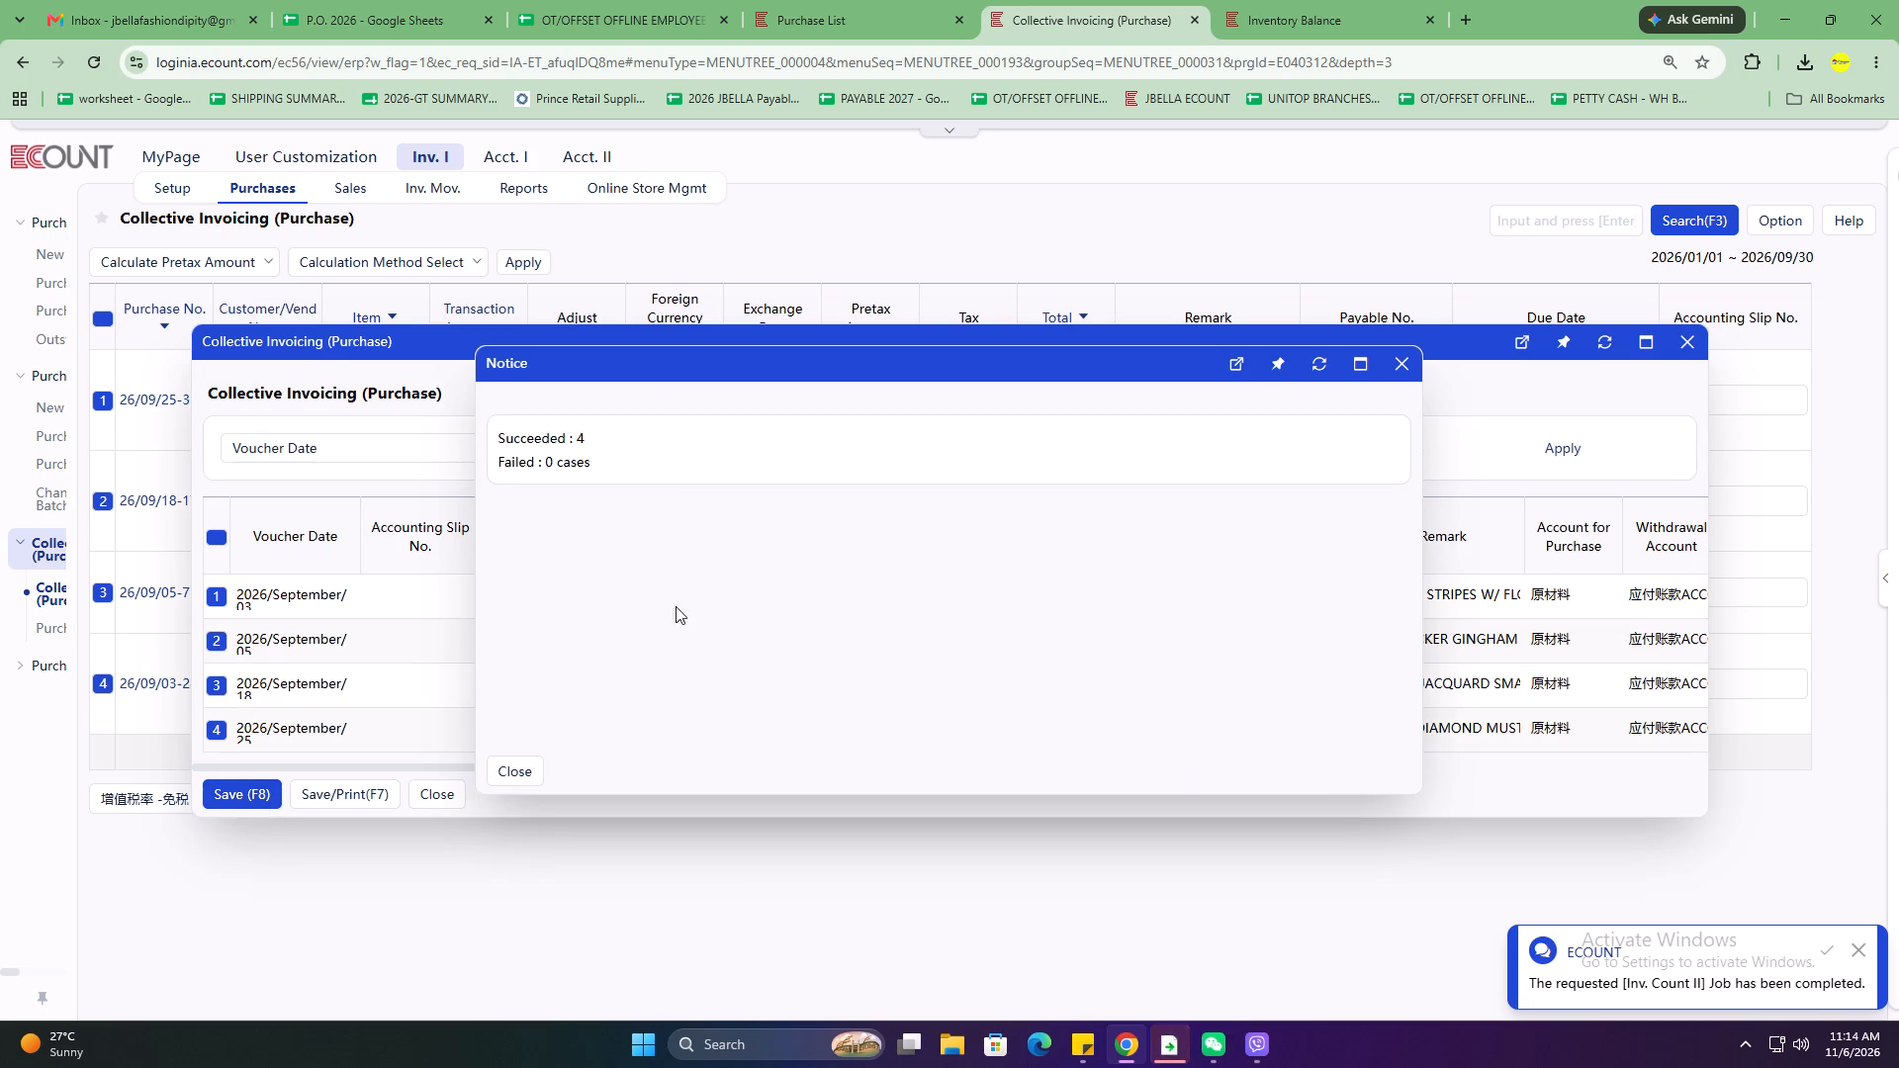
left_click(528, 764)
Replace the ANDREA TEXTILE customer filter with CHUNAMY TEXTILE and search its slips dated January 1 to September 30, 2026.
left_click(1675, 215)
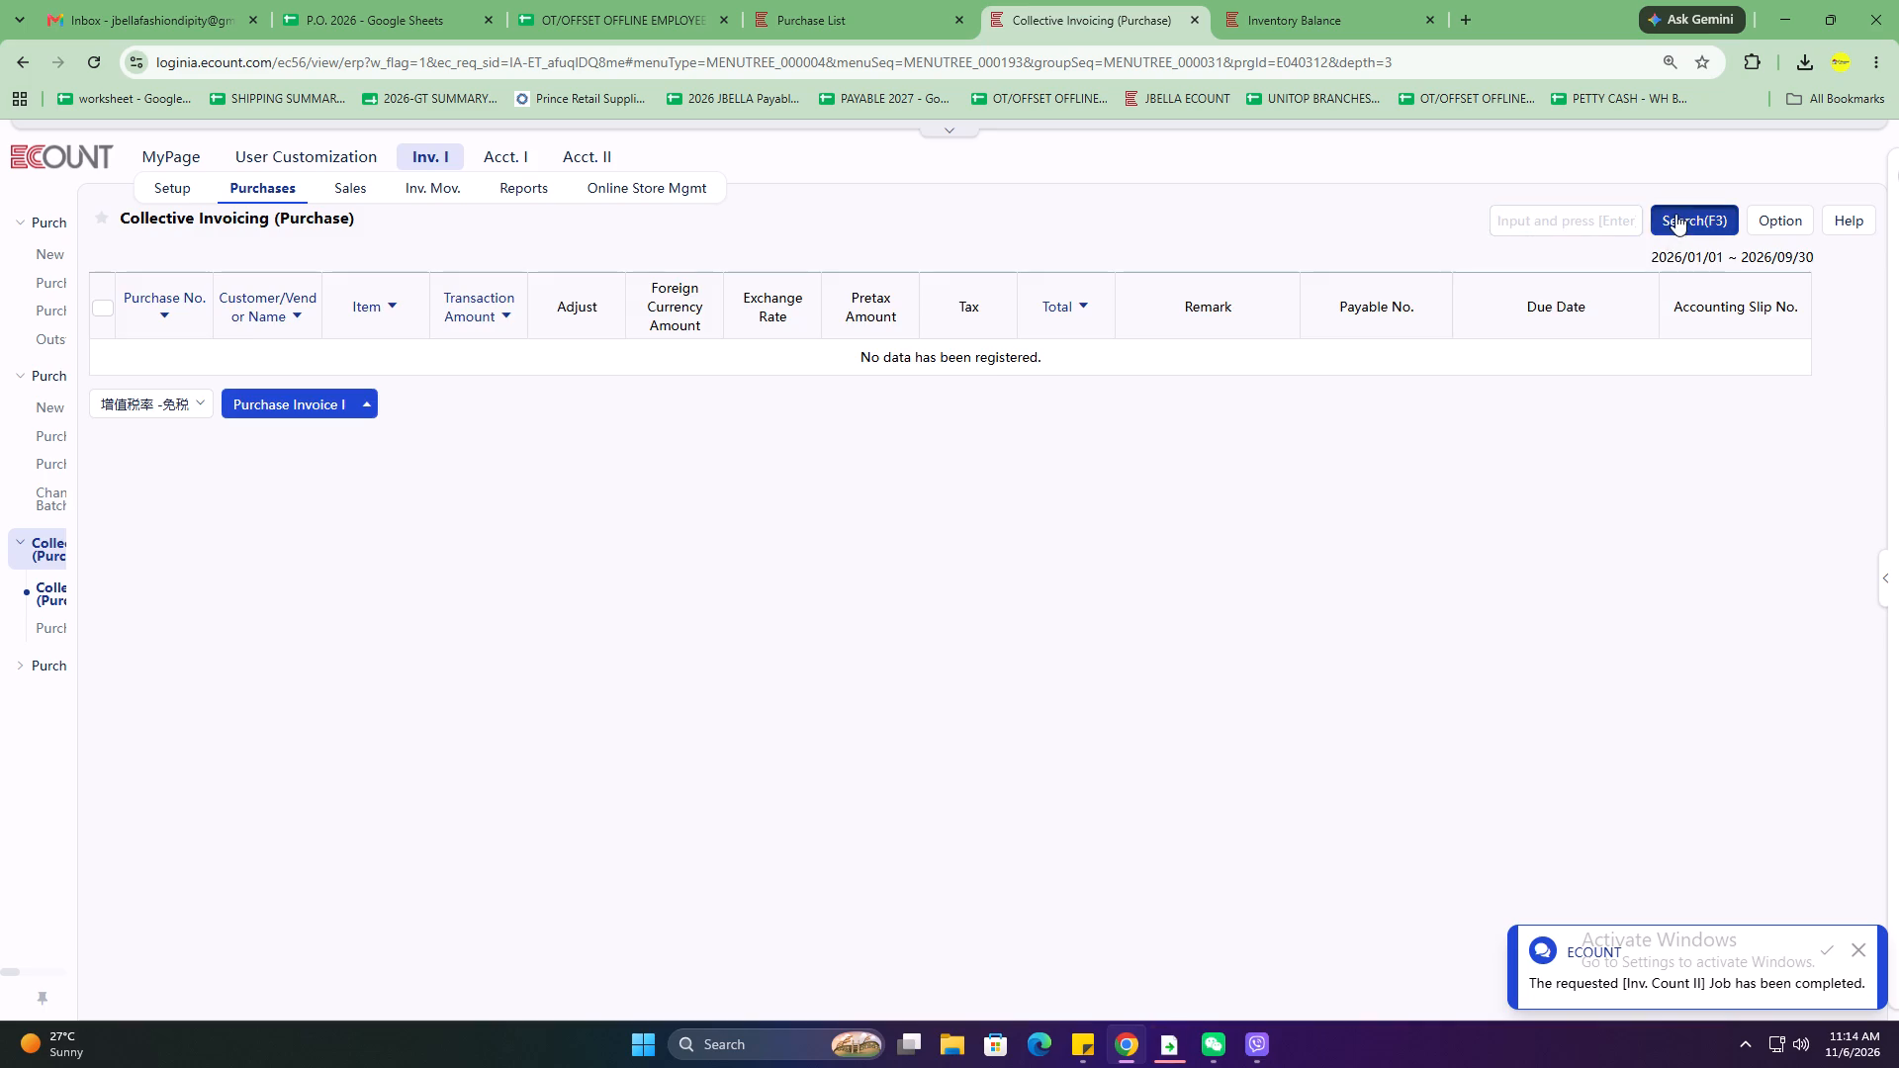
left_click(608, 358)
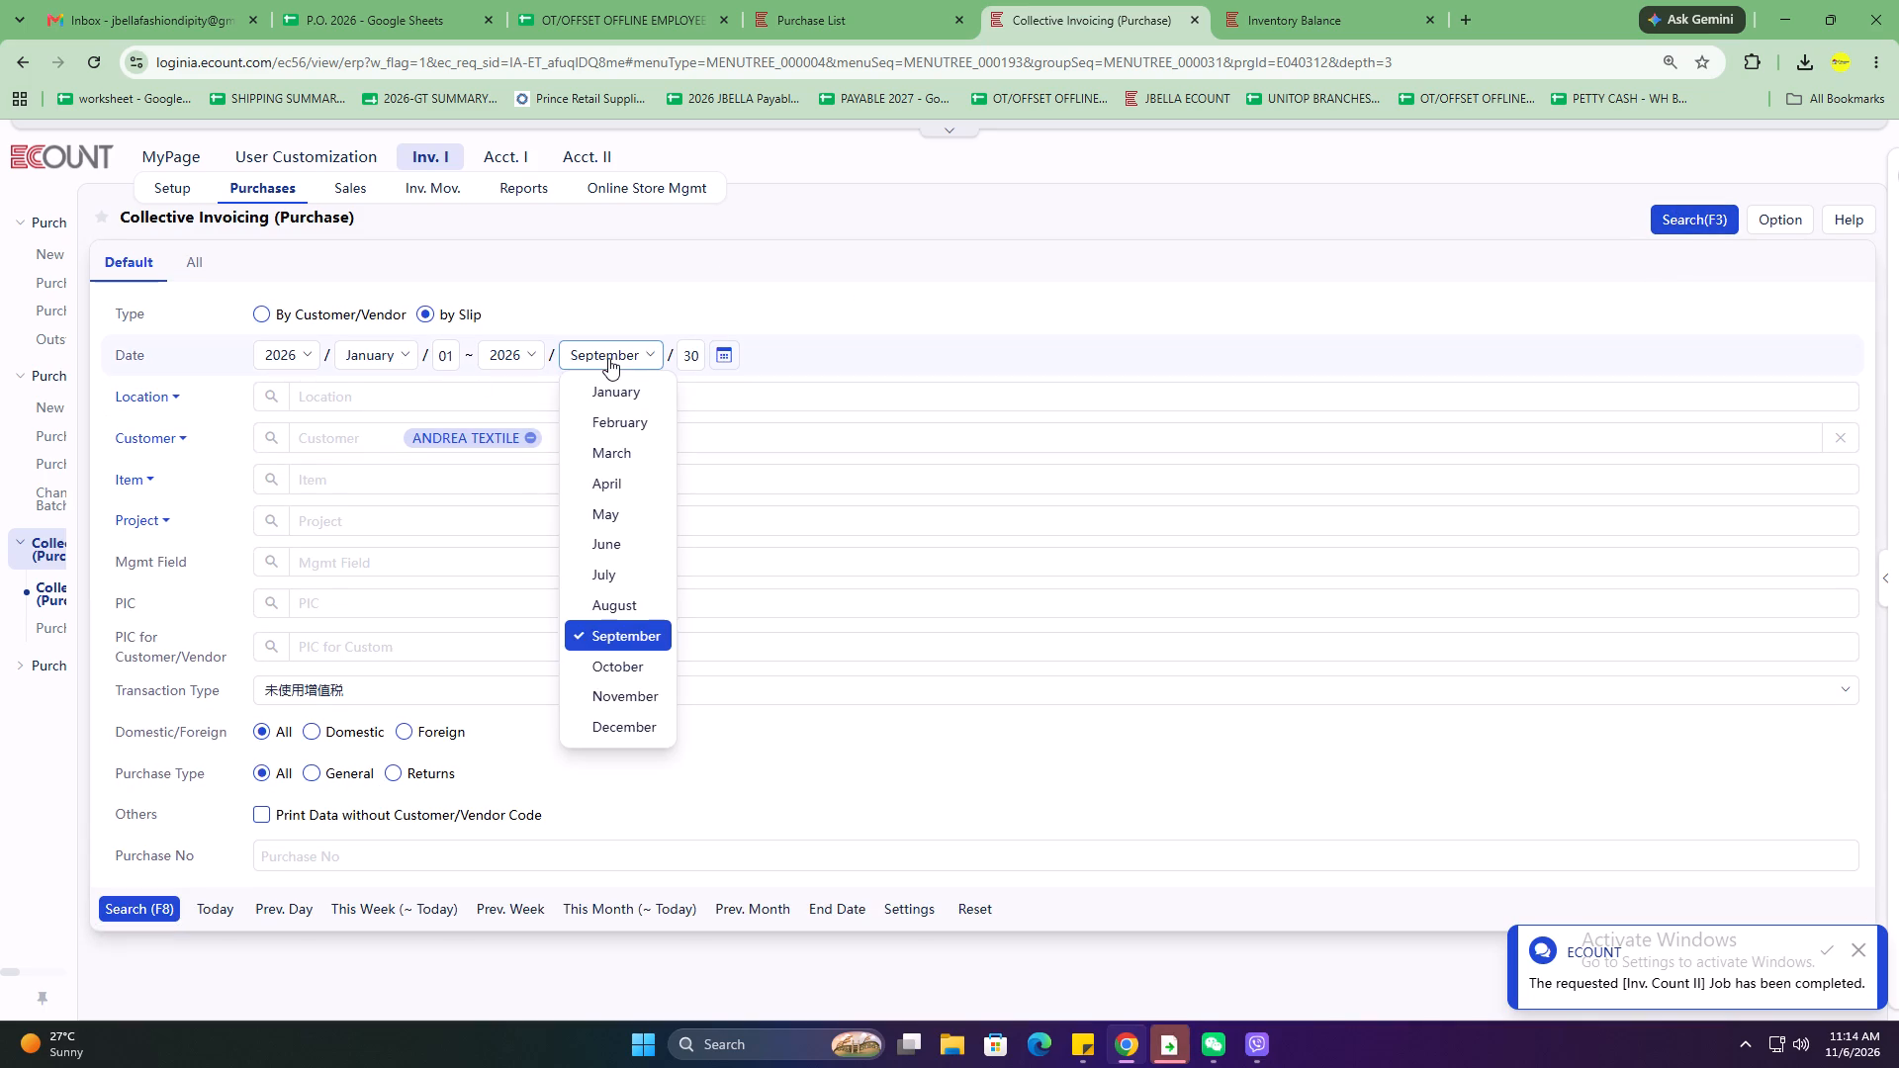
left_click(523, 439)
left_click(382, 432)
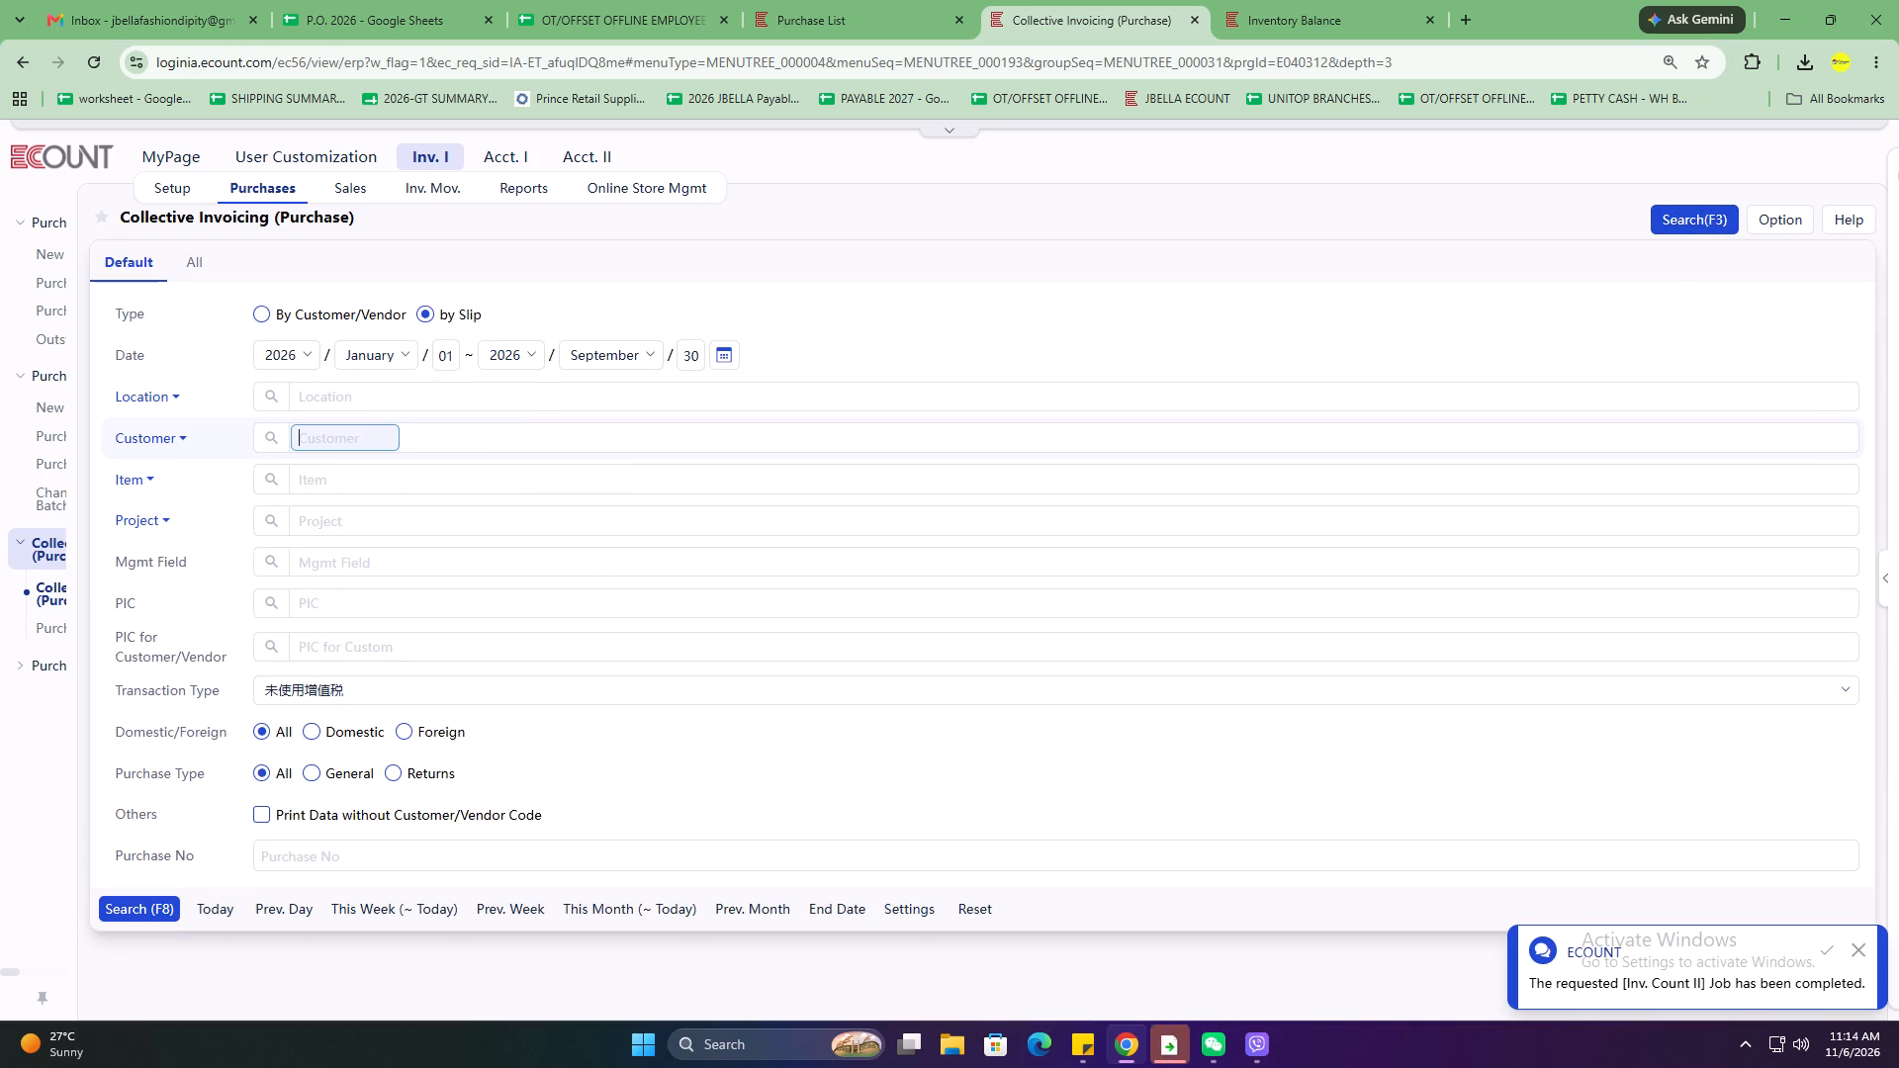
type("XCH")
key("BackSpace")
key("BackSpace")
key("BackSpace")
type("CHN")
key("BackSpace")
type("UNA")
key("Return")
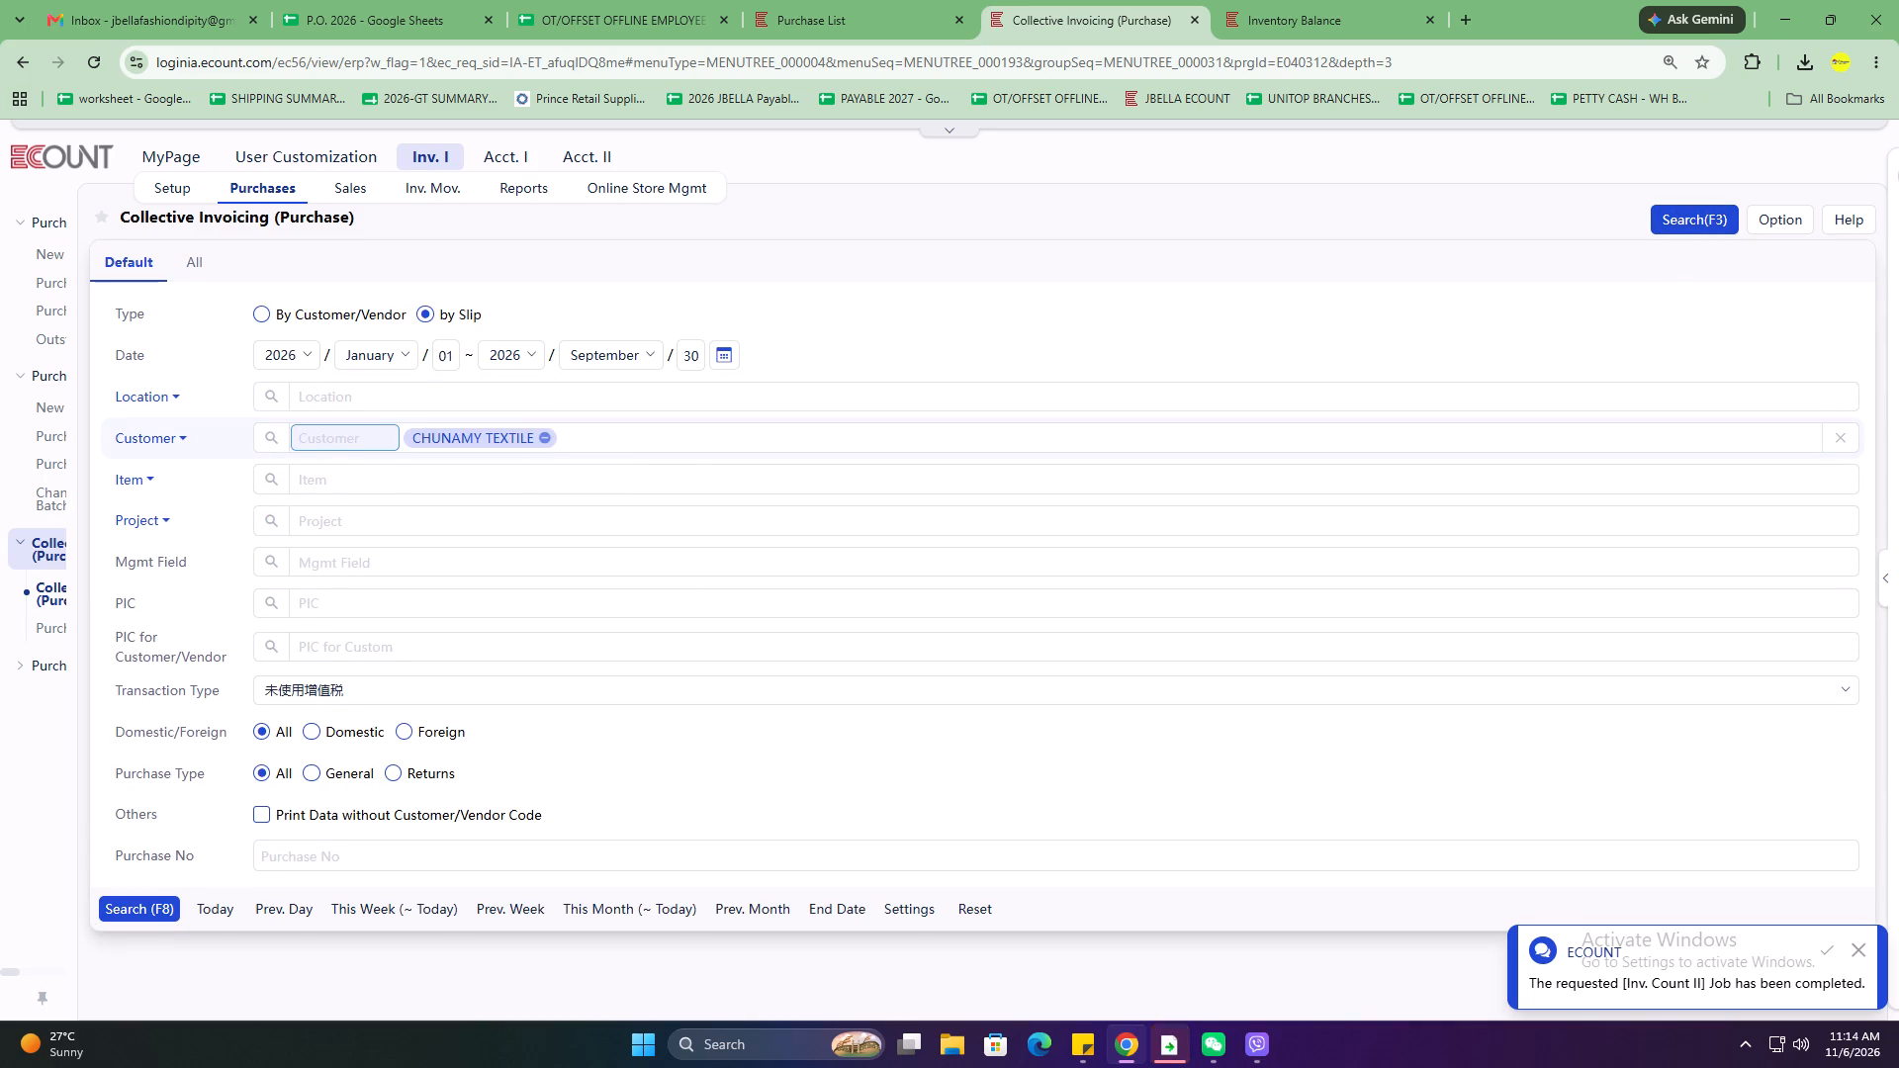
left_click(141, 923)
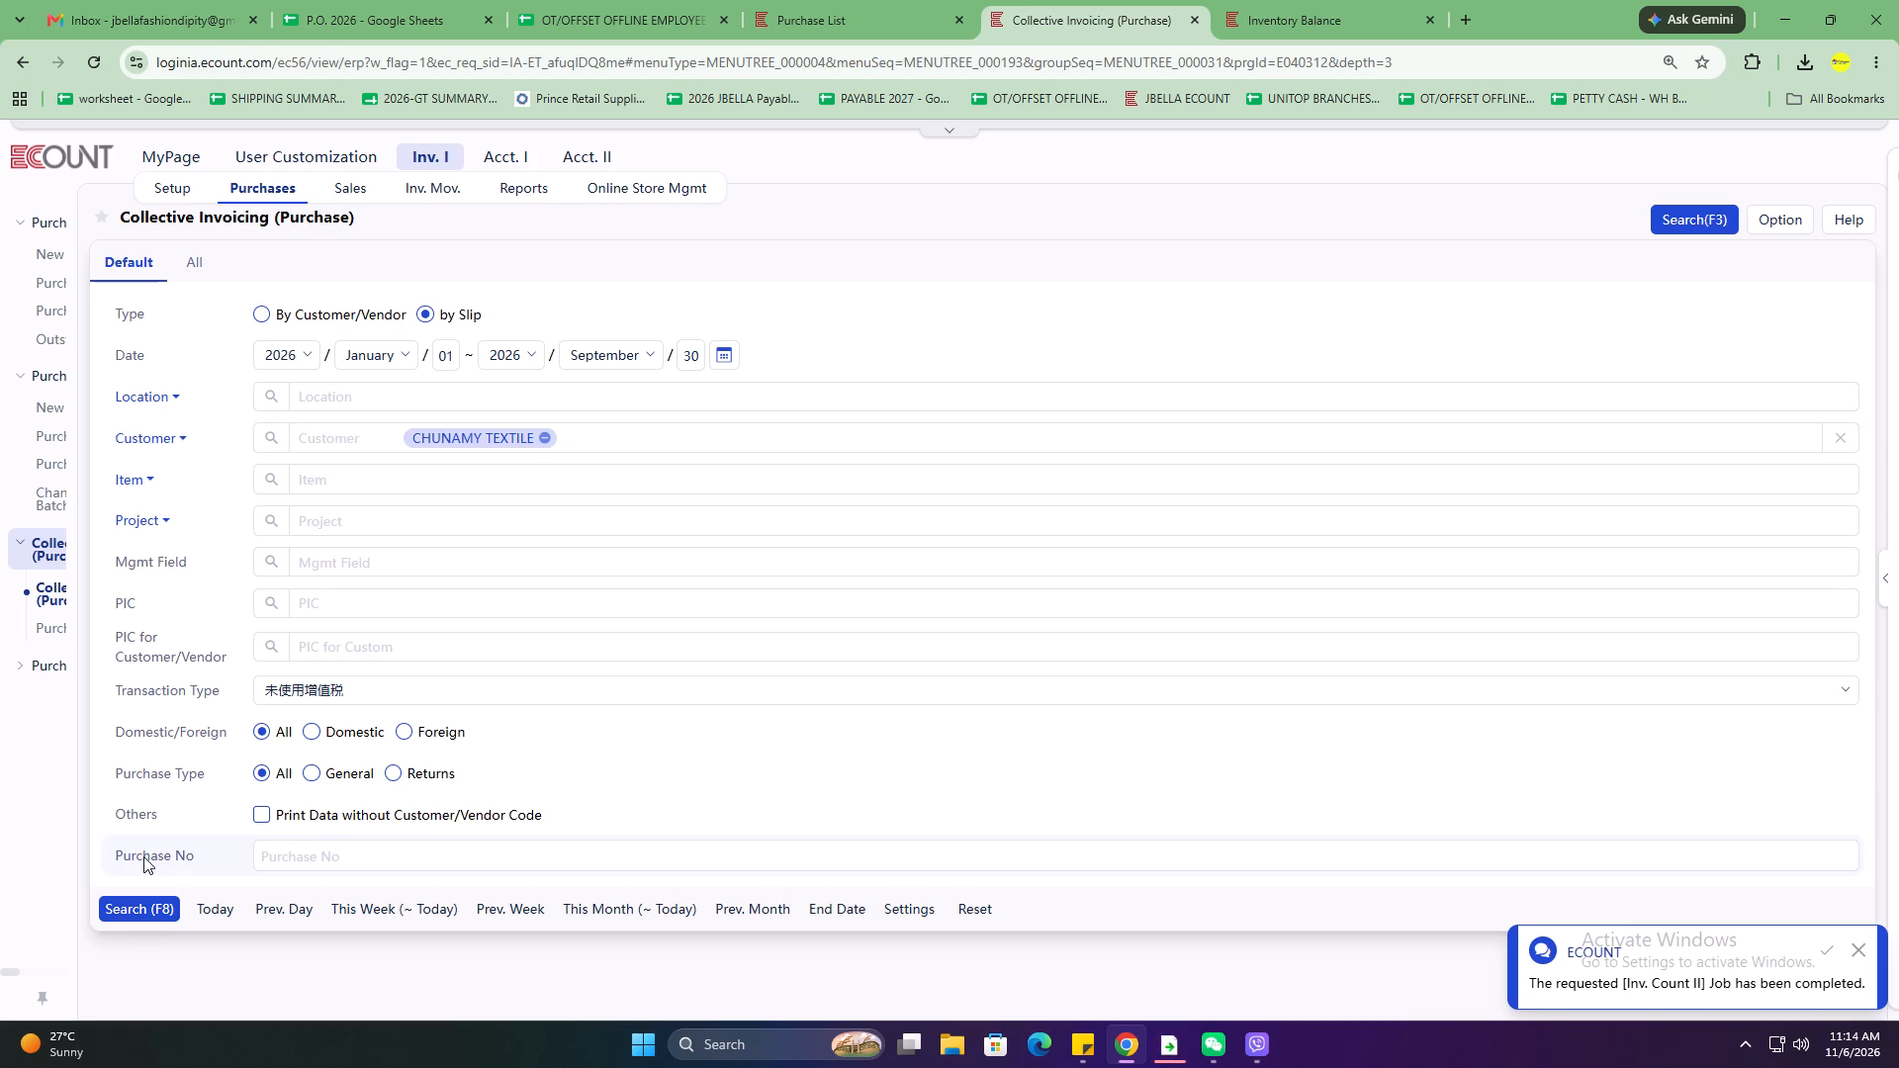
left_click(138, 909)
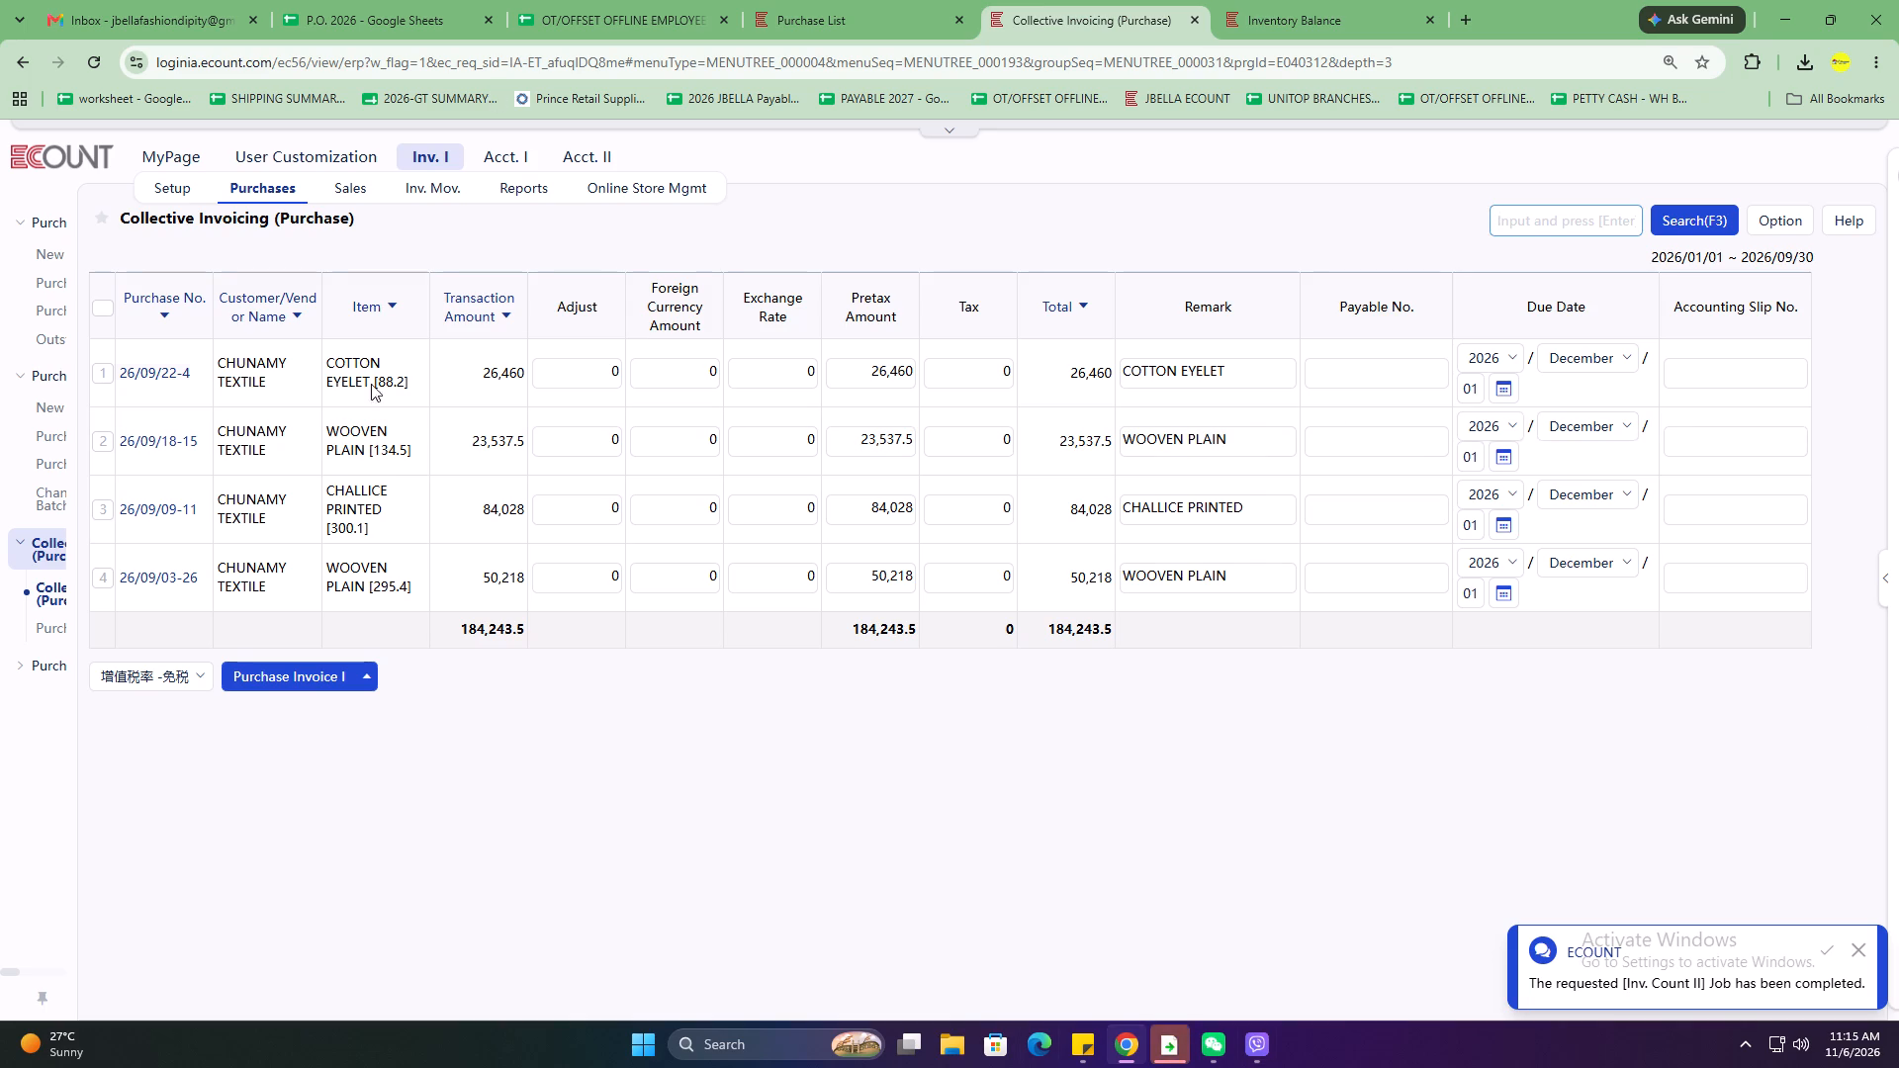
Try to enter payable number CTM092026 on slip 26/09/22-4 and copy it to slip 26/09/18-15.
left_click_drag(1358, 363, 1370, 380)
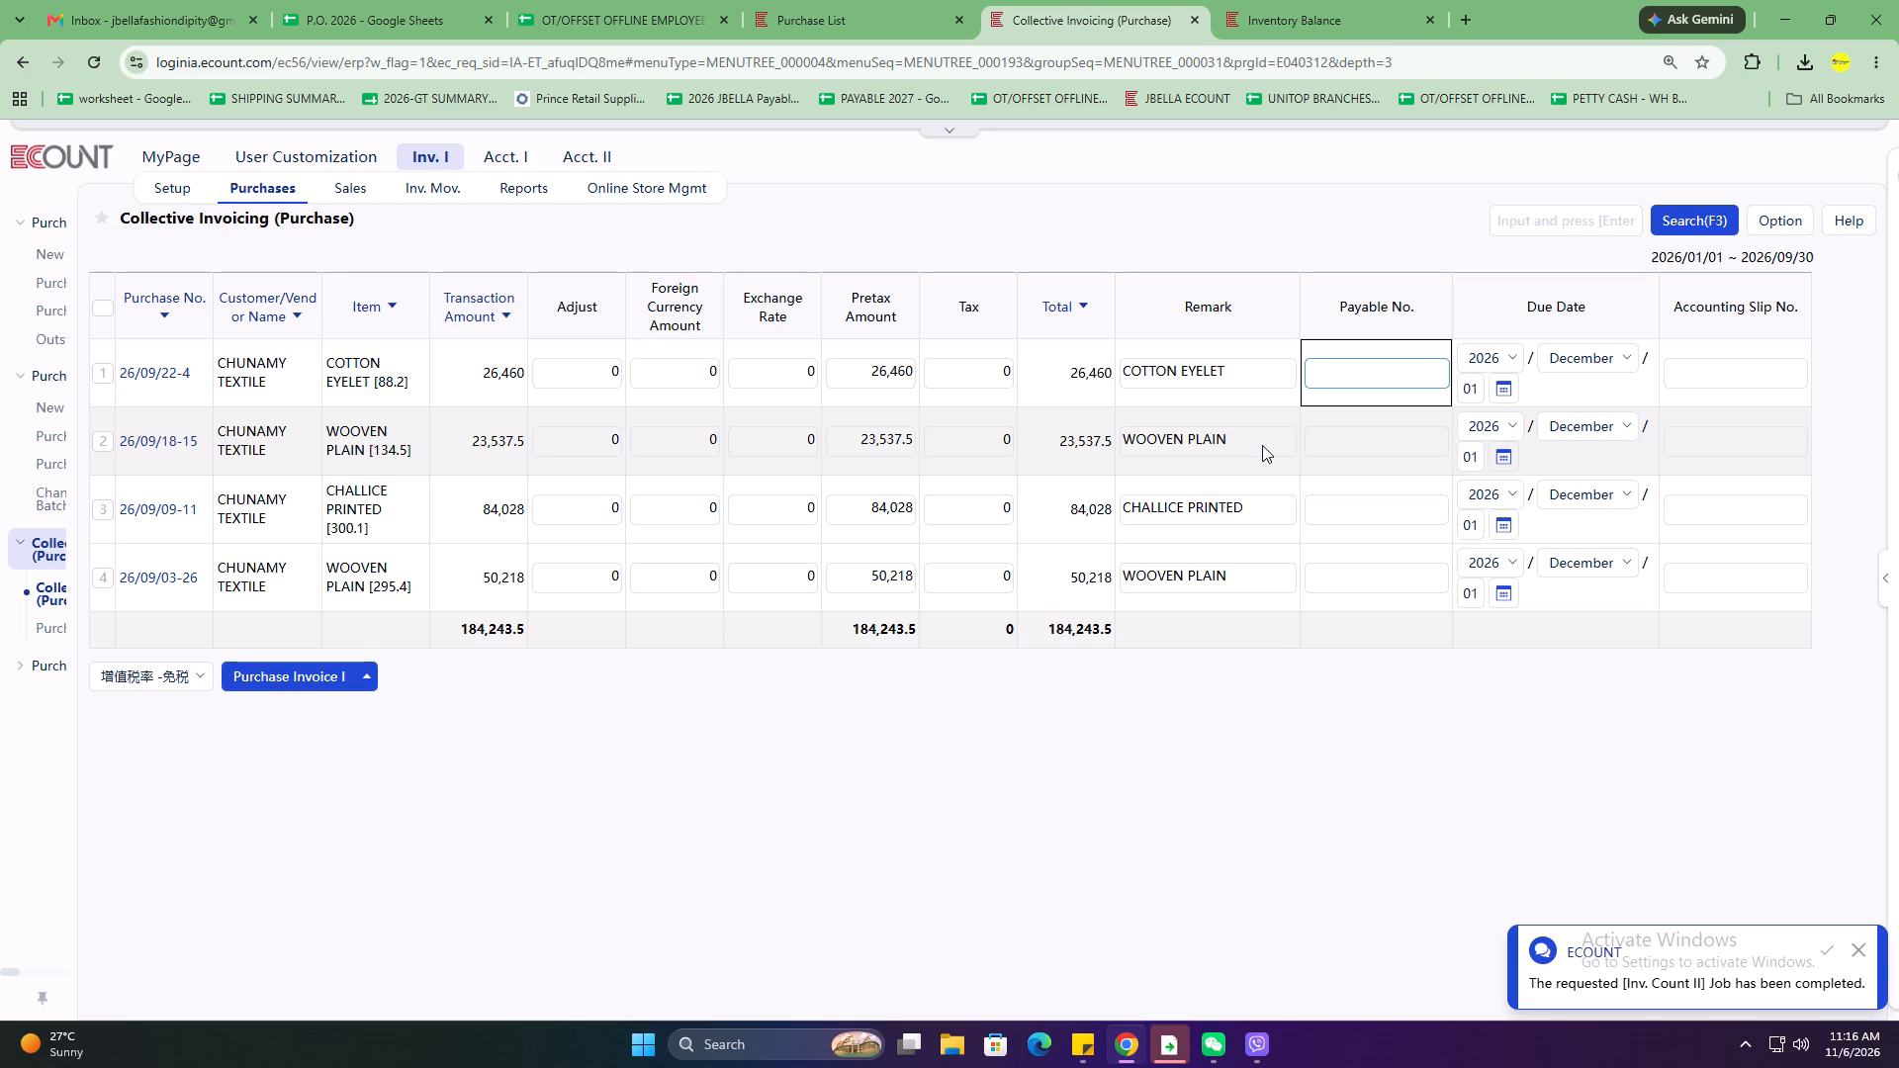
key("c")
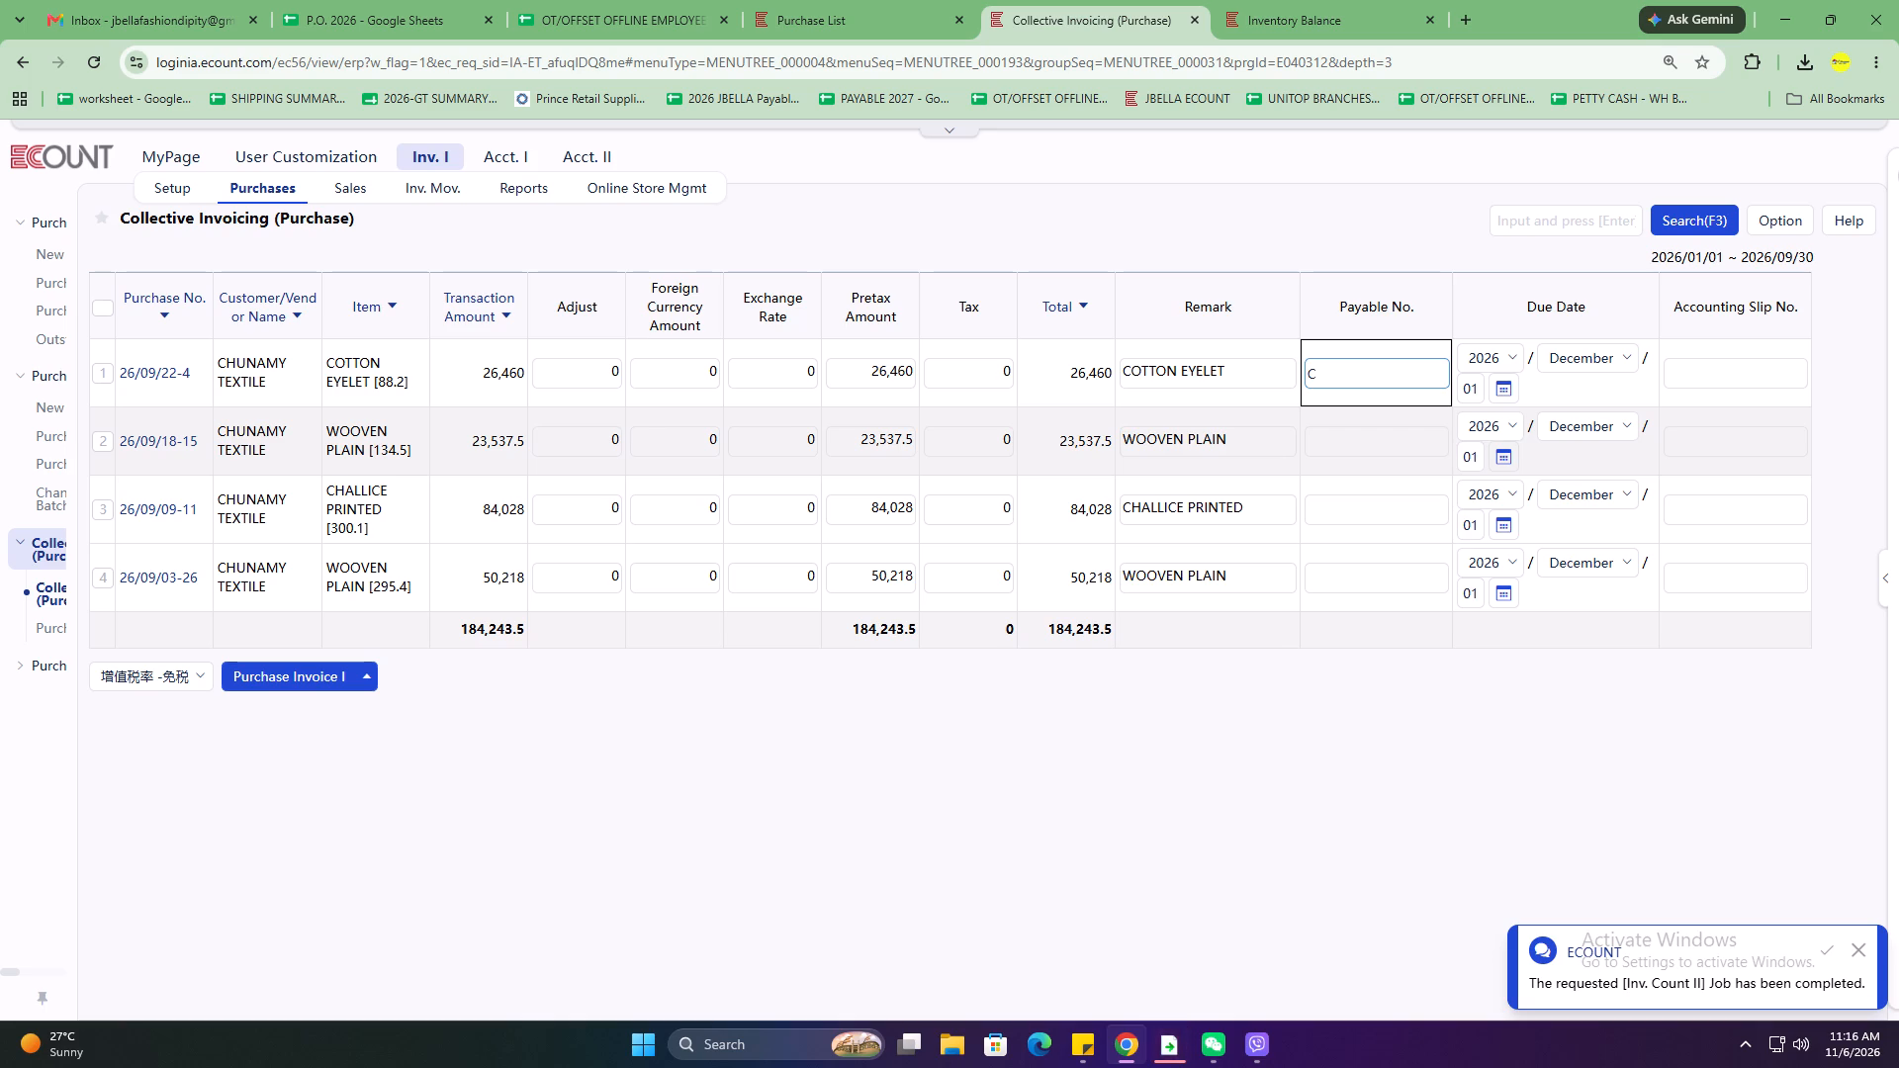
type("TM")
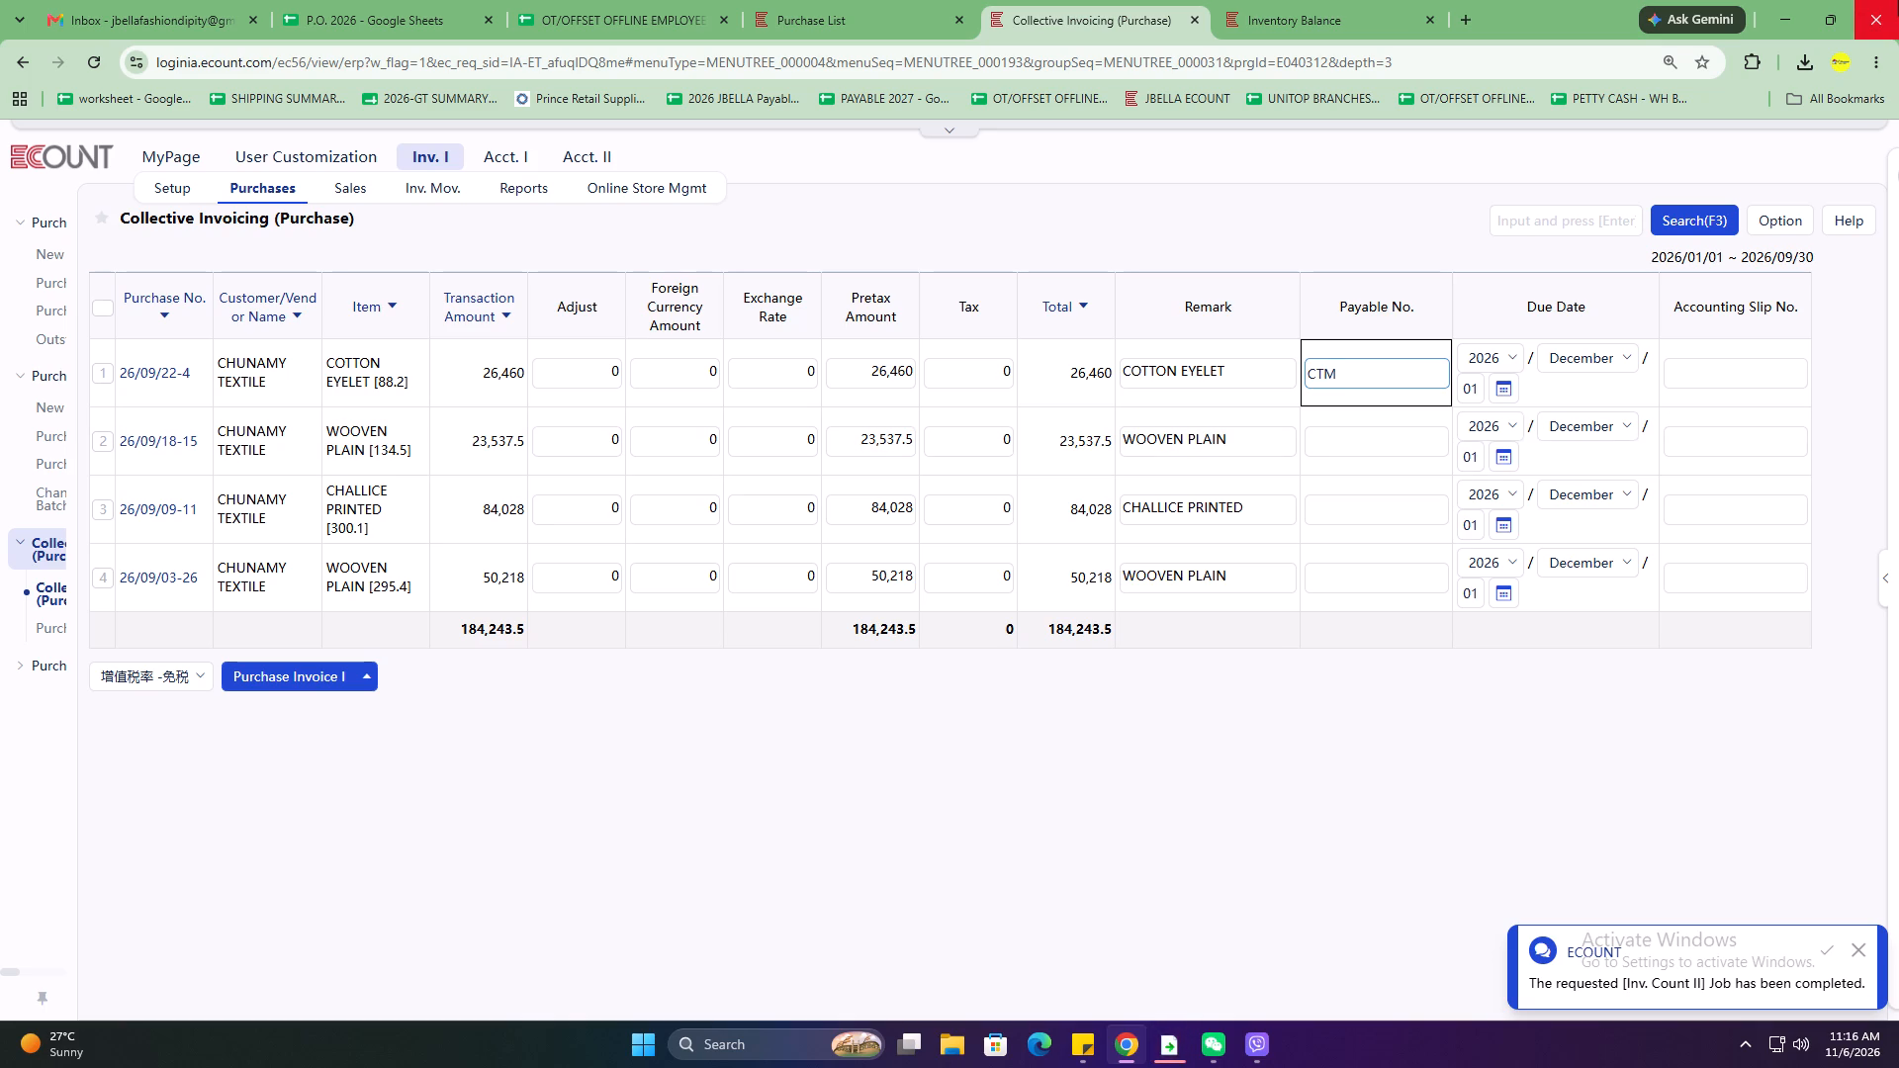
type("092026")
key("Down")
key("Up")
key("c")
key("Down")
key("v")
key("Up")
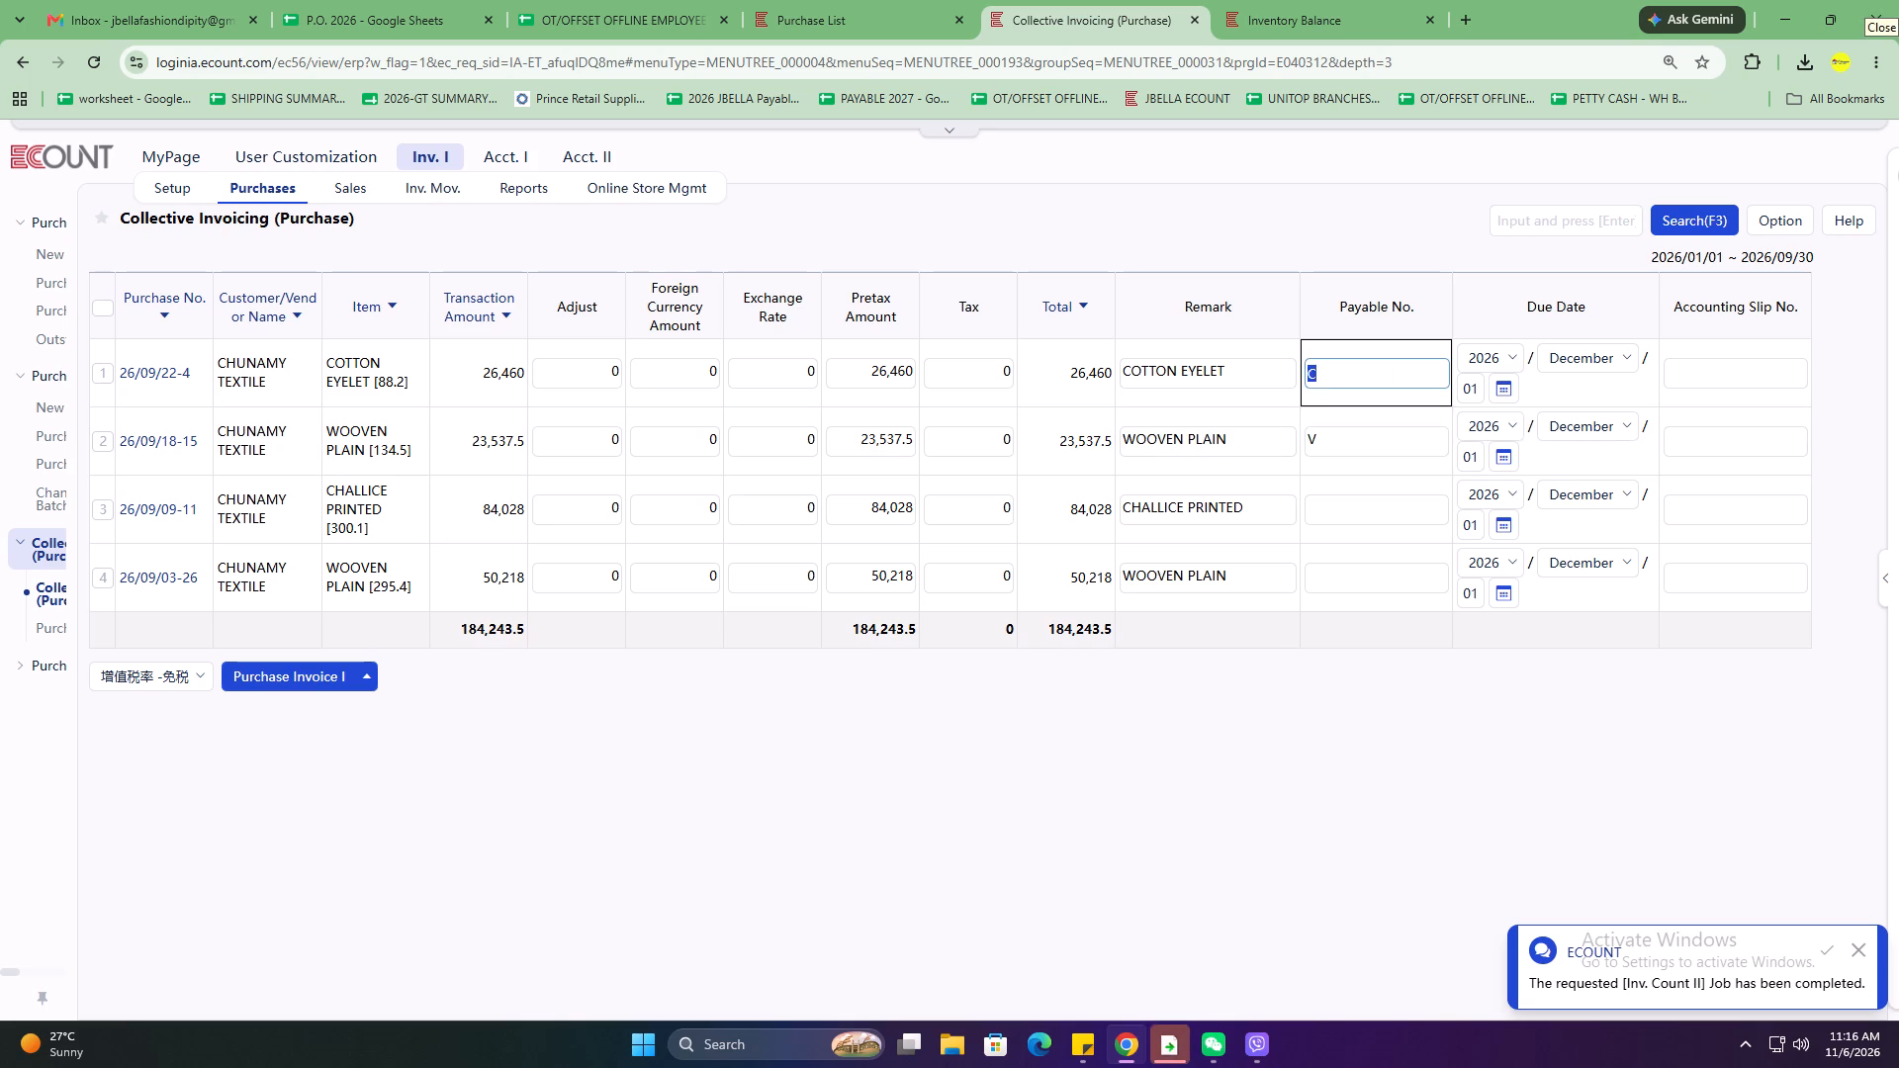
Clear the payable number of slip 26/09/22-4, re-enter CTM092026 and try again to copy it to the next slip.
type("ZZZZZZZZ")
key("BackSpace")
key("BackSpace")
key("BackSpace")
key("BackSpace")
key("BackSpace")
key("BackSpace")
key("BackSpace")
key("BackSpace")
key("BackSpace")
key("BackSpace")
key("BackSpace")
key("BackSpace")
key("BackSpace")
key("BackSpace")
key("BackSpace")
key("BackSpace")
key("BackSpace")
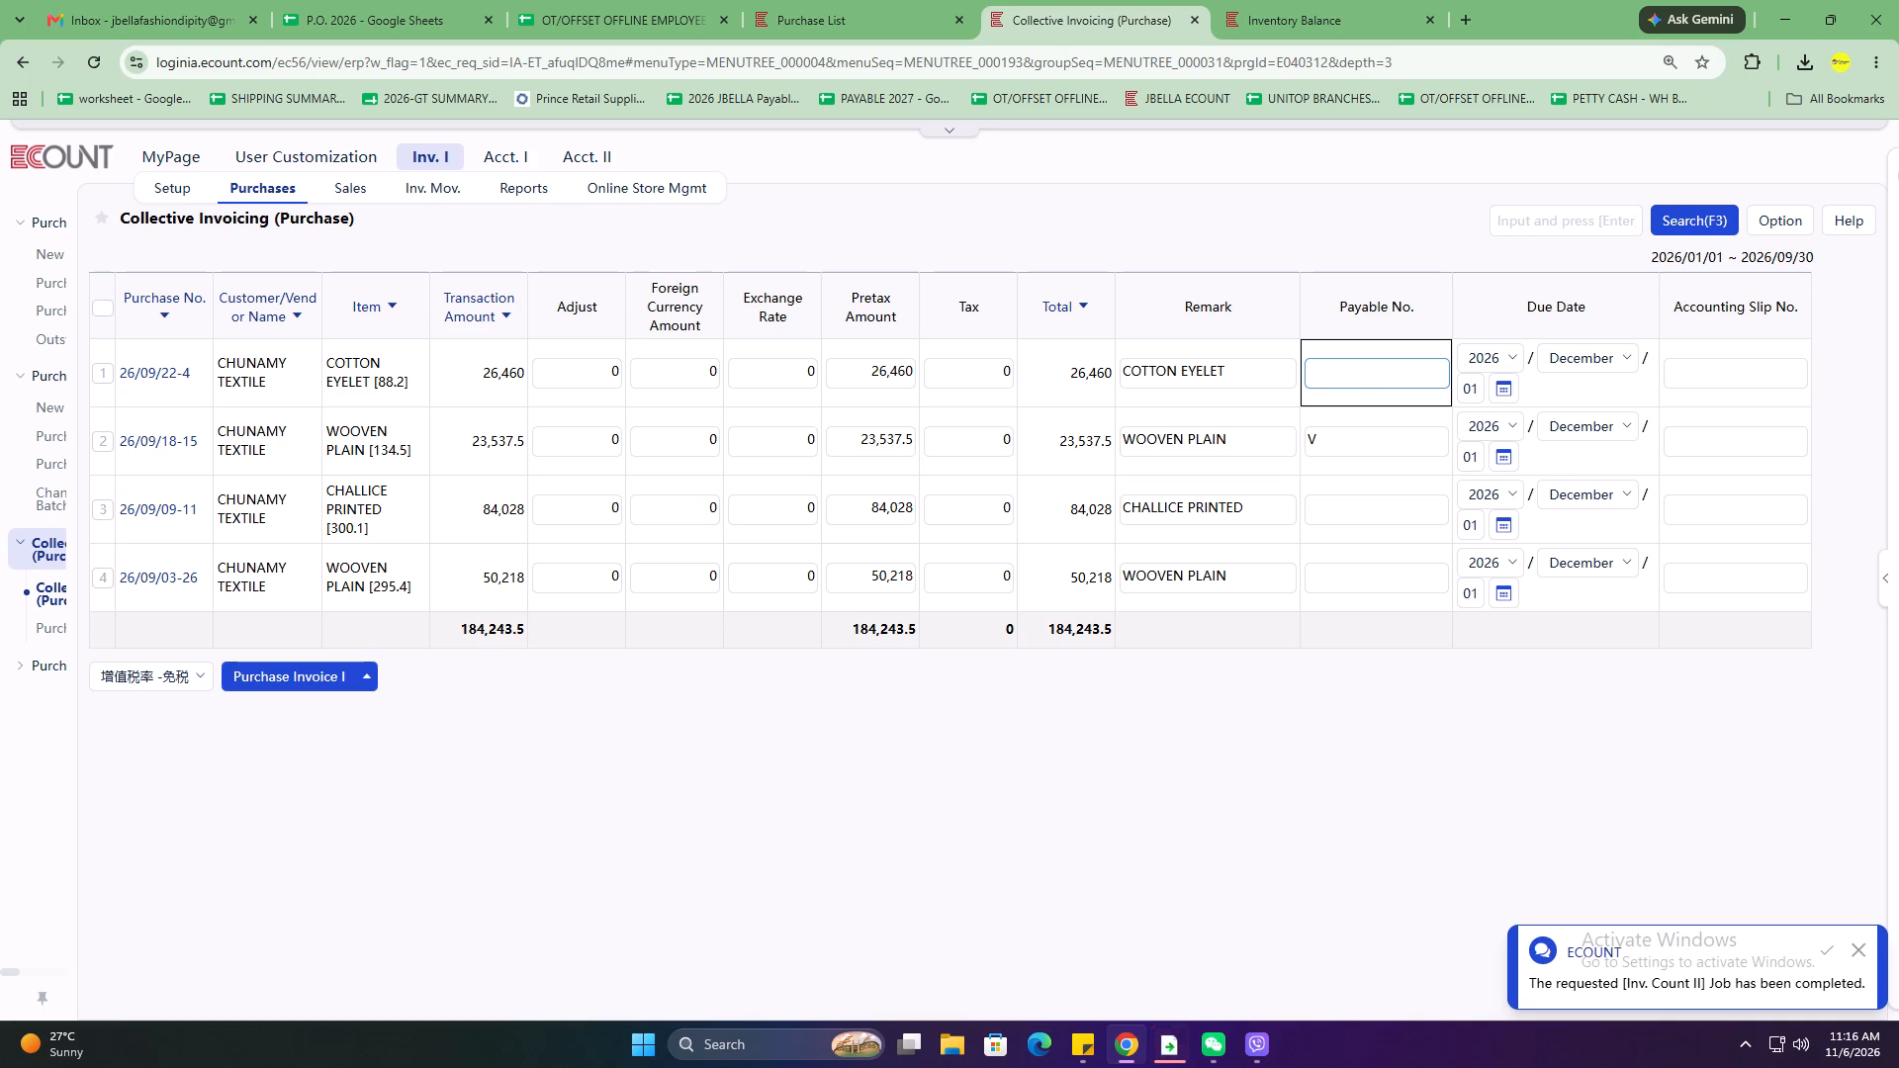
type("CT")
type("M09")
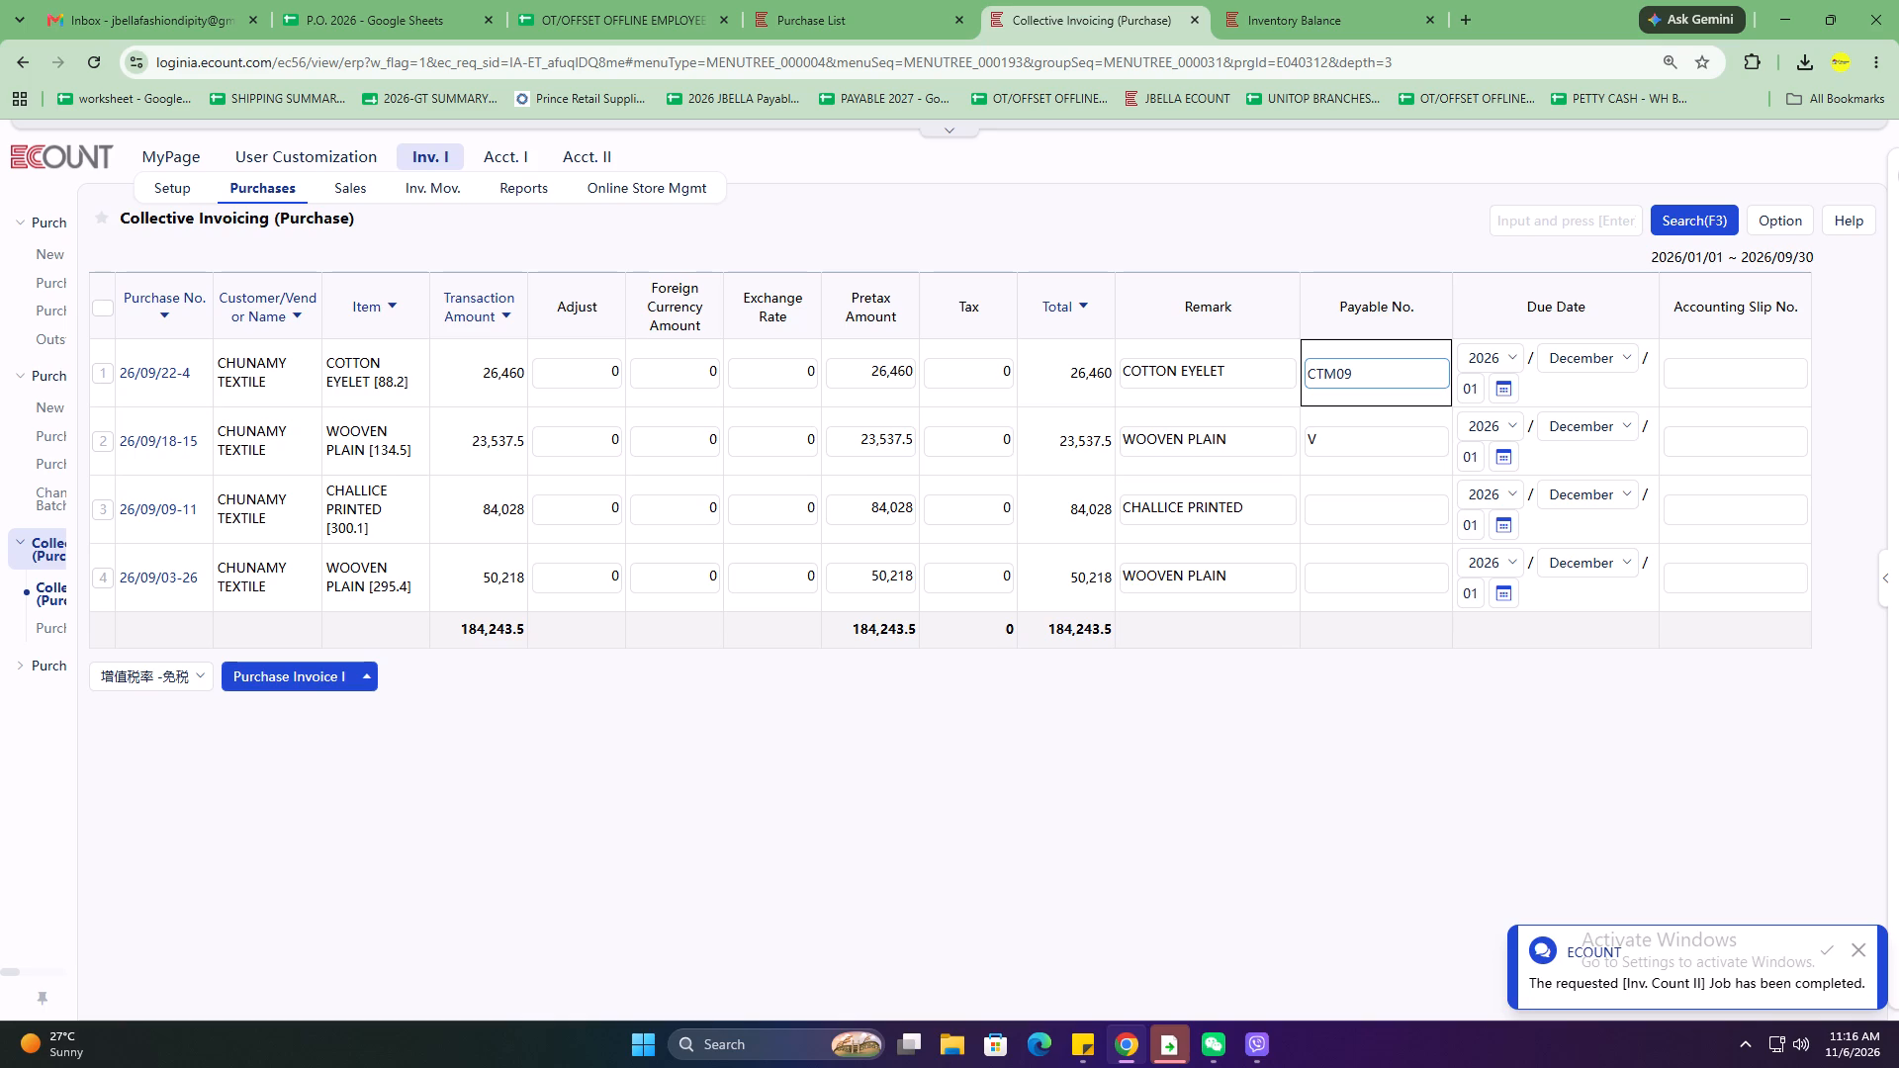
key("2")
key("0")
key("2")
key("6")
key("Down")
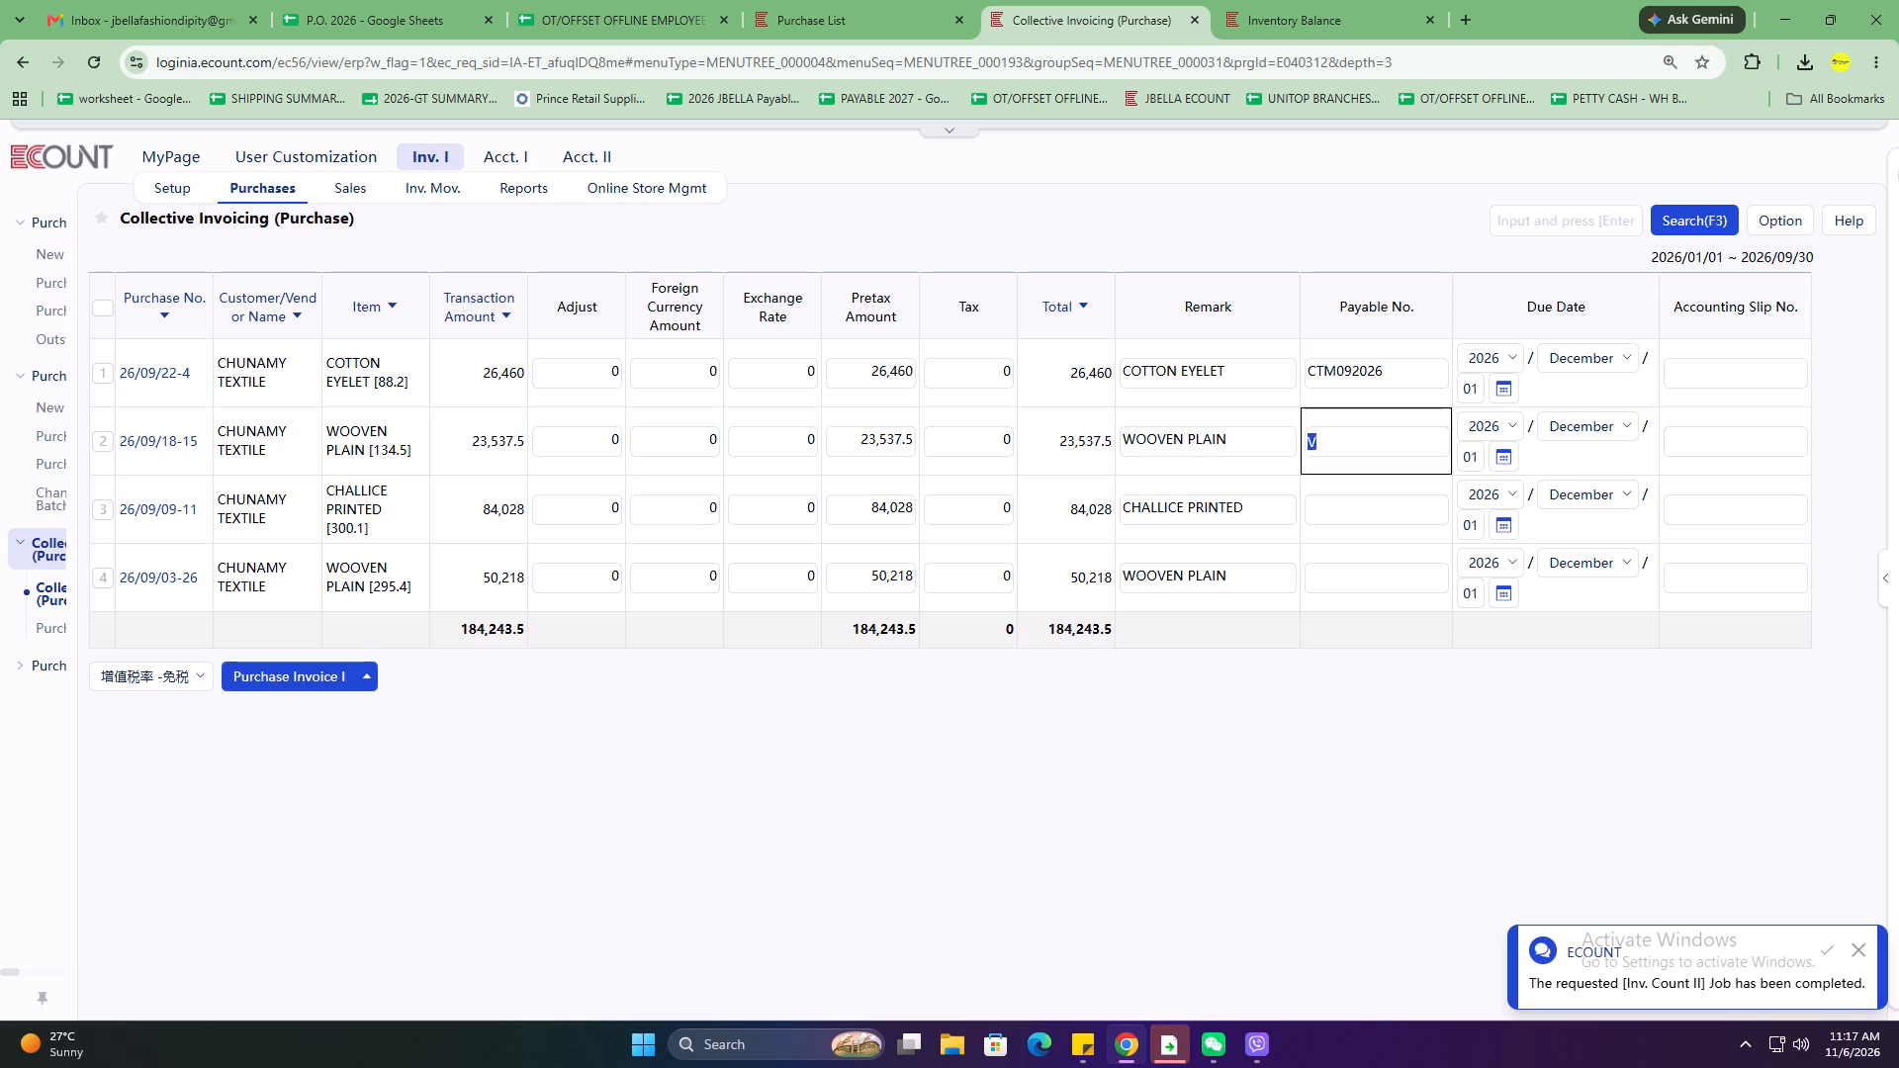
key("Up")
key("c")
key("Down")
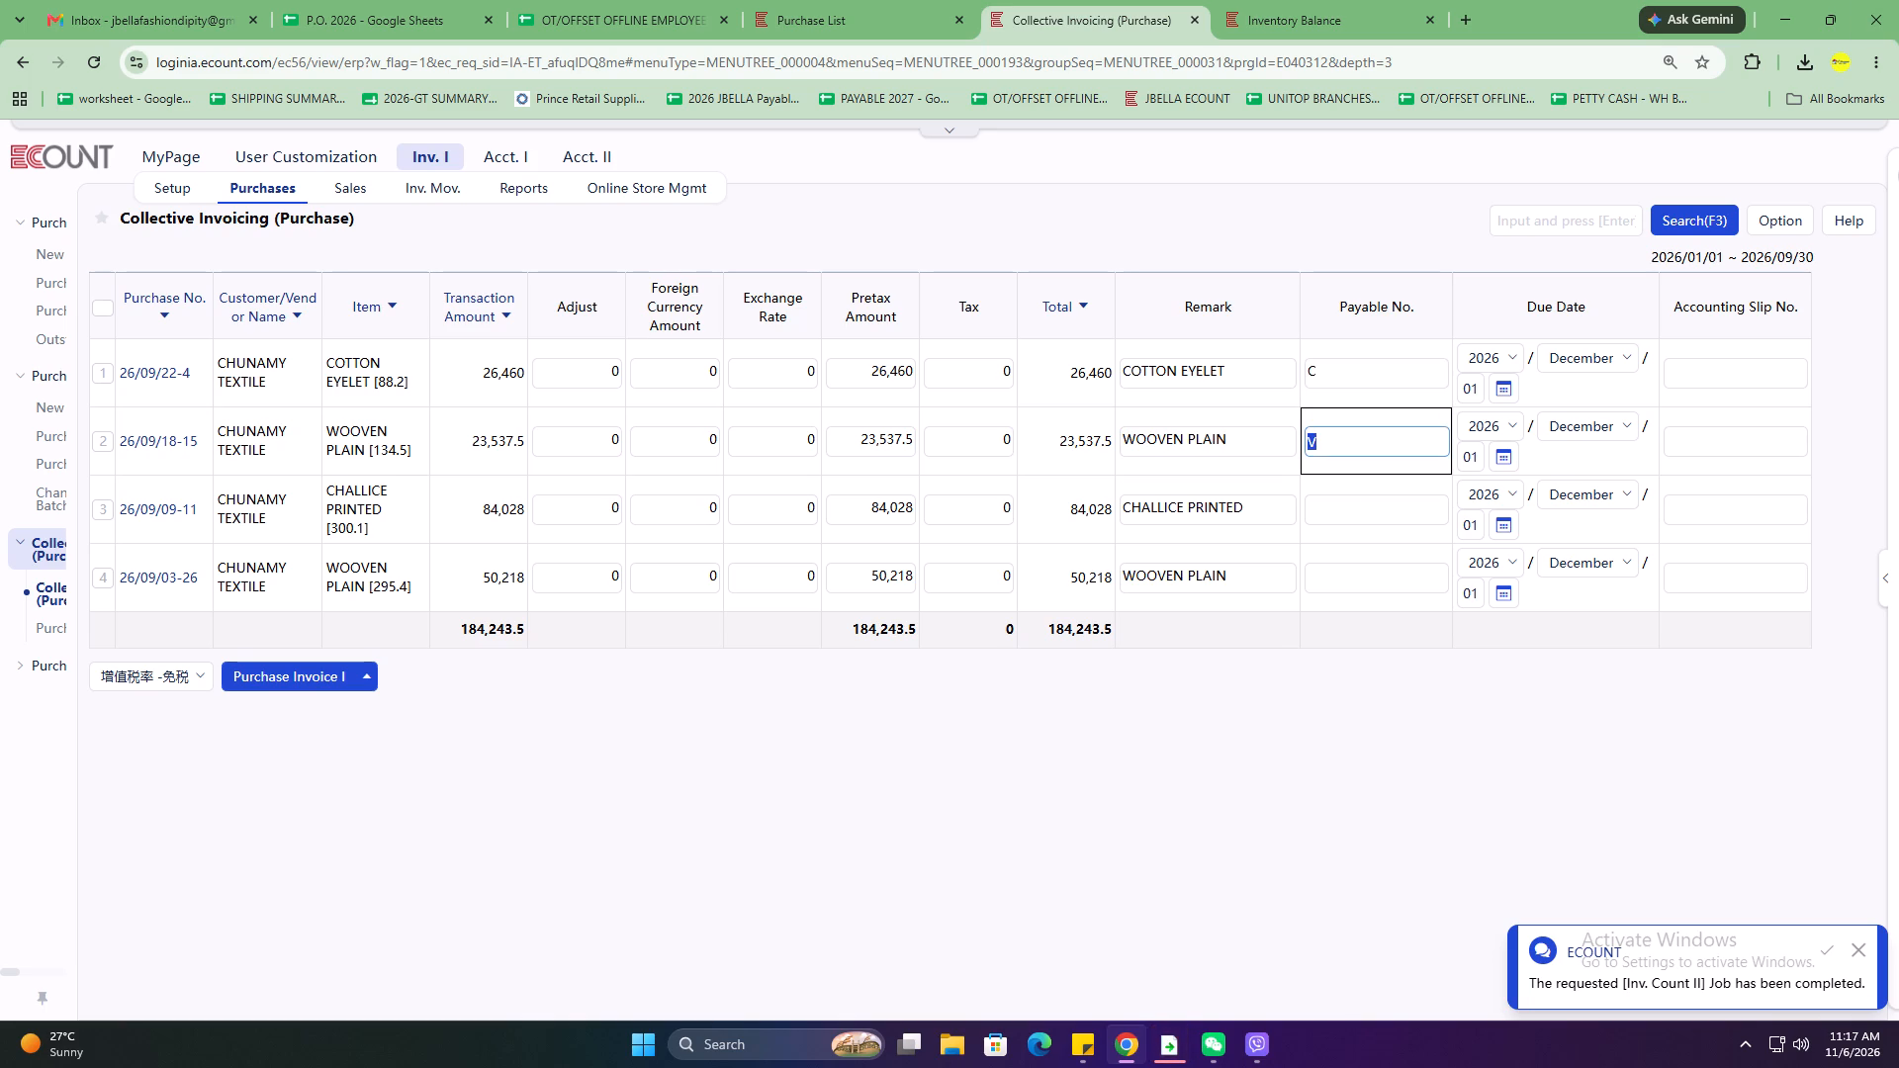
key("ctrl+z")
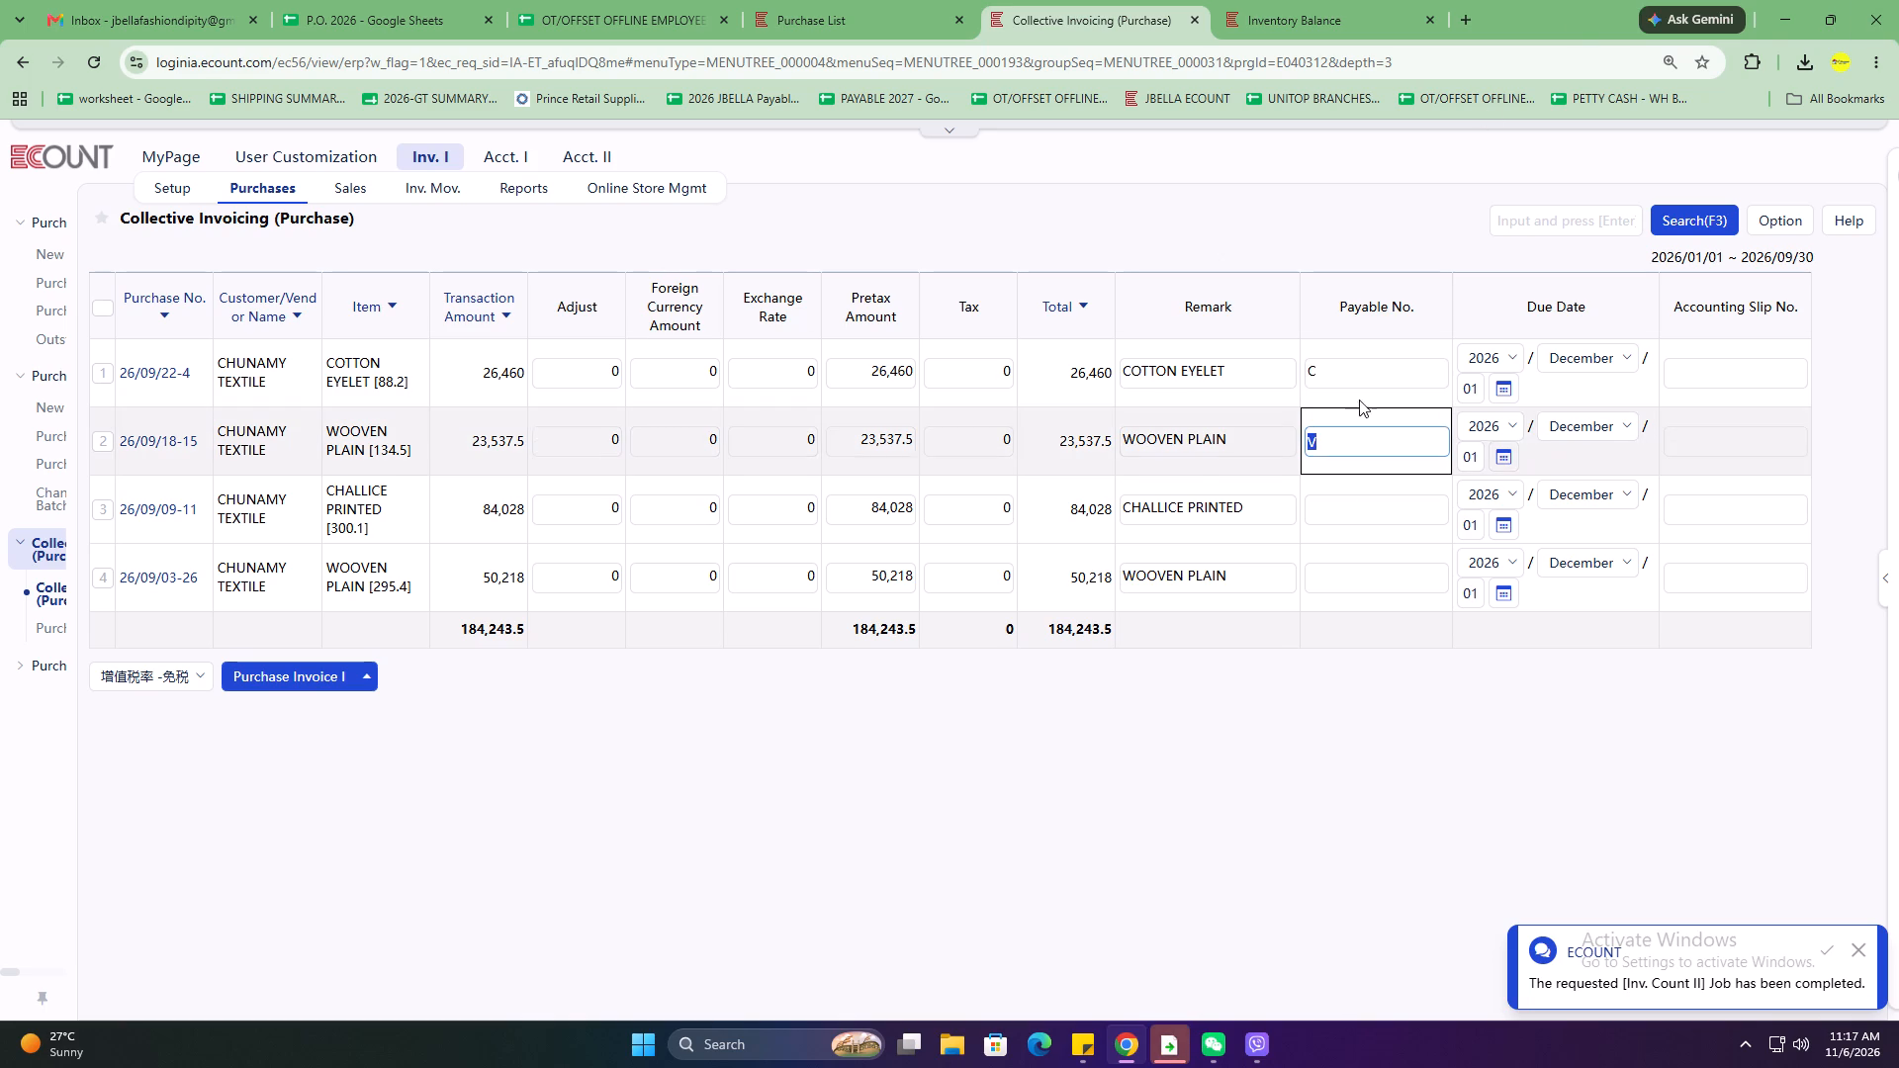
Enter payable number CTM092026 on CHUNAMY TEXTILE slip 26/09/22-4 and copy it to slips 26/09/18-15, 26/09/09-11 and 26/09/03-26.
left_click(1359, 400)
left_click(1365, 387)
key("BackSpace")
key("BackSpace")
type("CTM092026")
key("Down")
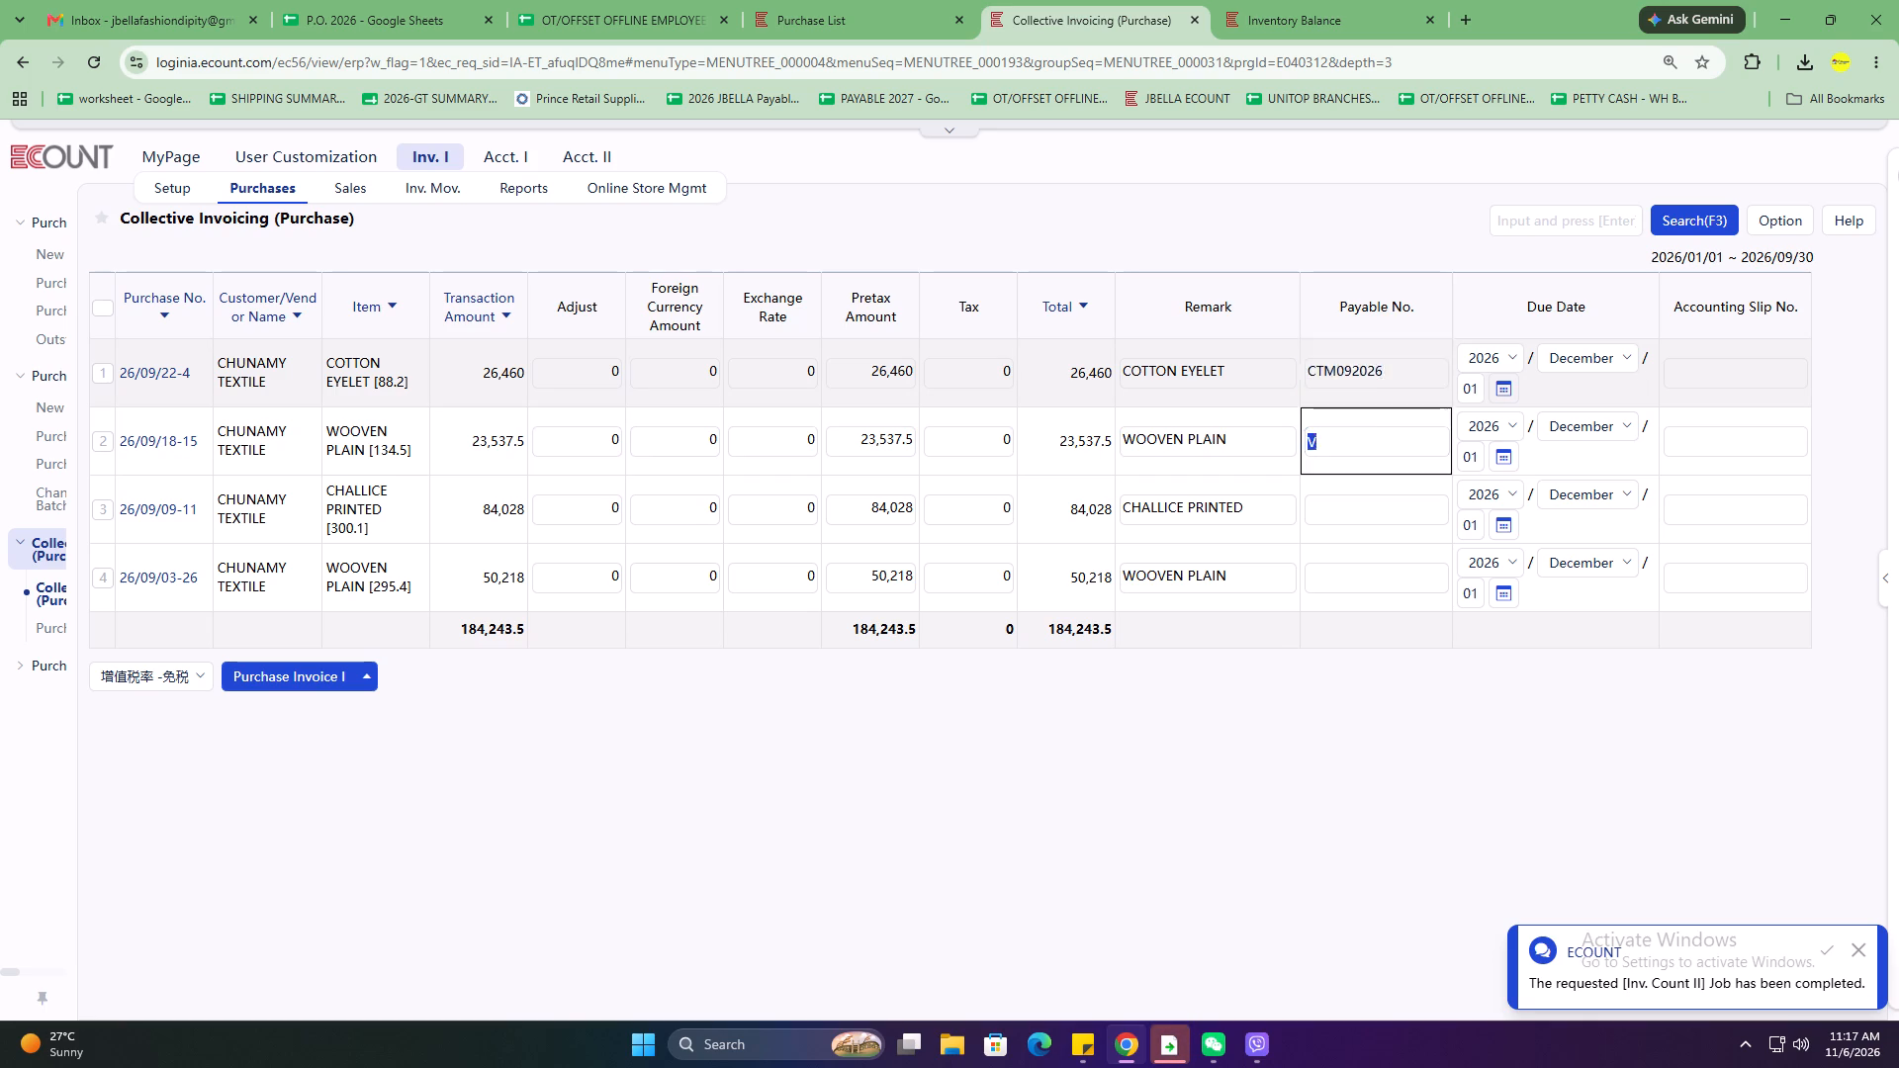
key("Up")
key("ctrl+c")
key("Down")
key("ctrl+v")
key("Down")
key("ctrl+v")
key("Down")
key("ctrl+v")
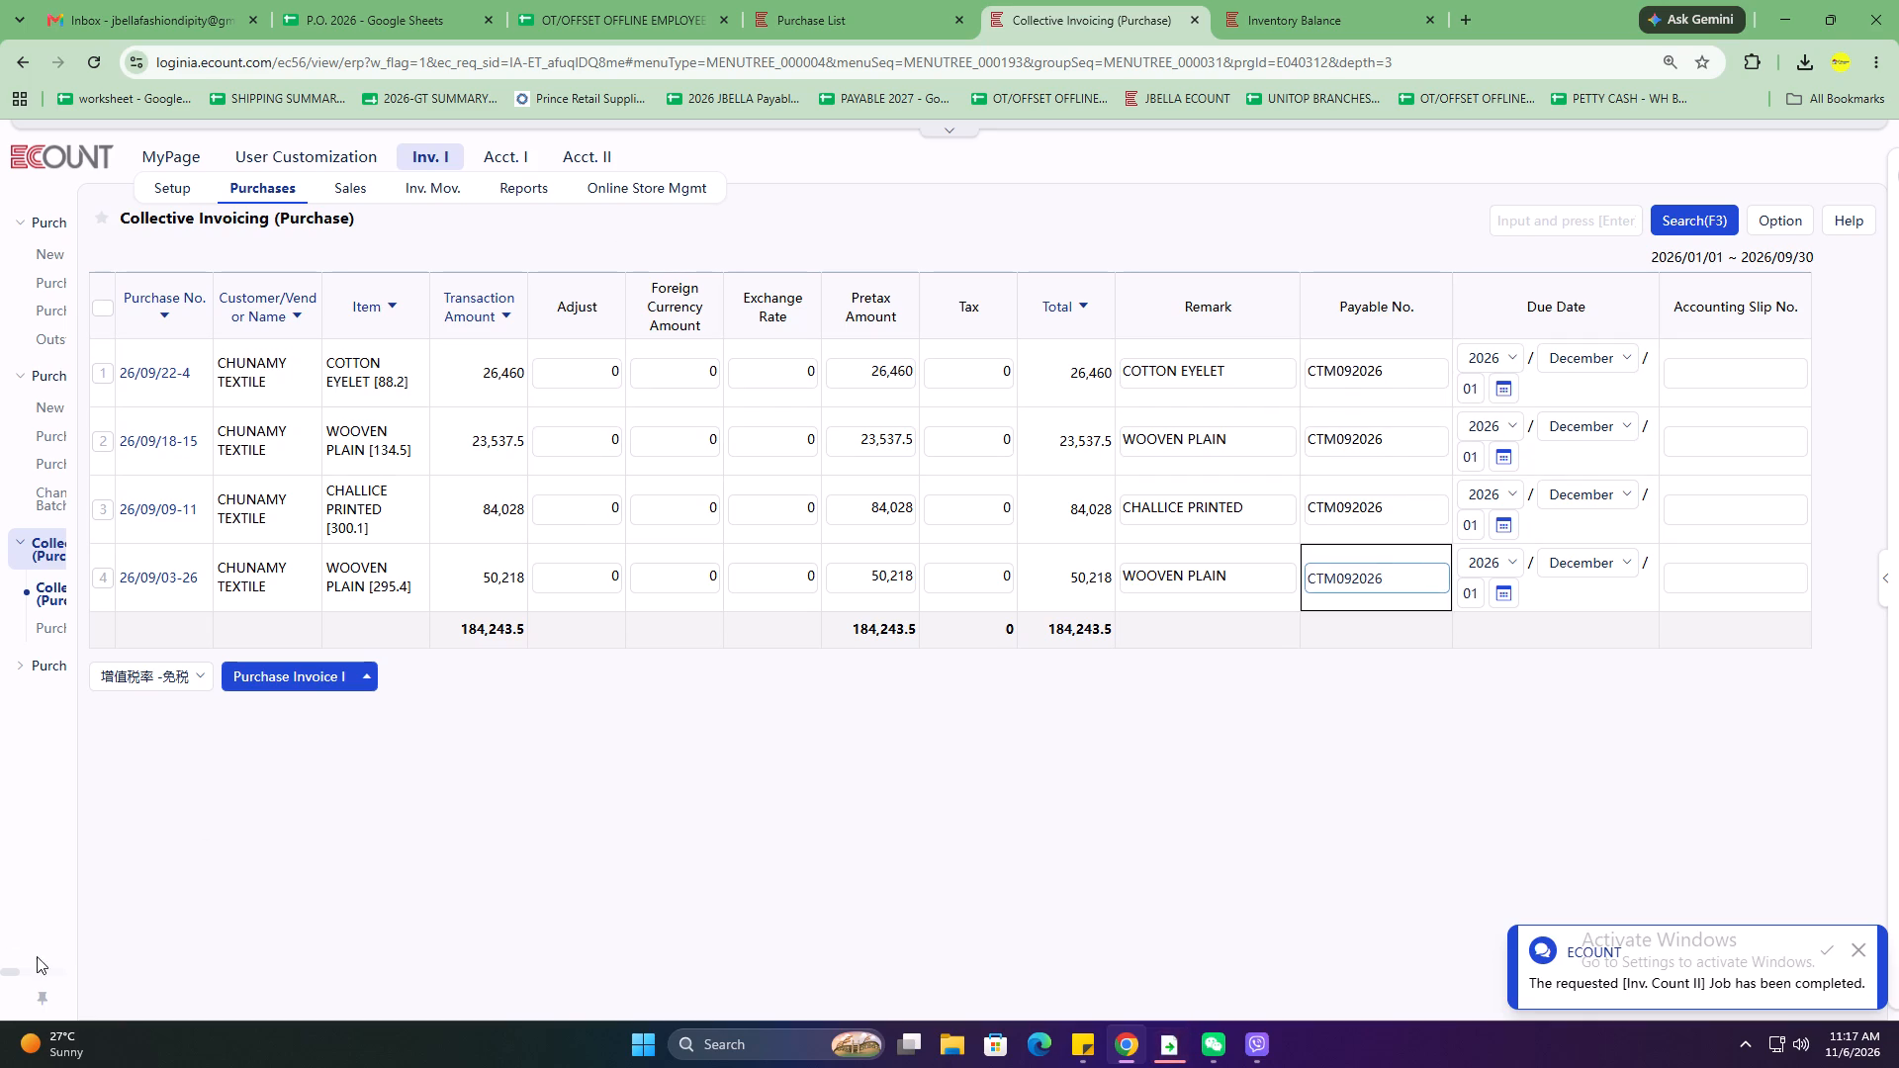
Select all four CHUNAMY TEXTILE slips, create Purchase Invoice I for them and save the batch under CTM092026, closing the result notice.
left_click(277, 677)
left_click(726, 681)
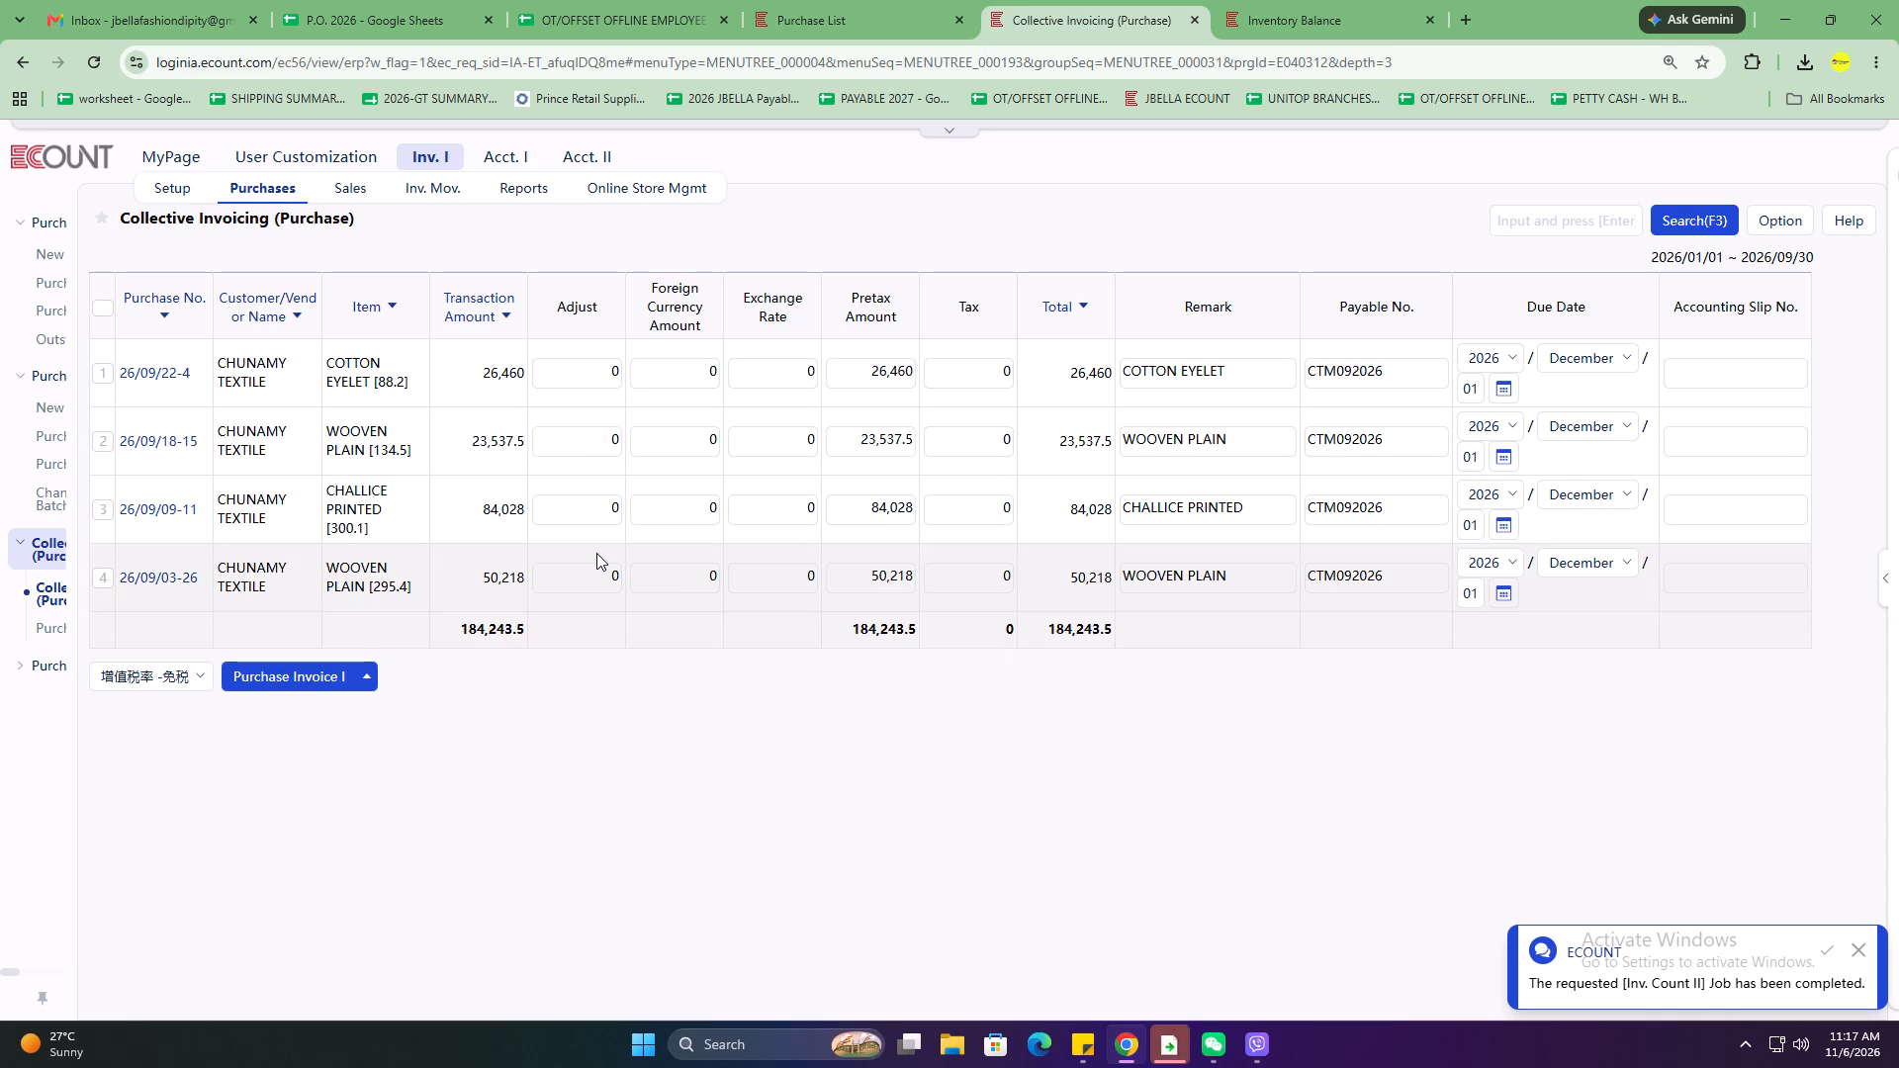
left_click(97, 314)
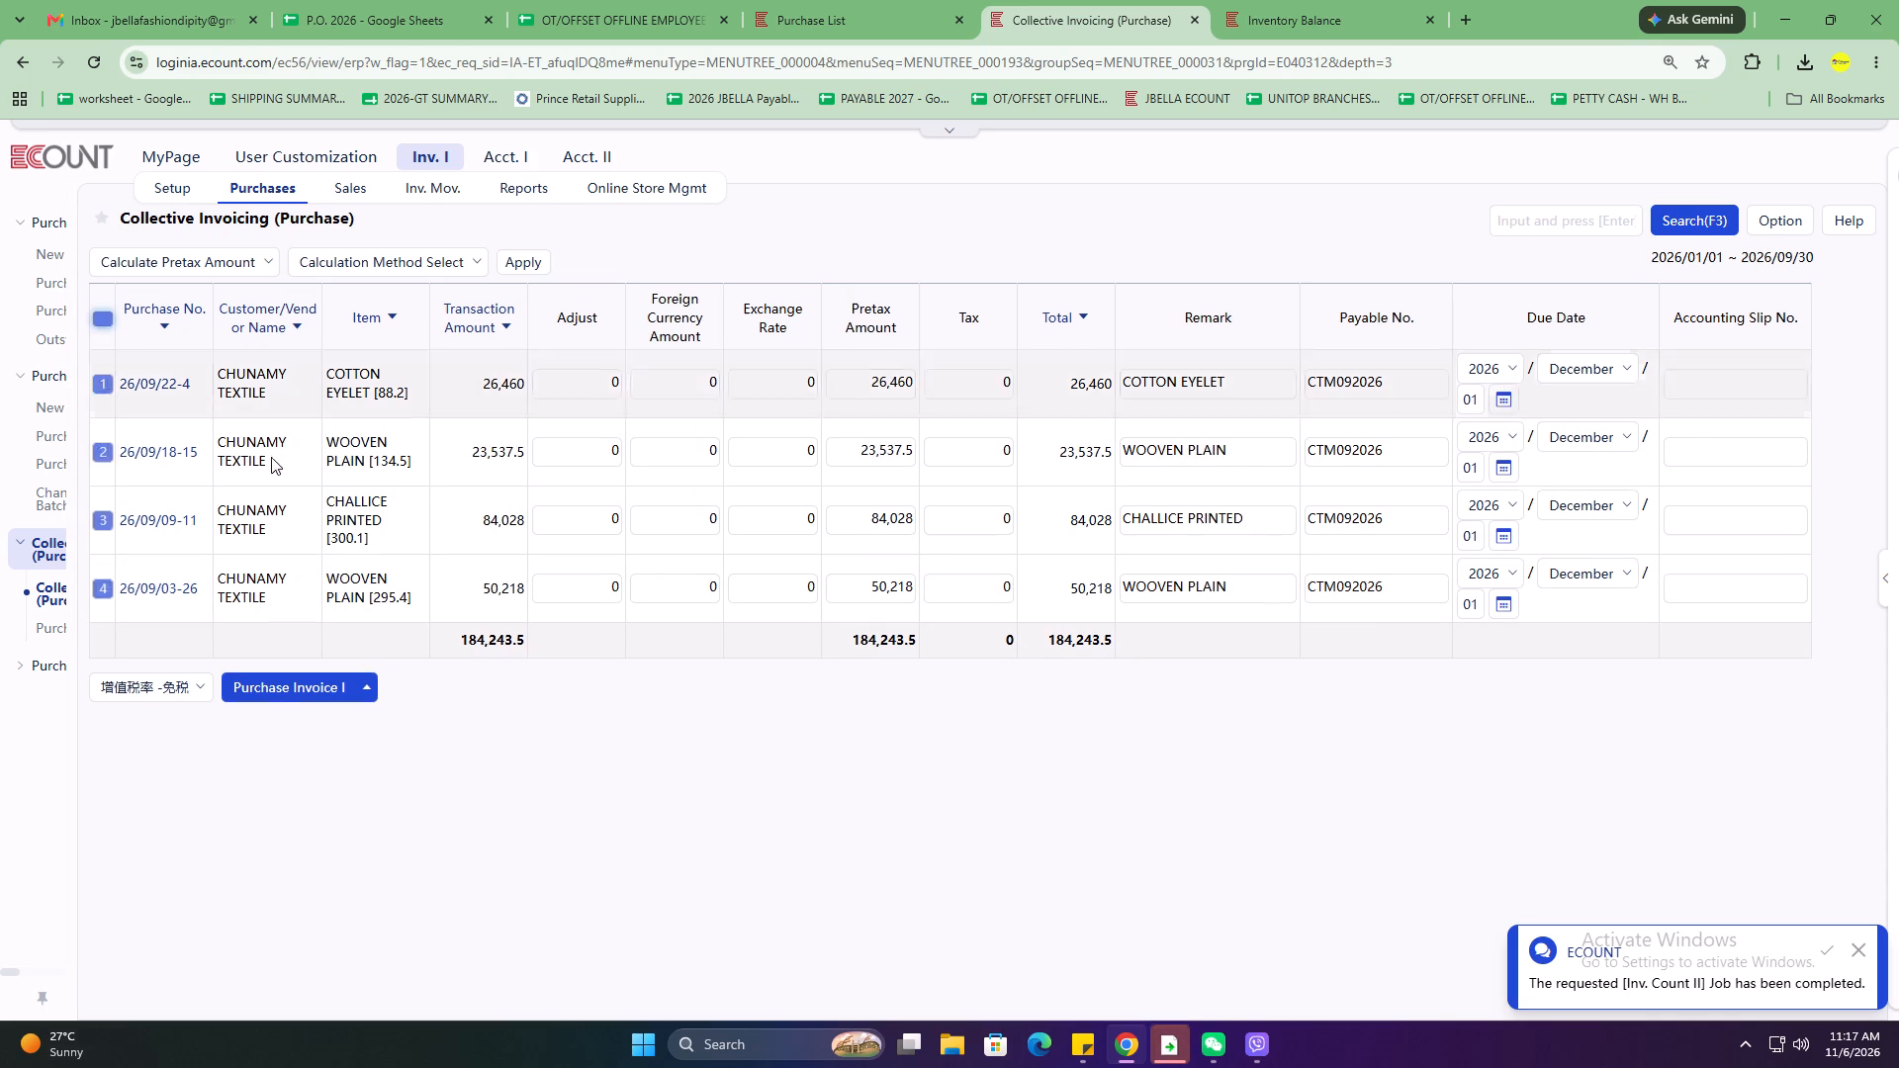
double_click(281, 676)
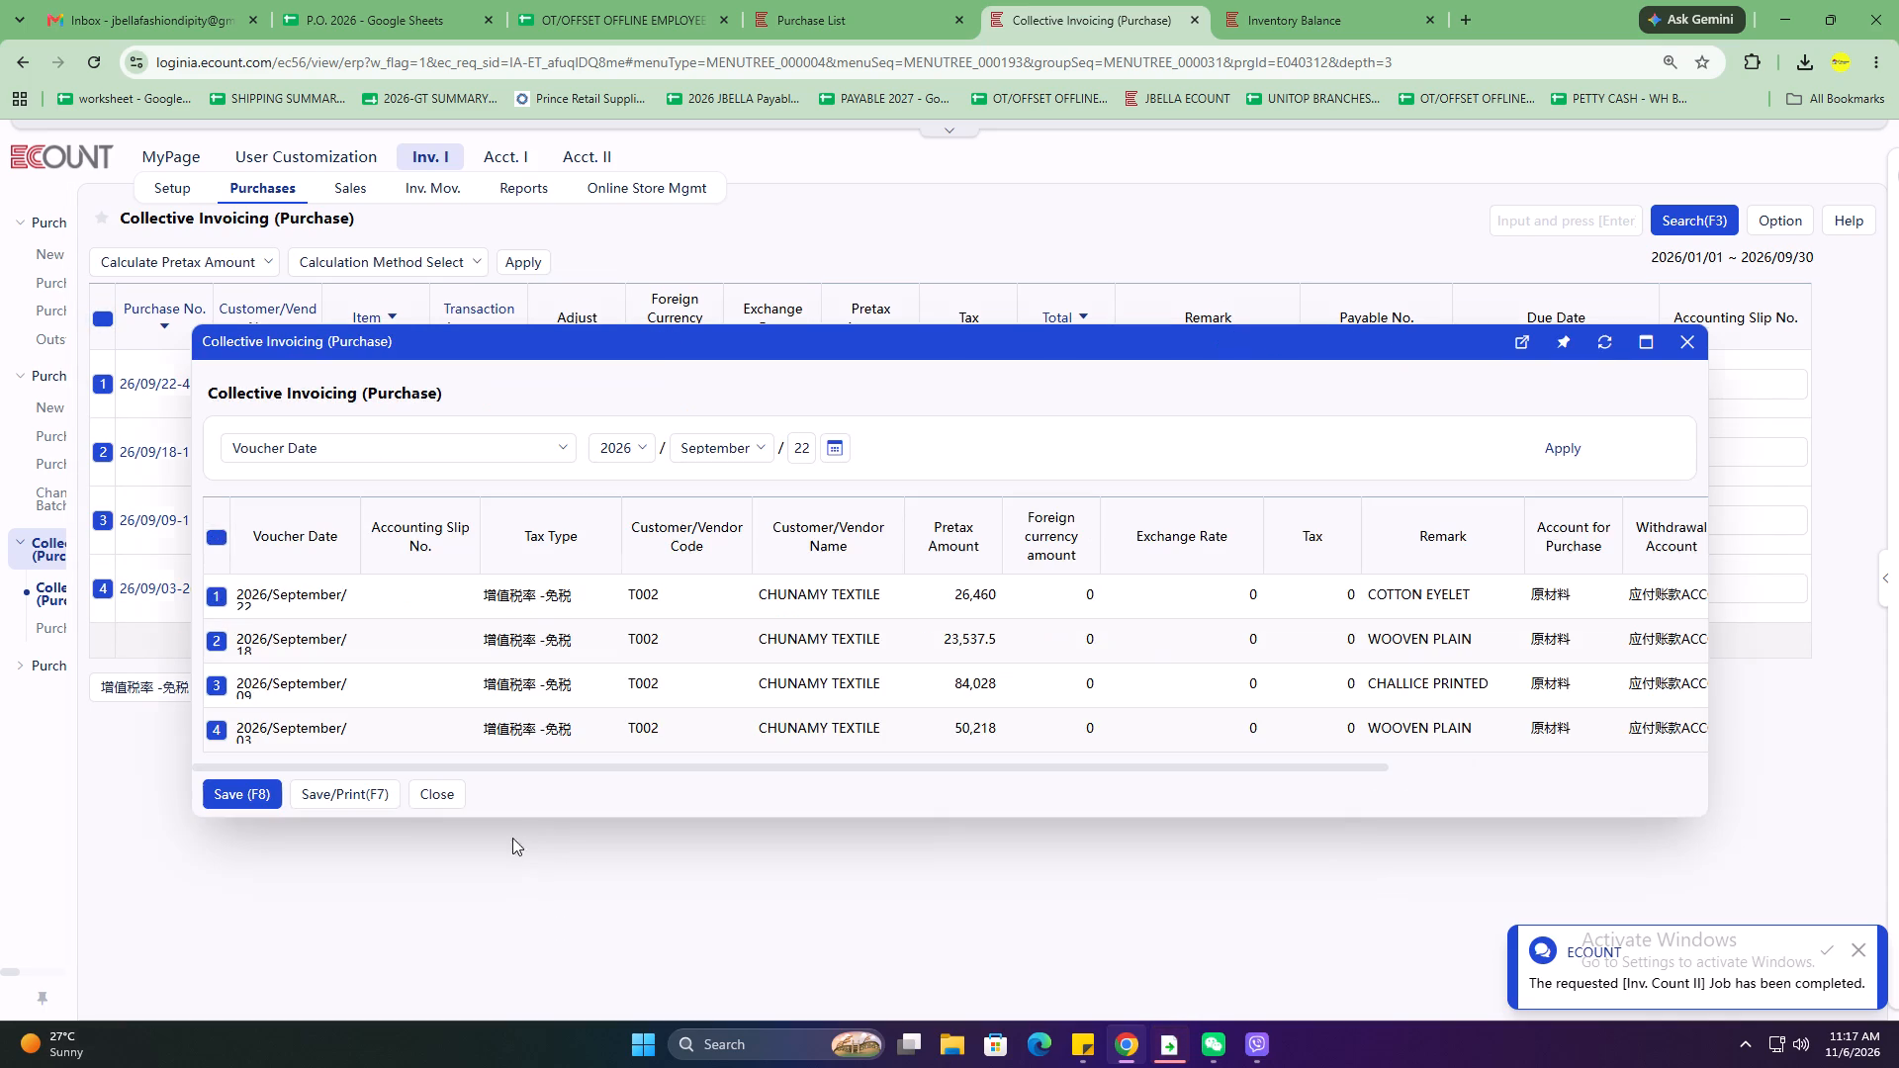
left_click(246, 796)
left_click(697, 700)
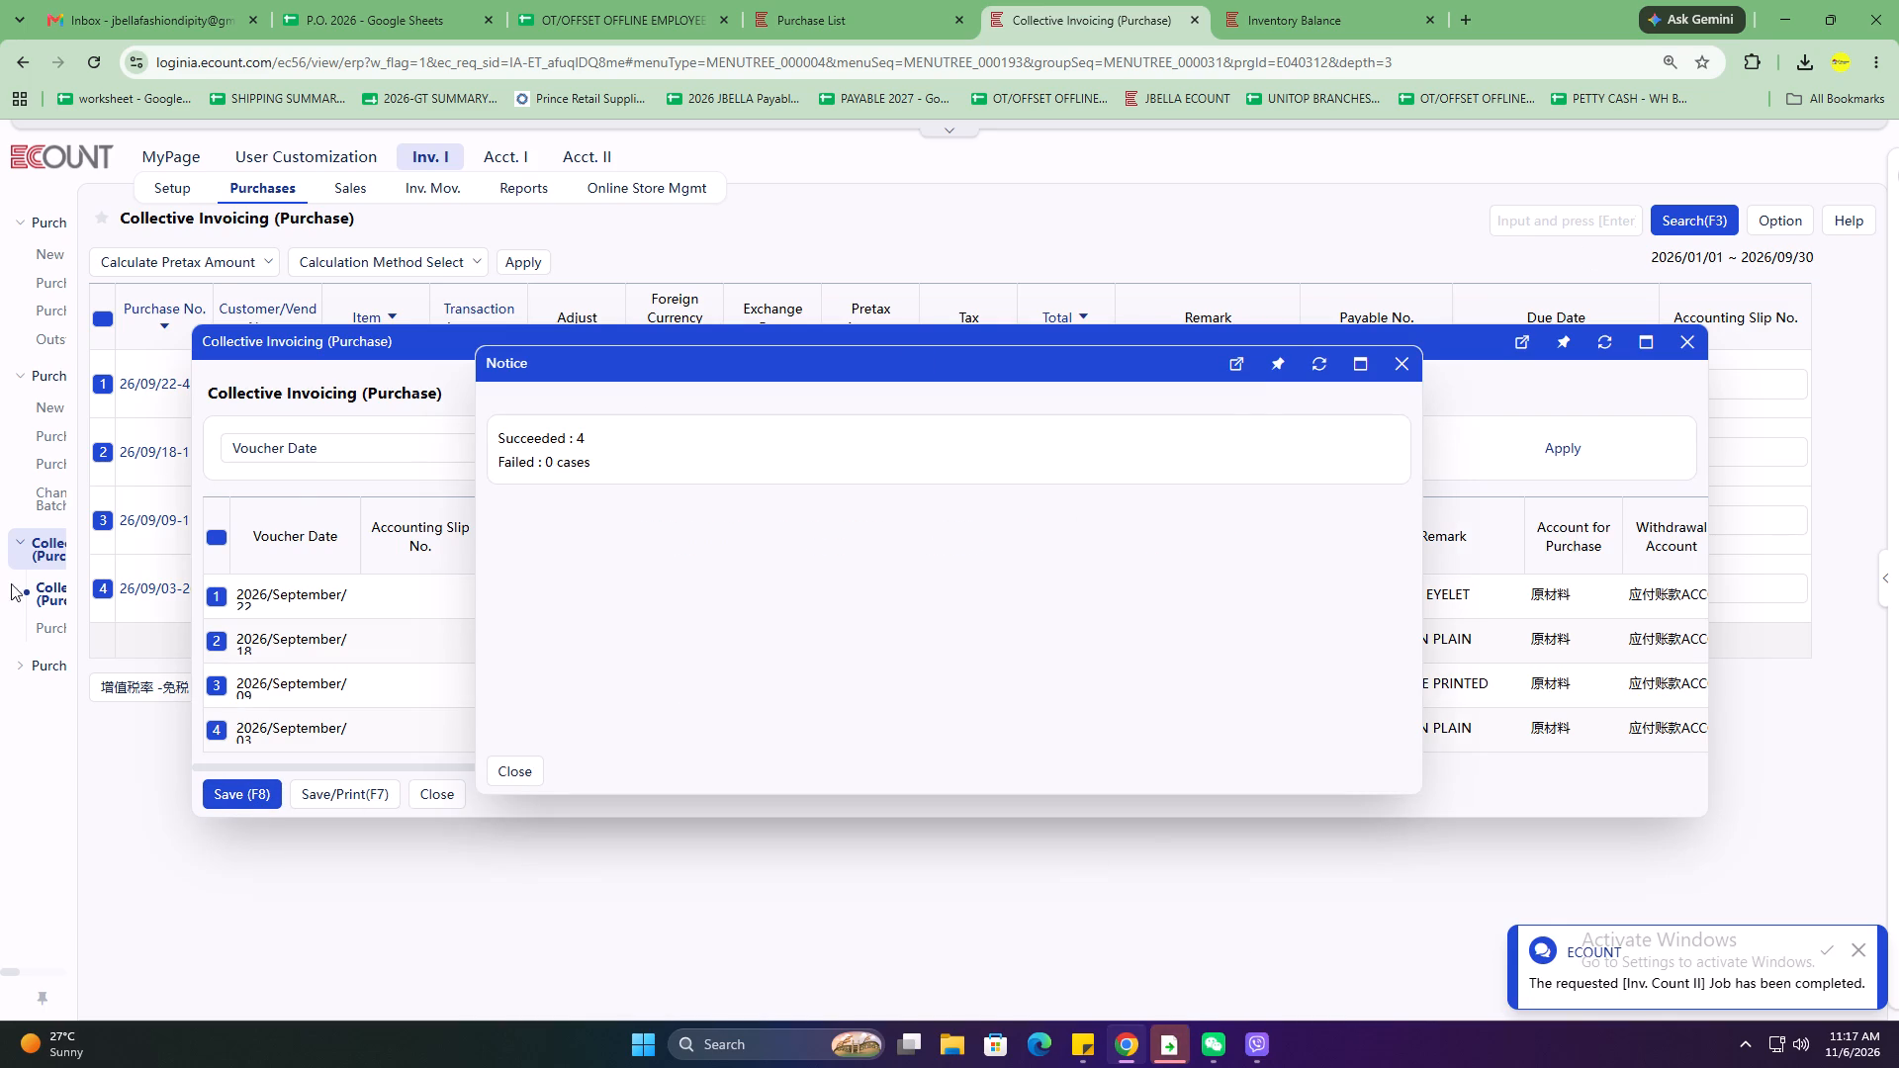
left_click(530, 774)
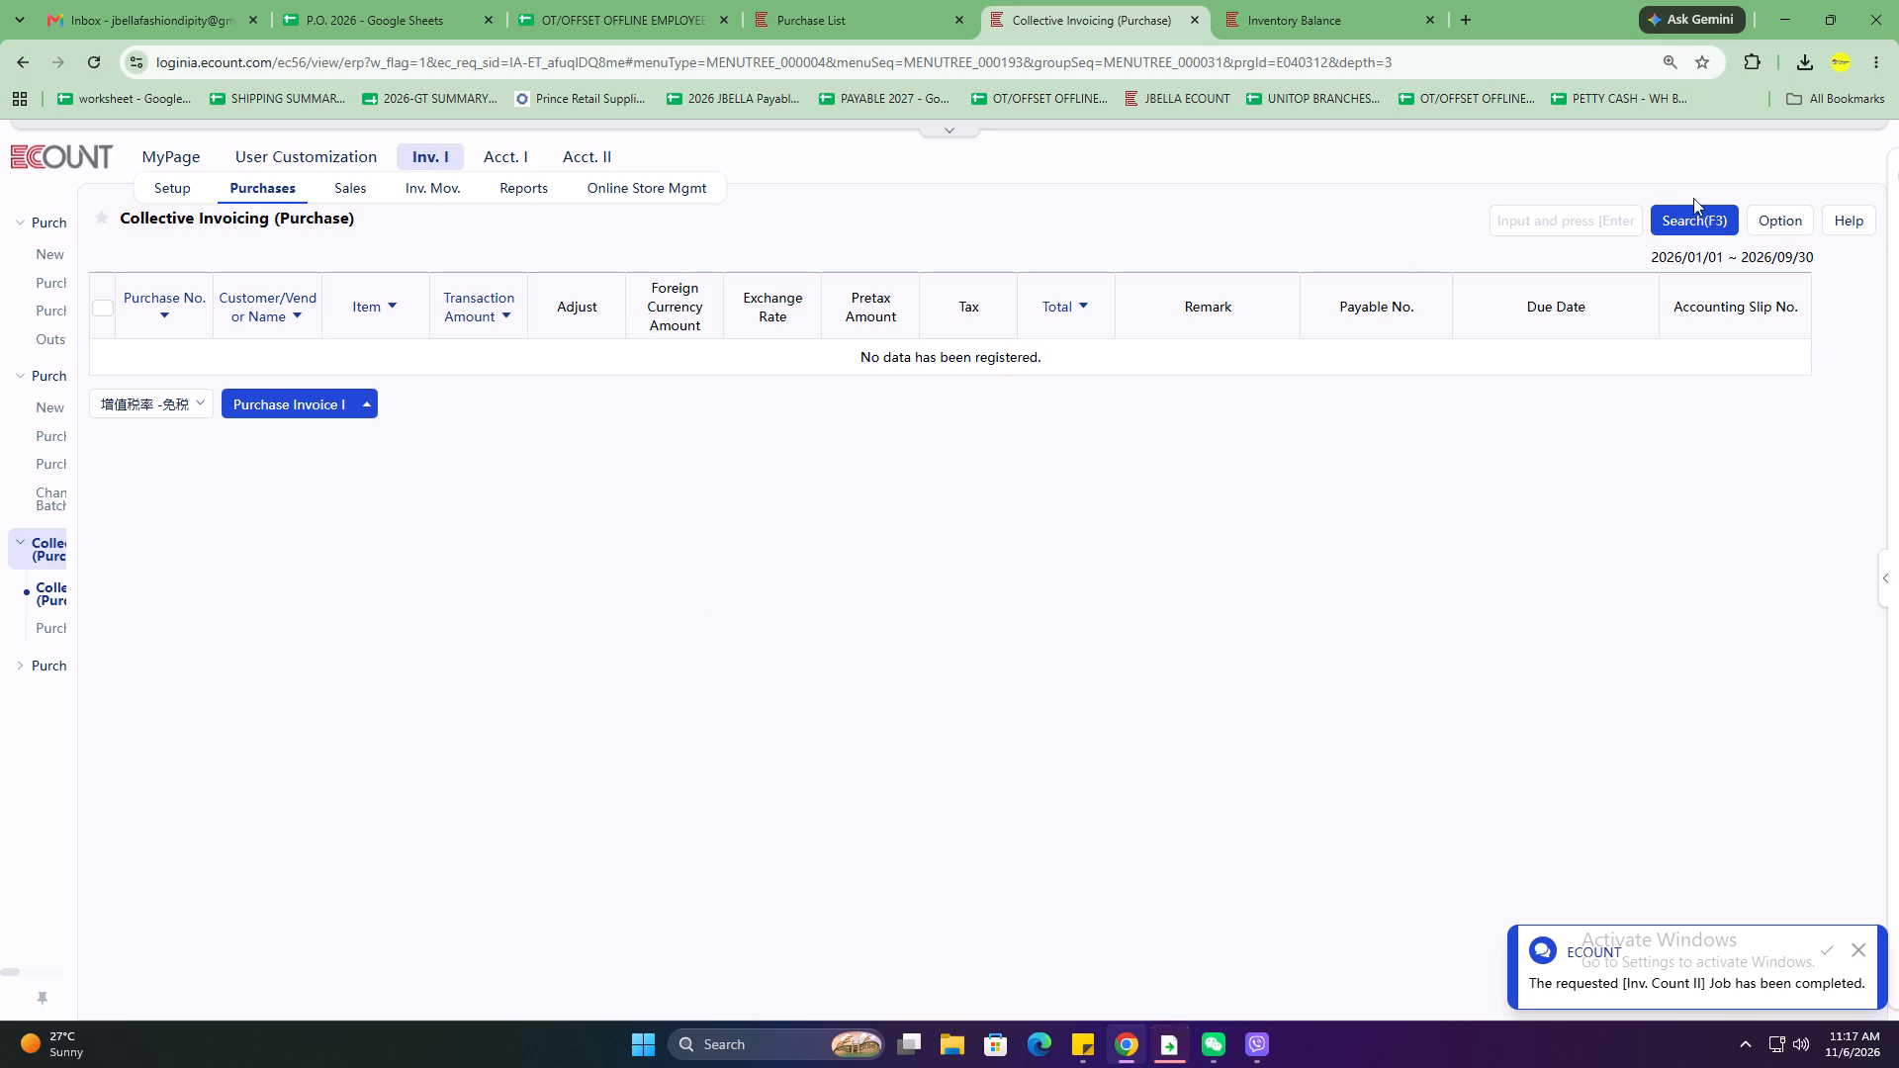
List purchase slips from January to August 30, 2026 without the CHUNAMY TEXTILE customer filter, narrowed by the keyword GOLD.
left_click(1712, 220)
left_click(377, 351)
scroll(403, 368, "up", 1)
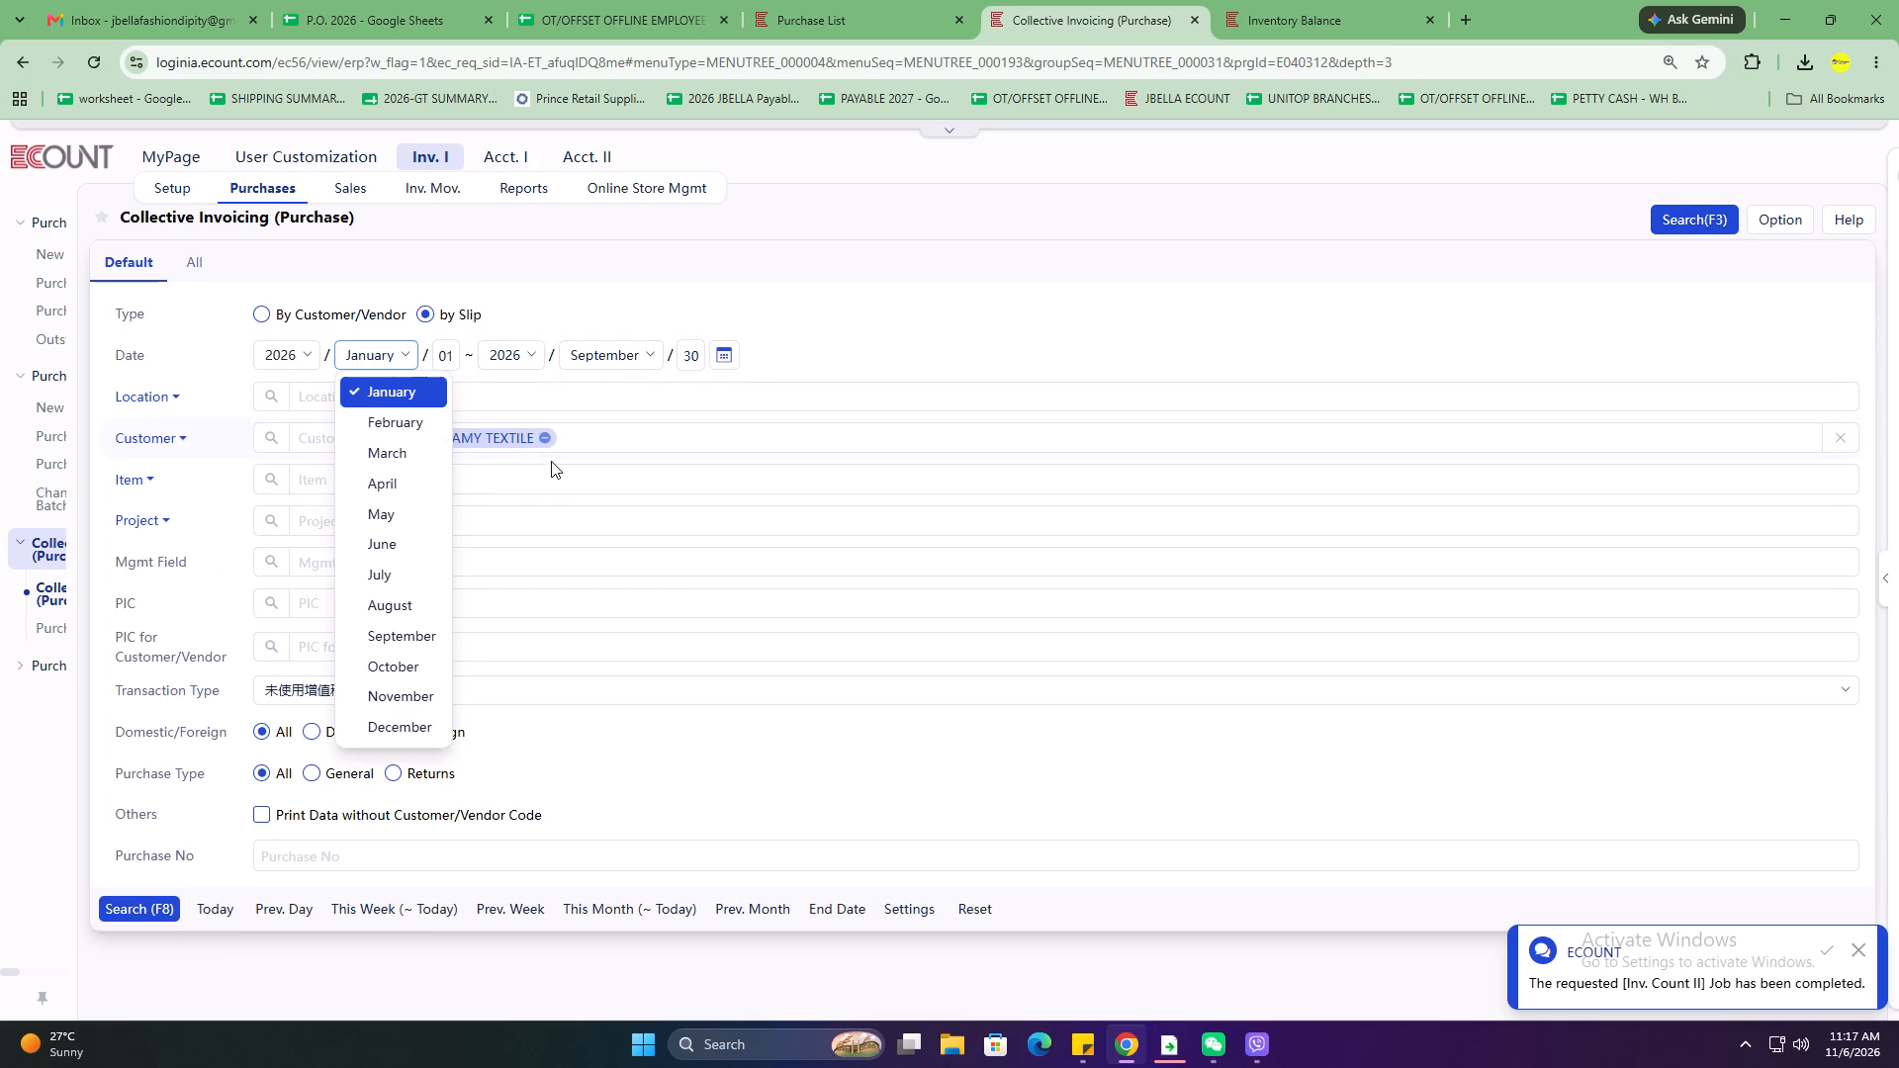
left_click(544, 441)
left_click(620, 351)
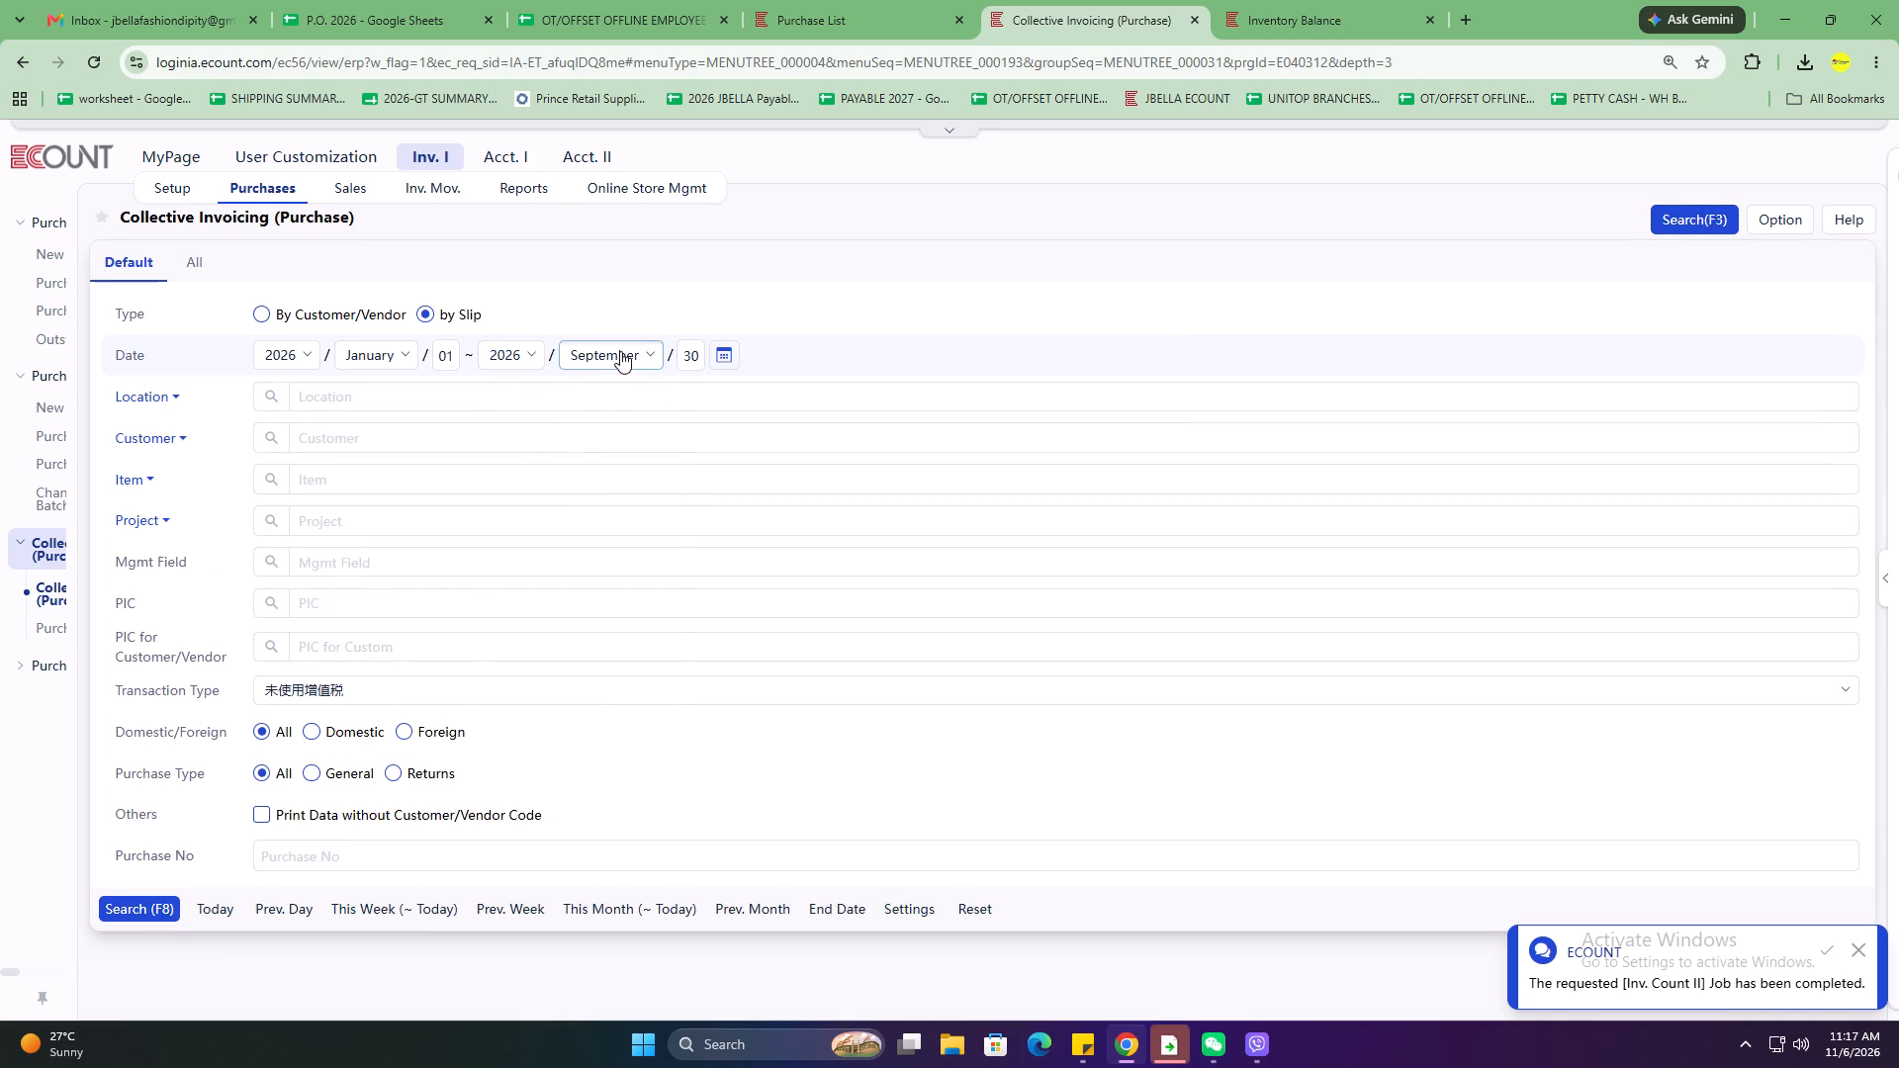
left_click(633, 600)
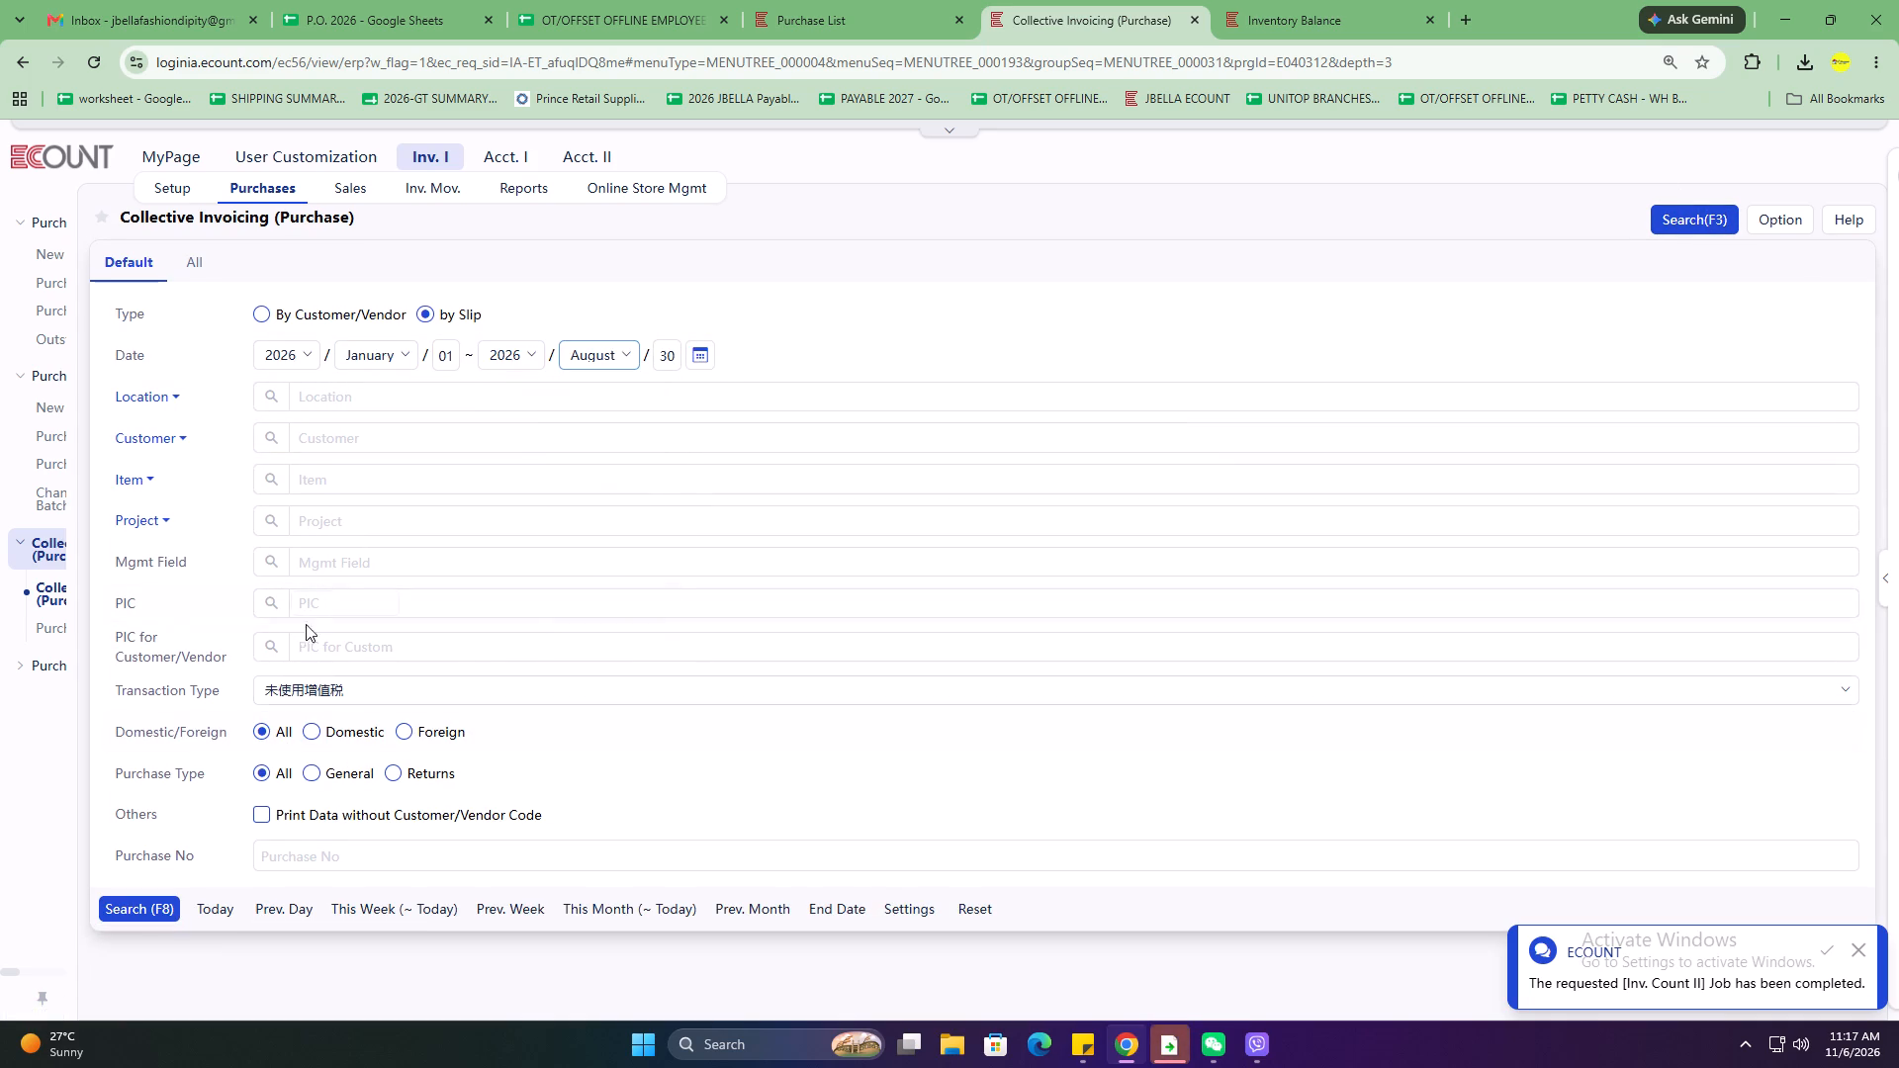
left_click_drag(130, 908, 130, 917)
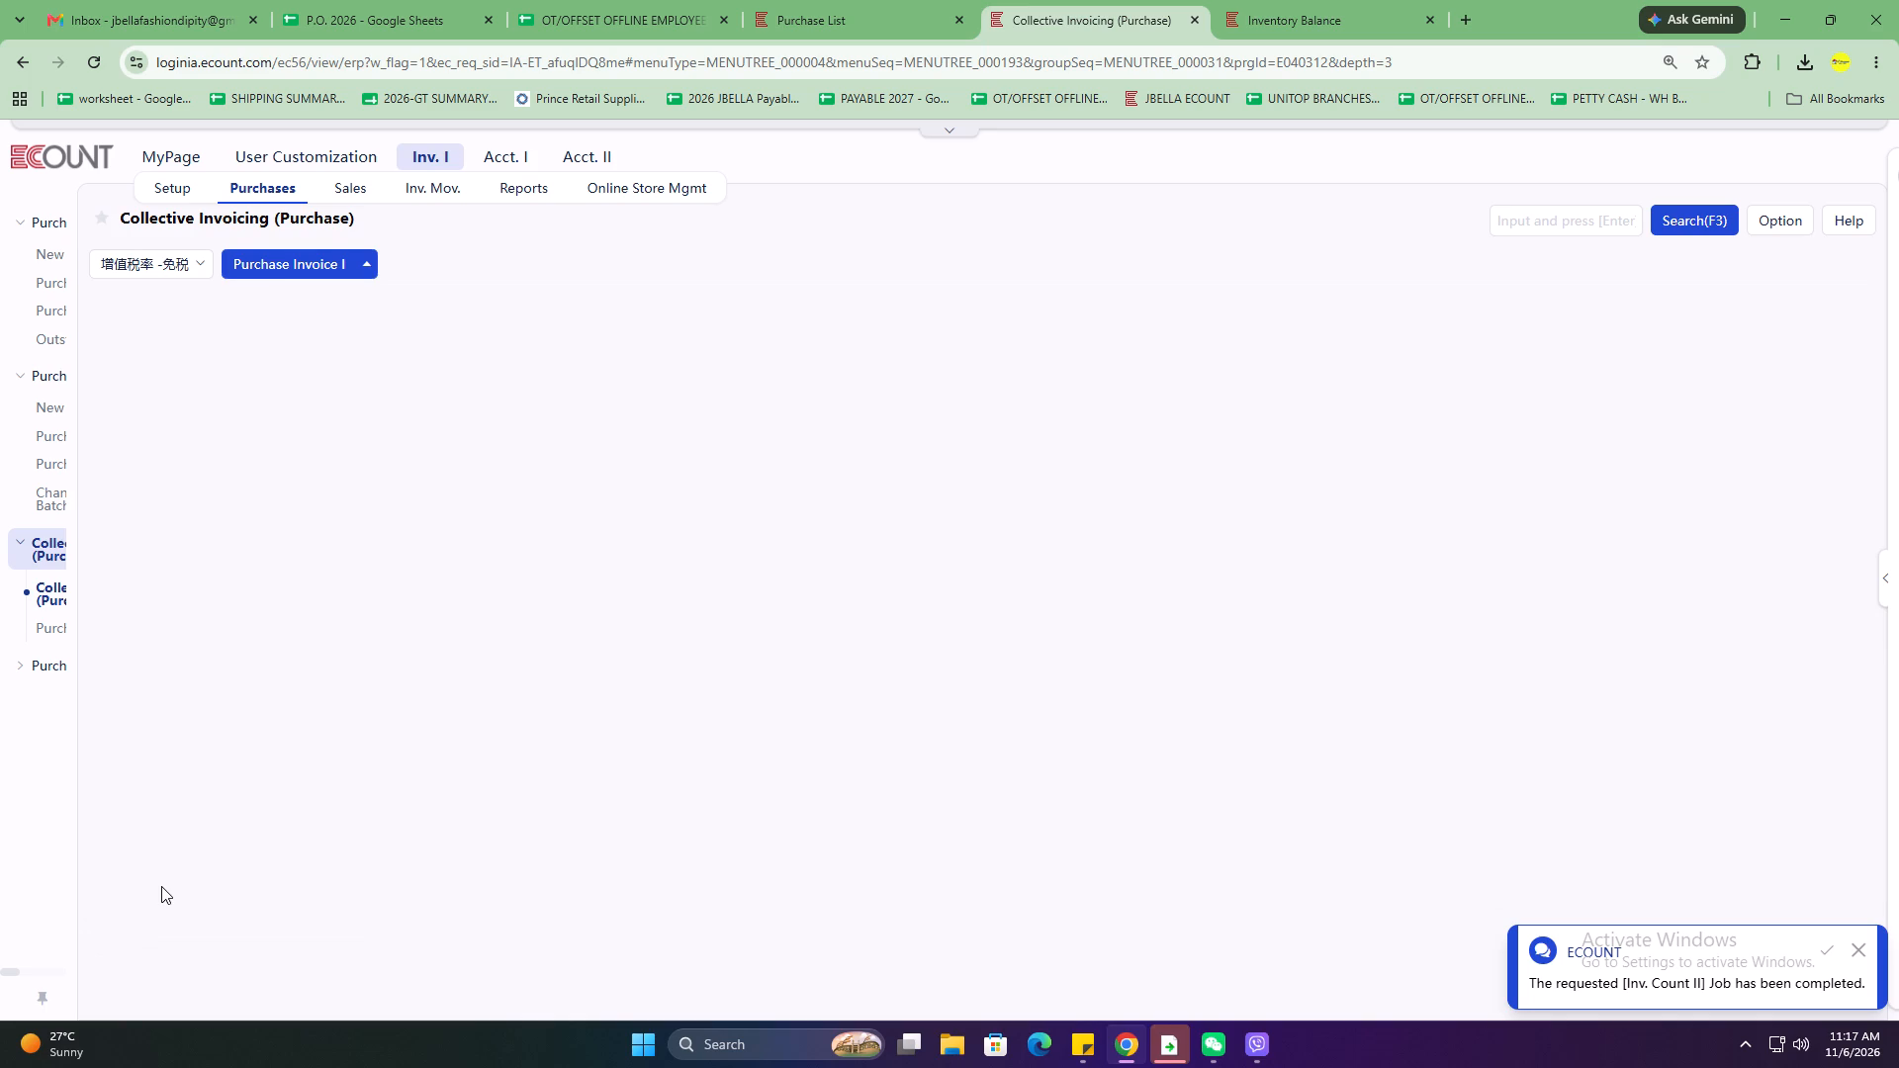
type("GOL")
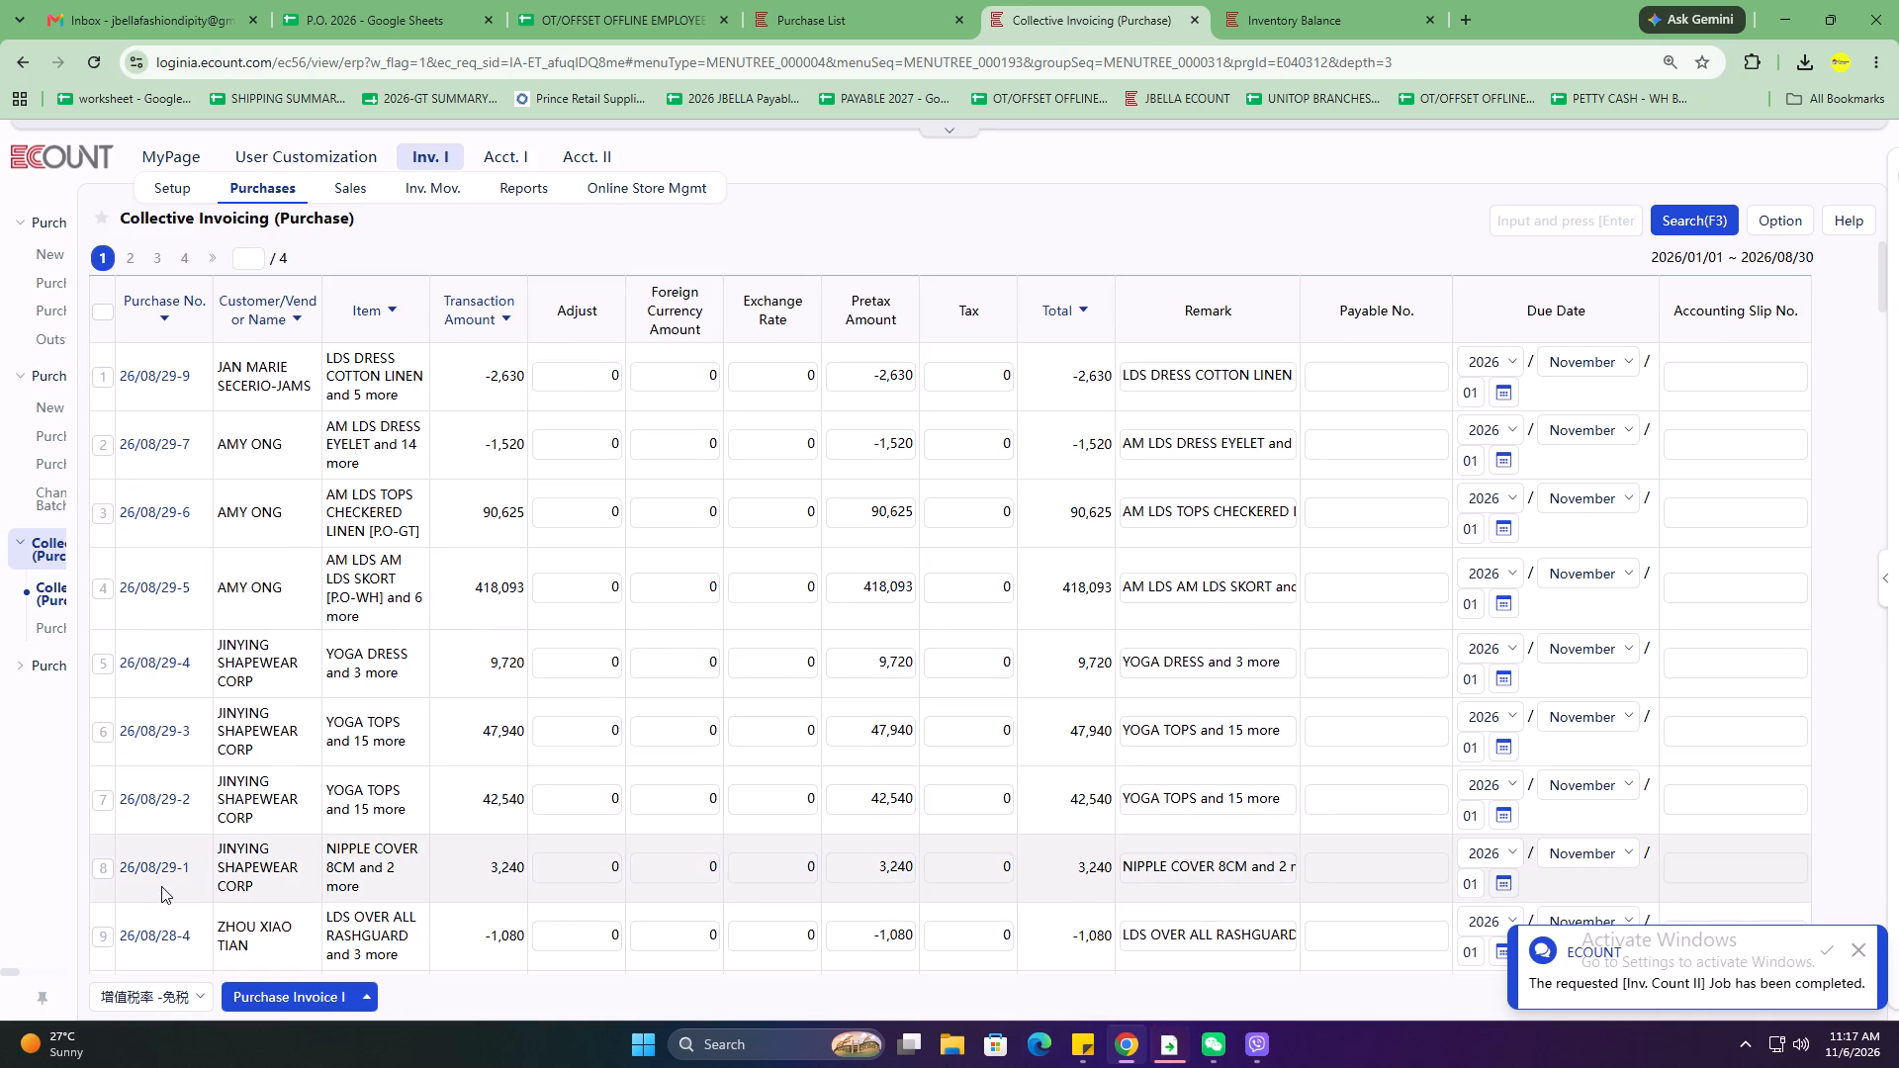
left_click(1538, 237)
left_click(1549, 220)
type("GOLD")
key("Return")
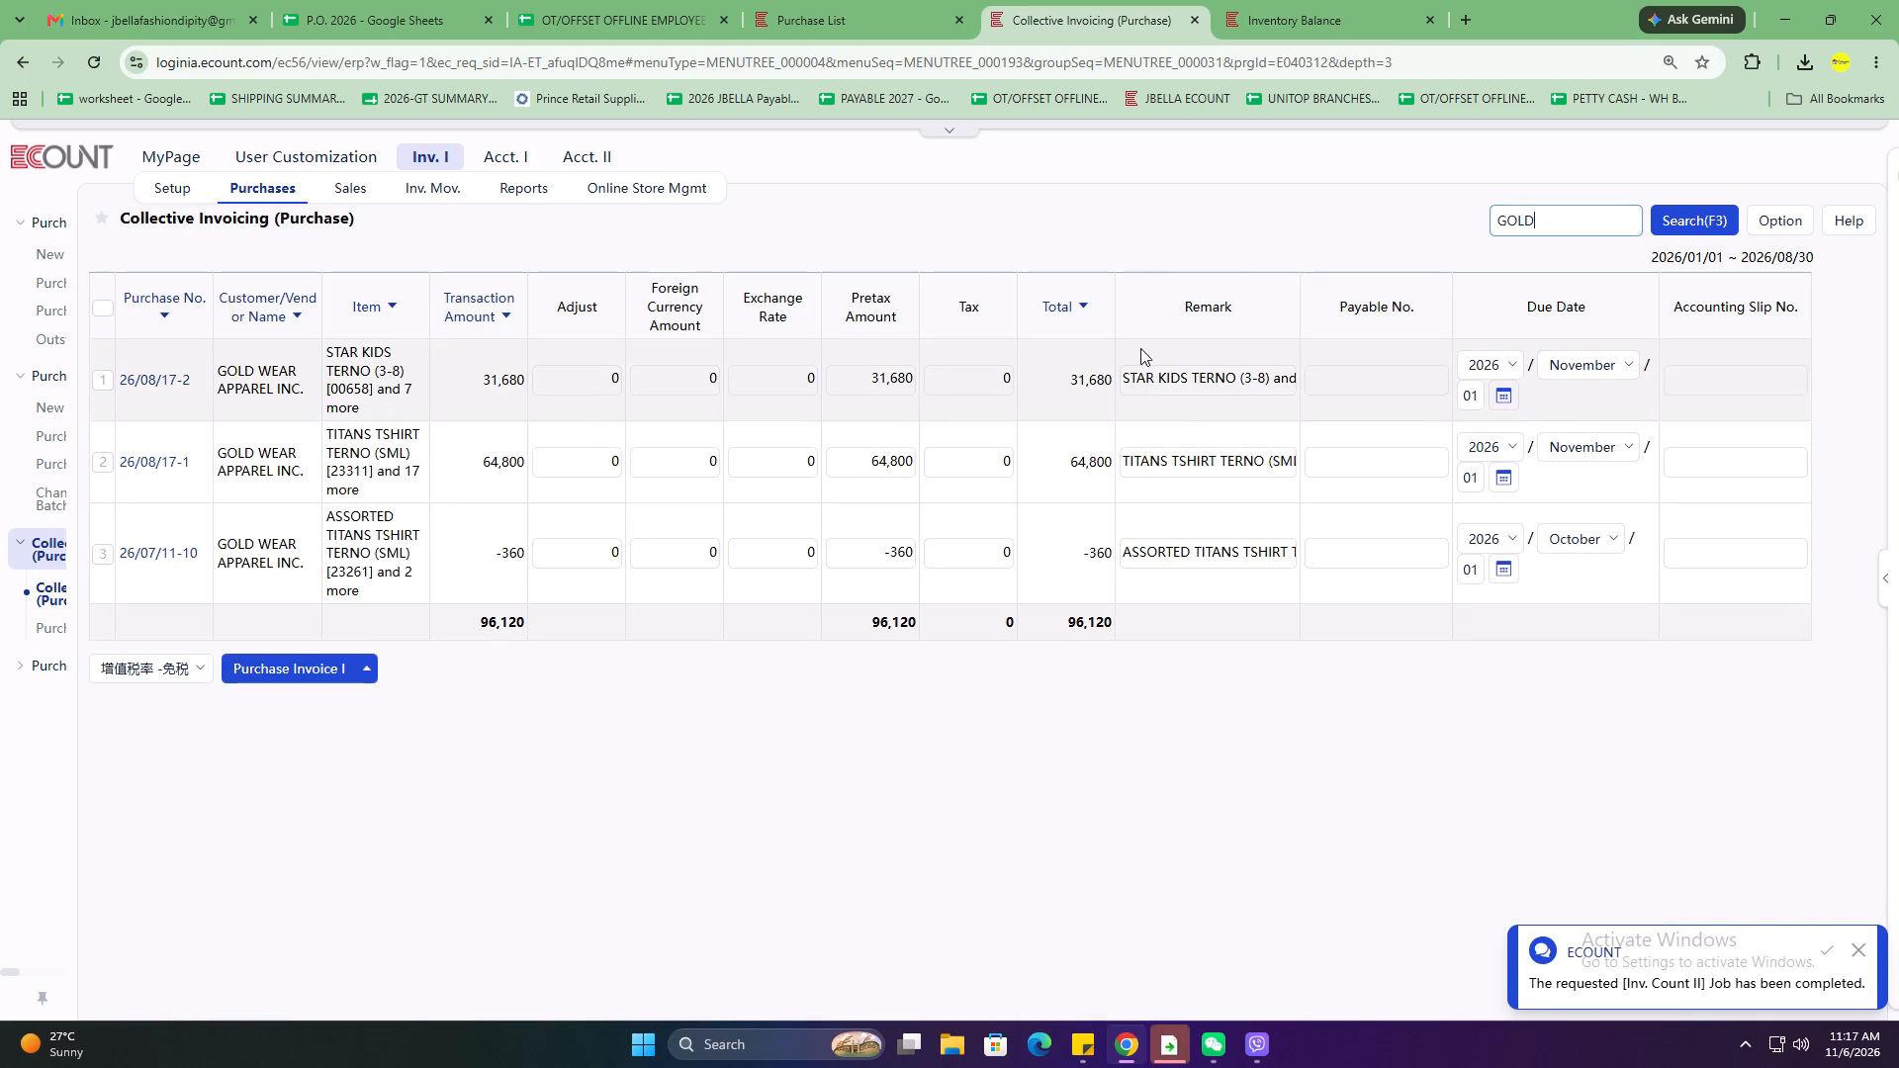
Assign payable number GWDAMAGES2026 to GOLD WEAR APPAREL slip 26/07/11-10 and create its Purchase Invoice I.
left_click(98, 554)
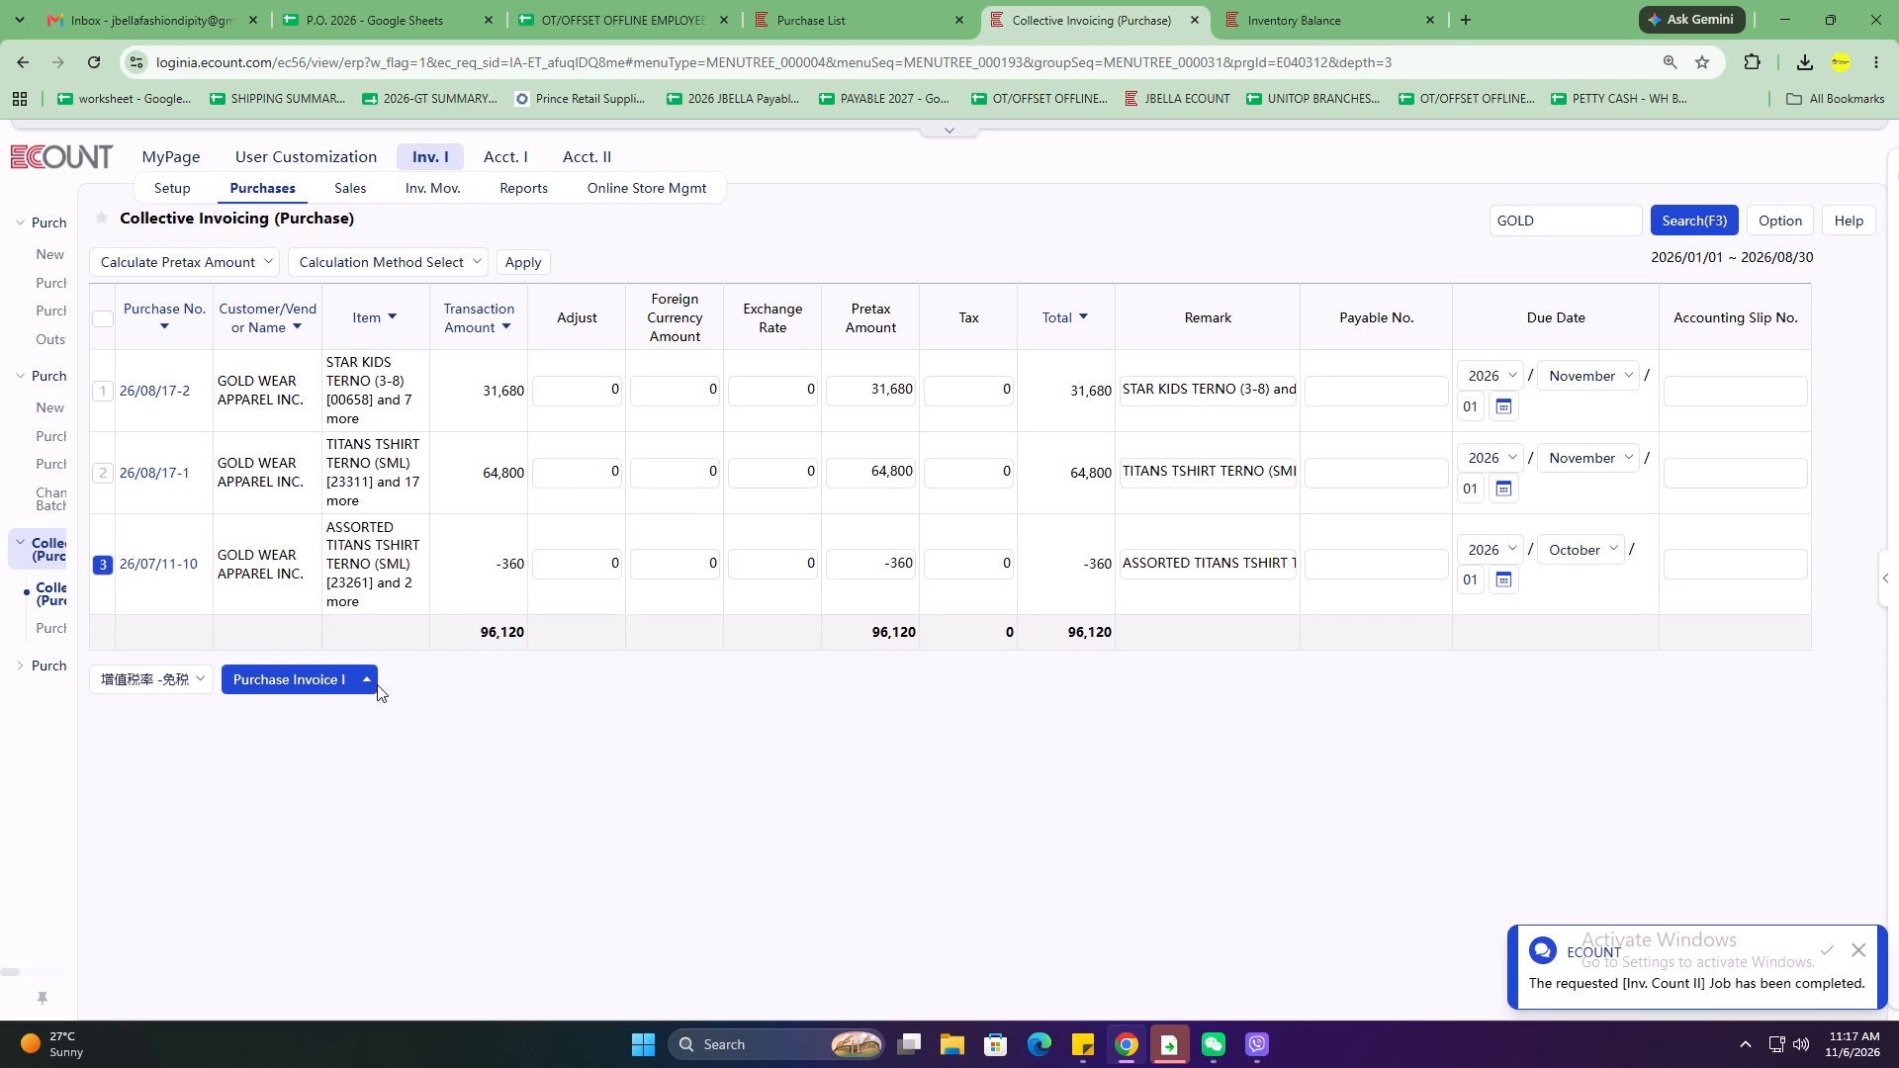
left_click(1311, 565)
key("g")
key("e")
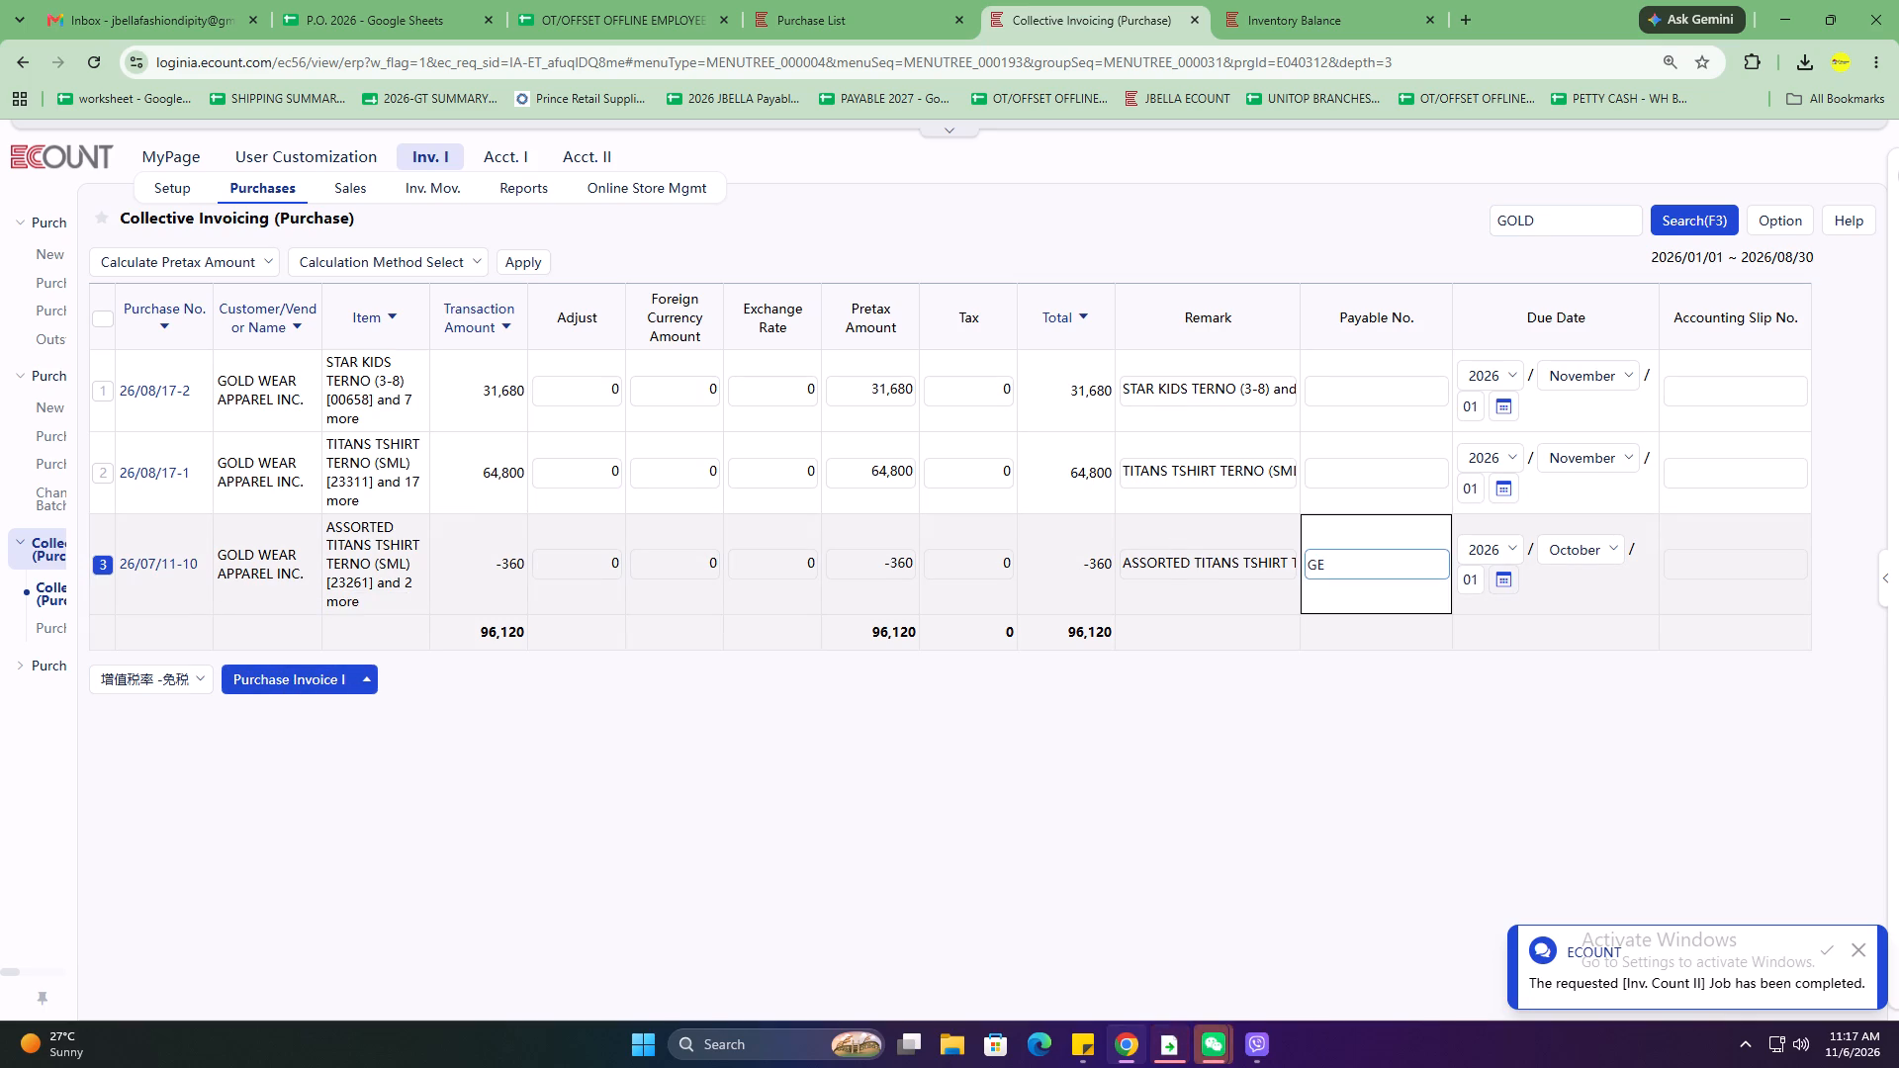
key("BackSpace")
type("WDAMAGES2026")
left_click(284, 684)
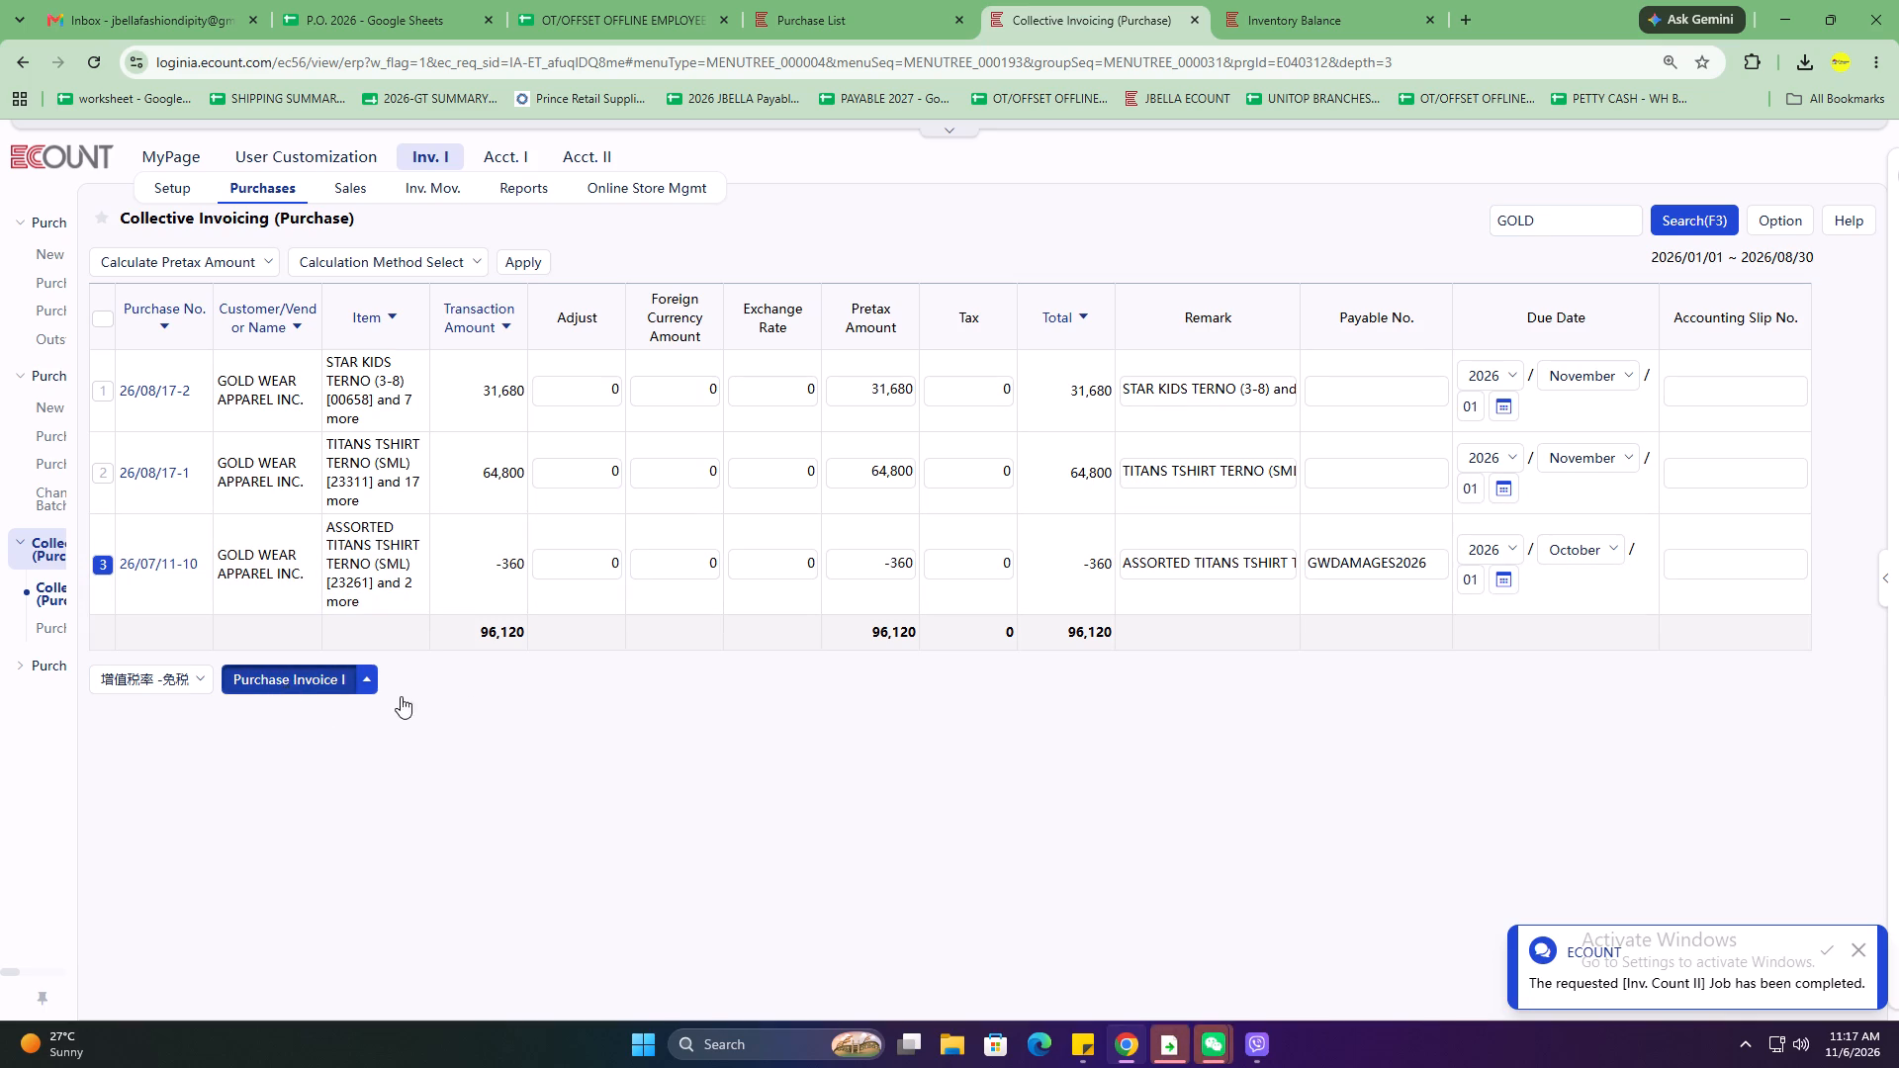
left_click(554, 838)
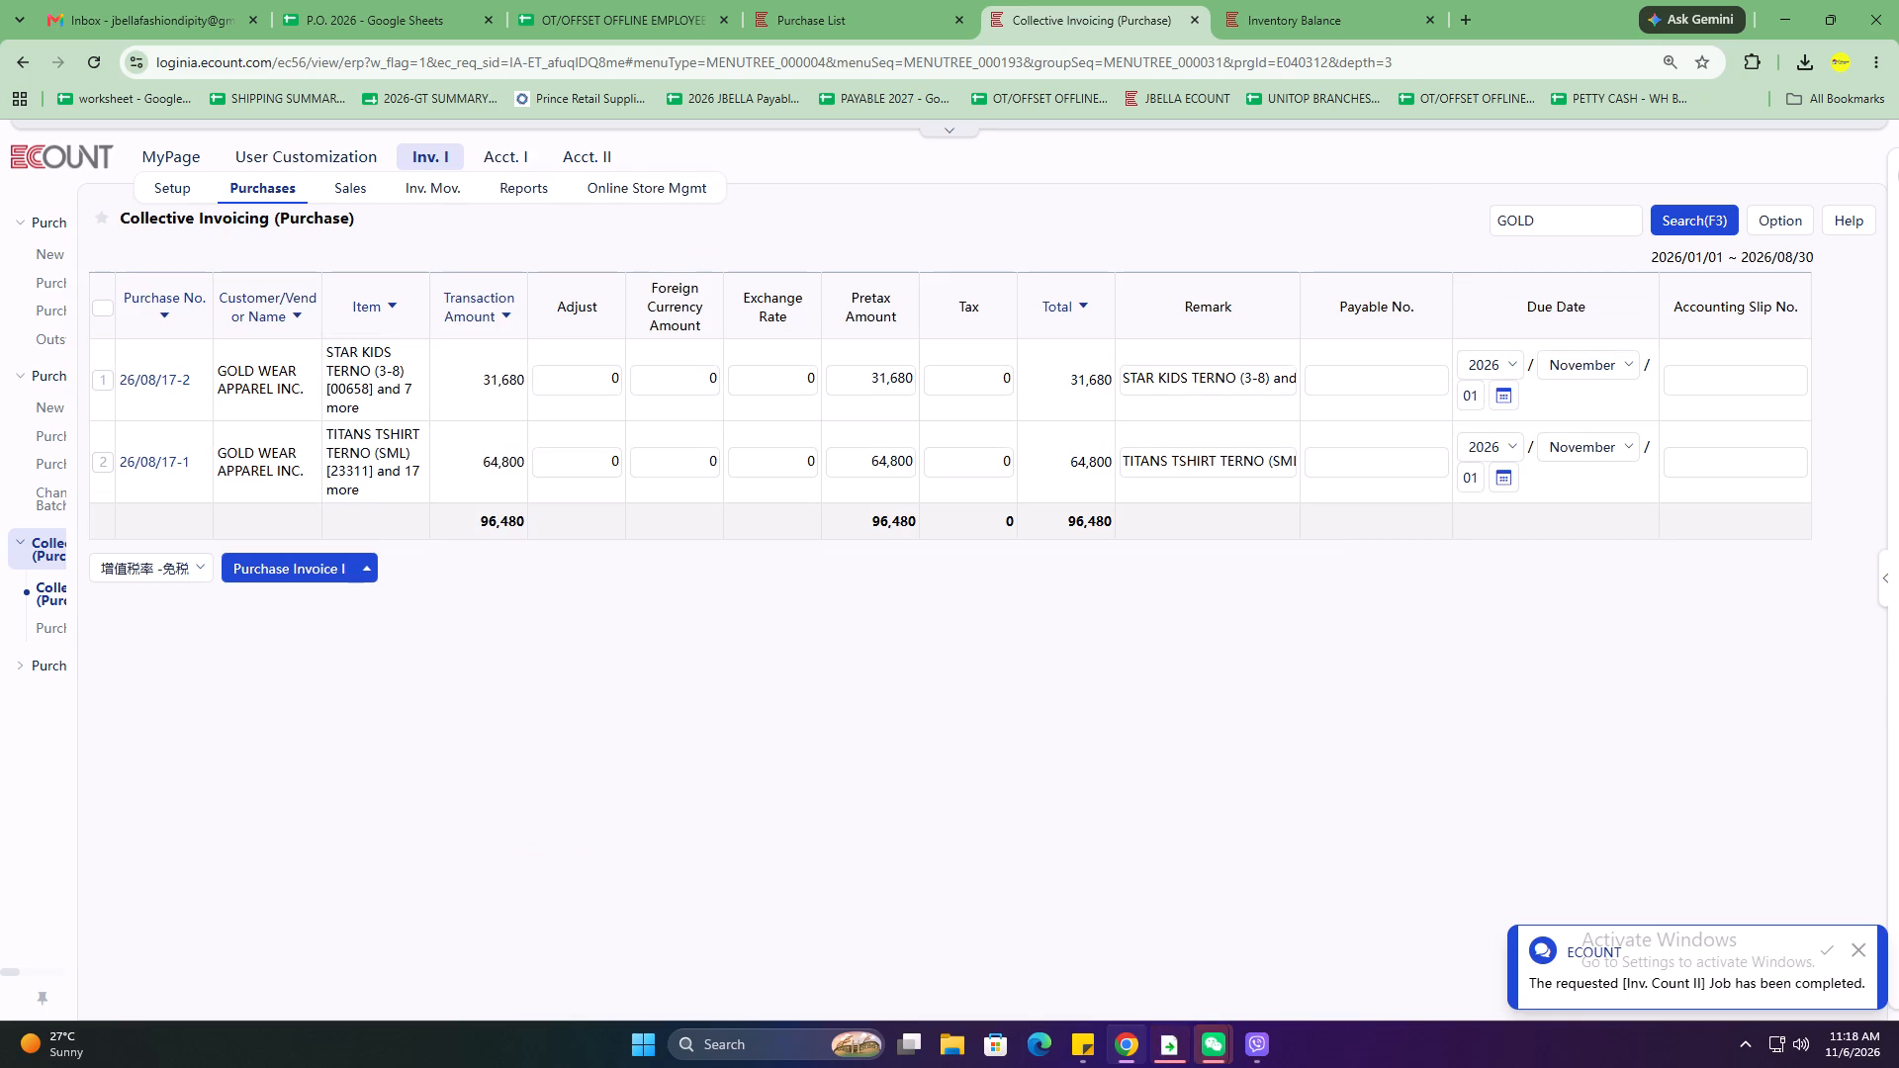
Select GOLD WEAR APPAREL slips 26/08/17-2 and 26/08/17-1 and enter payable number GW082026 on both.
left_click(105, 305)
left_click(1368, 395)
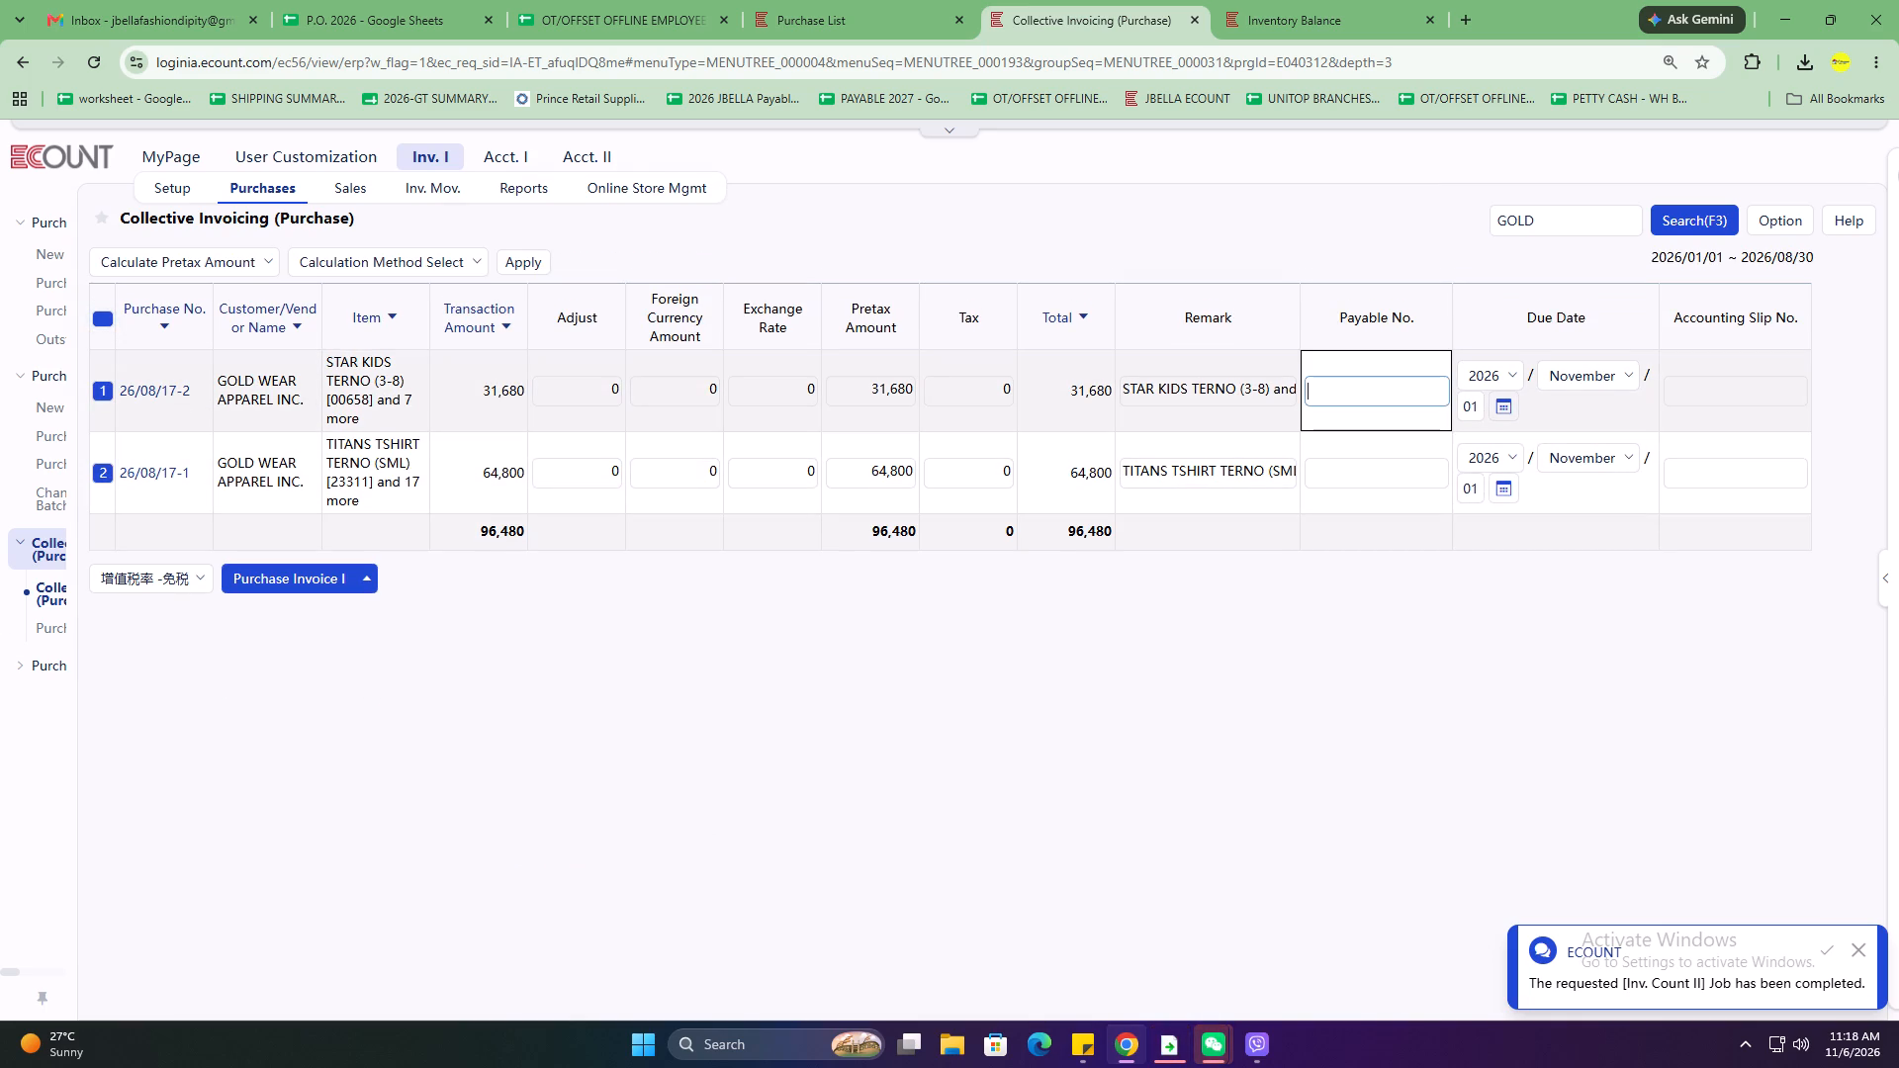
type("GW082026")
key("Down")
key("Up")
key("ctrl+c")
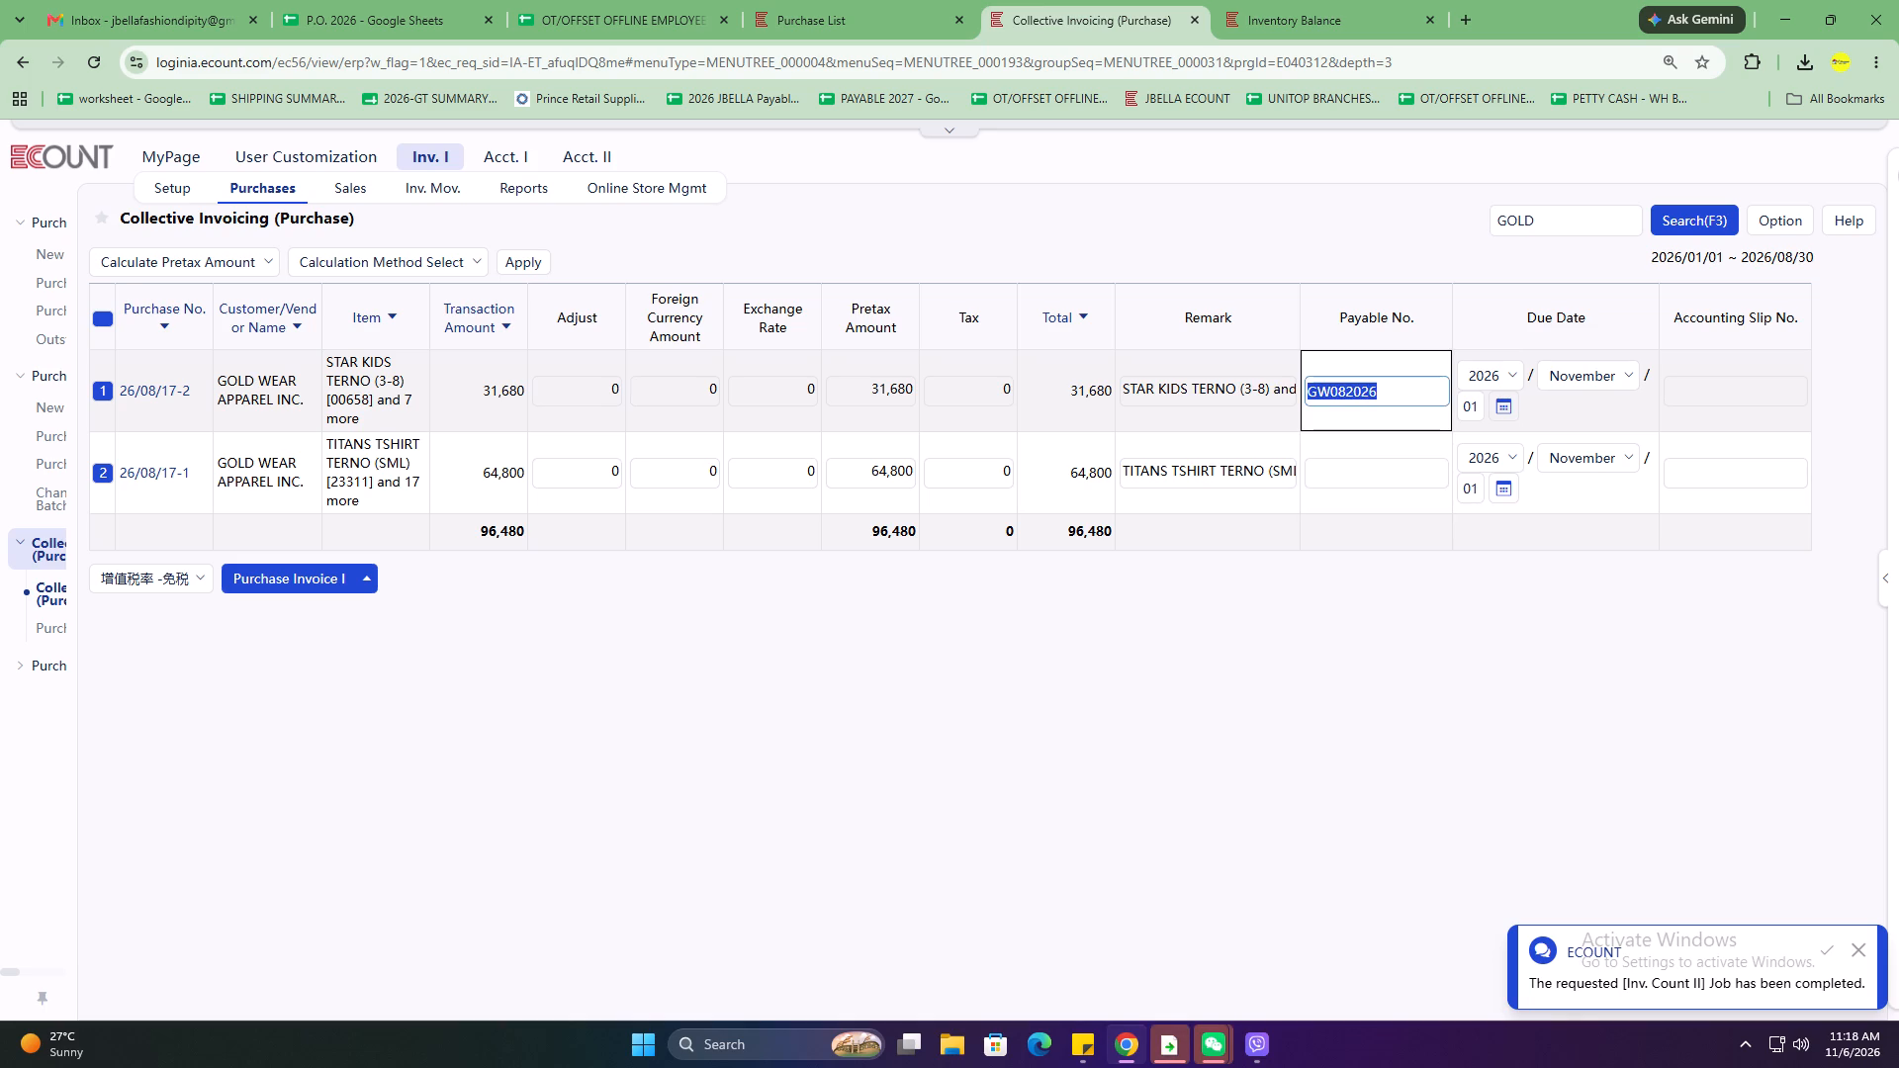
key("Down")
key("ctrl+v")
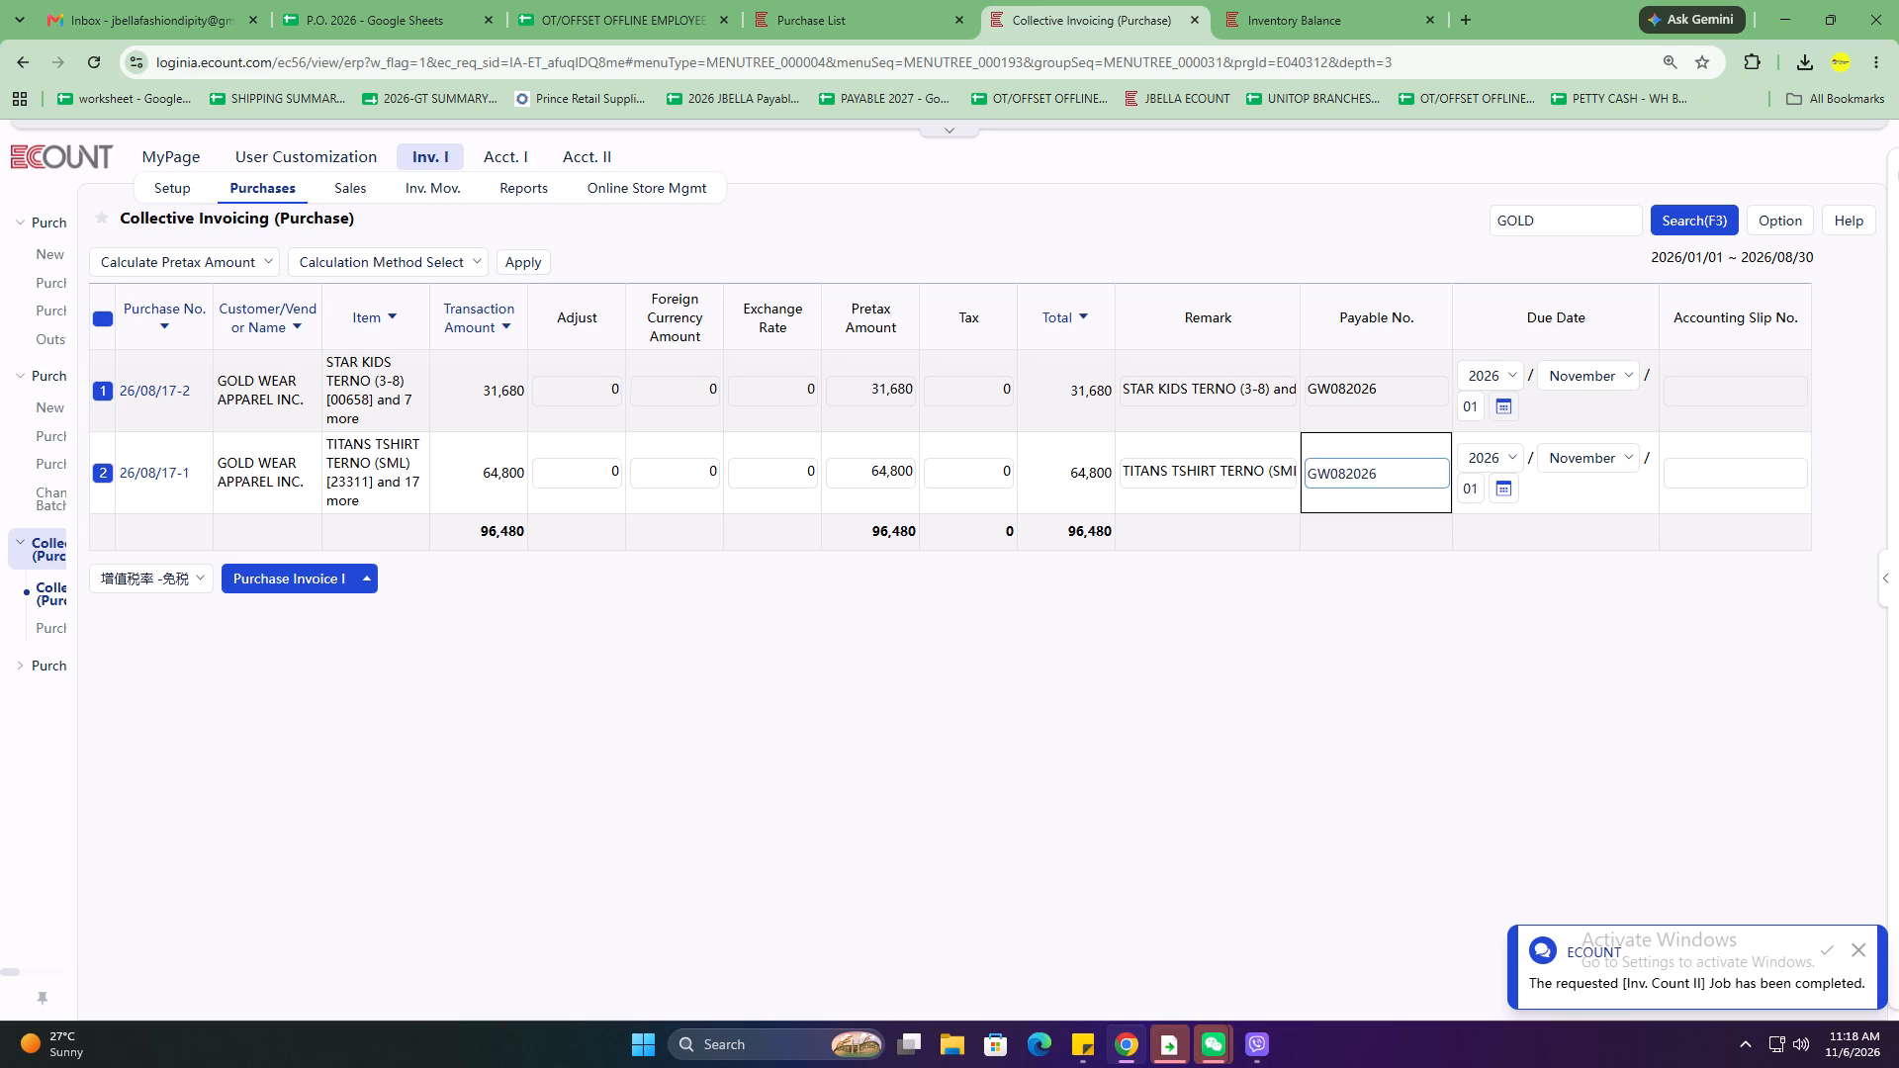
Create Purchase Invoice I for the two selected August slips, save the batch and close the result notice.
left_click(274, 570)
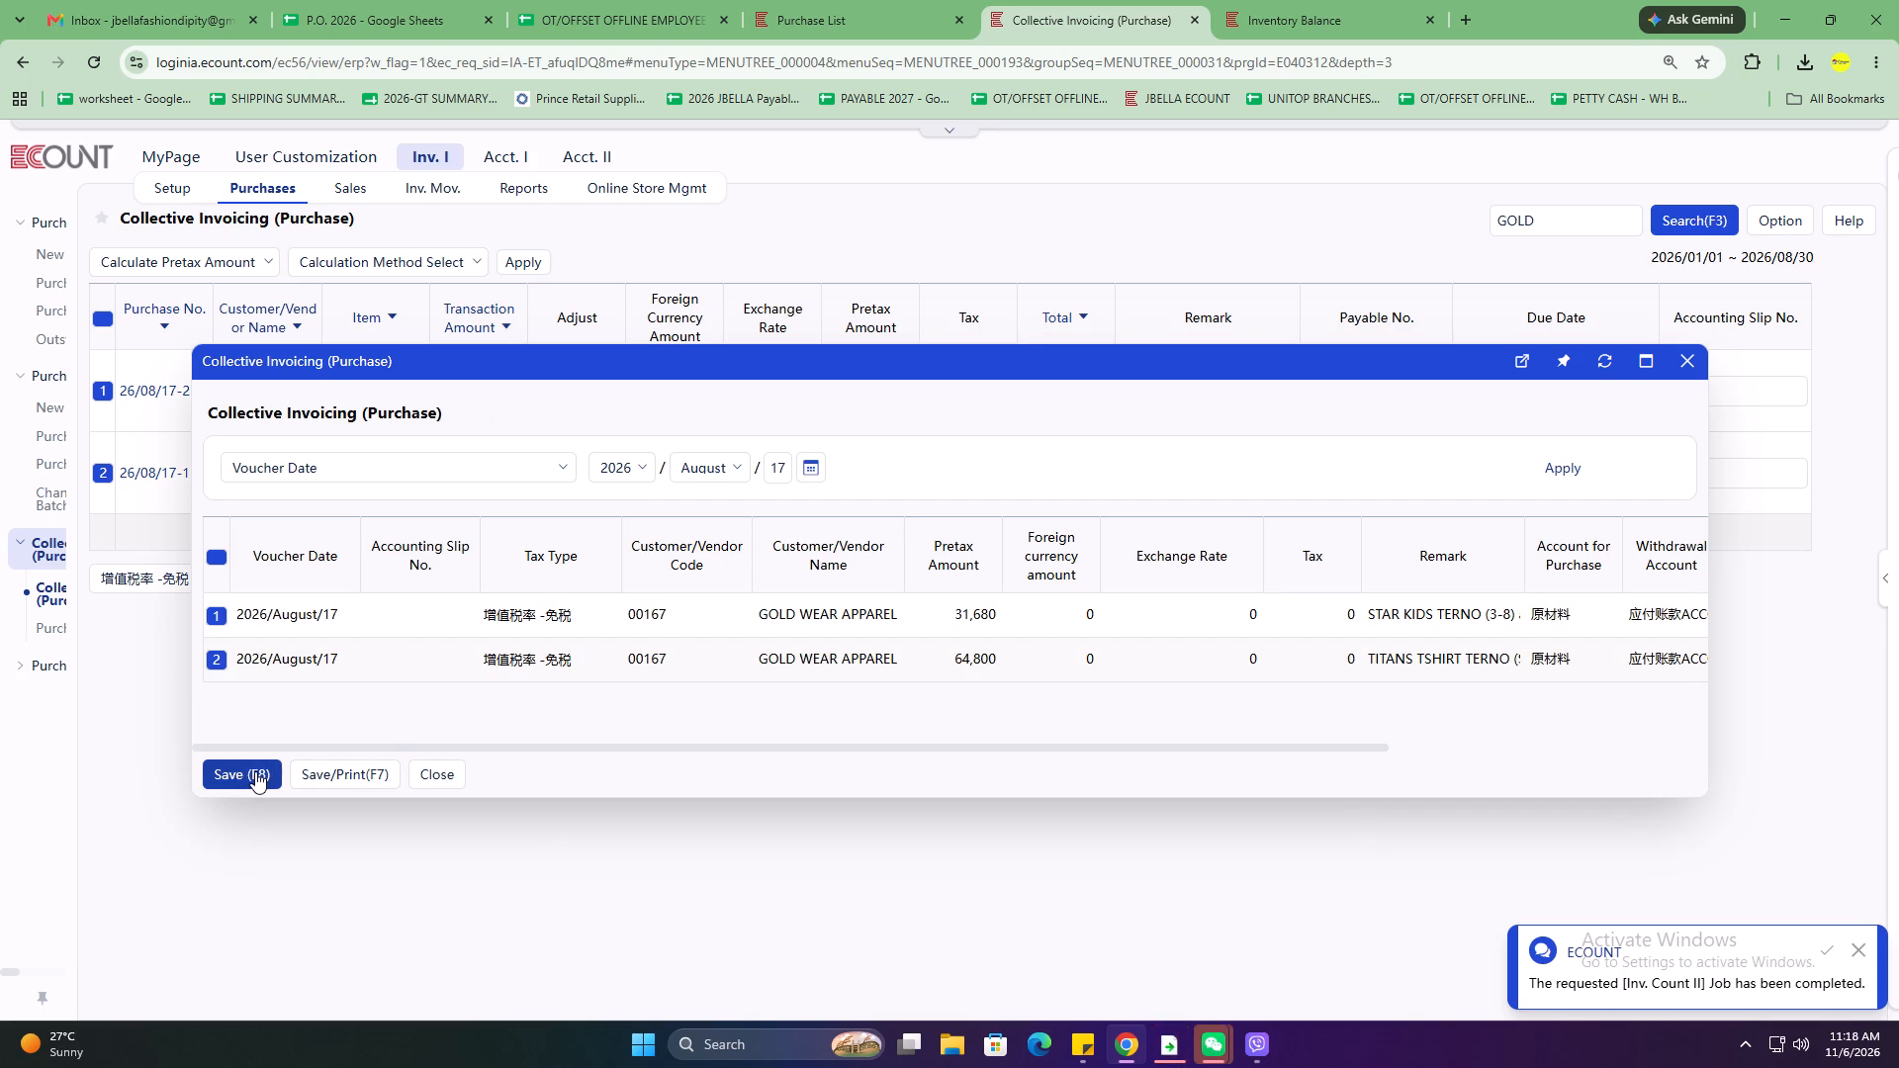
left_click(255, 771)
left_click(698, 697)
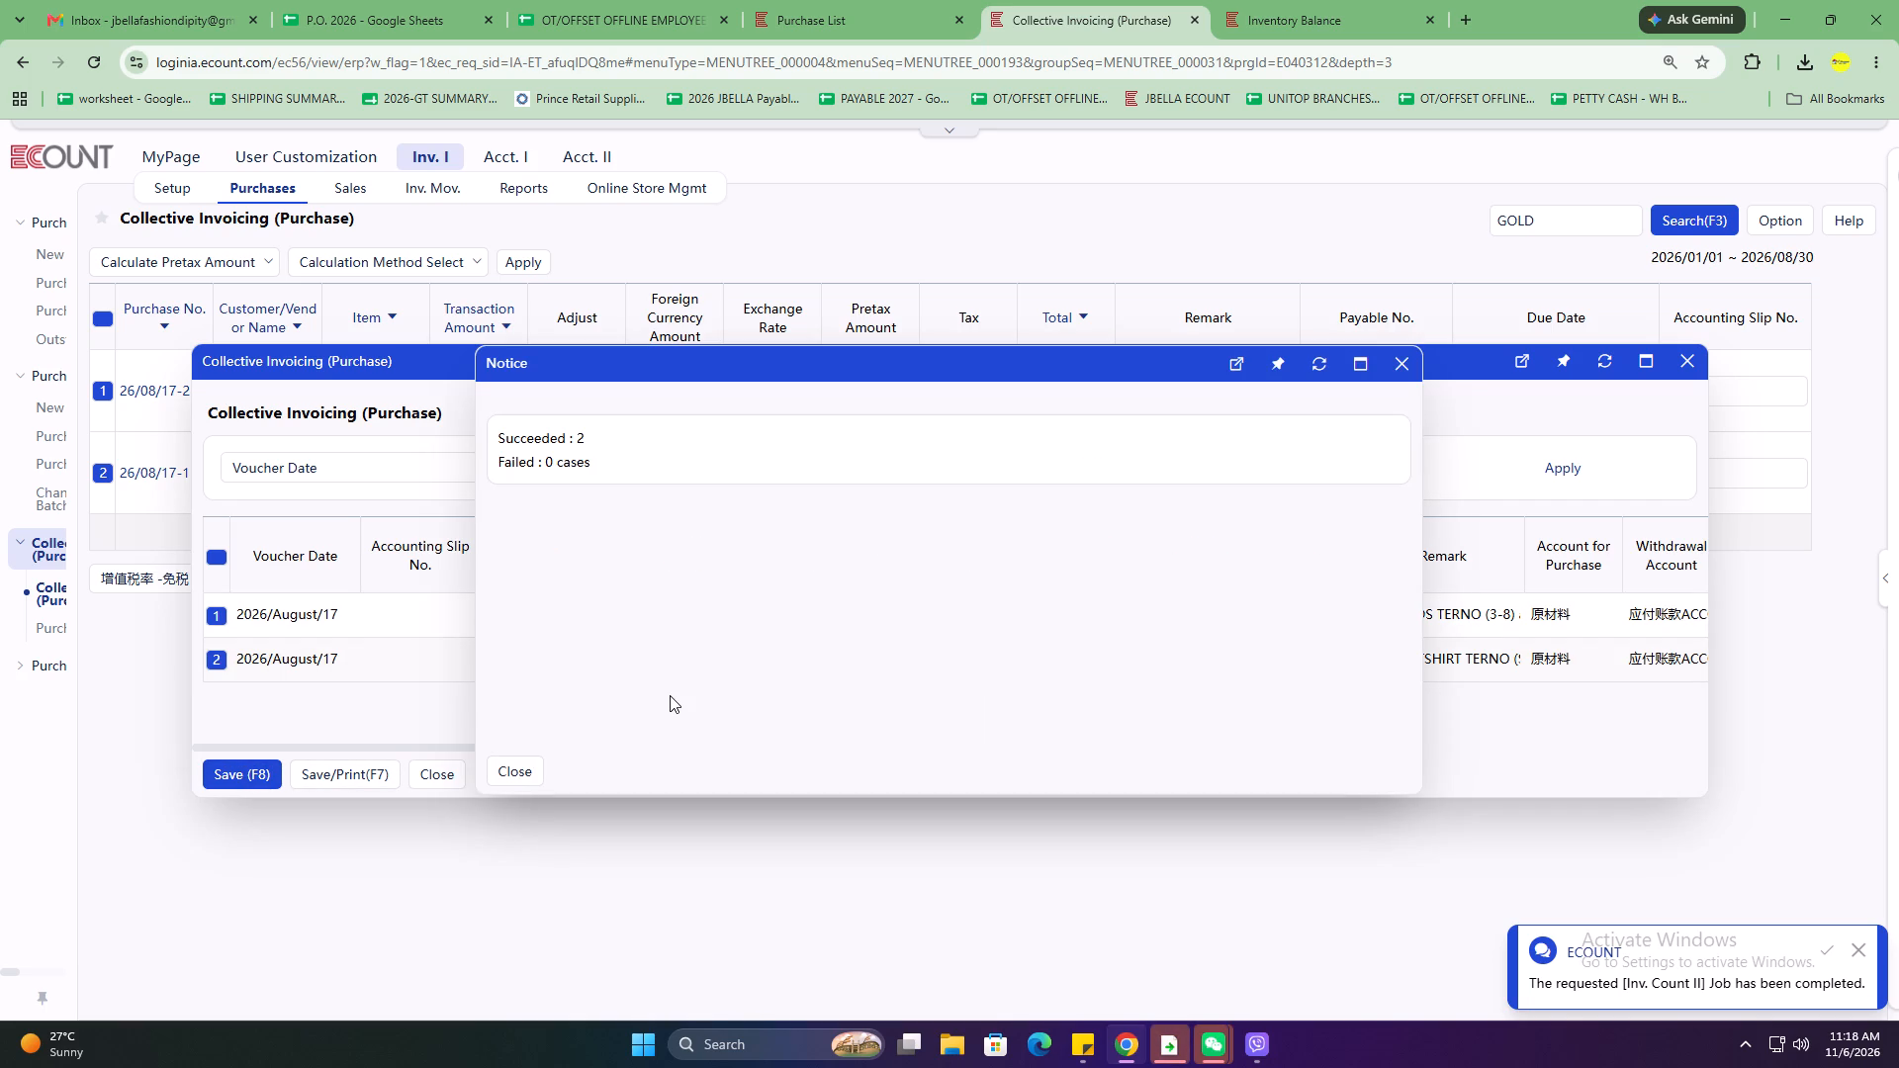
left_click(533, 764)
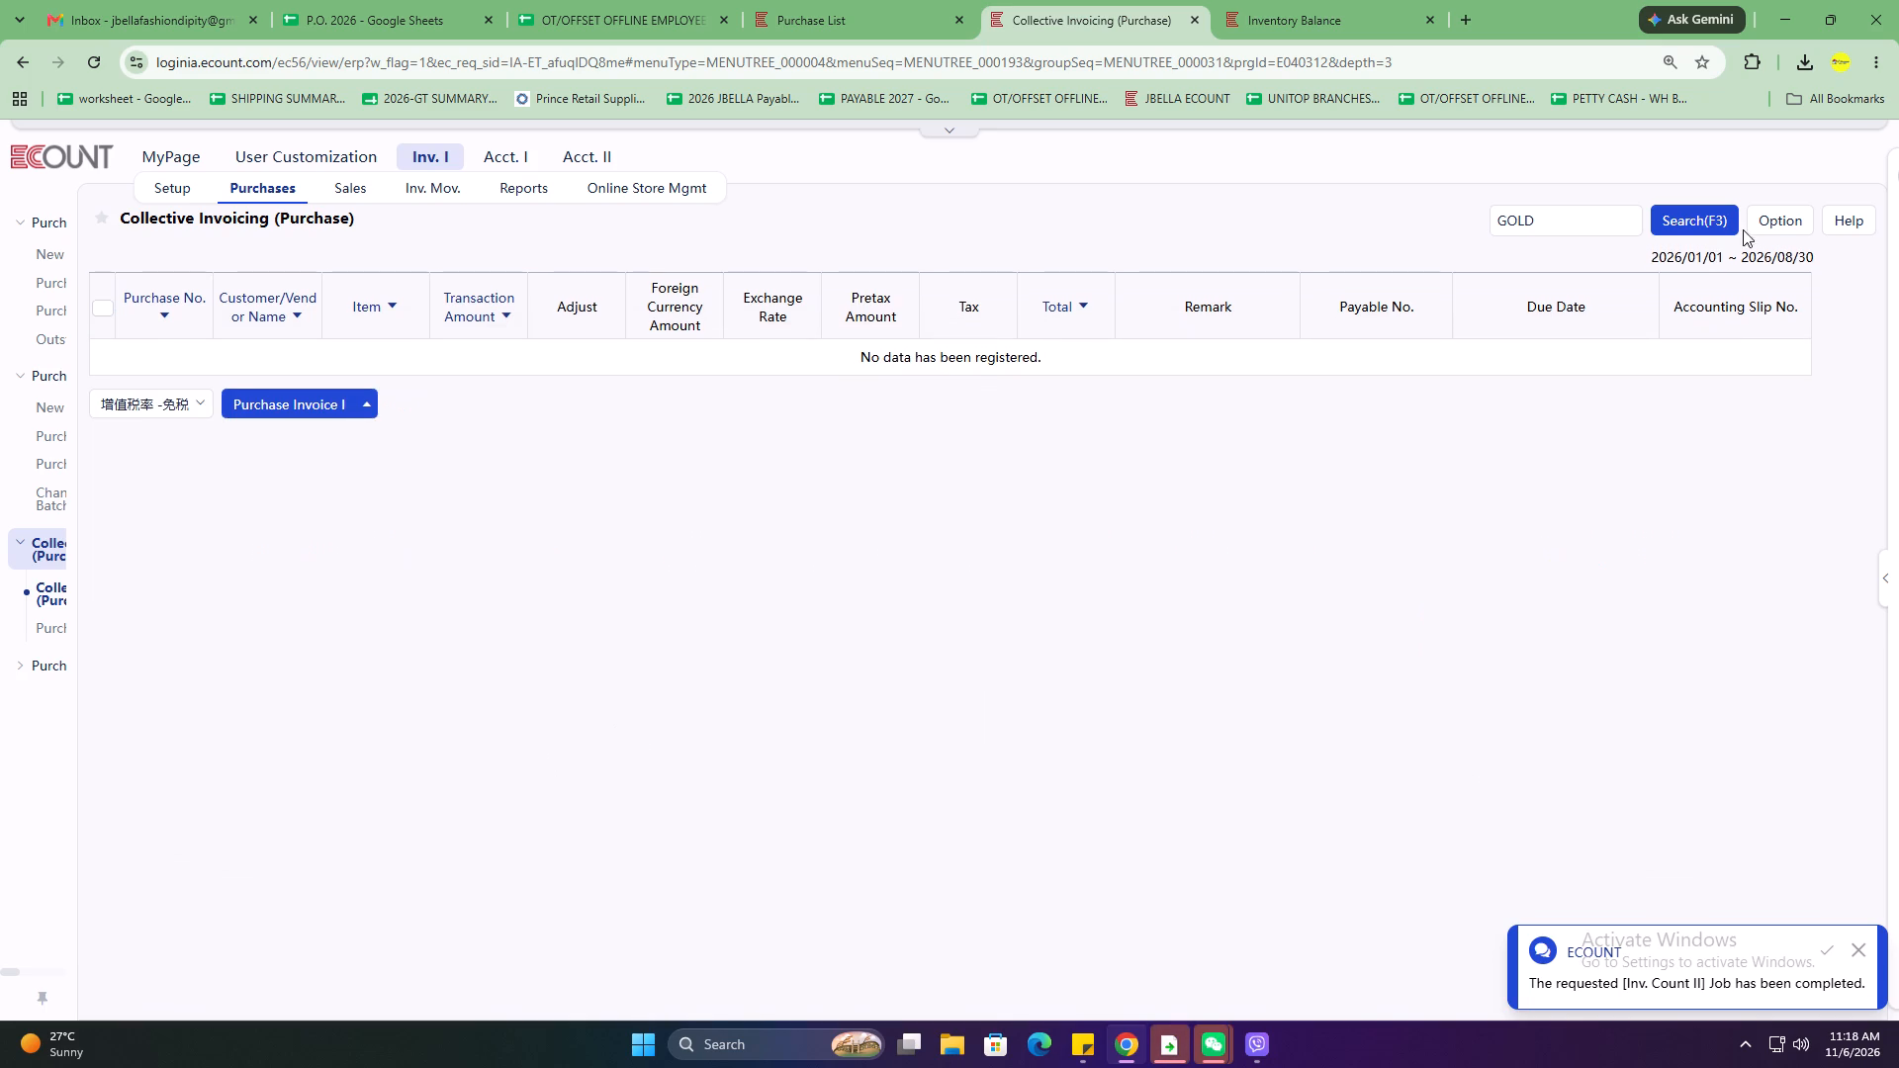
List purchase slips again with the end month set to September 2026, narrowed by the keyword GOLD.
left_click(1688, 209)
left_click(640, 351)
left_click(633, 352)
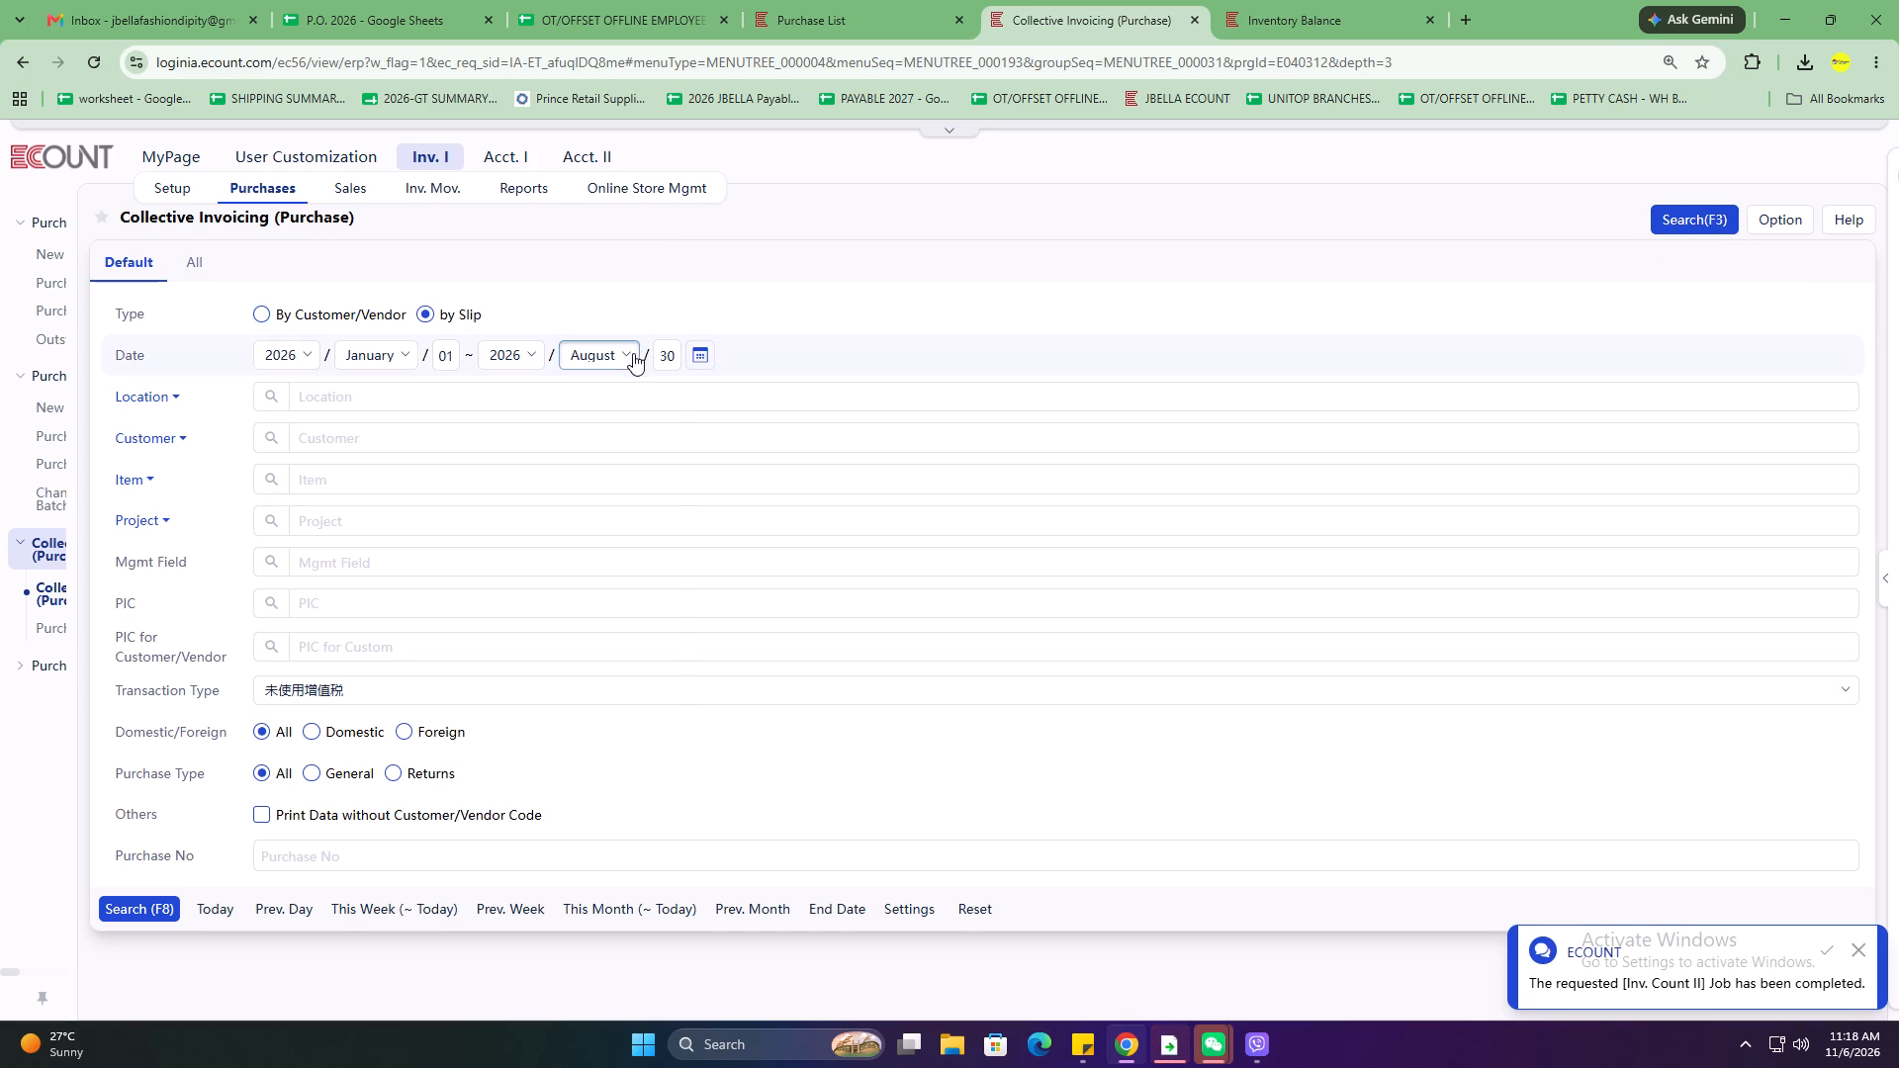
left_click(616, 633)
left_click(150, 902)
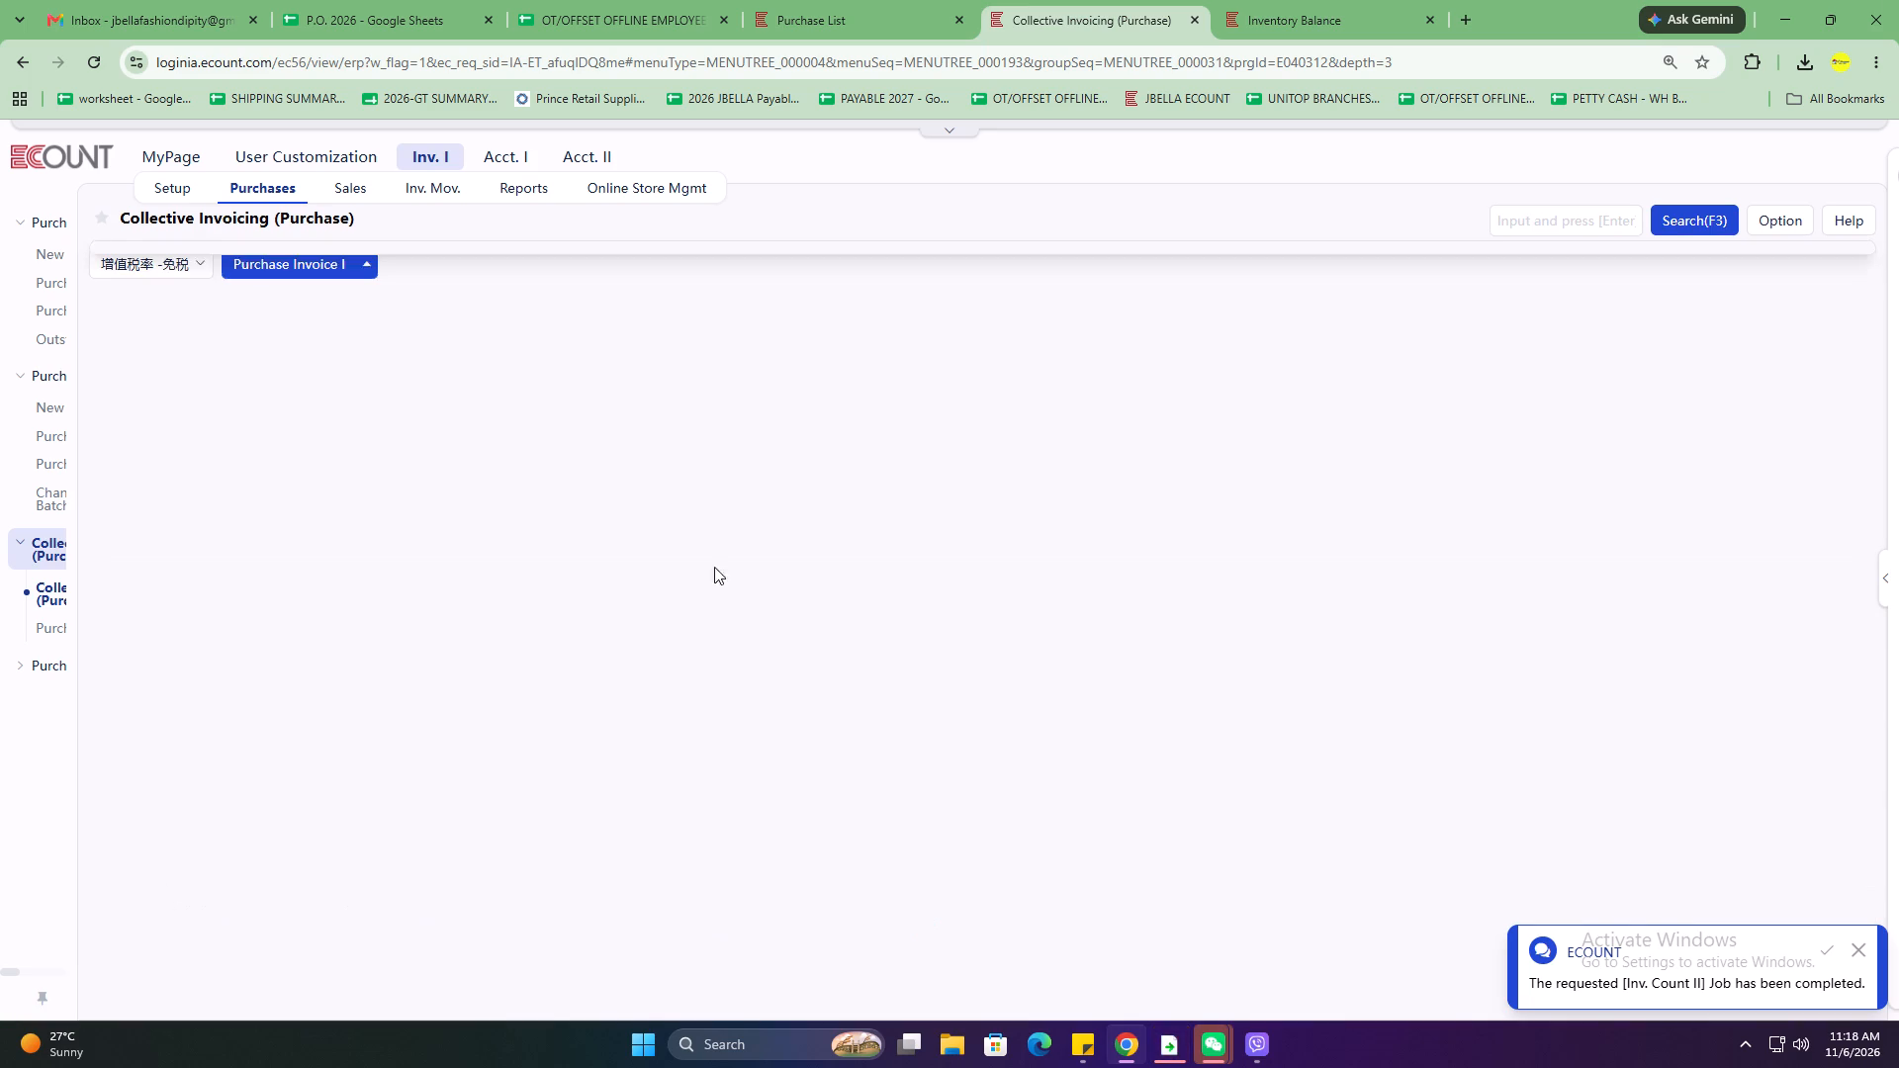
left_click(1534, 204)
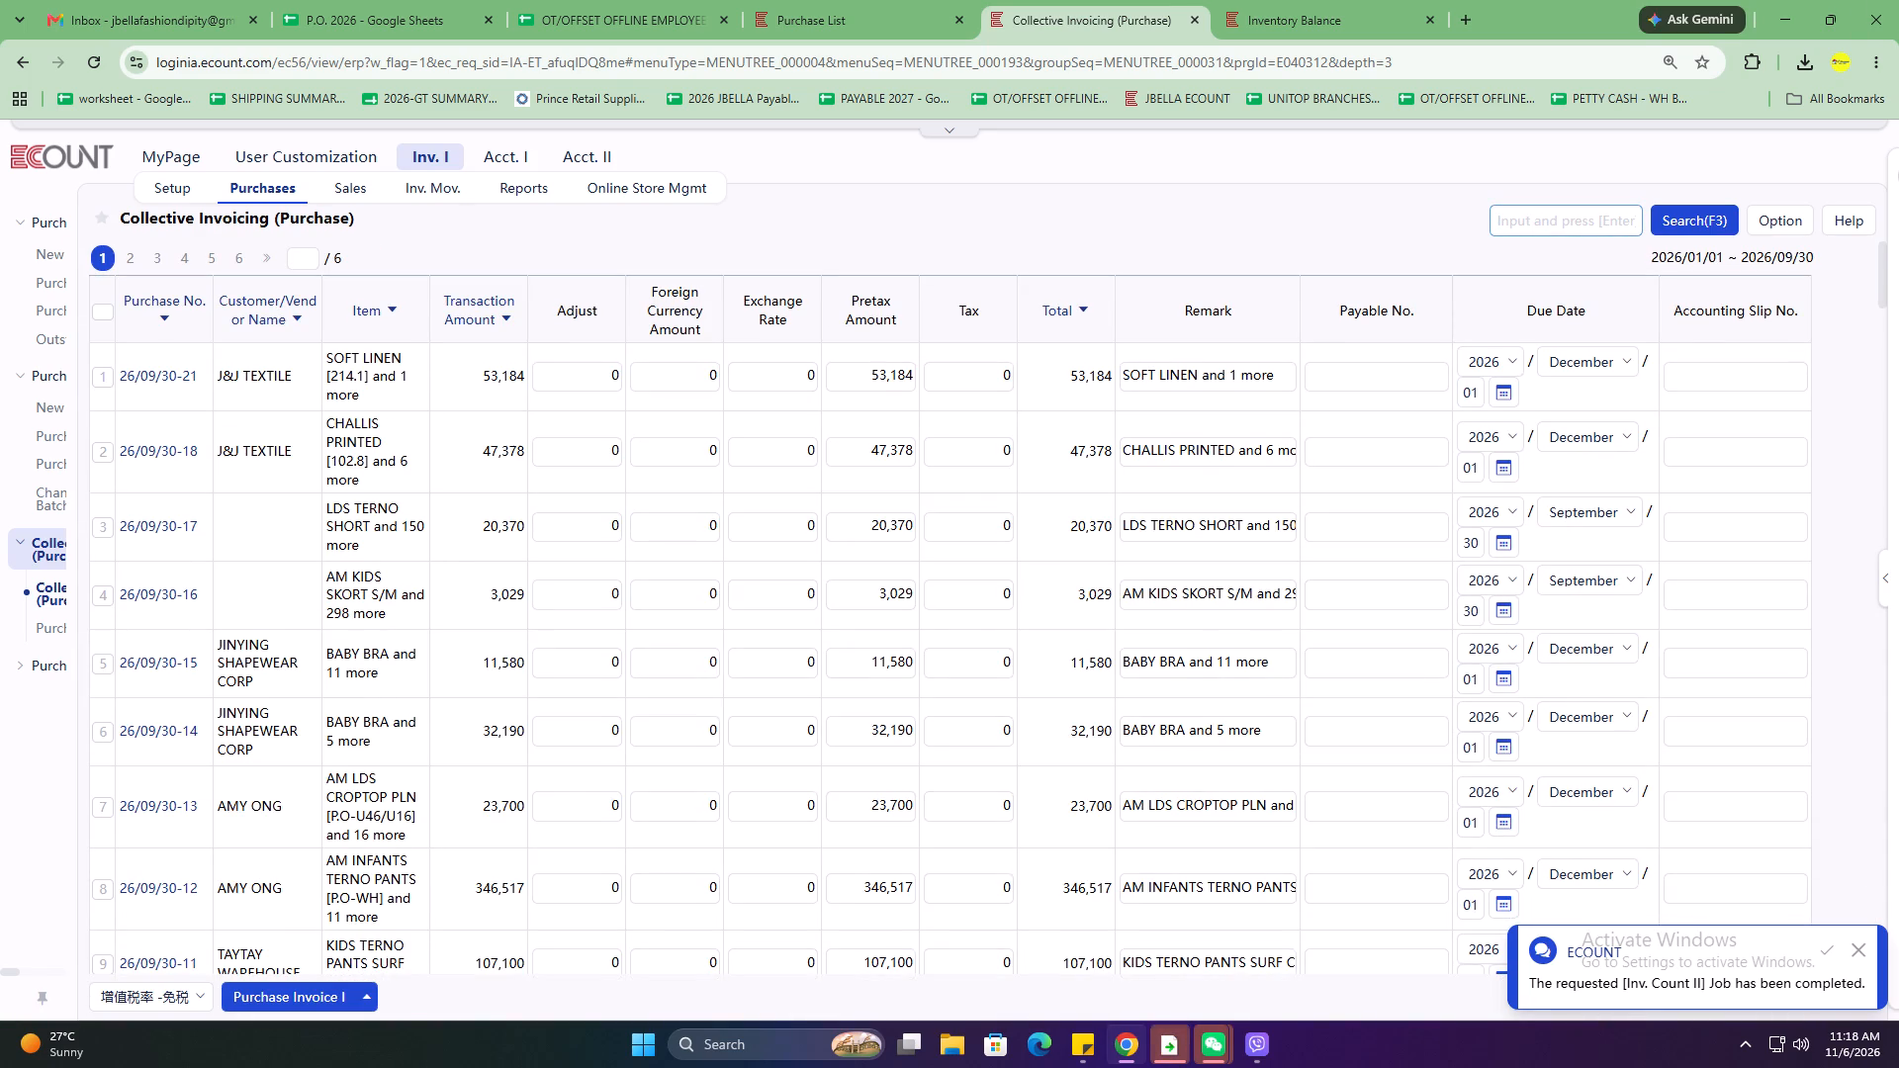
type("GOLD")
key("Return")
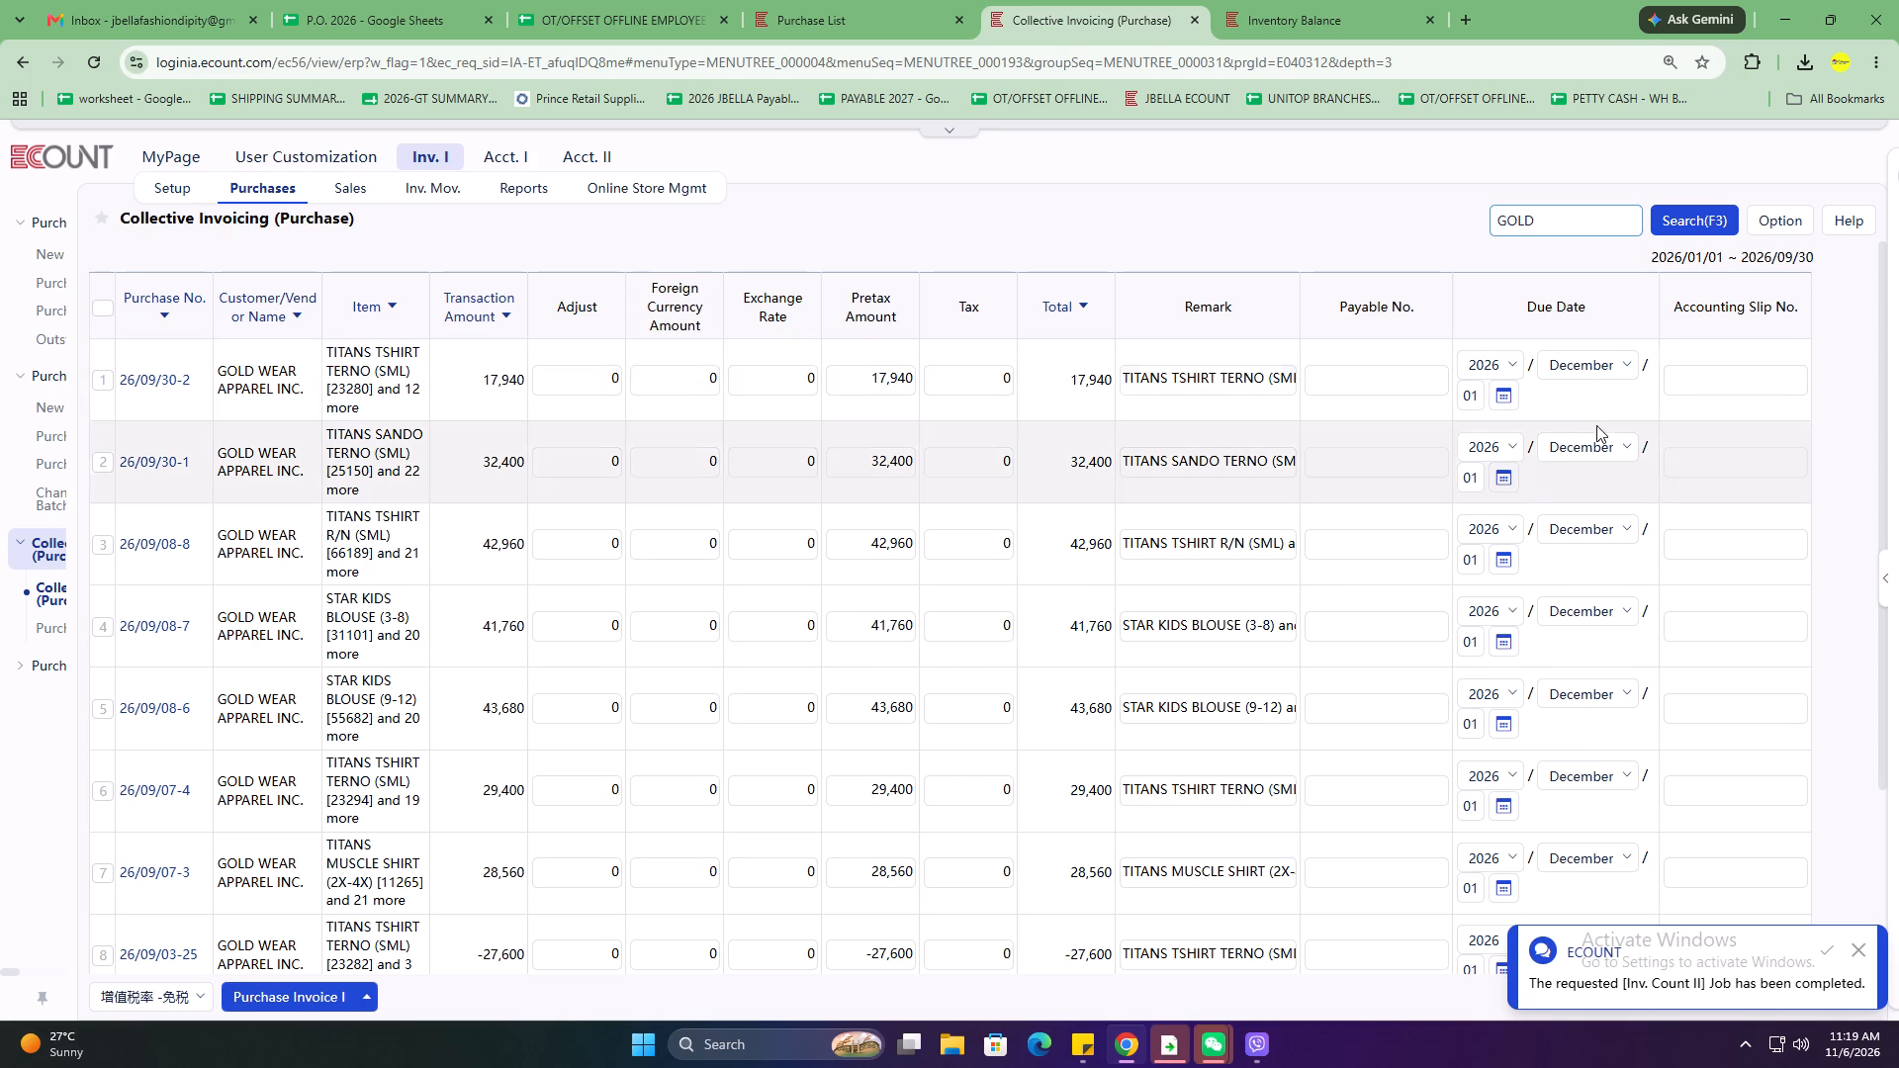
Select GOLD WEAR APPAREL return slips 26/09/03-23, 26/09/03-24 and 26/09/03-25 and enter payable number GWRETURN2026 on all three.
scroll(1421, 545, "down", 11)
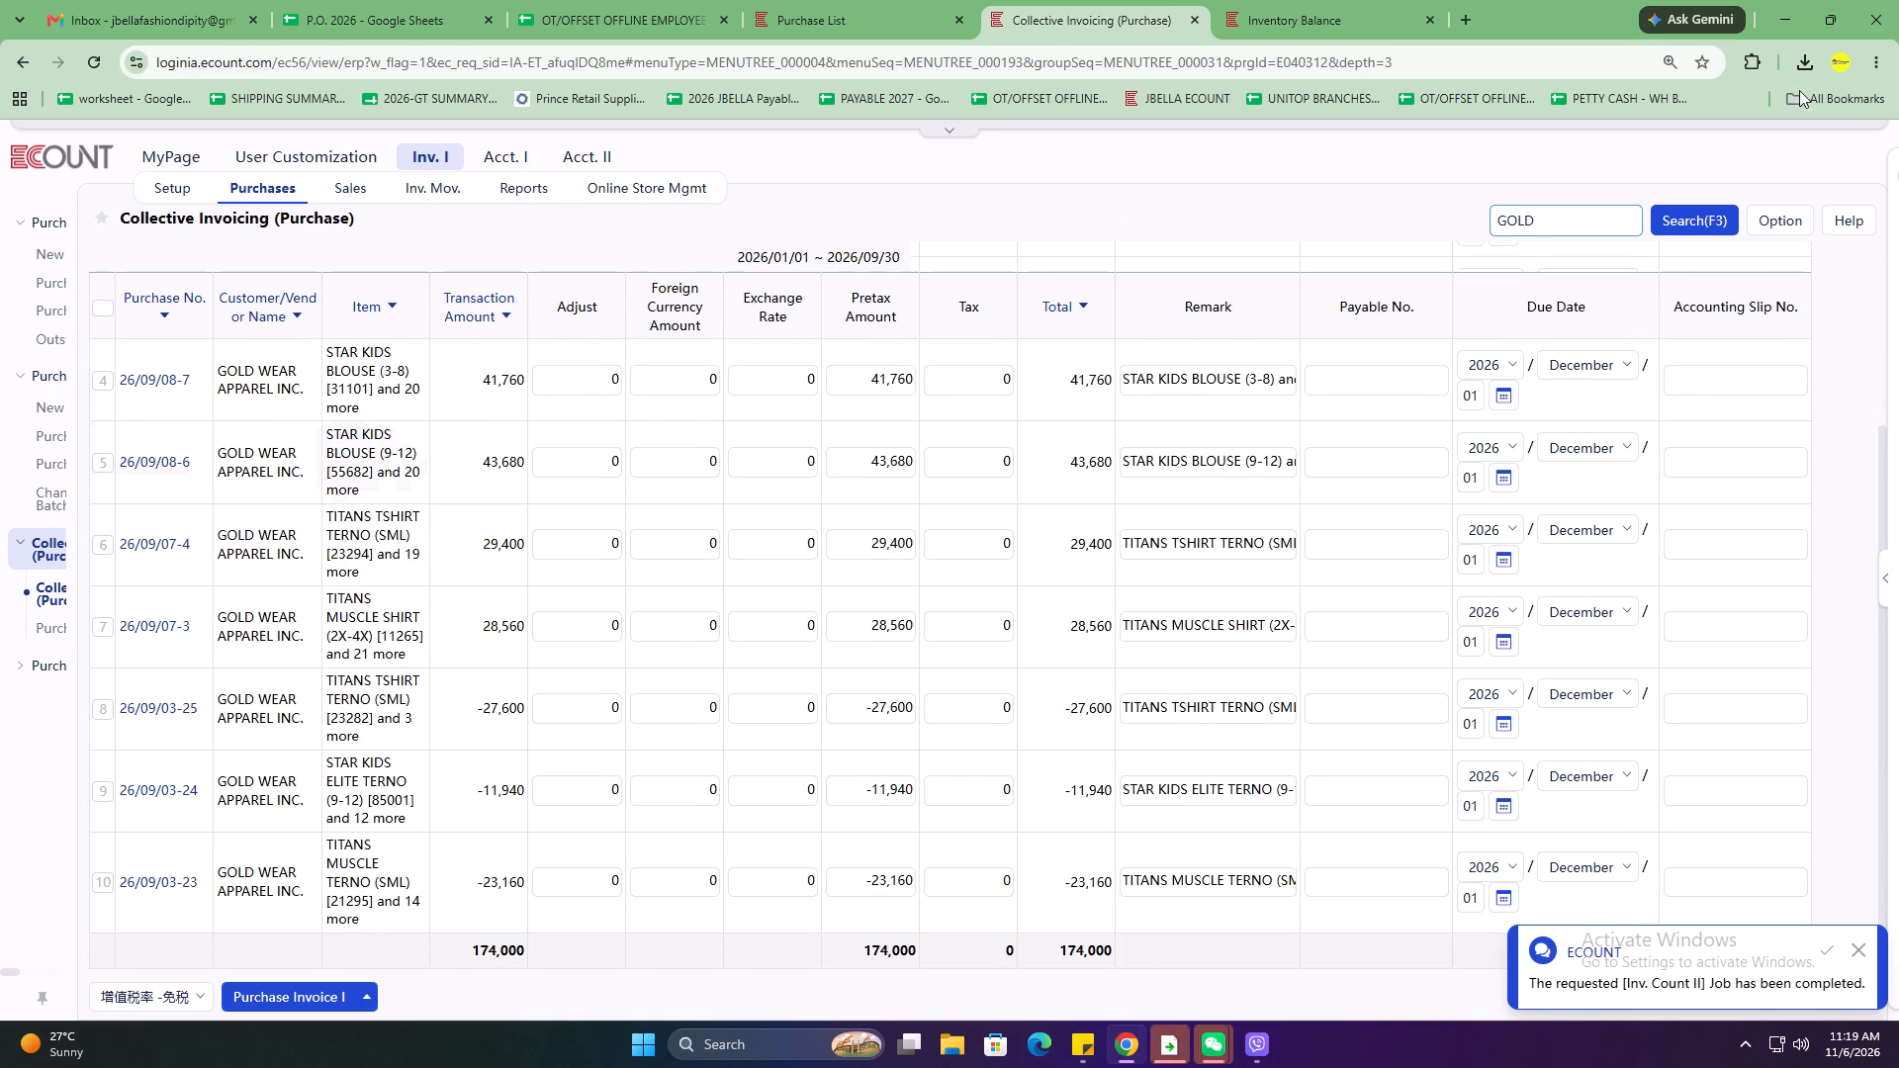
left_click(117, 881)
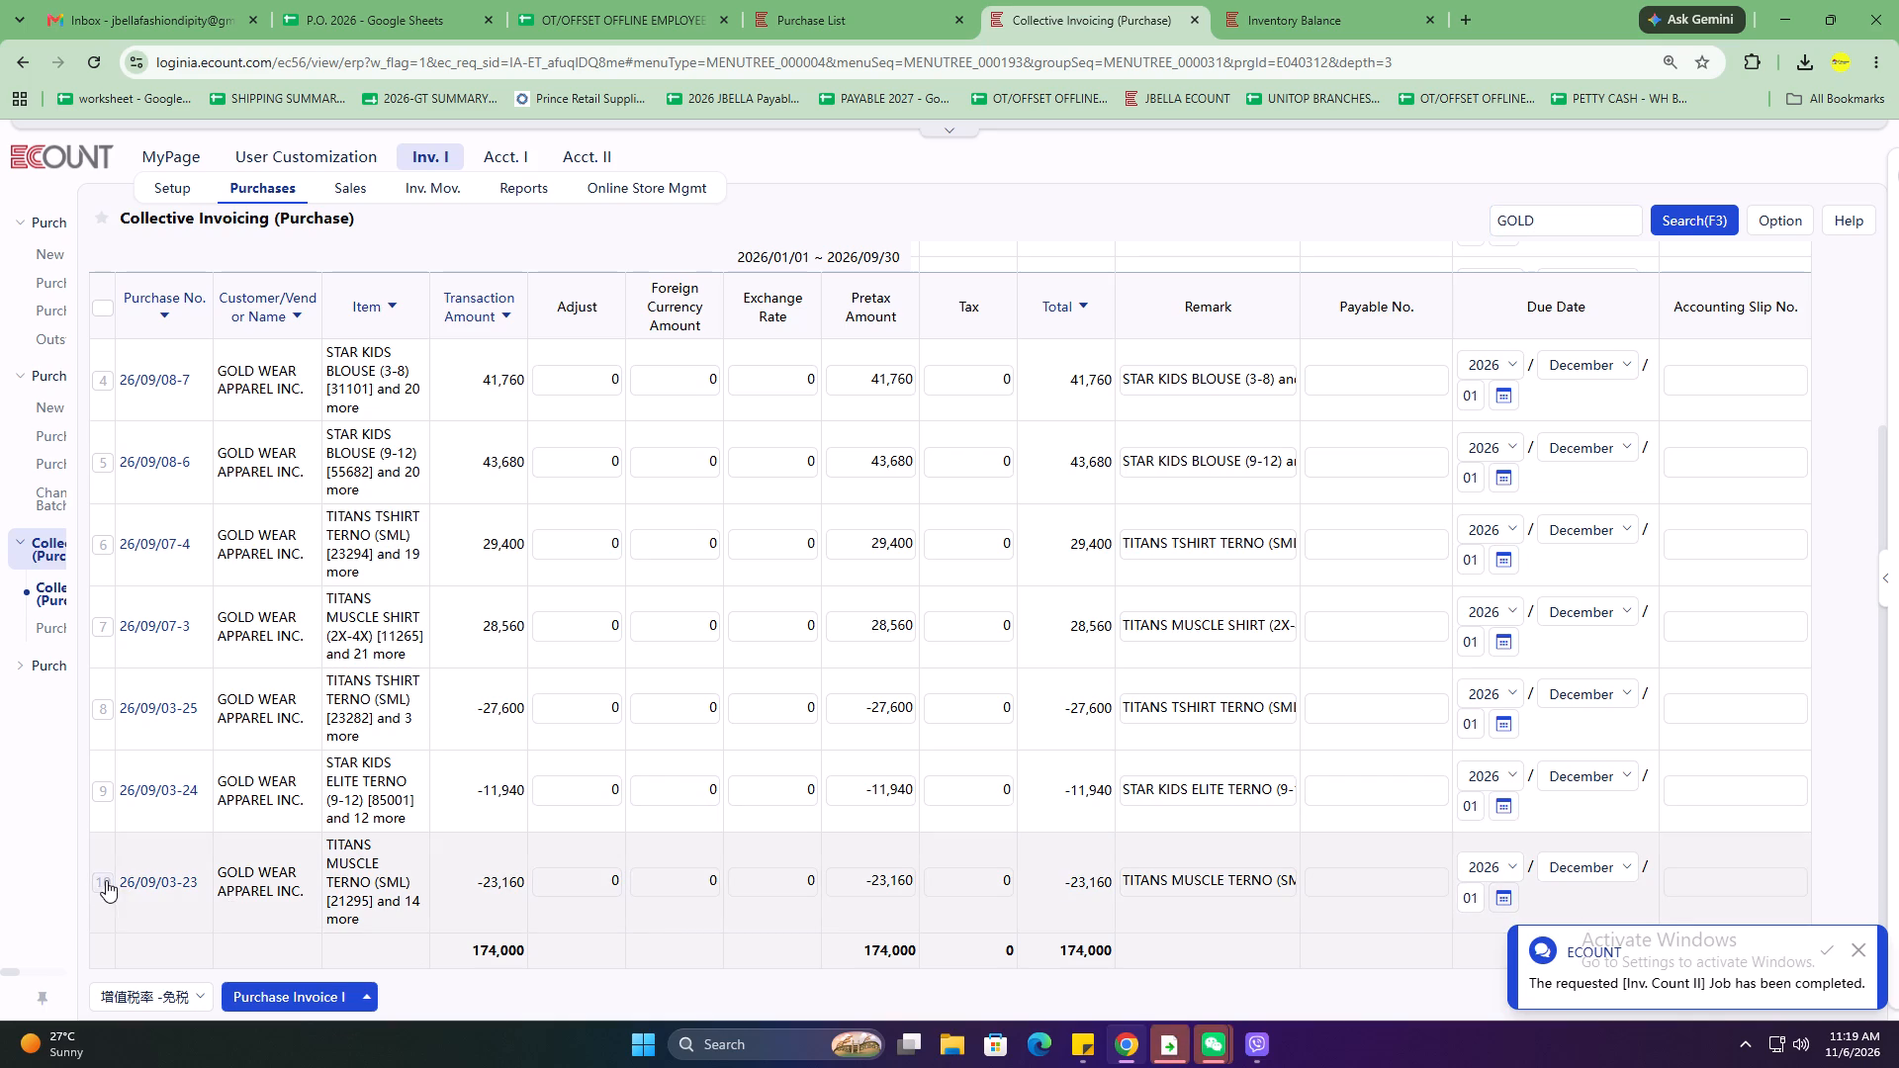
left_click(106, 880)
left_click(103, 786)
left_click(110, 707)
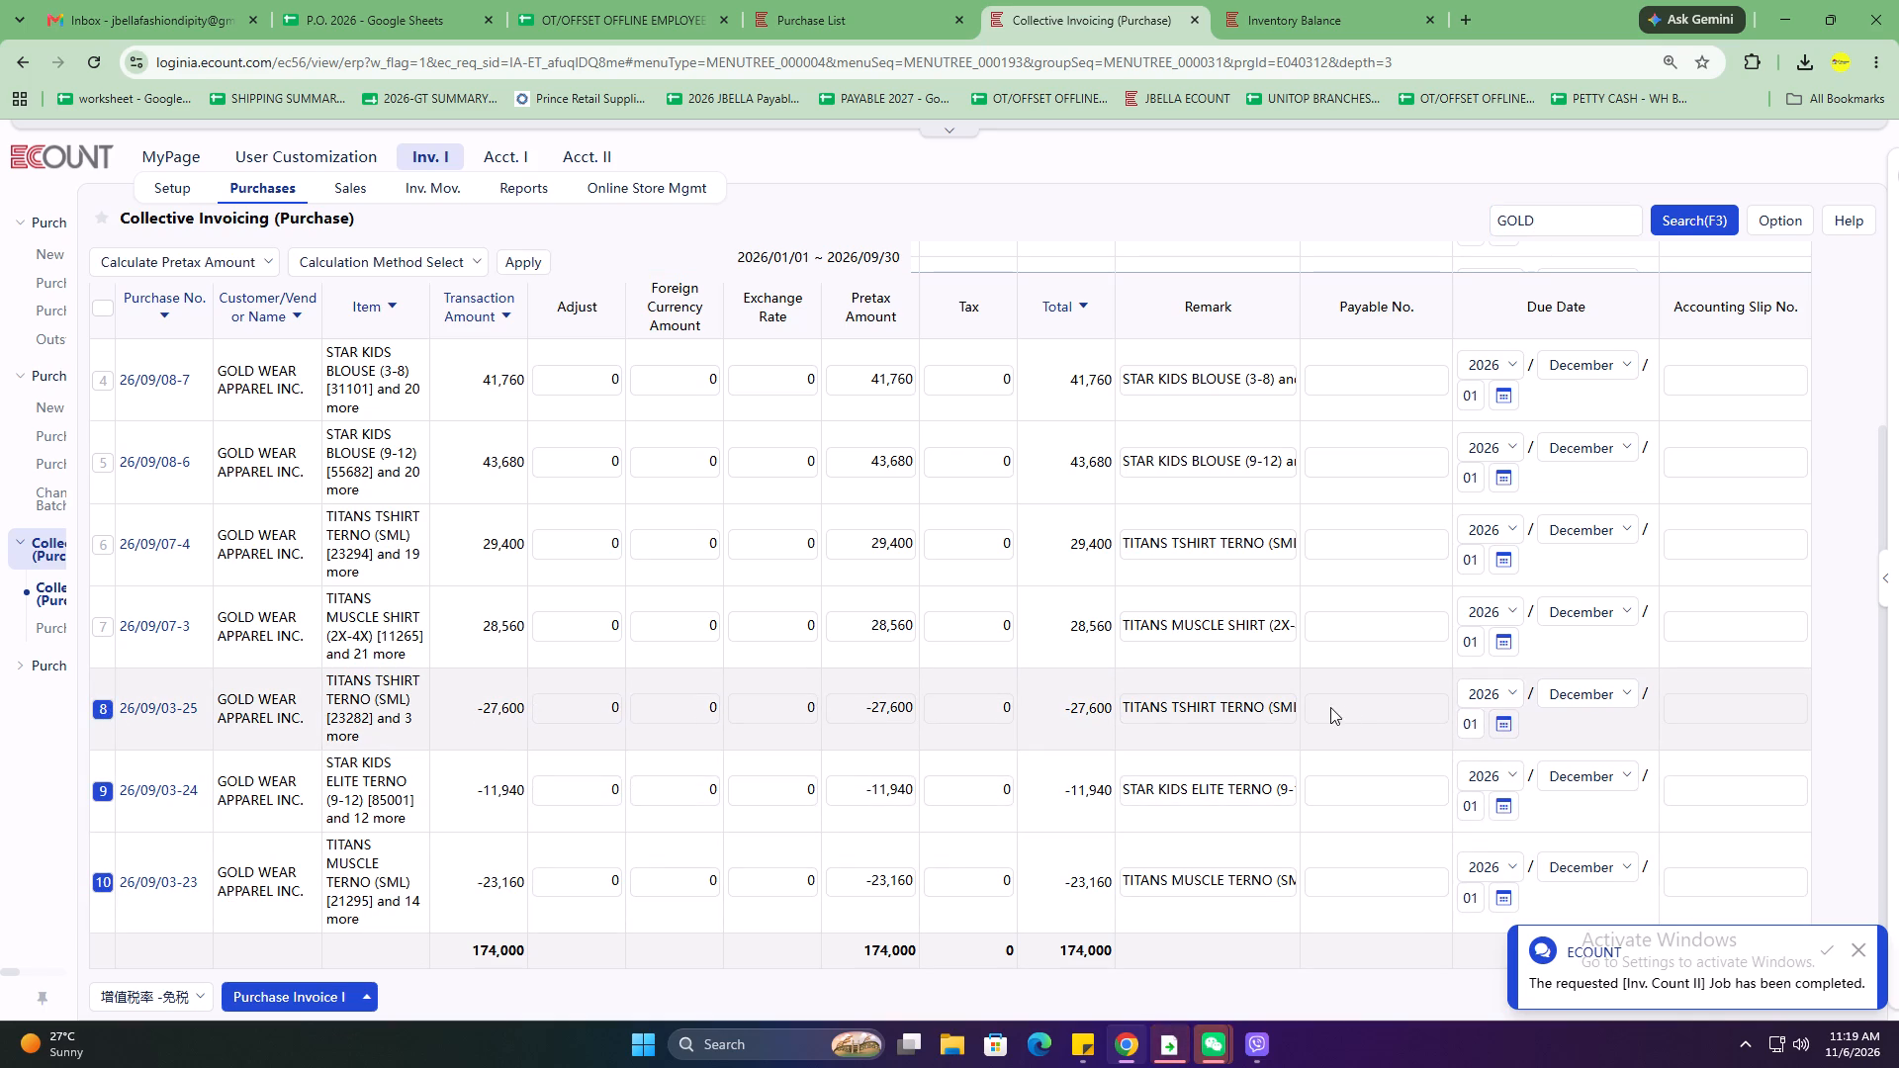
left_click(1348, 712)
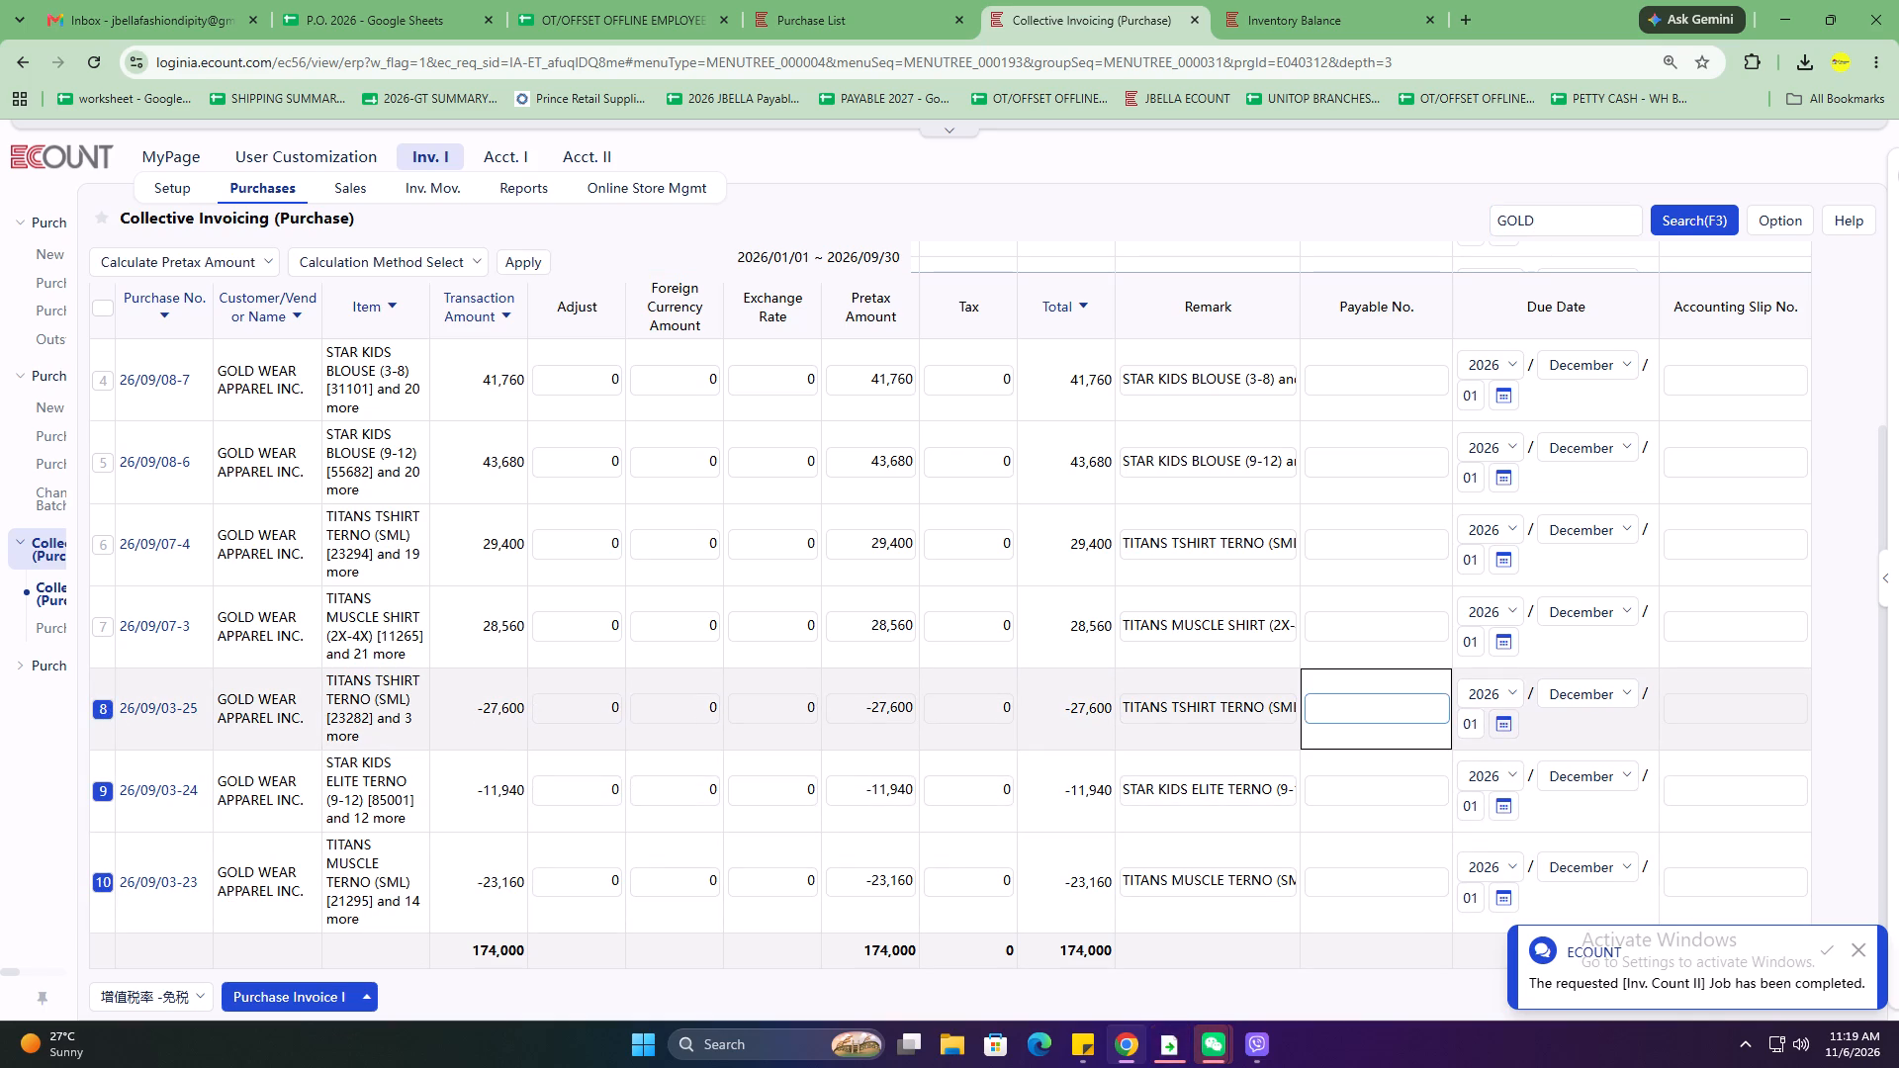
type("GW")
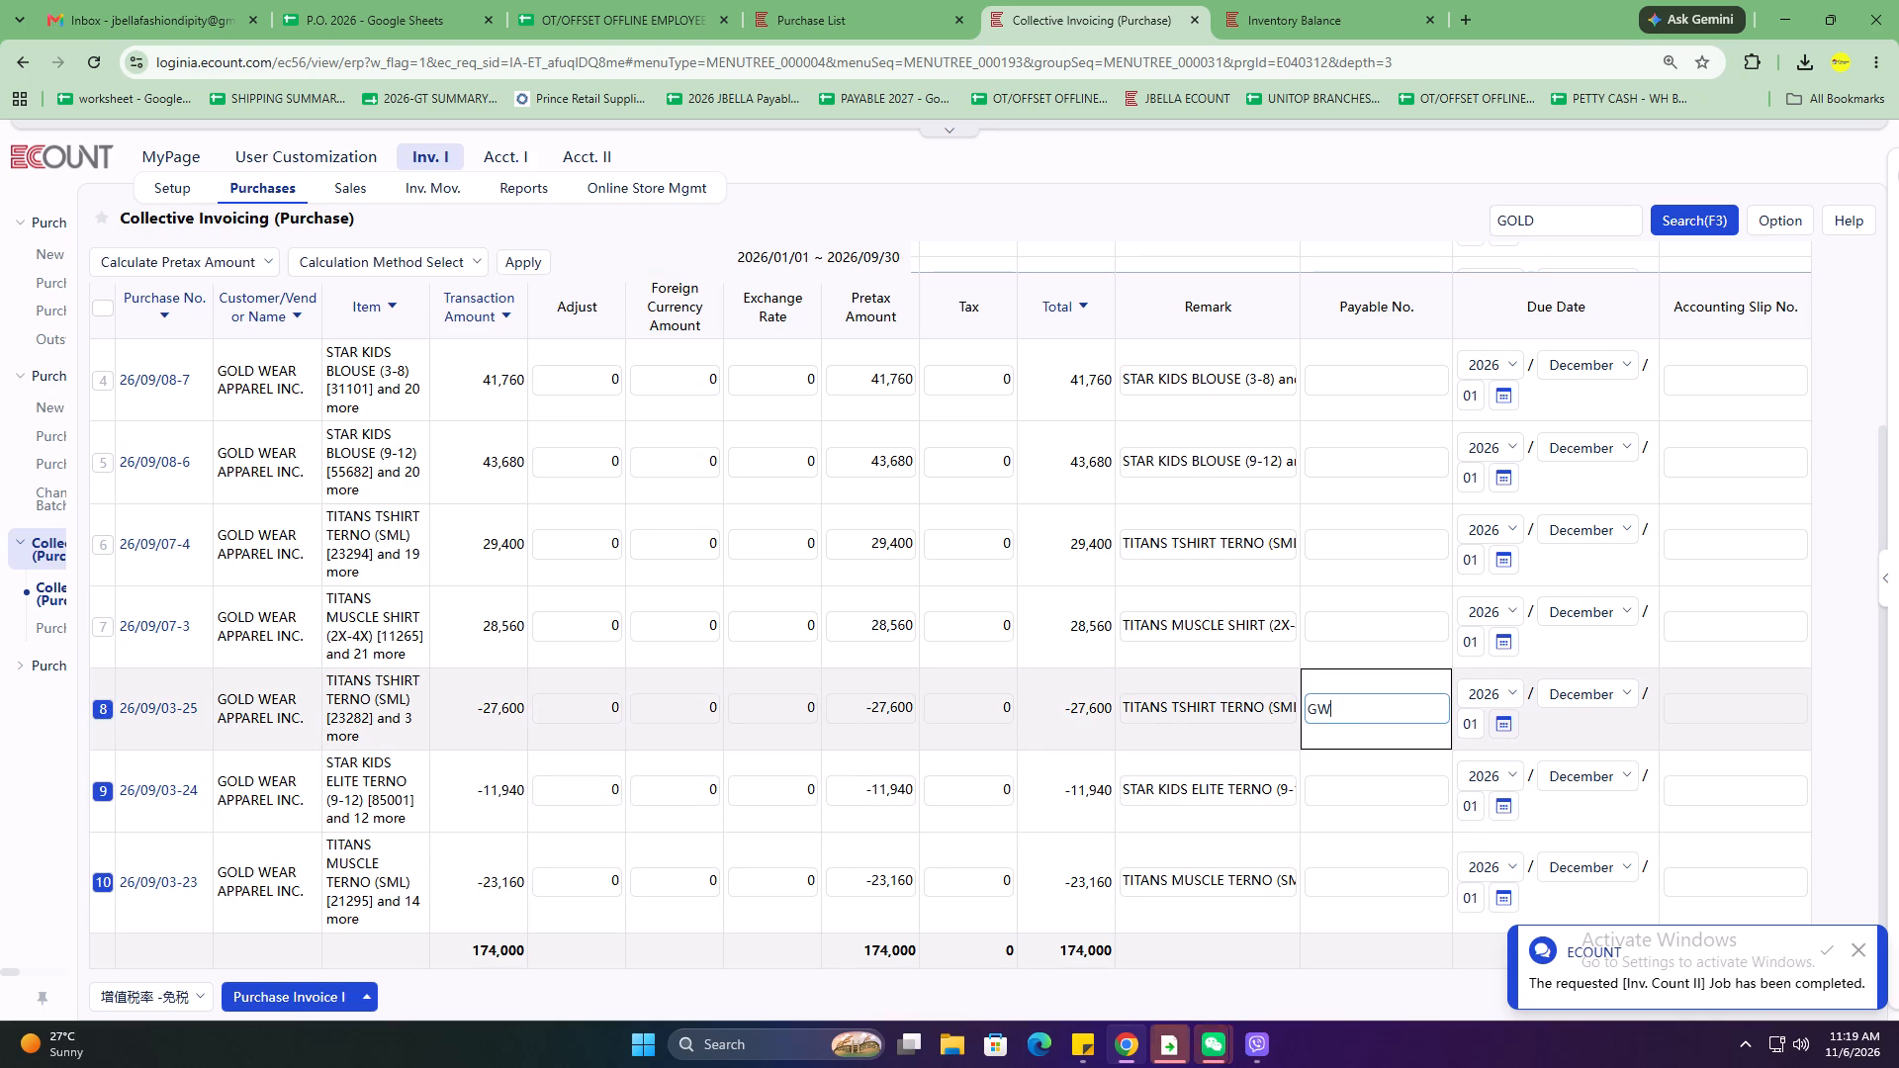
type("RE")
type("TURN2026")
key("Down")
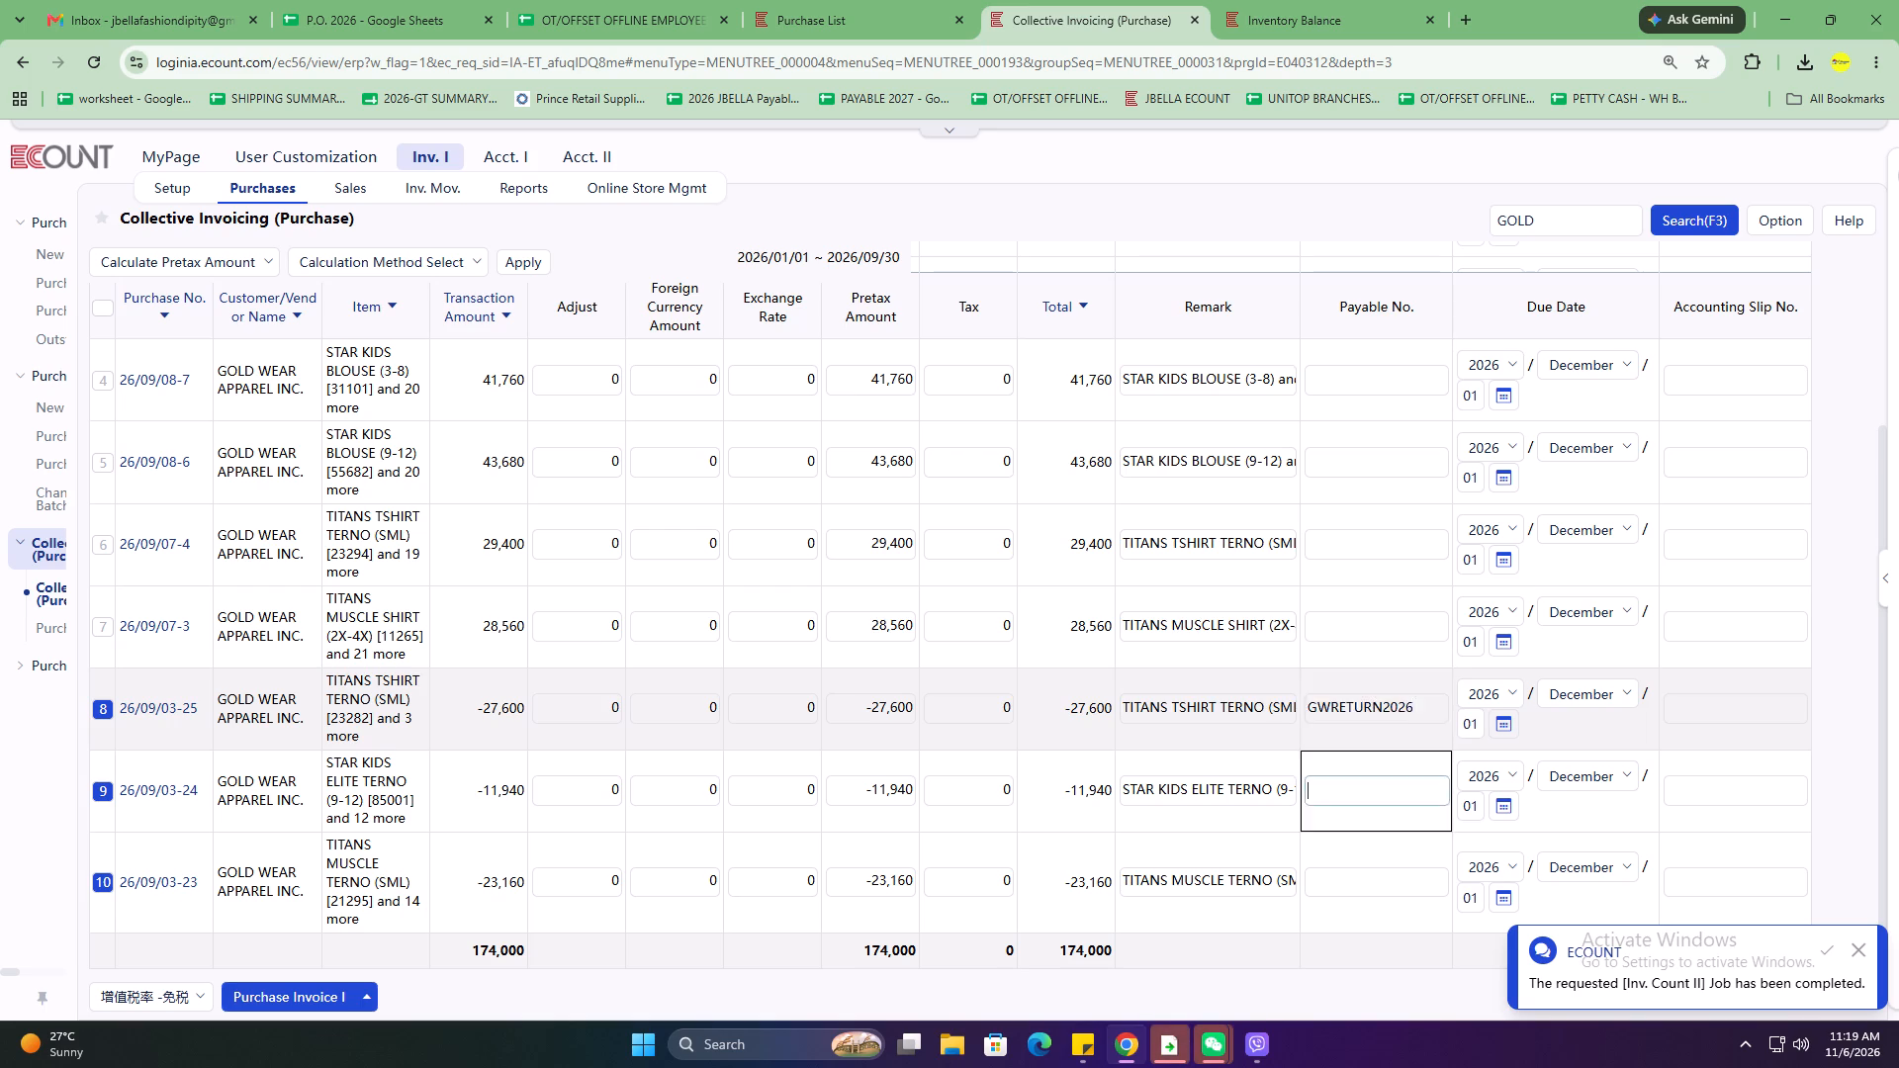
key("Up")
key("ctrl+c")
key("Down")
key("ctrl+v")
key("Down")
key("ctrl+v")
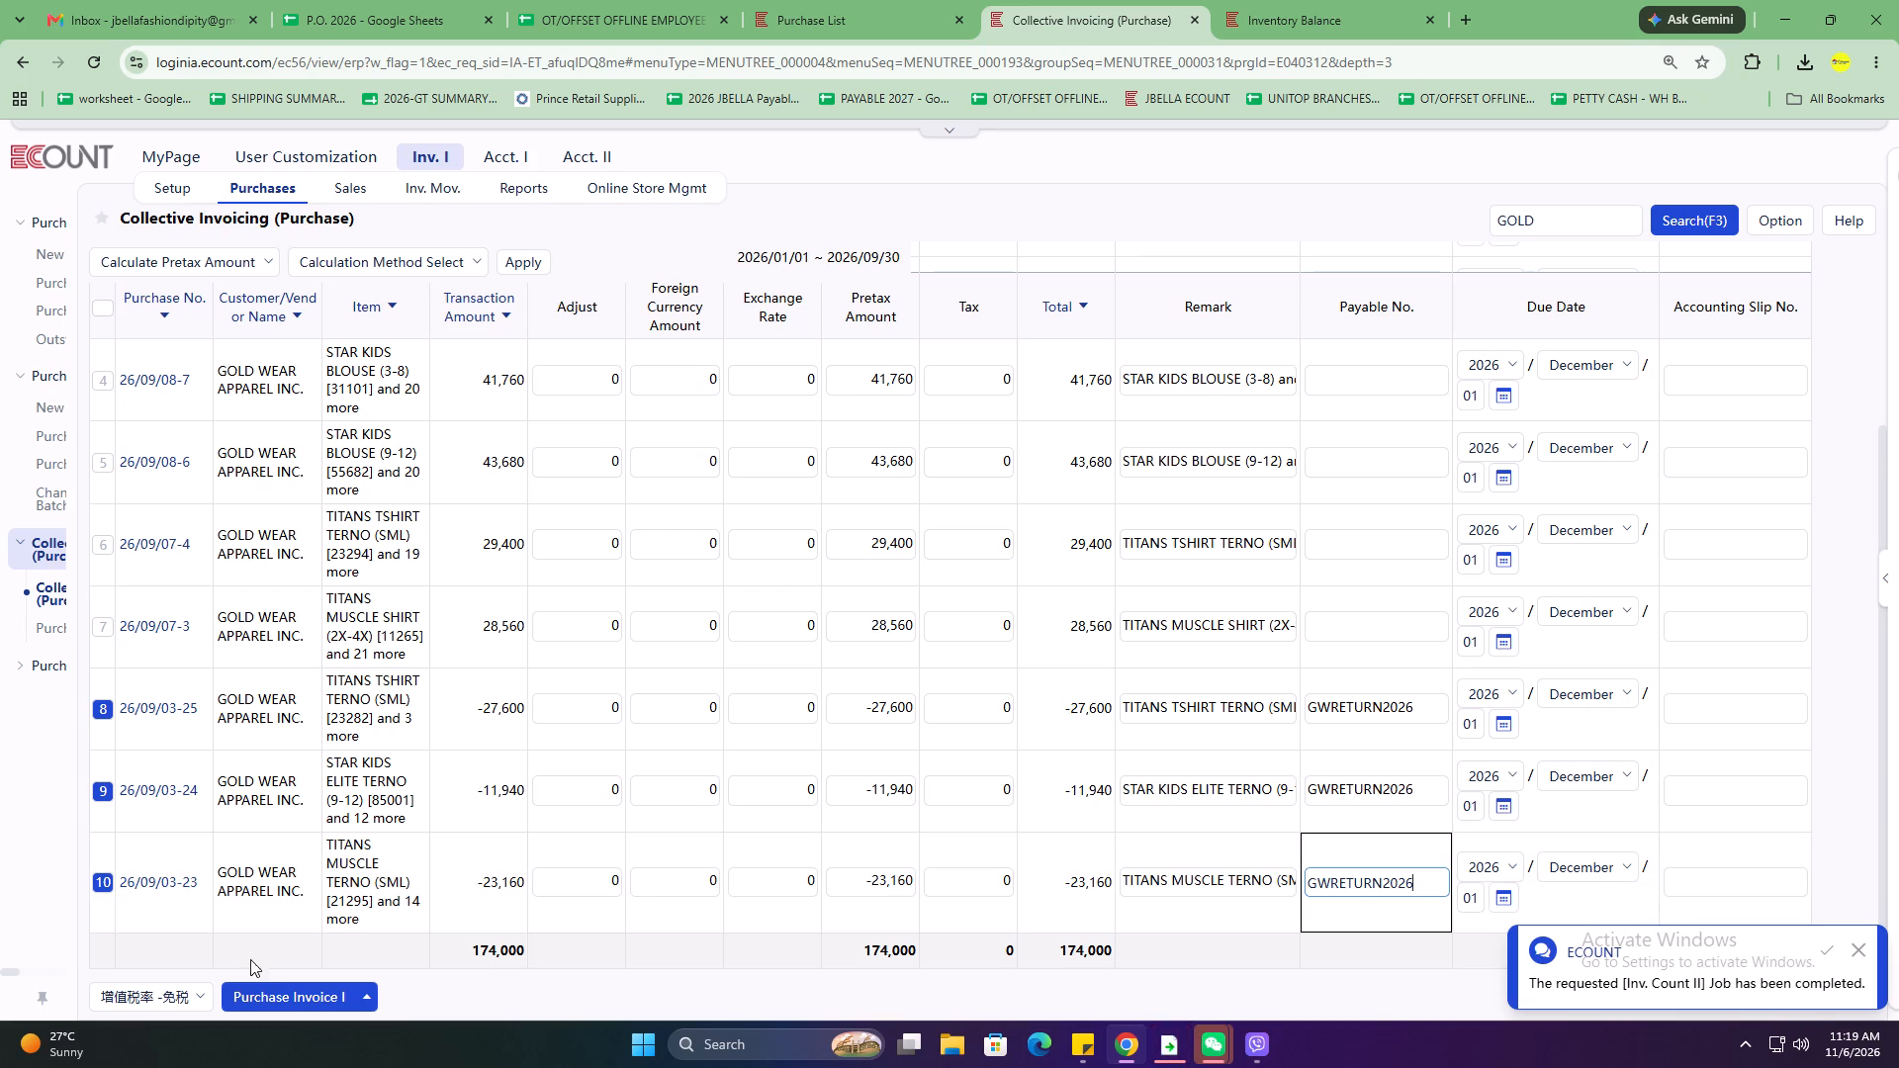
Create Purchase Invoice I for the three selected return slips and save the batch, accepting the already assigned payable number.
left_click(267, 989)
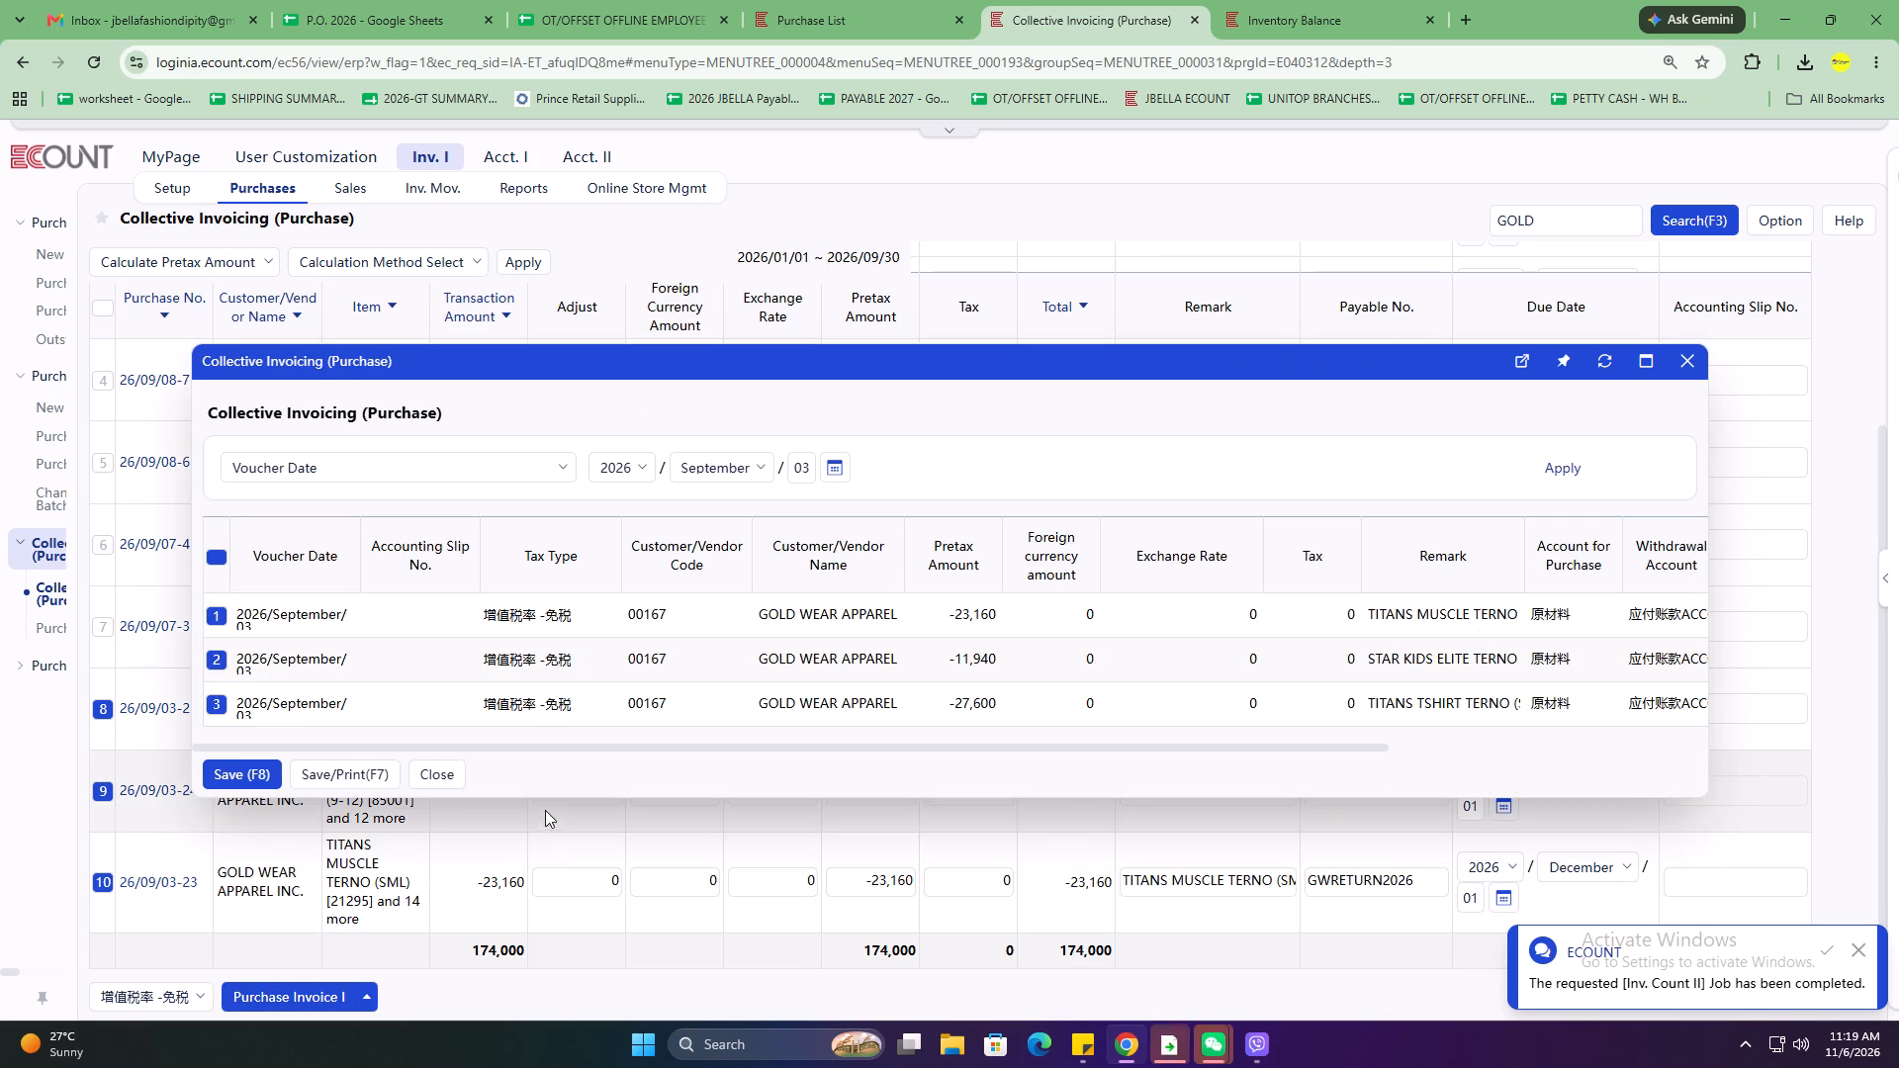
left_click(261, 776)
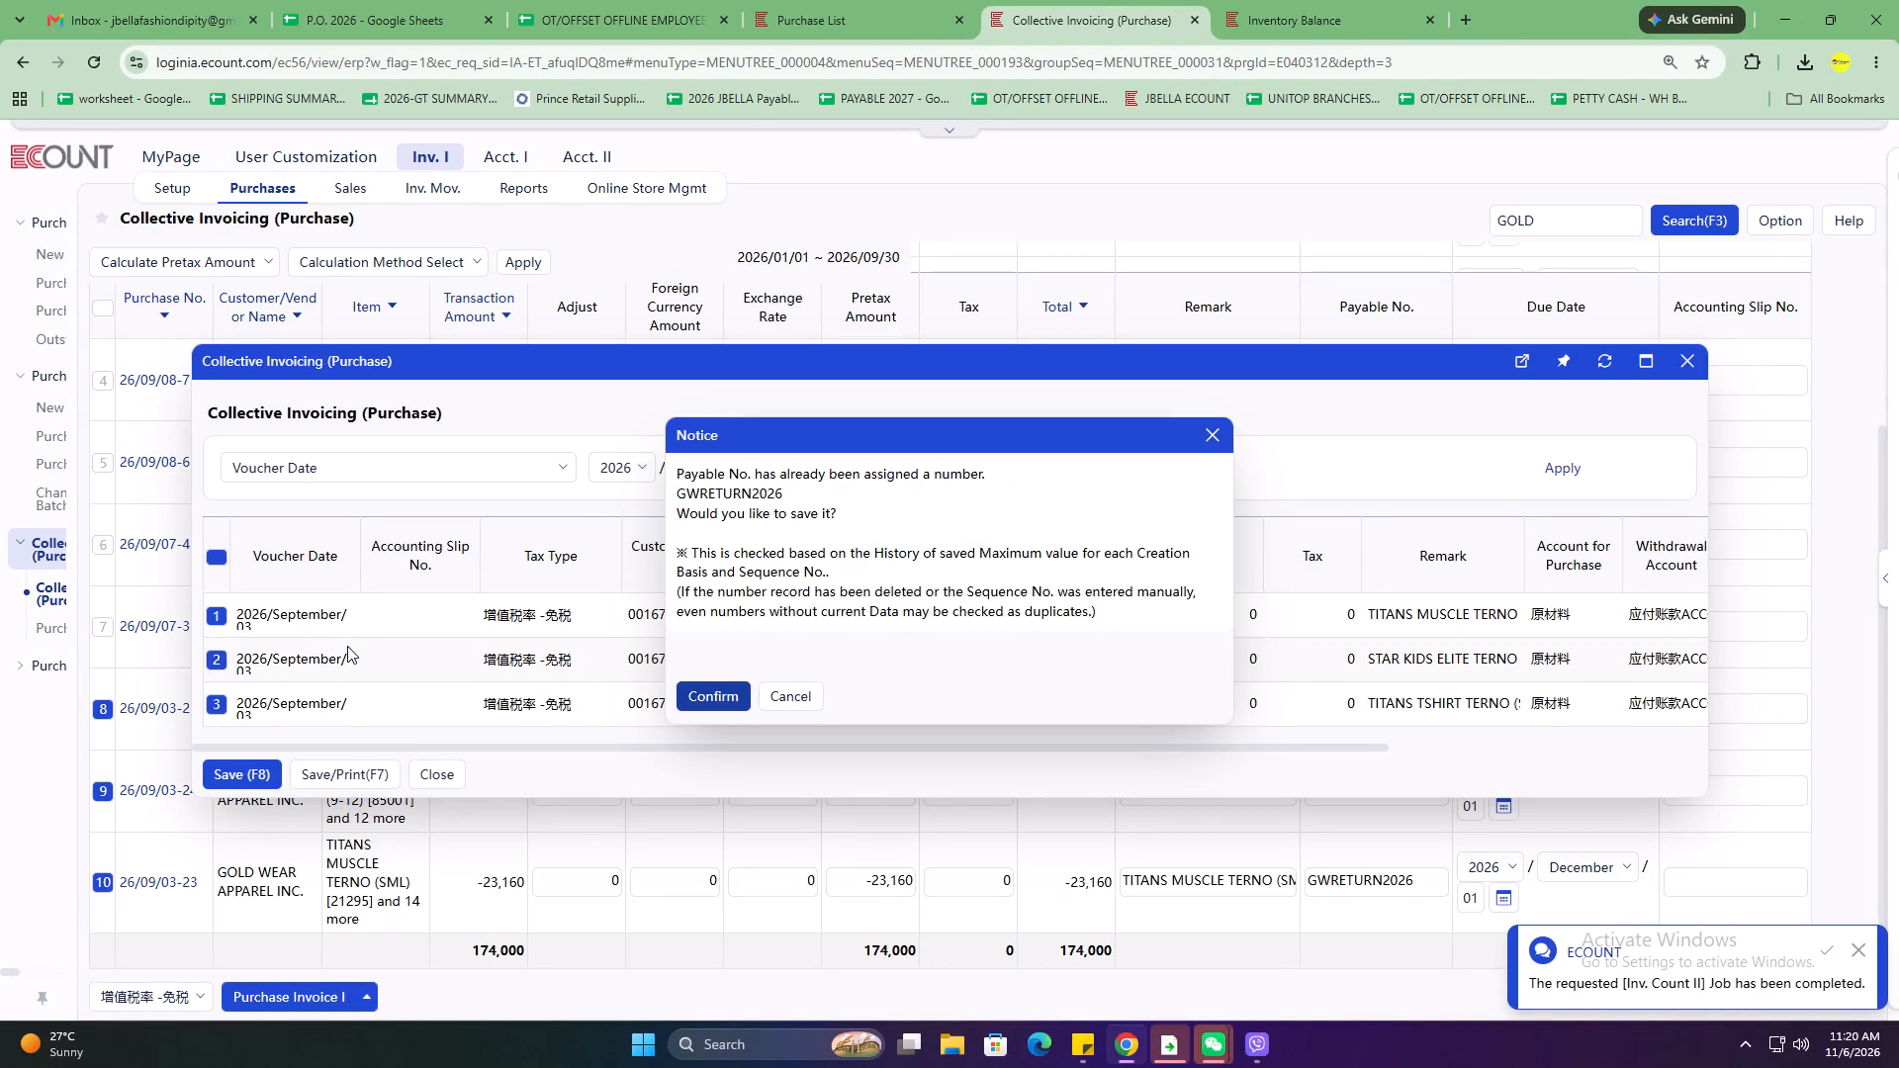
left_click(722, 685)
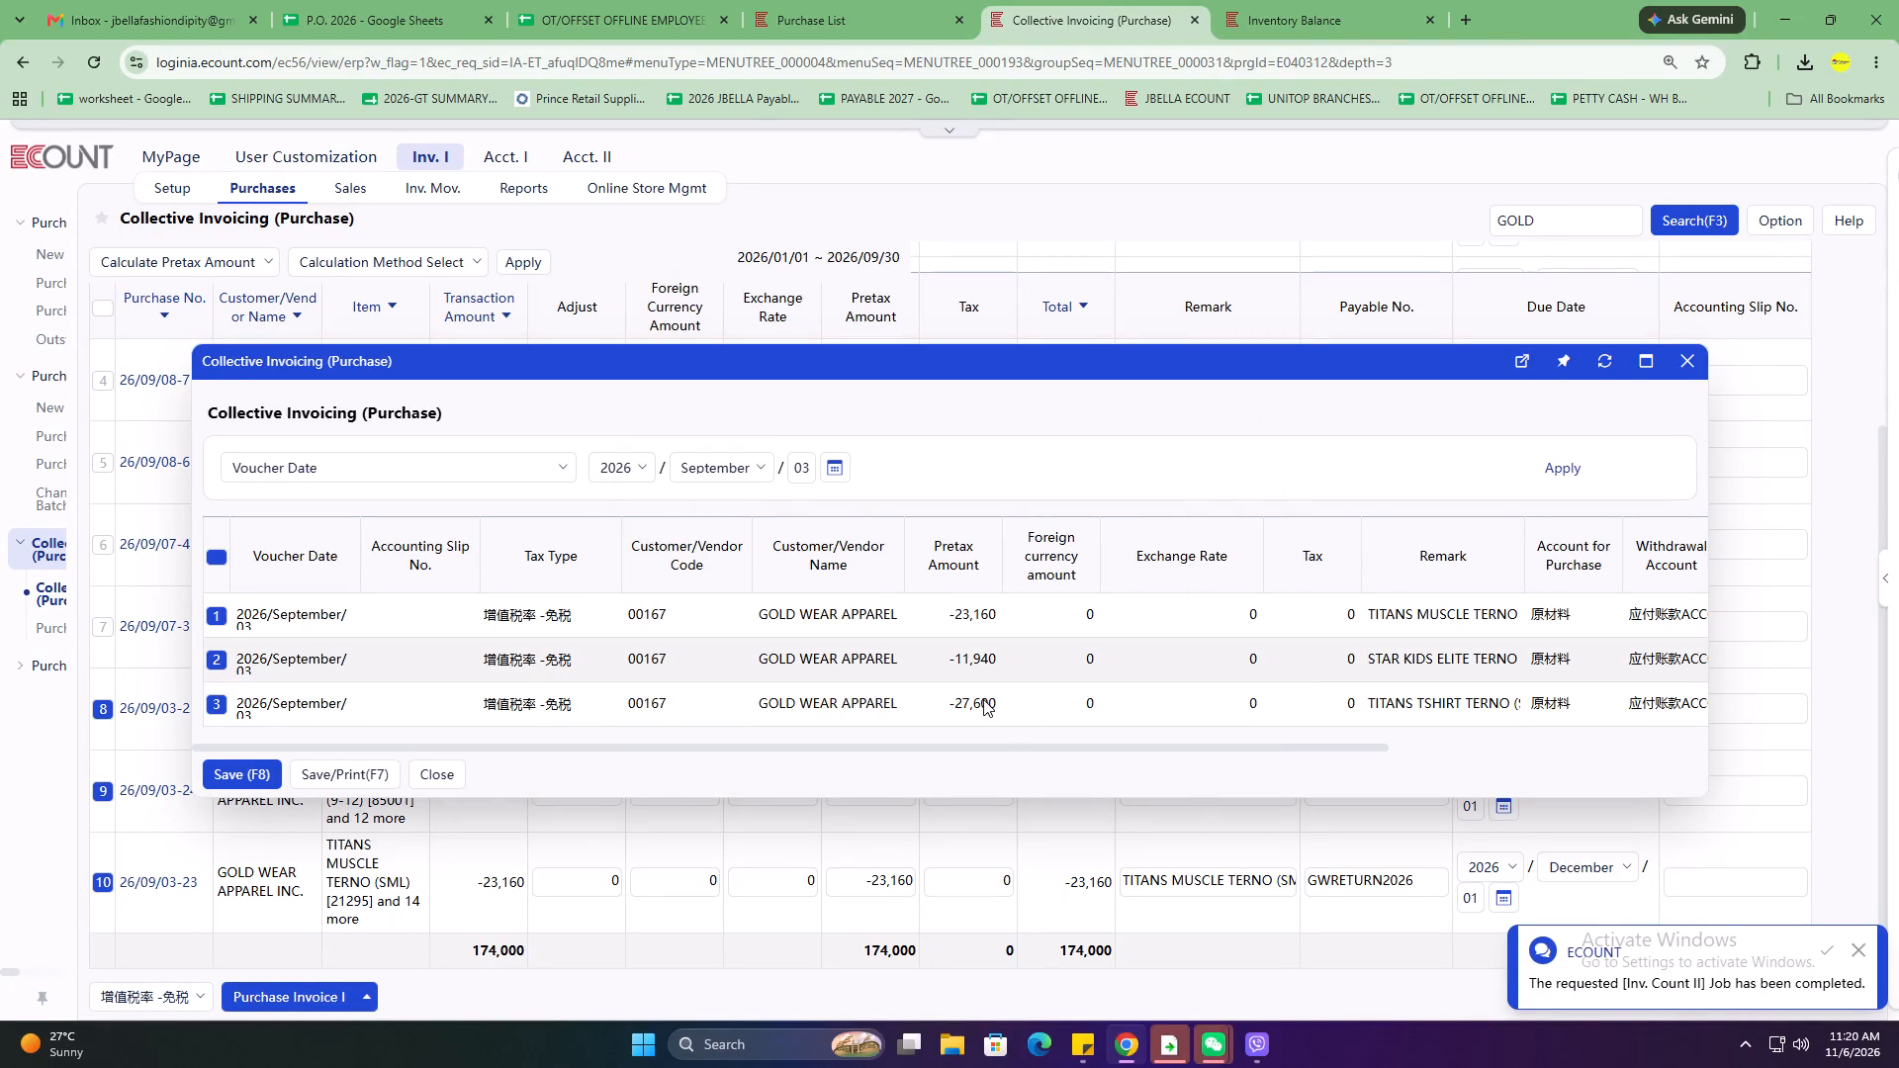
Switch to Weixin and look over the chat list for new messages.
left_click(1201, 1039)
left_click(1242, 964)
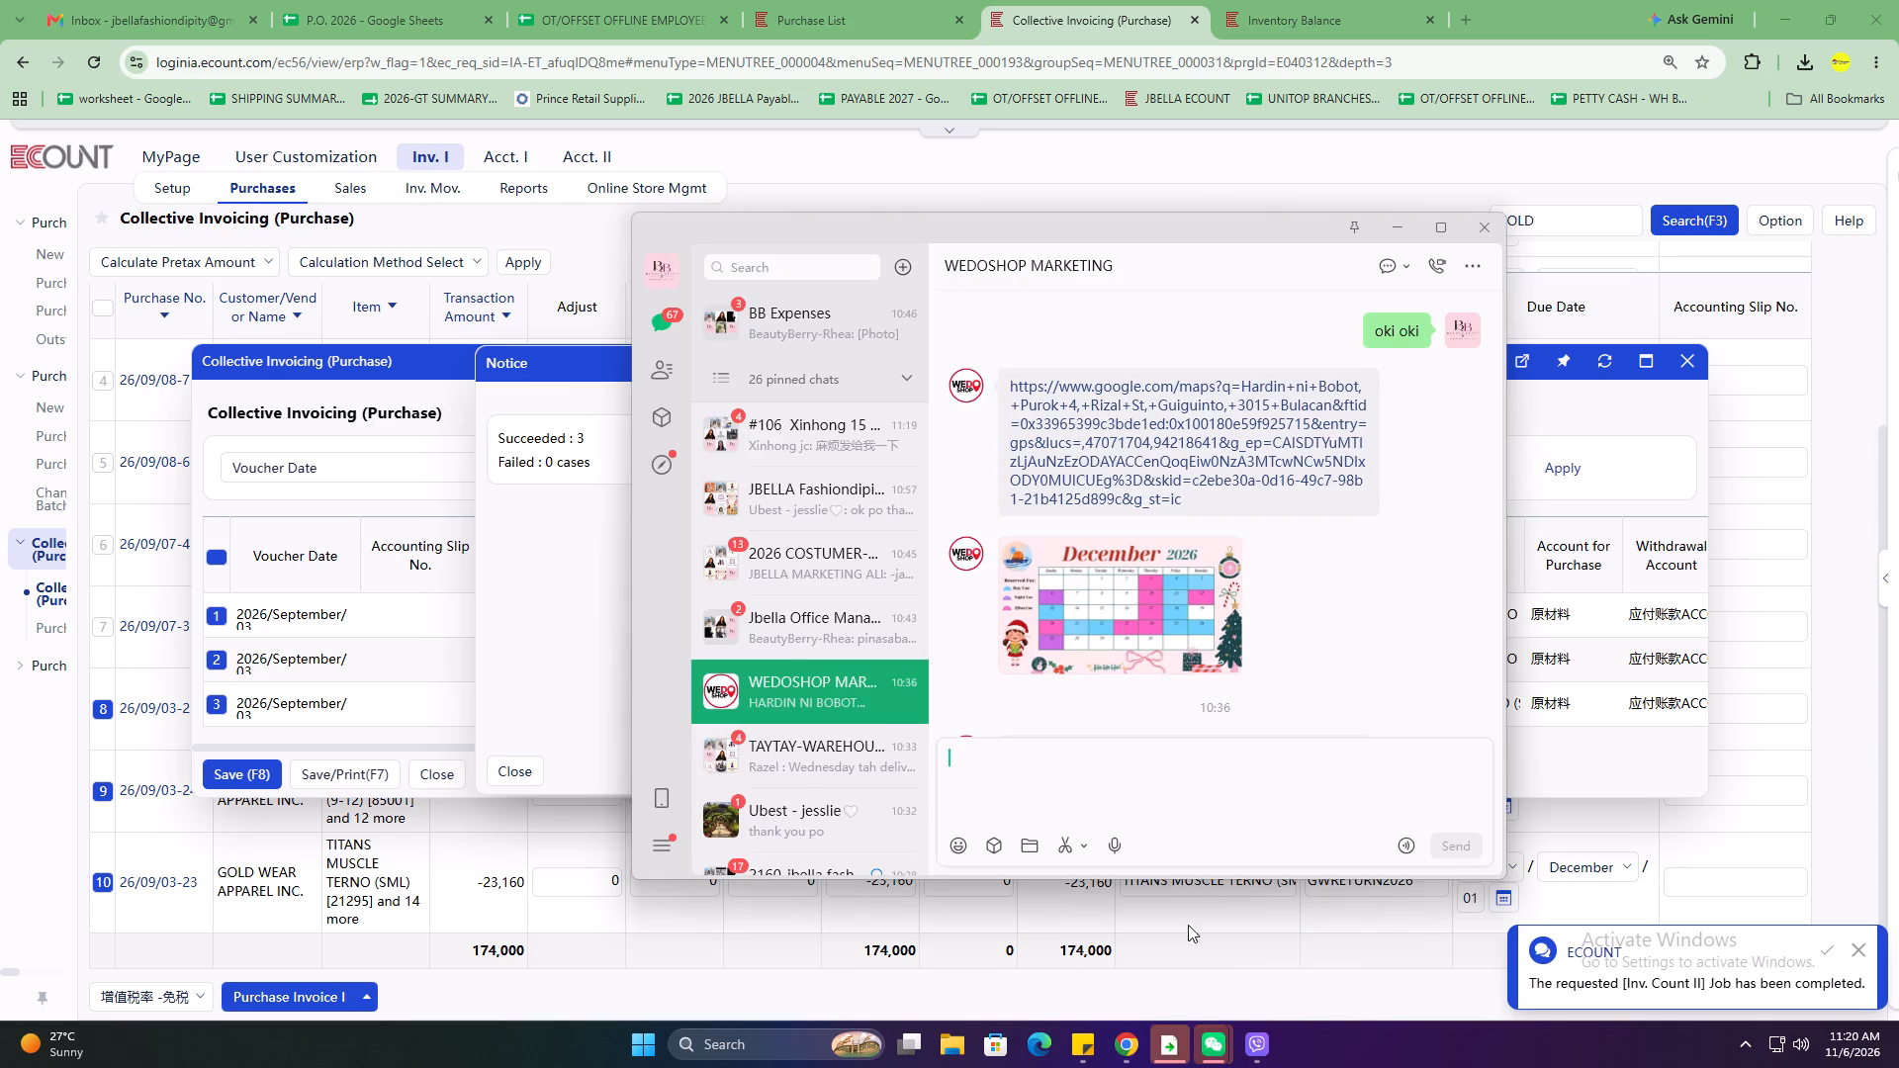
scroll(781, 655, "up", 7)
scroll(781, 655, "down", 8)
scroll(781, 655, "up", 15)
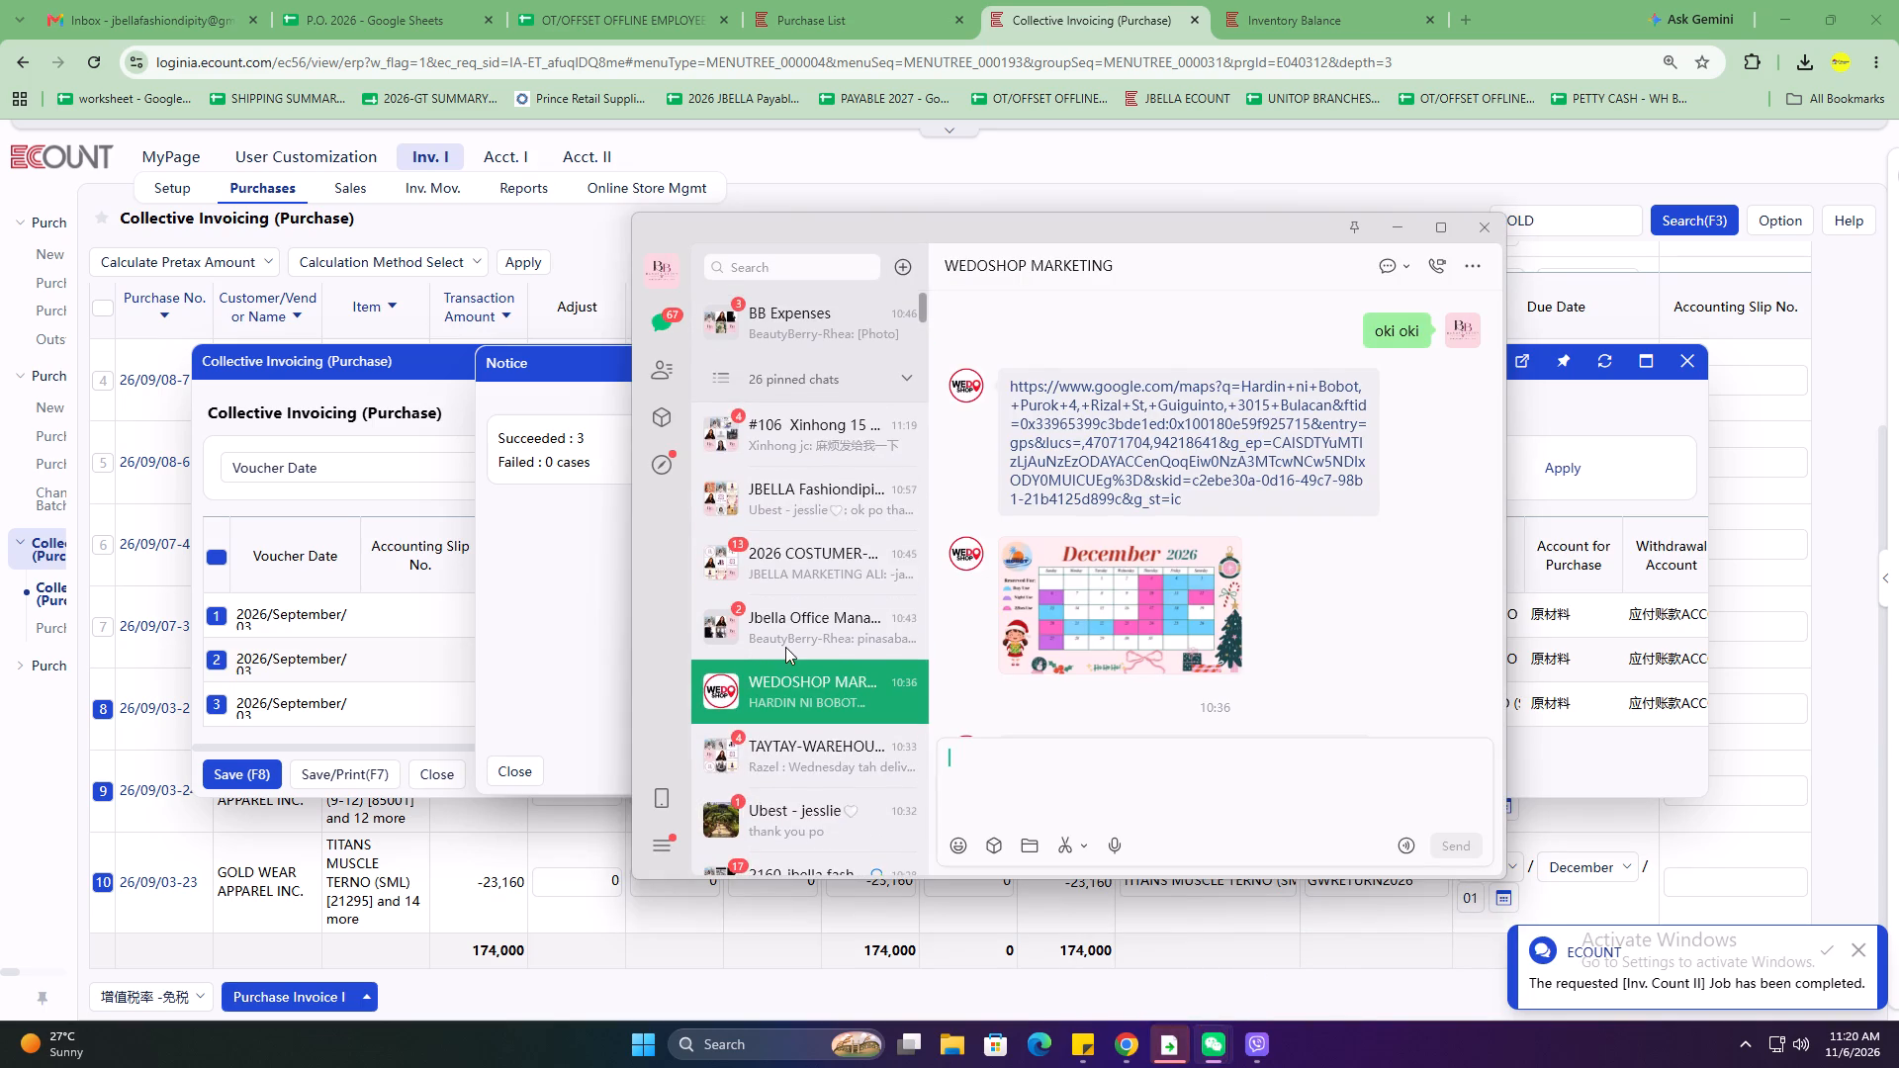
Return to ECOUNT and close the result notice for the saved return slips.
left_click(574, 599)
left_click(508, 775)
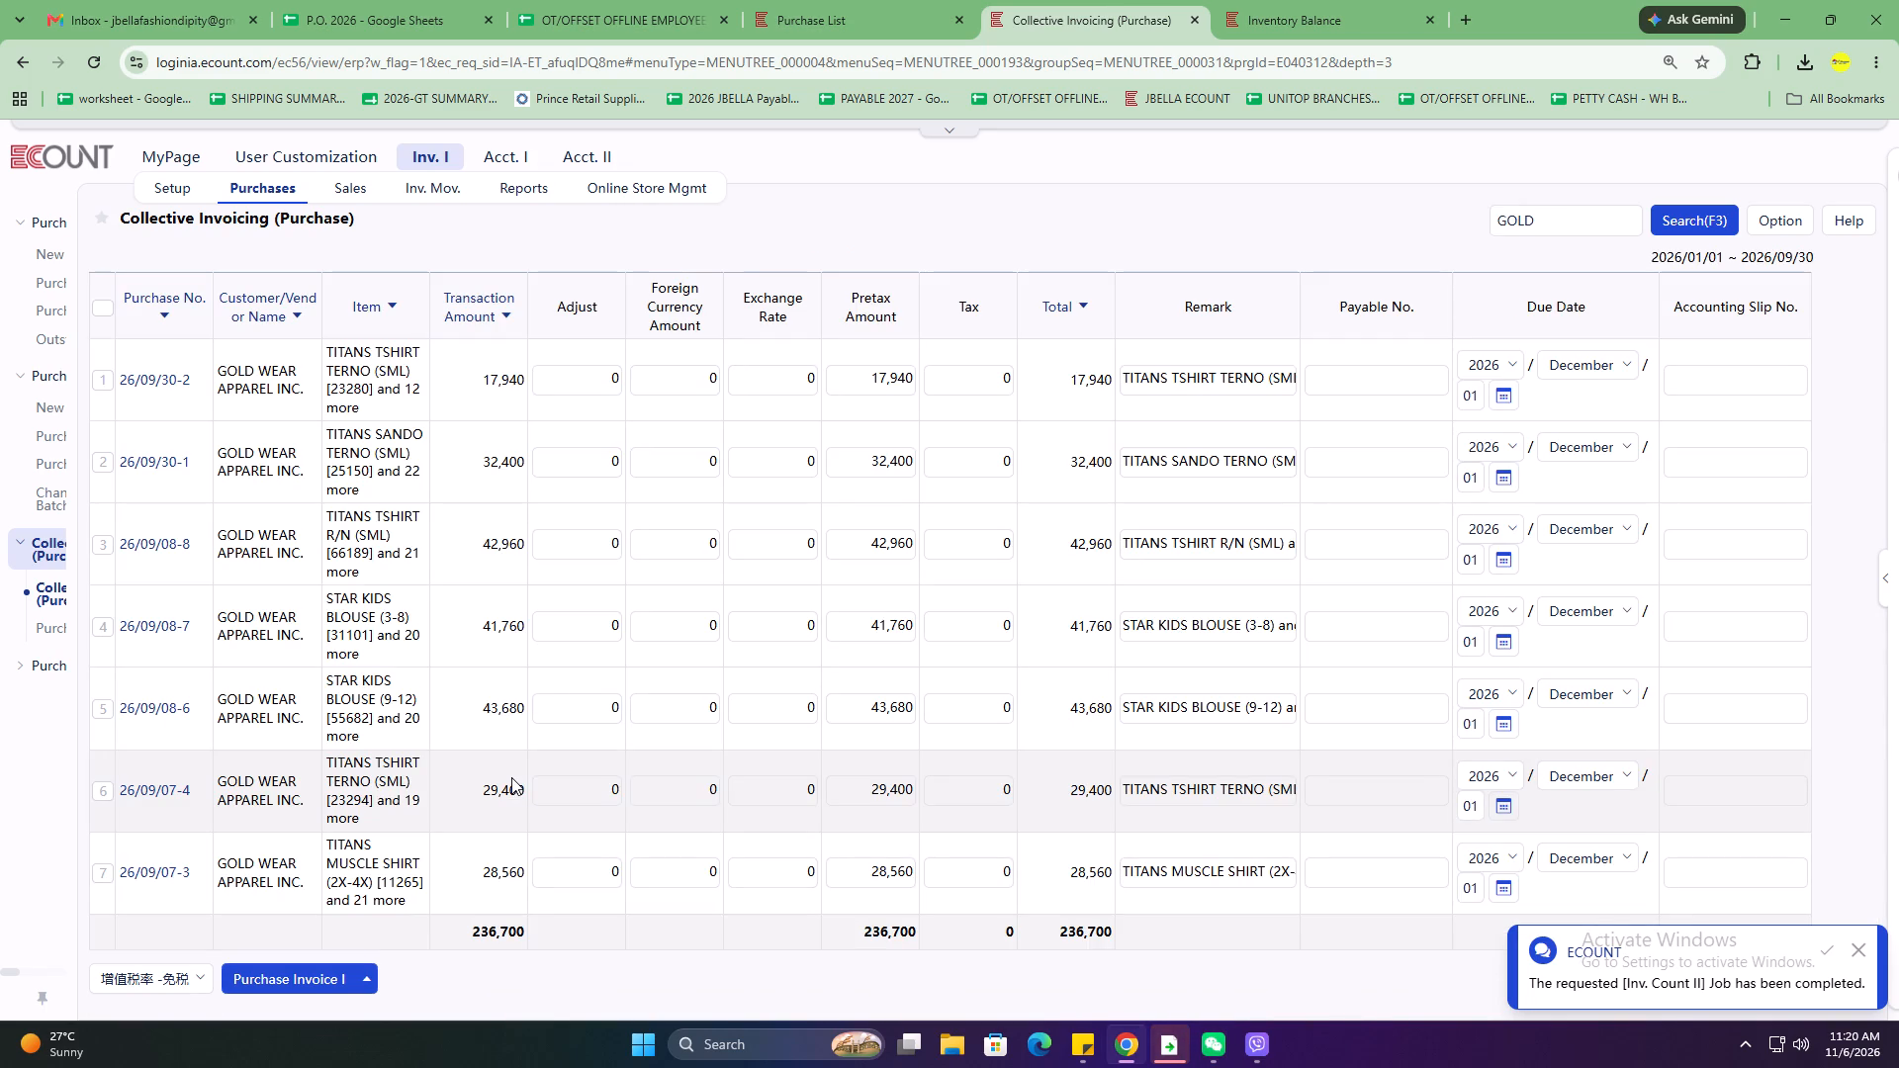
Select all seven remaining GOLD WEAR APPAREL September slips and enter payable number GW092026 on each.
scroll(511, 777, "up", 7)
left_click(107, 312)
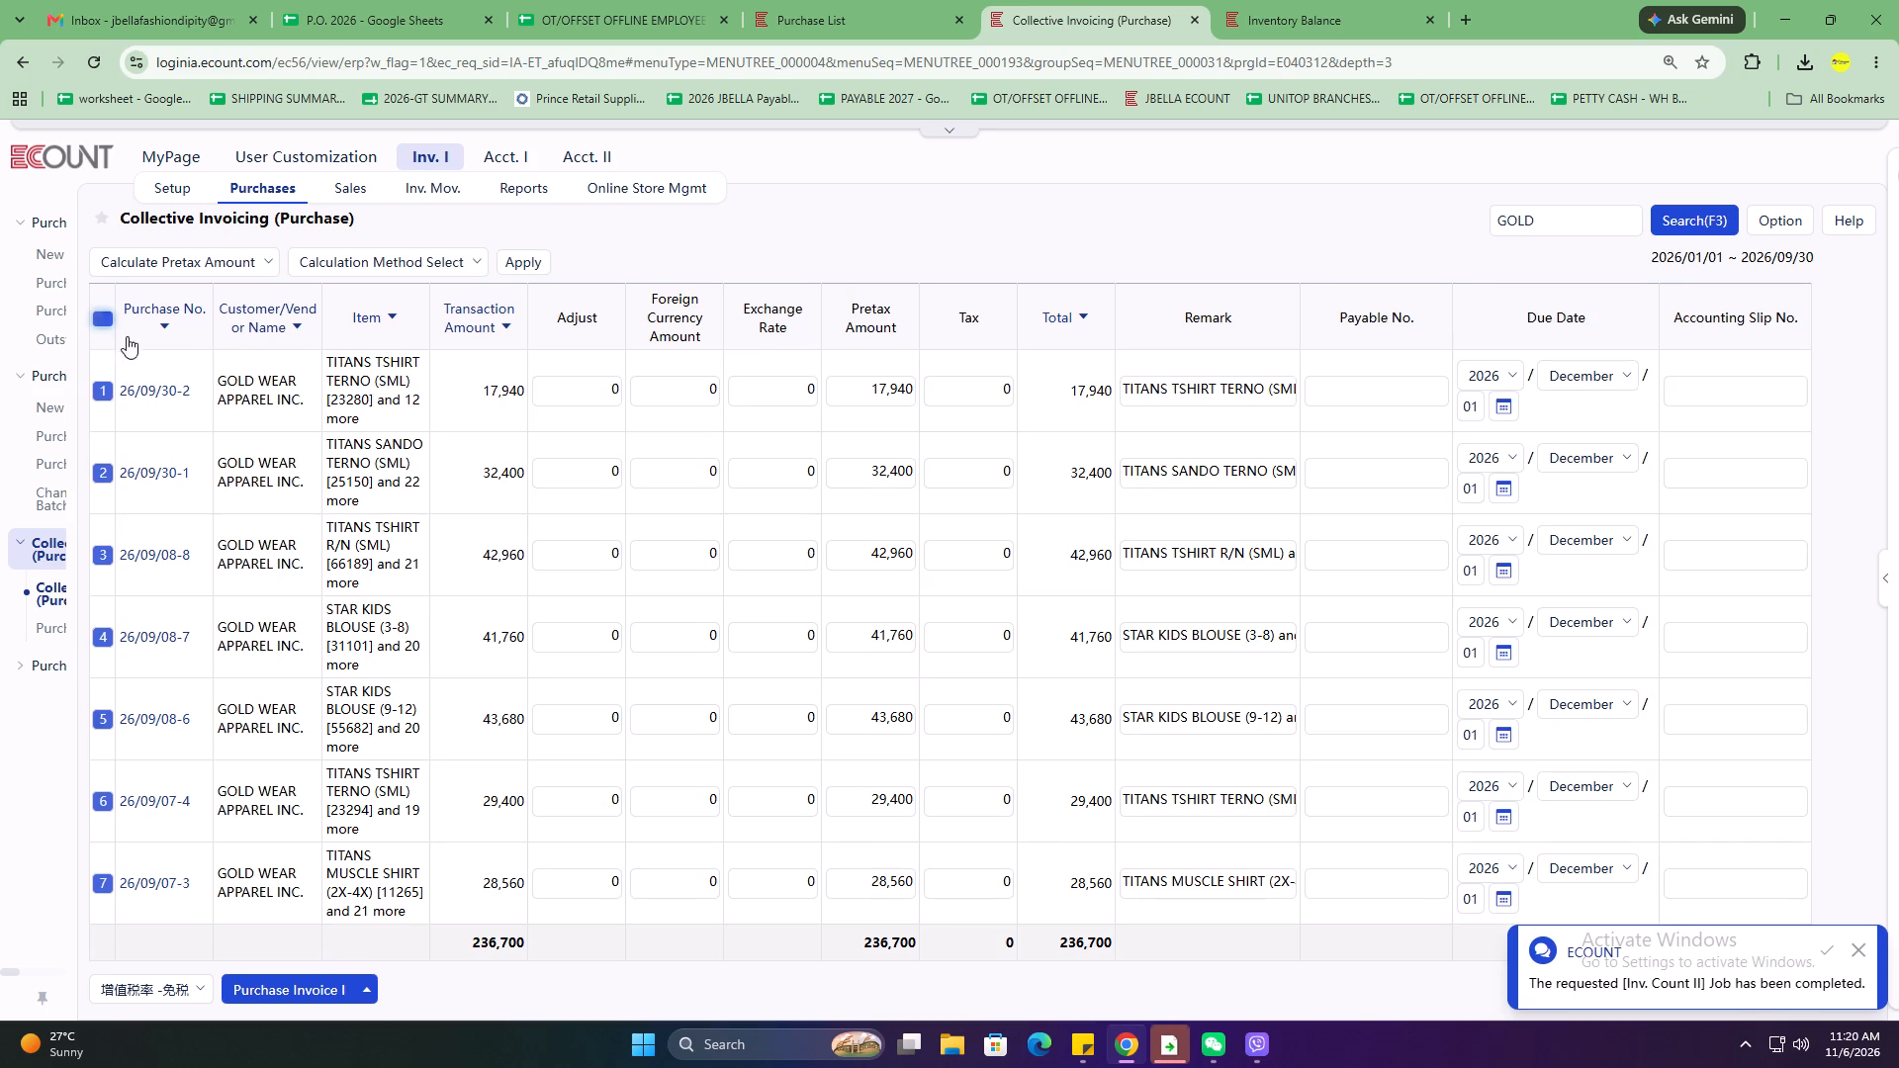
left_click(1366, 400)
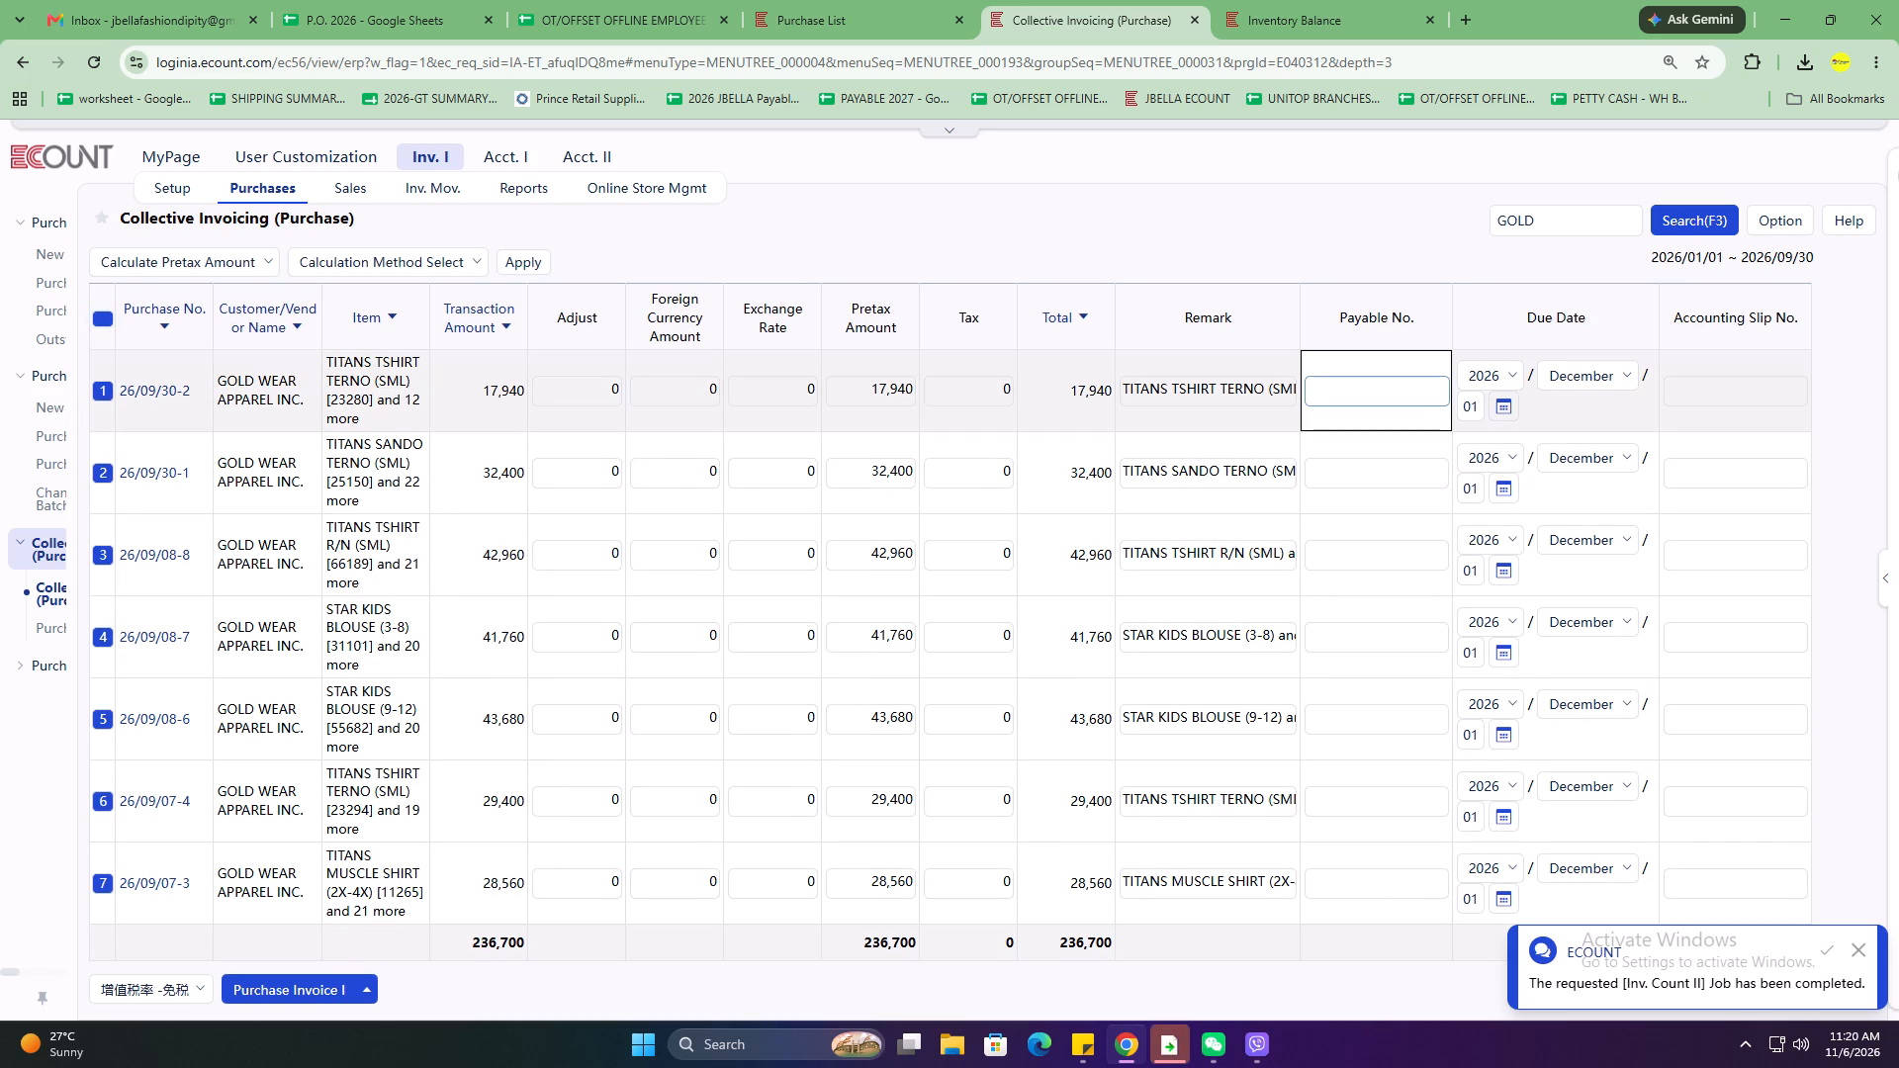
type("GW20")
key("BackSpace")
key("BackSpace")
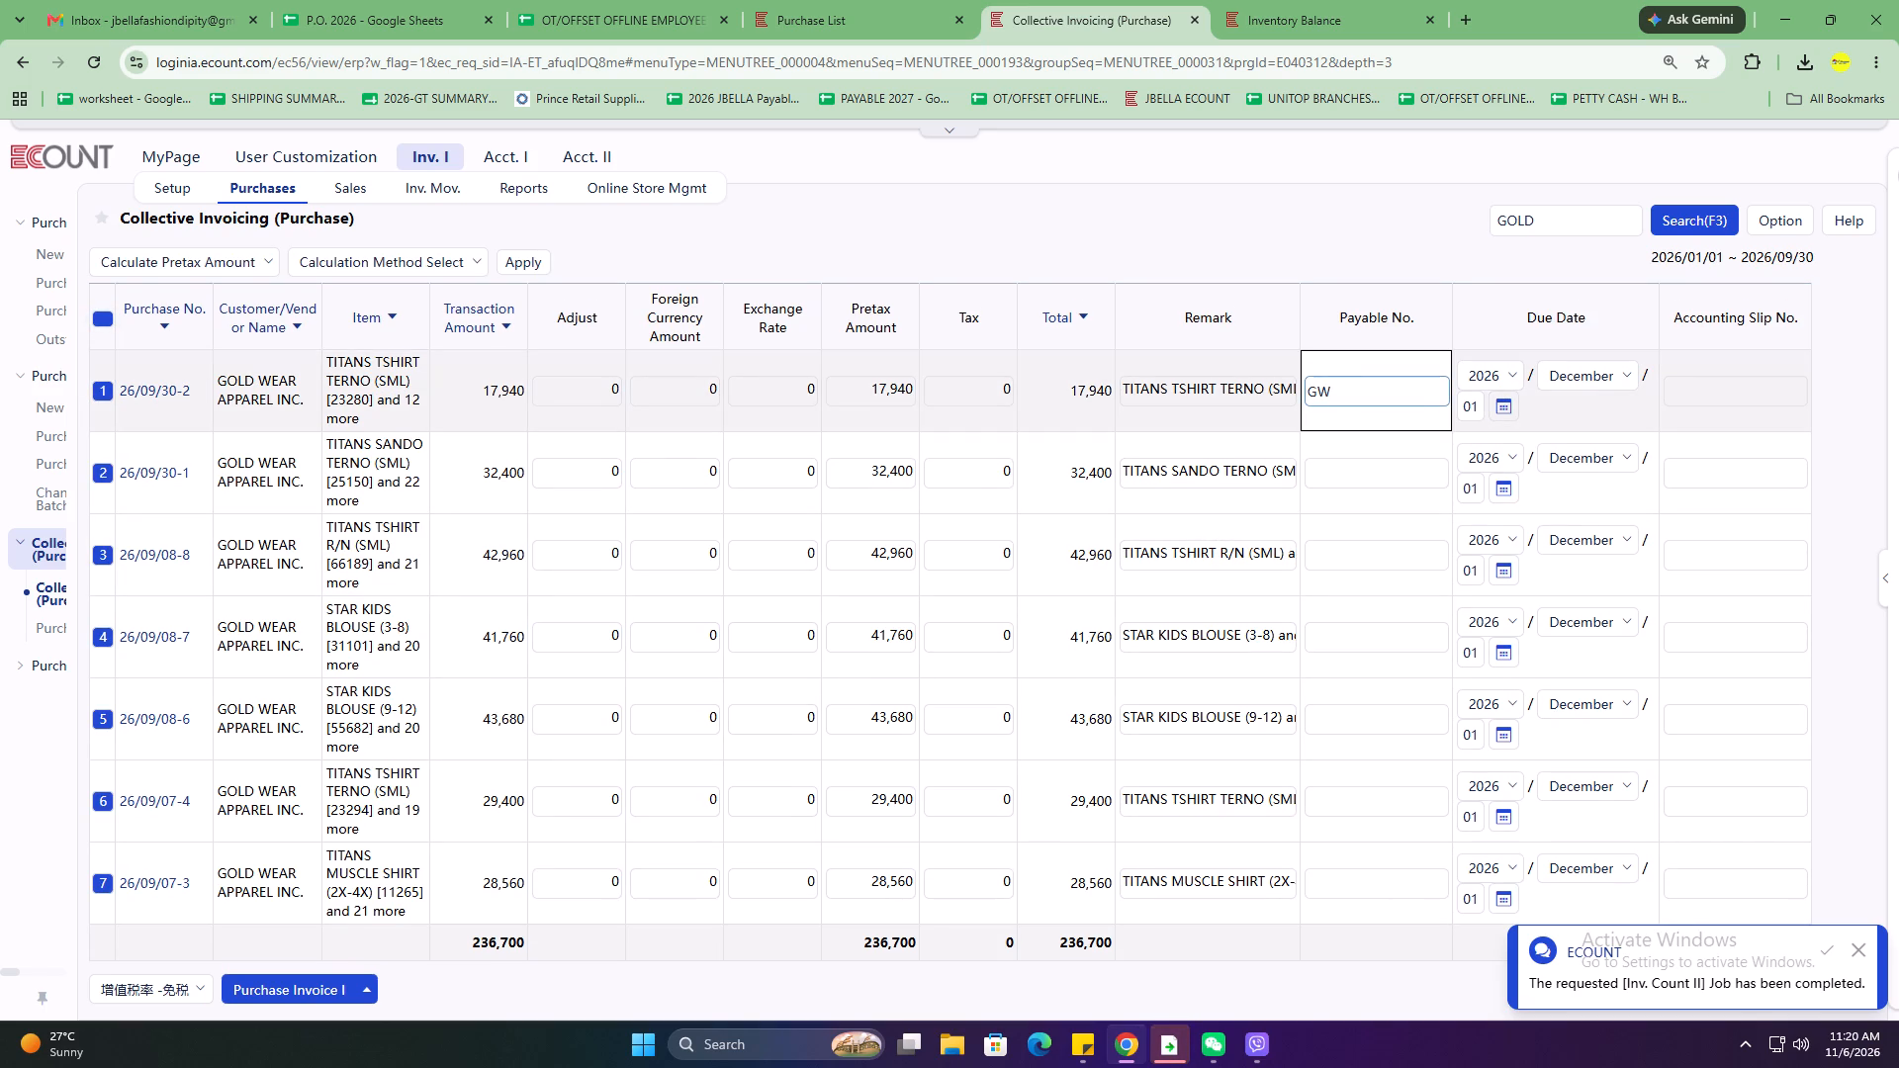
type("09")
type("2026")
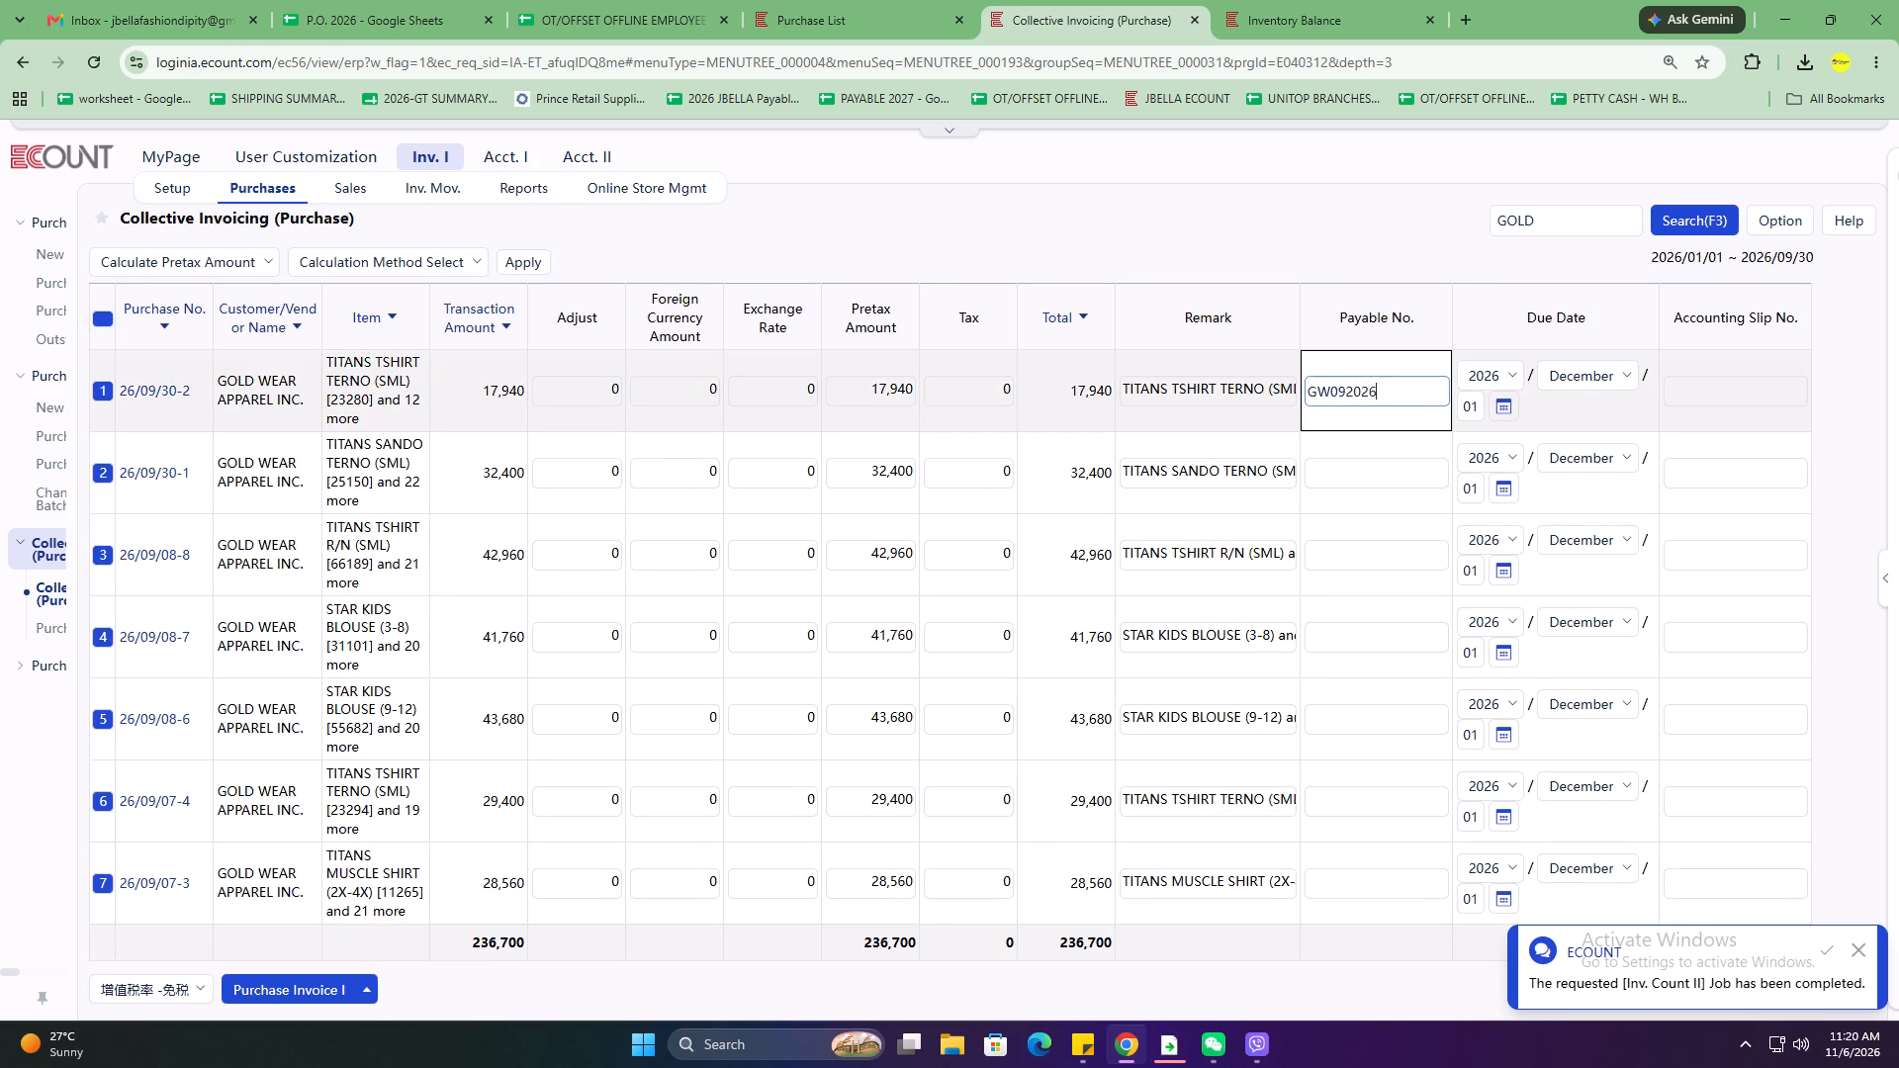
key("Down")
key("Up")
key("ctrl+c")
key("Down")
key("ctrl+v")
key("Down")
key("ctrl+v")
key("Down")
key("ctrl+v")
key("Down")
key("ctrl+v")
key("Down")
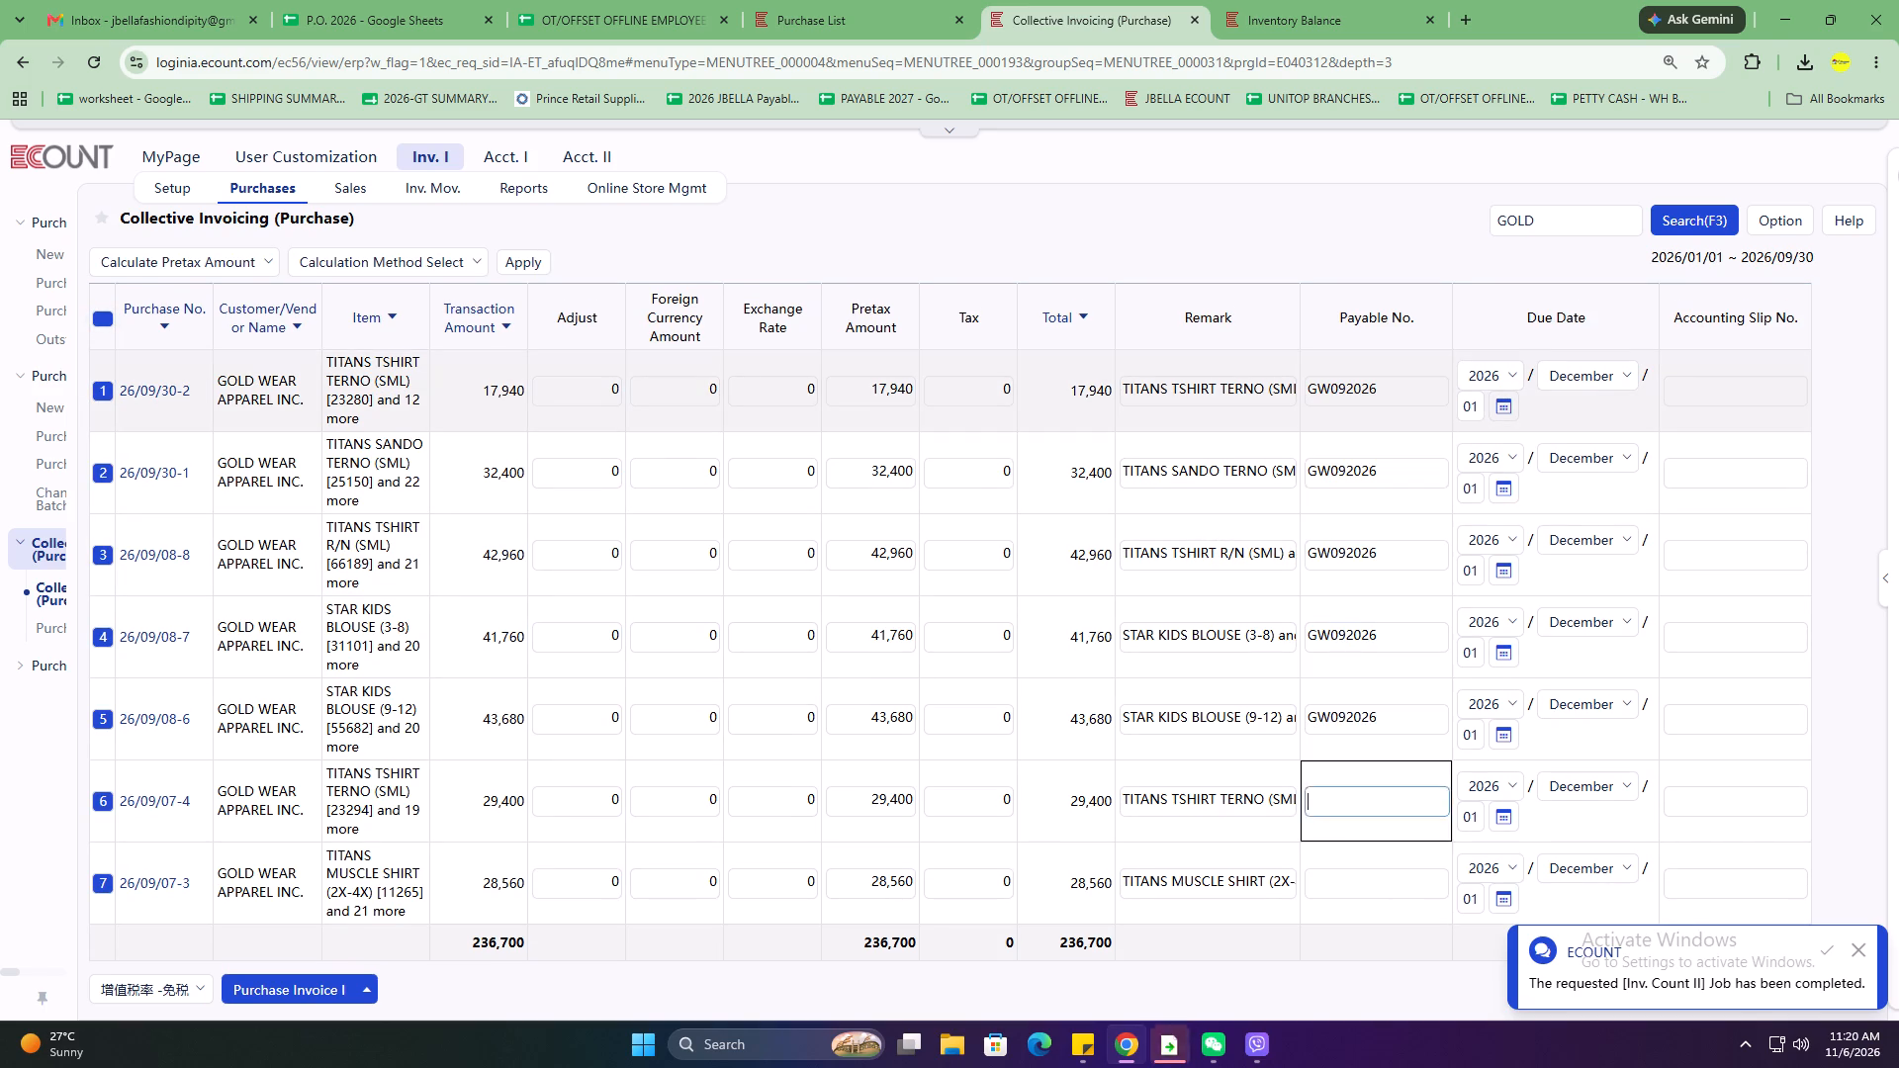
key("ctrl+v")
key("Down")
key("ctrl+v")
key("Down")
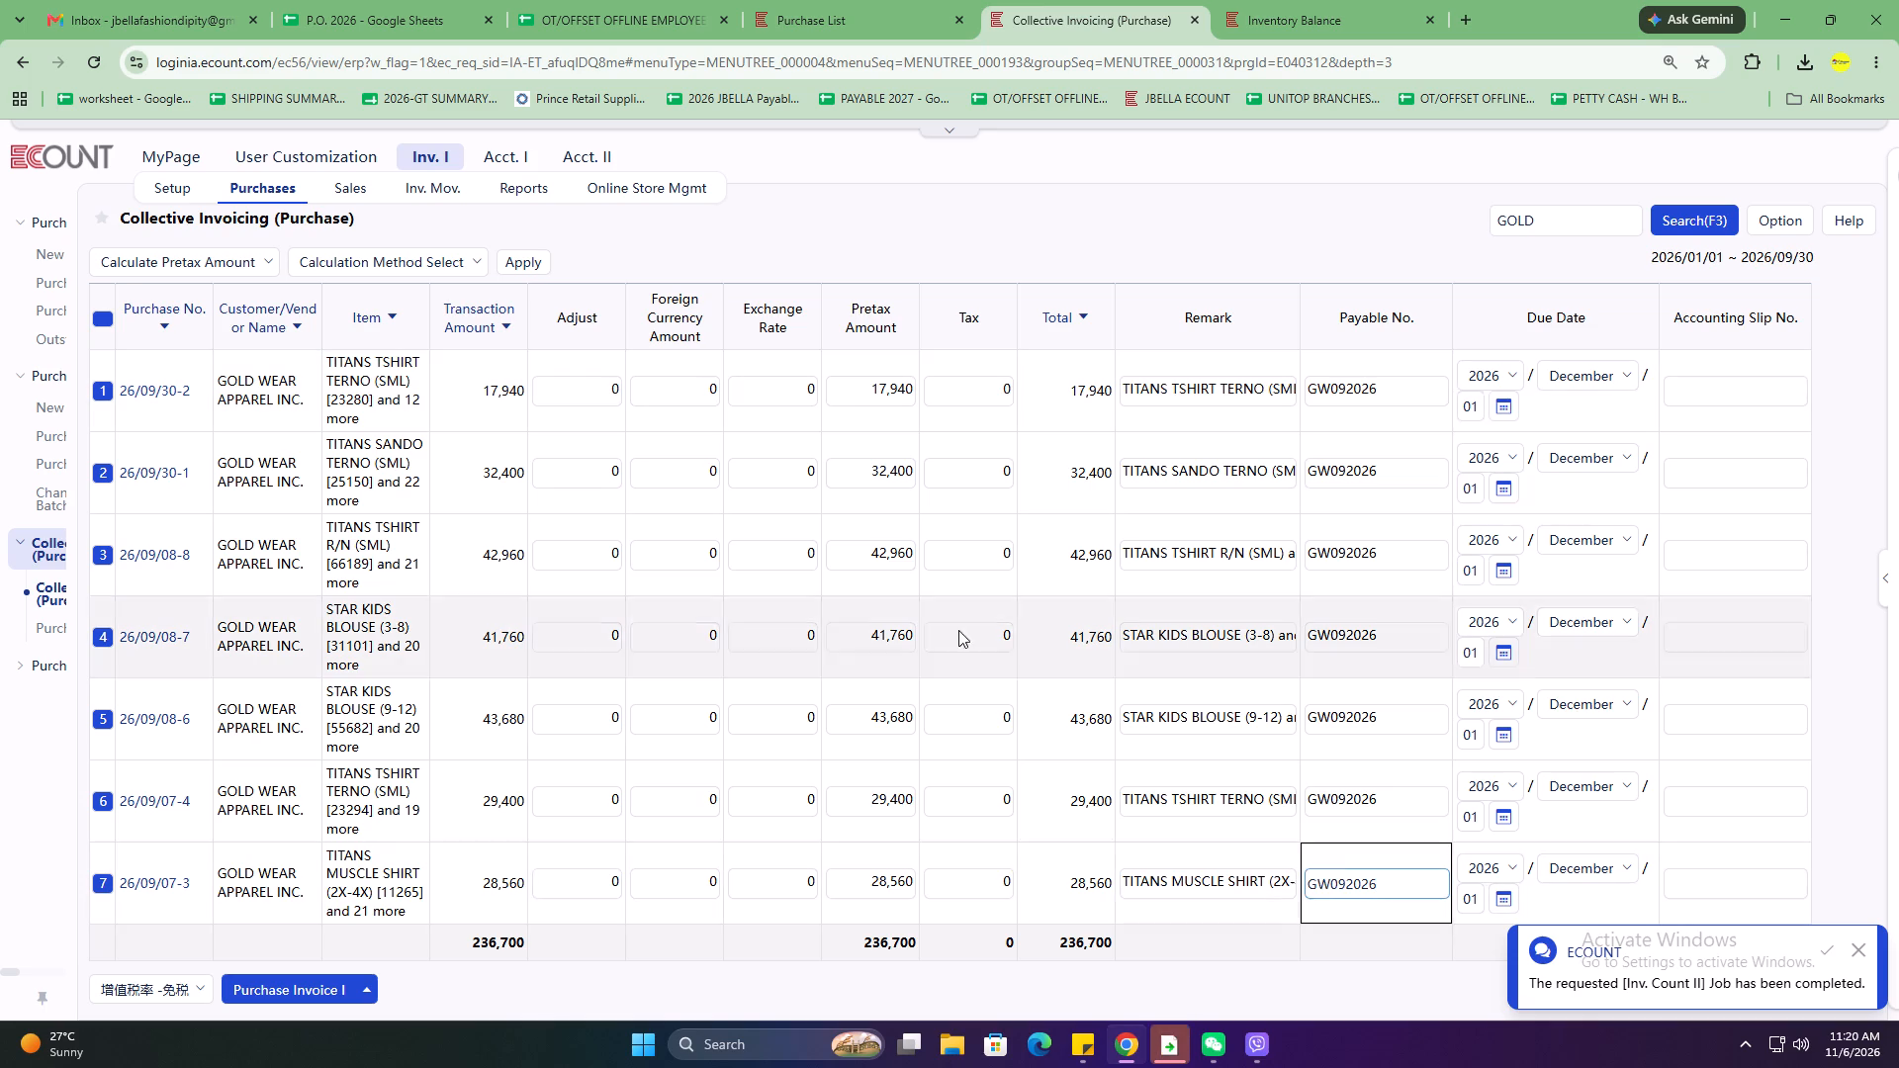
Create Purchase Invoice I for the seven September slips, save the batch accepting the already assigned payable number, and close the result notice.
left_click(313, 979)
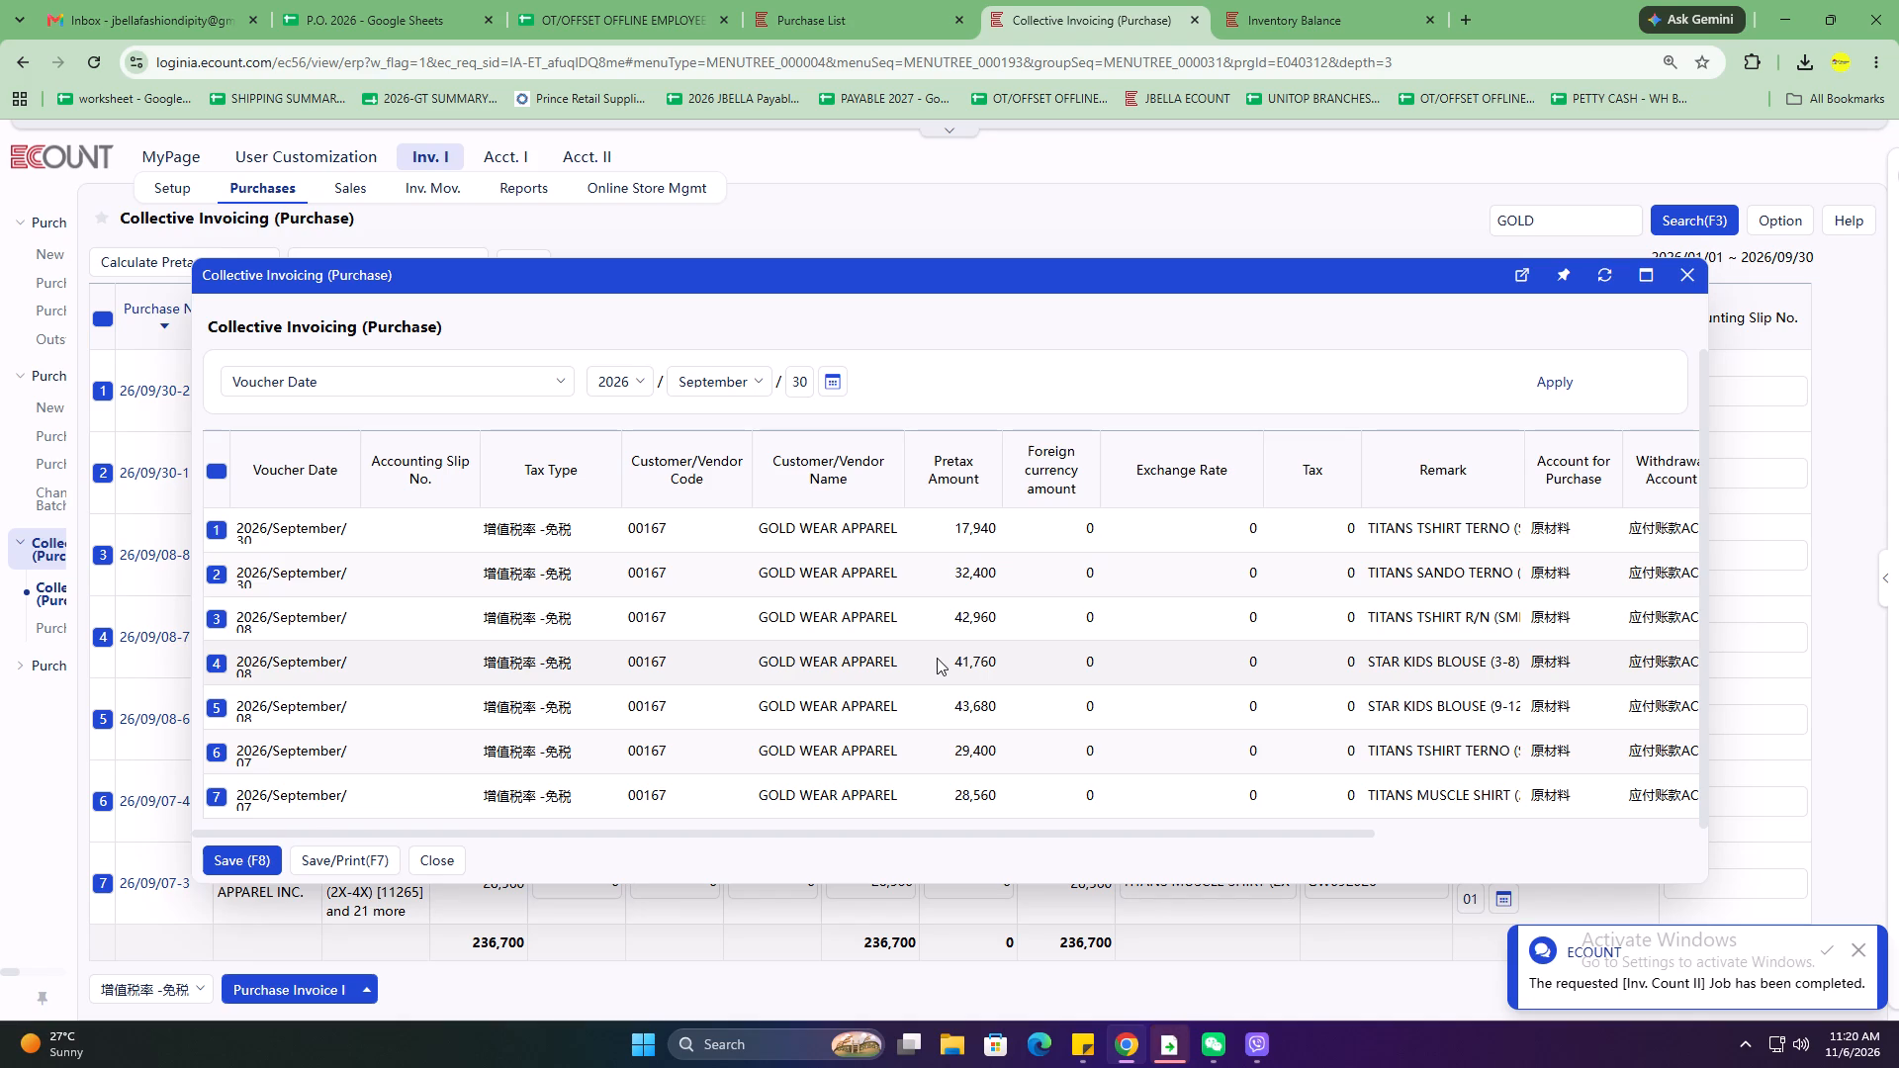
left_click(245, 853)
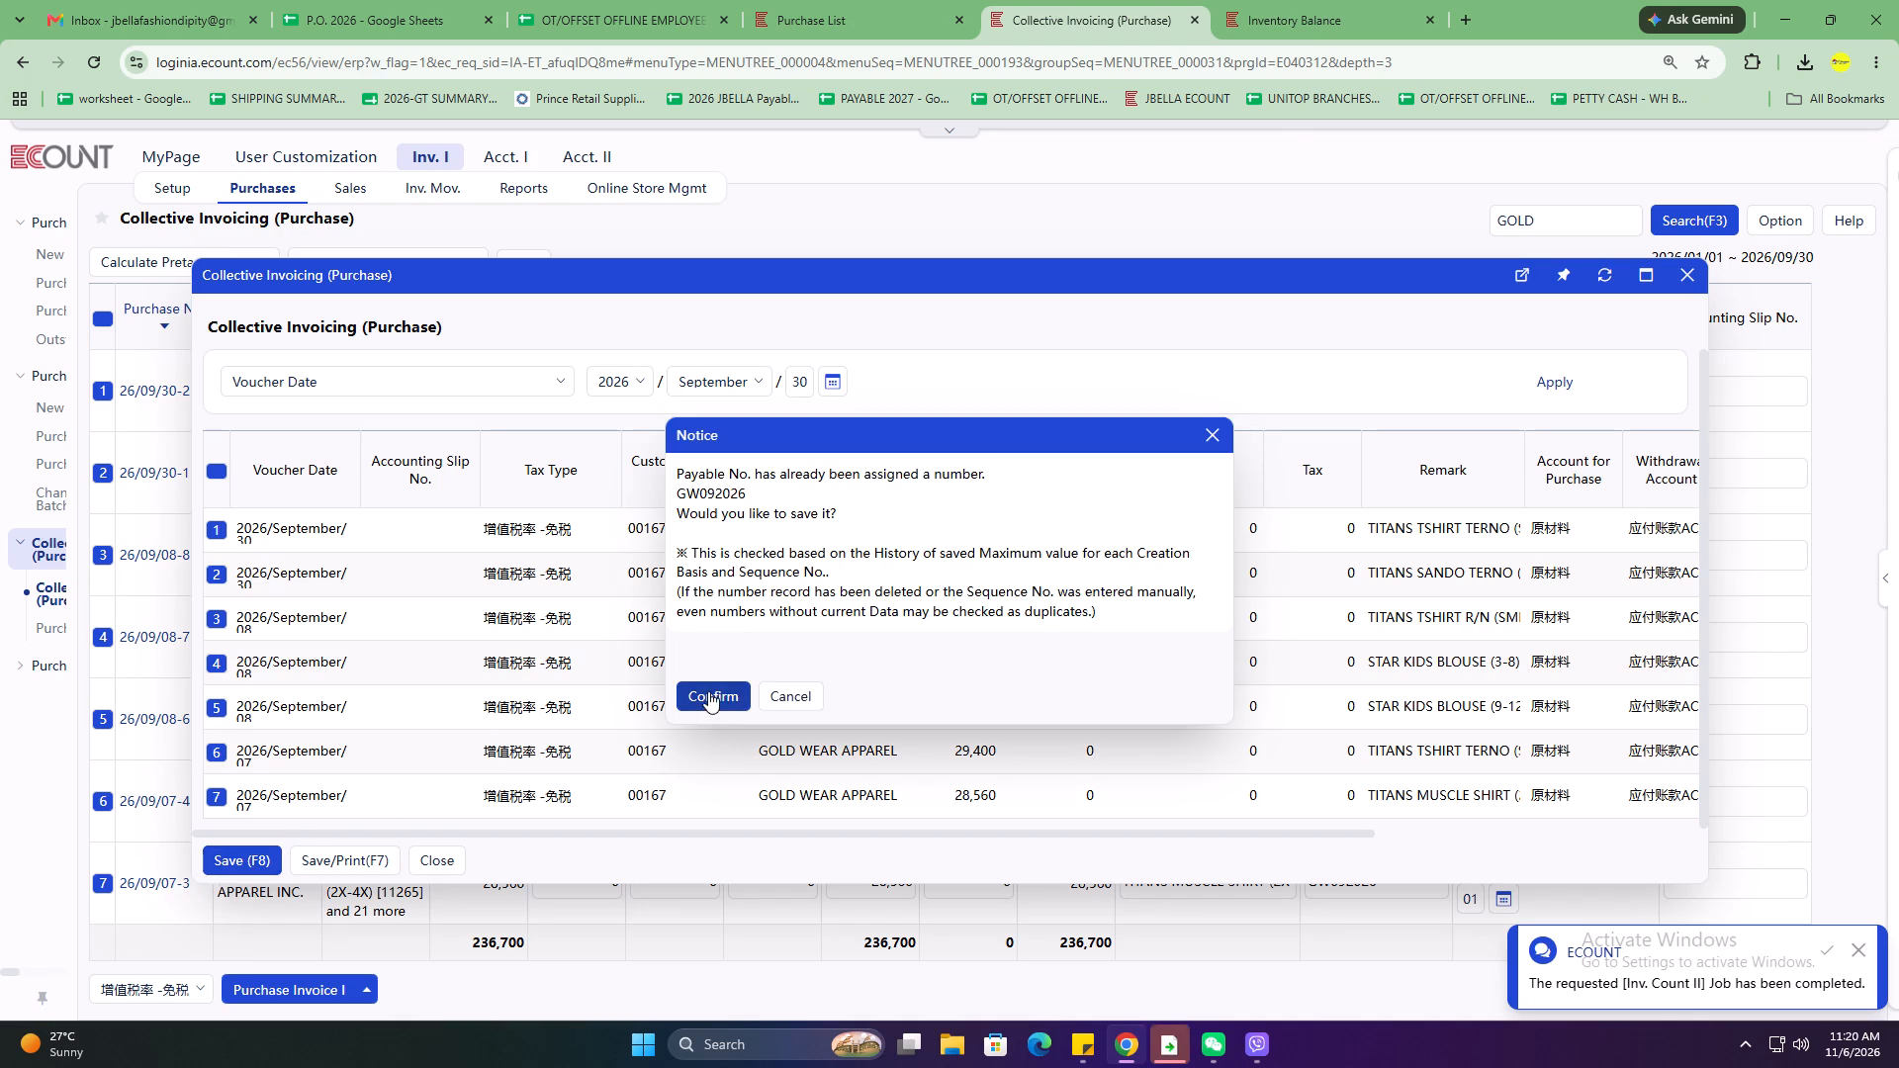
left_click(708, 691)
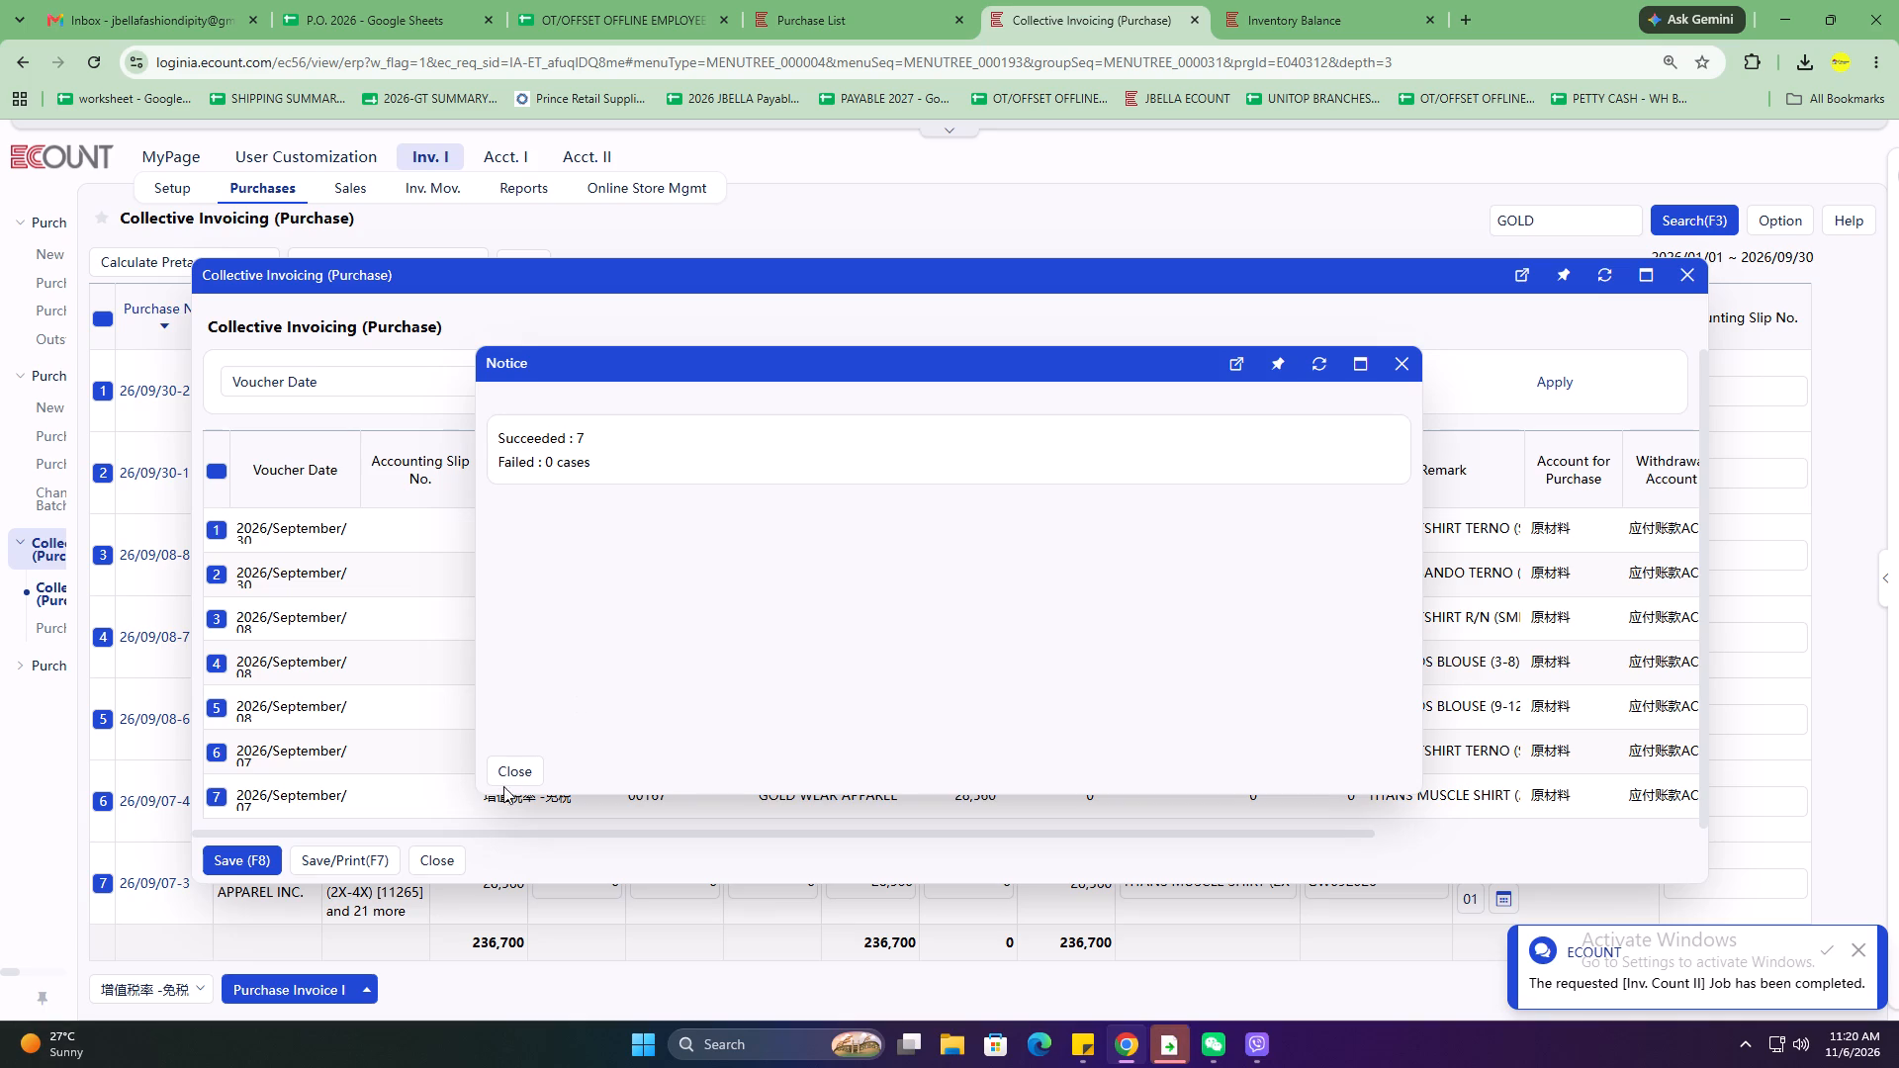
left_click(523, 767)
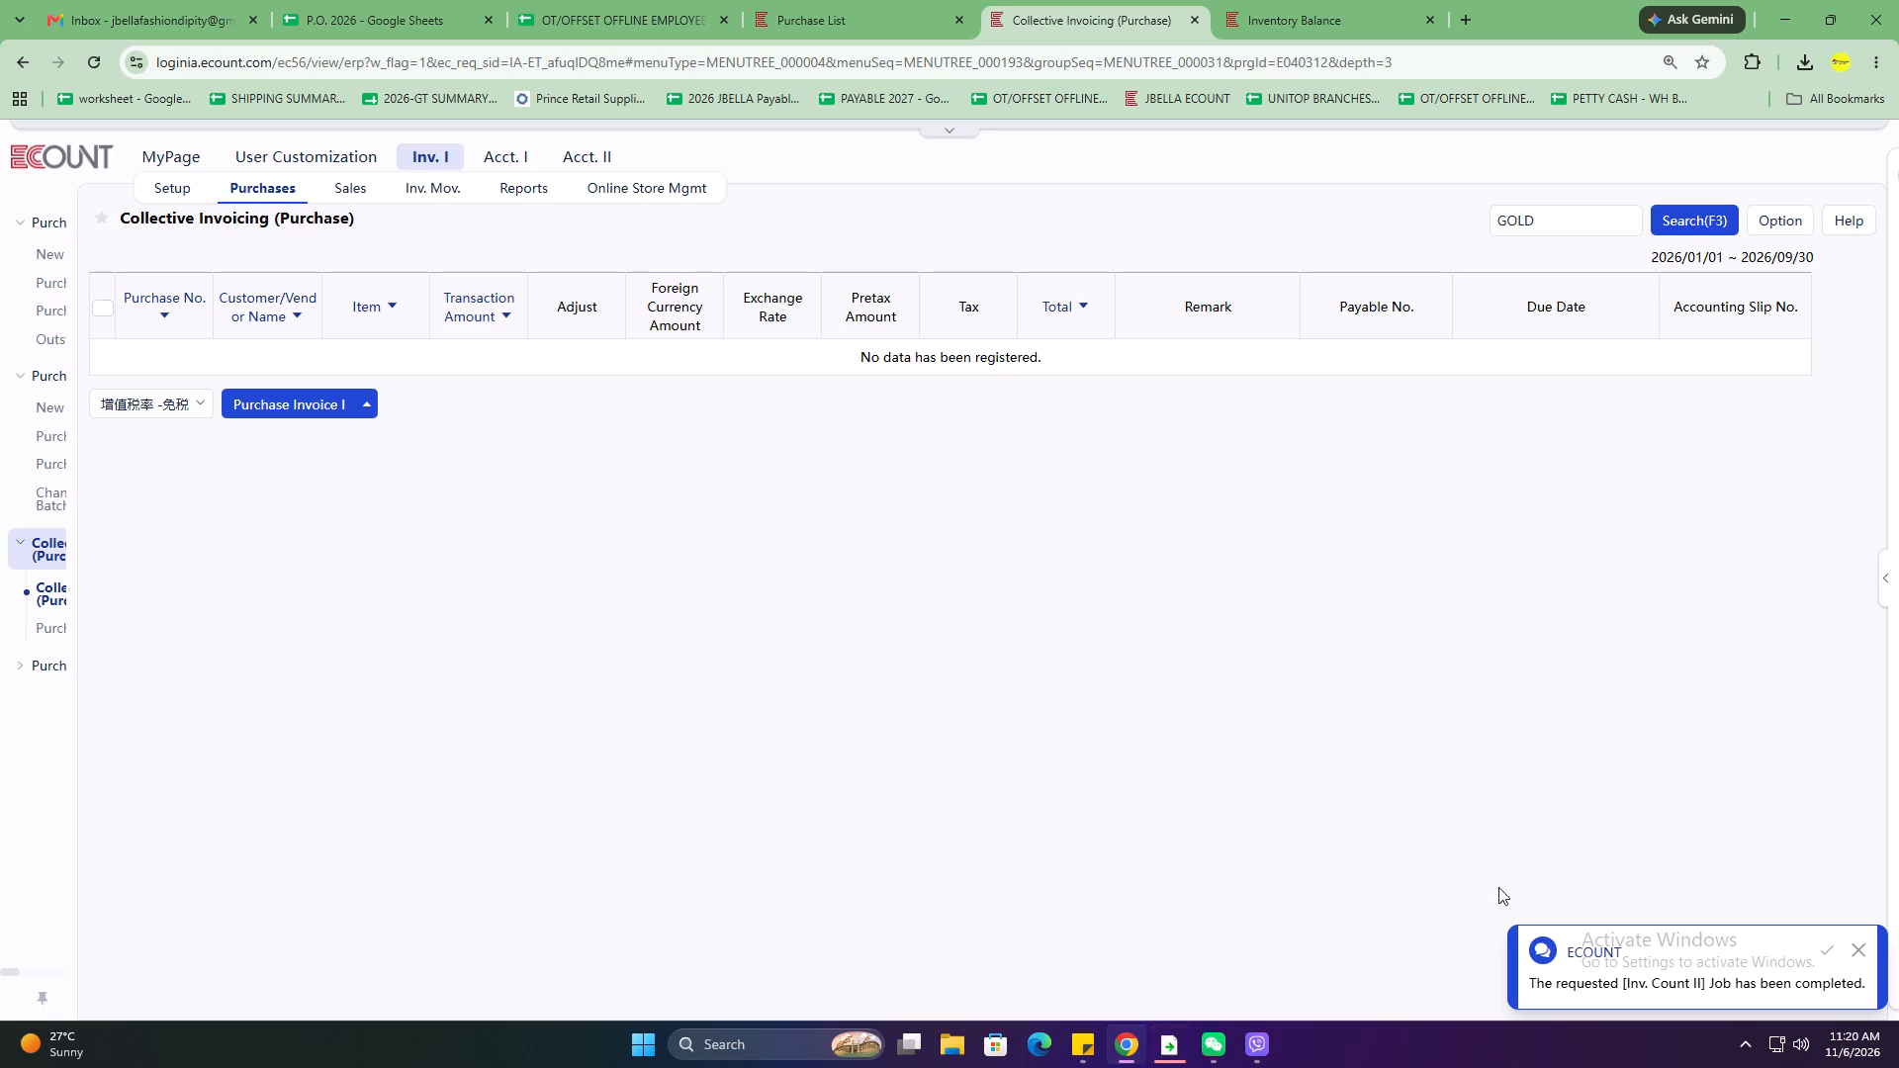
List purchase slips again with the end month set to June 2026.
left_click(1656, 217)
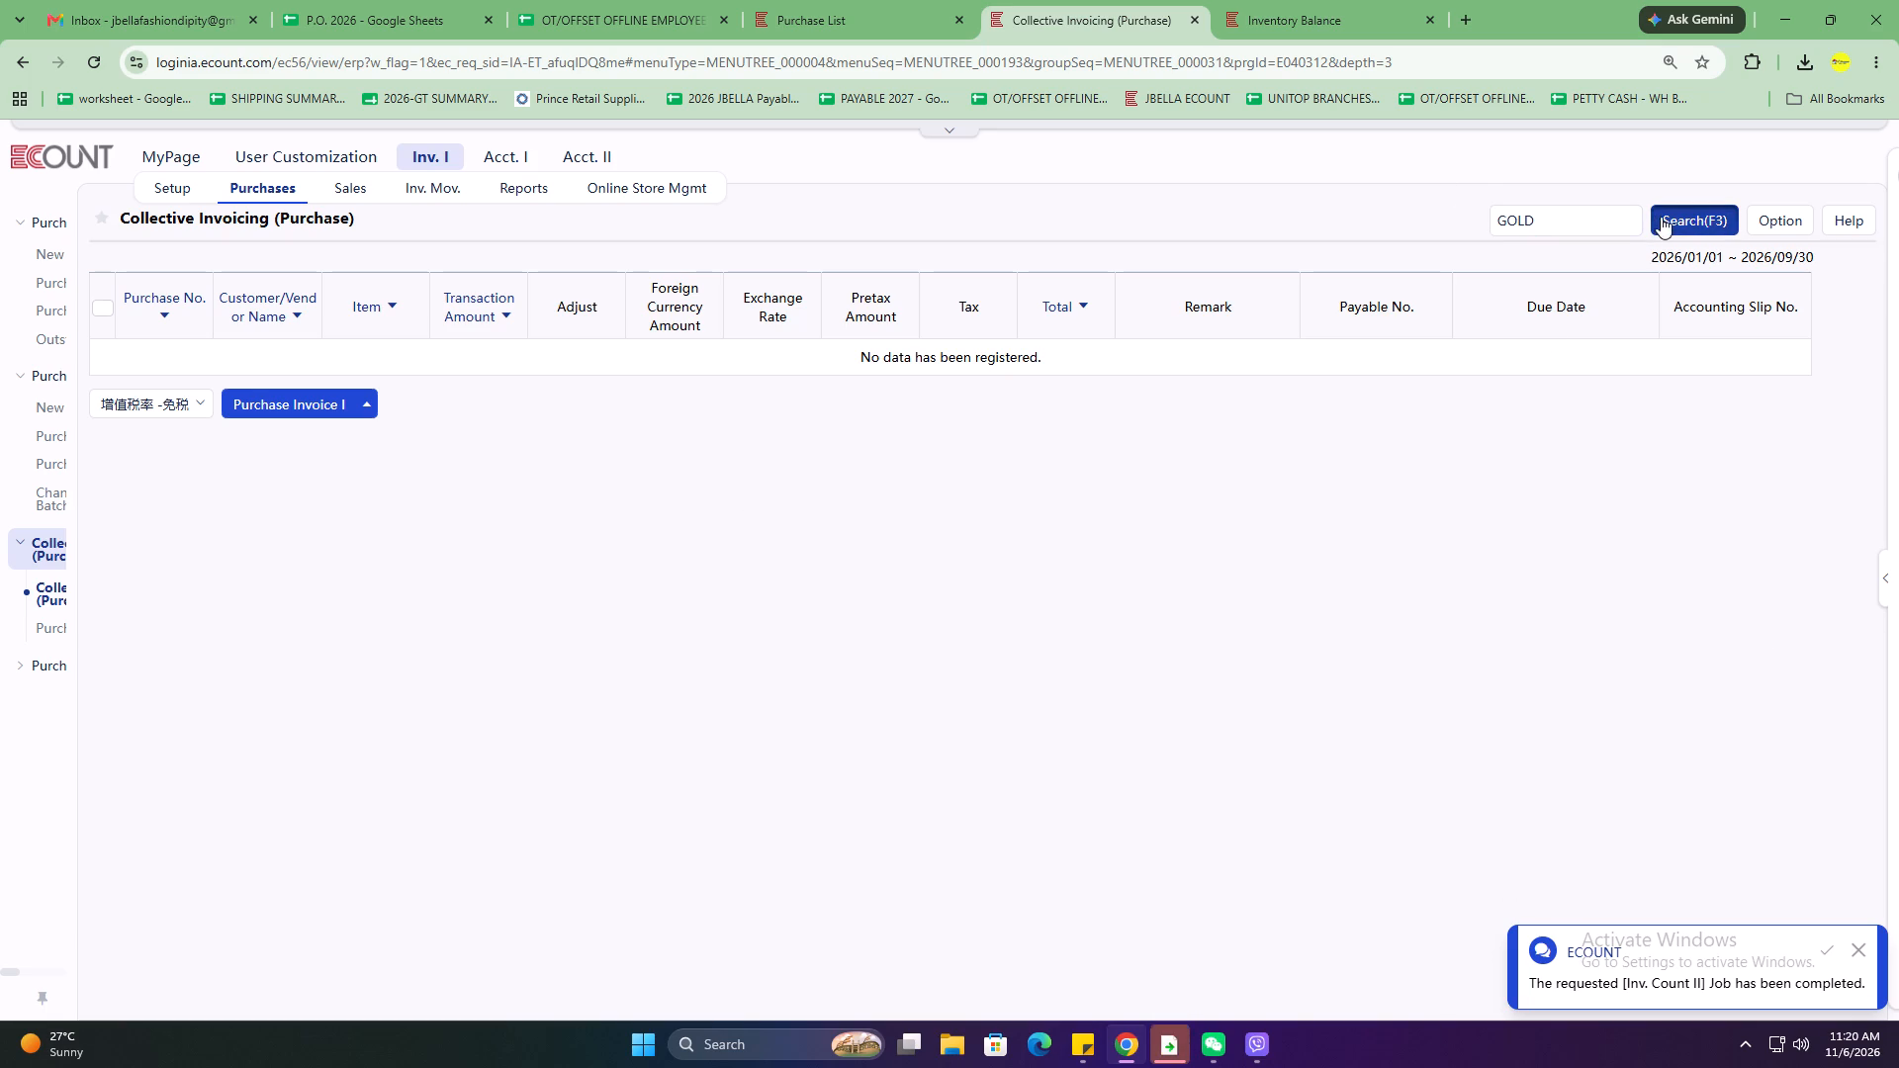
left_click(583, 357)
left_click(583, 357)
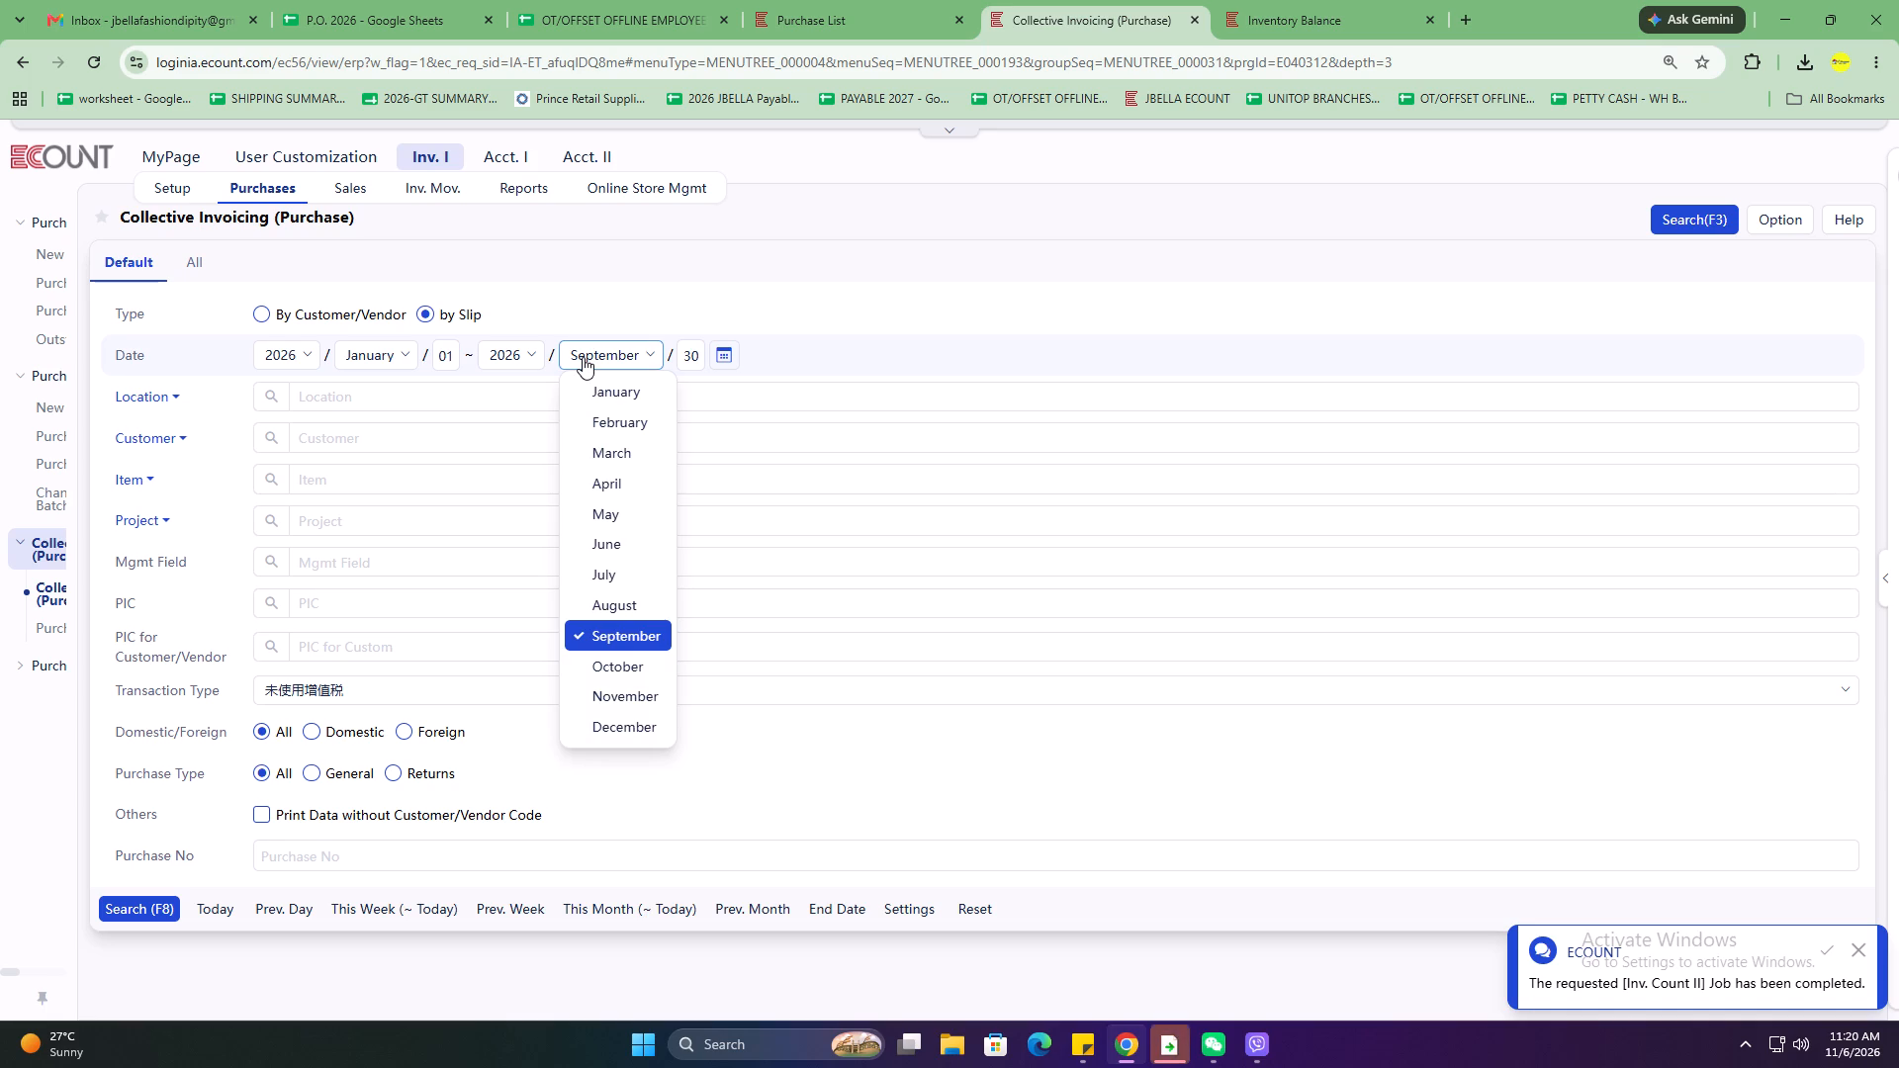
left_click(583, 357)
left_click(630, 545)
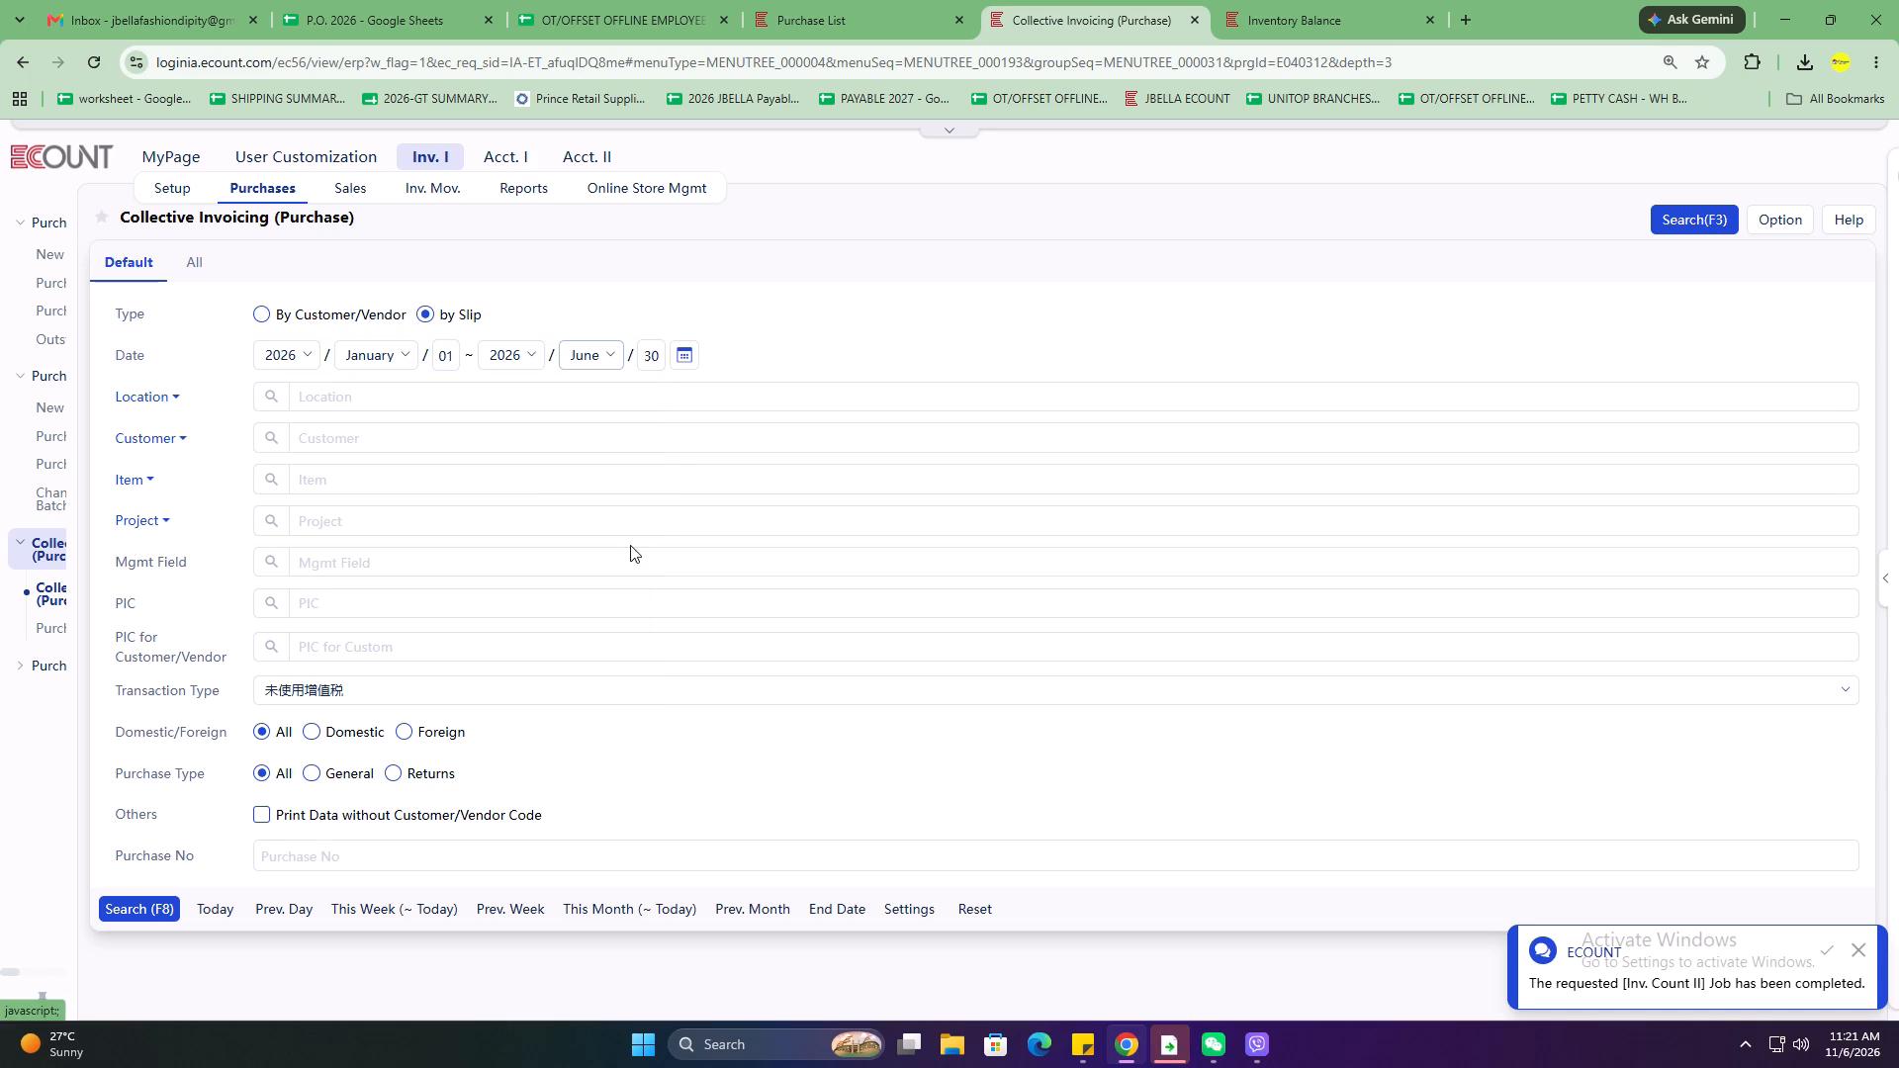
left_click(140, 906)
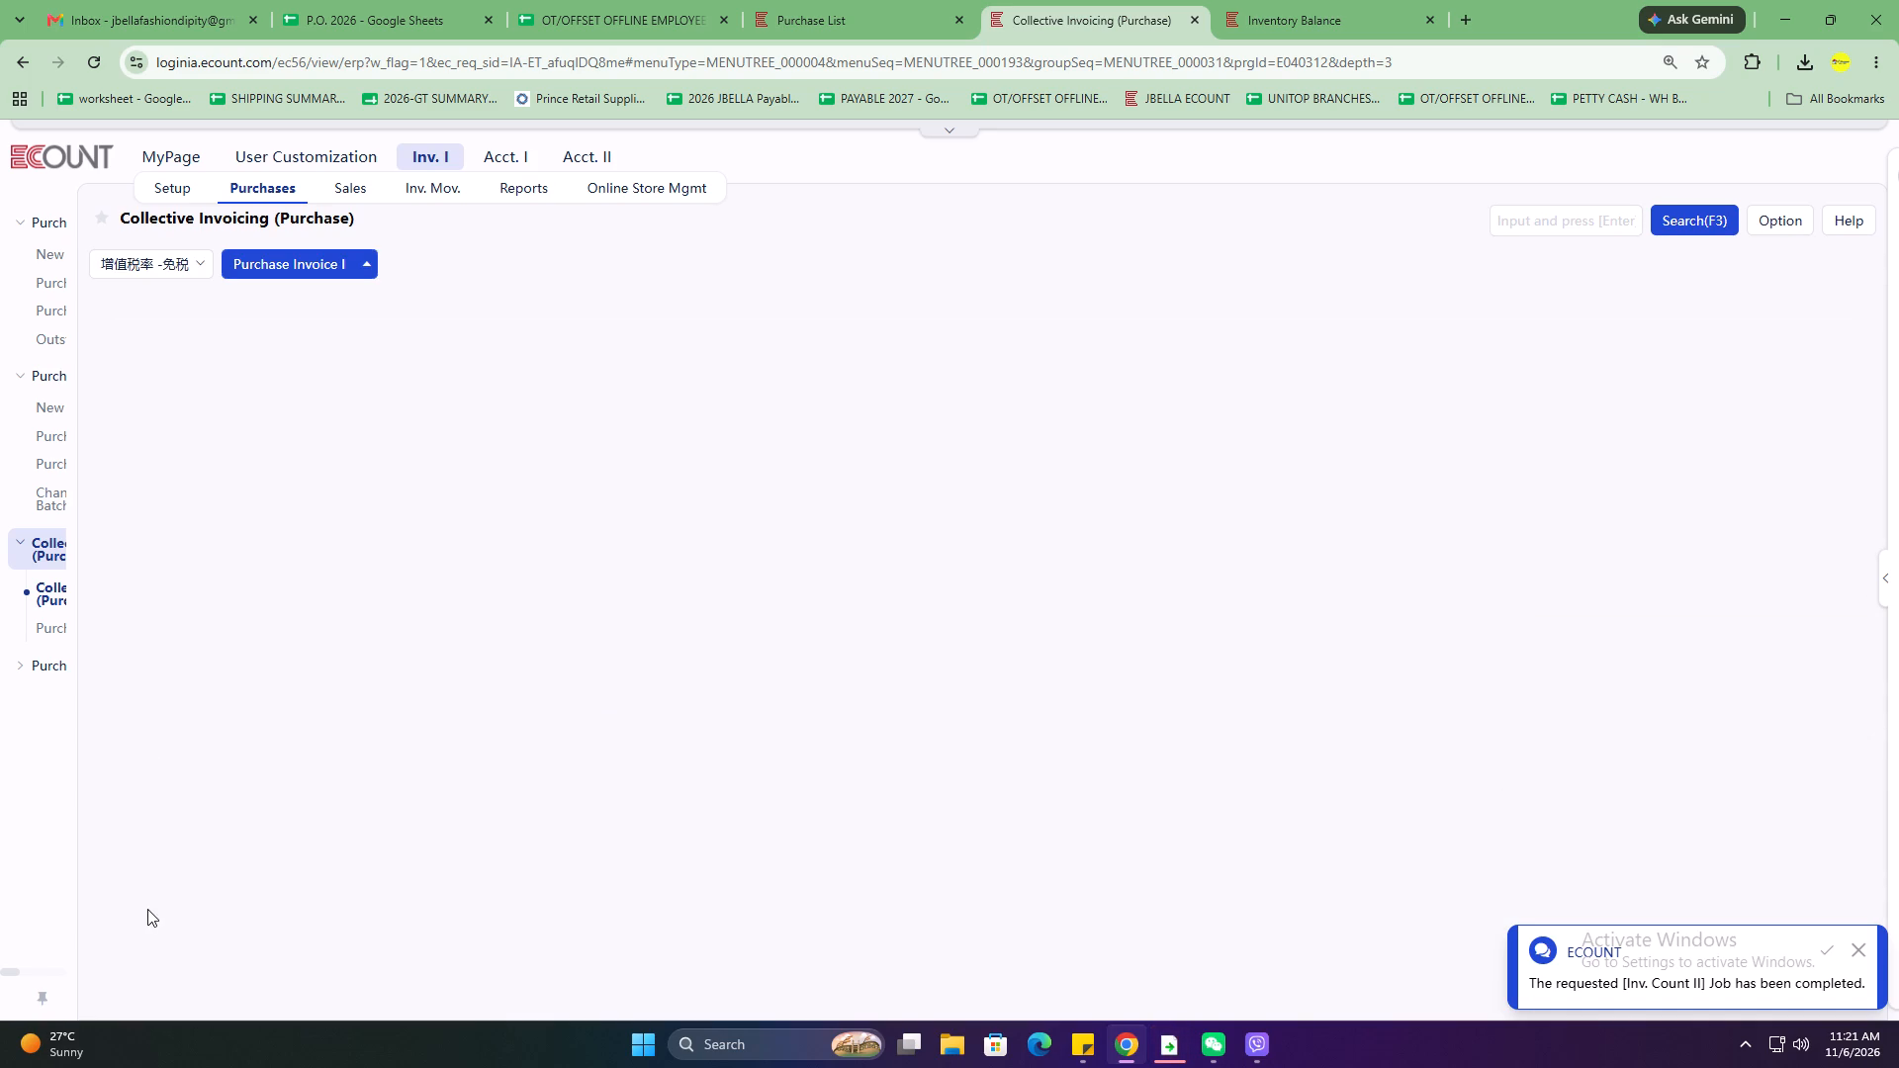
Narrow the slip list to the supplier matching QIU, using the customer search condition.
type("QIU")
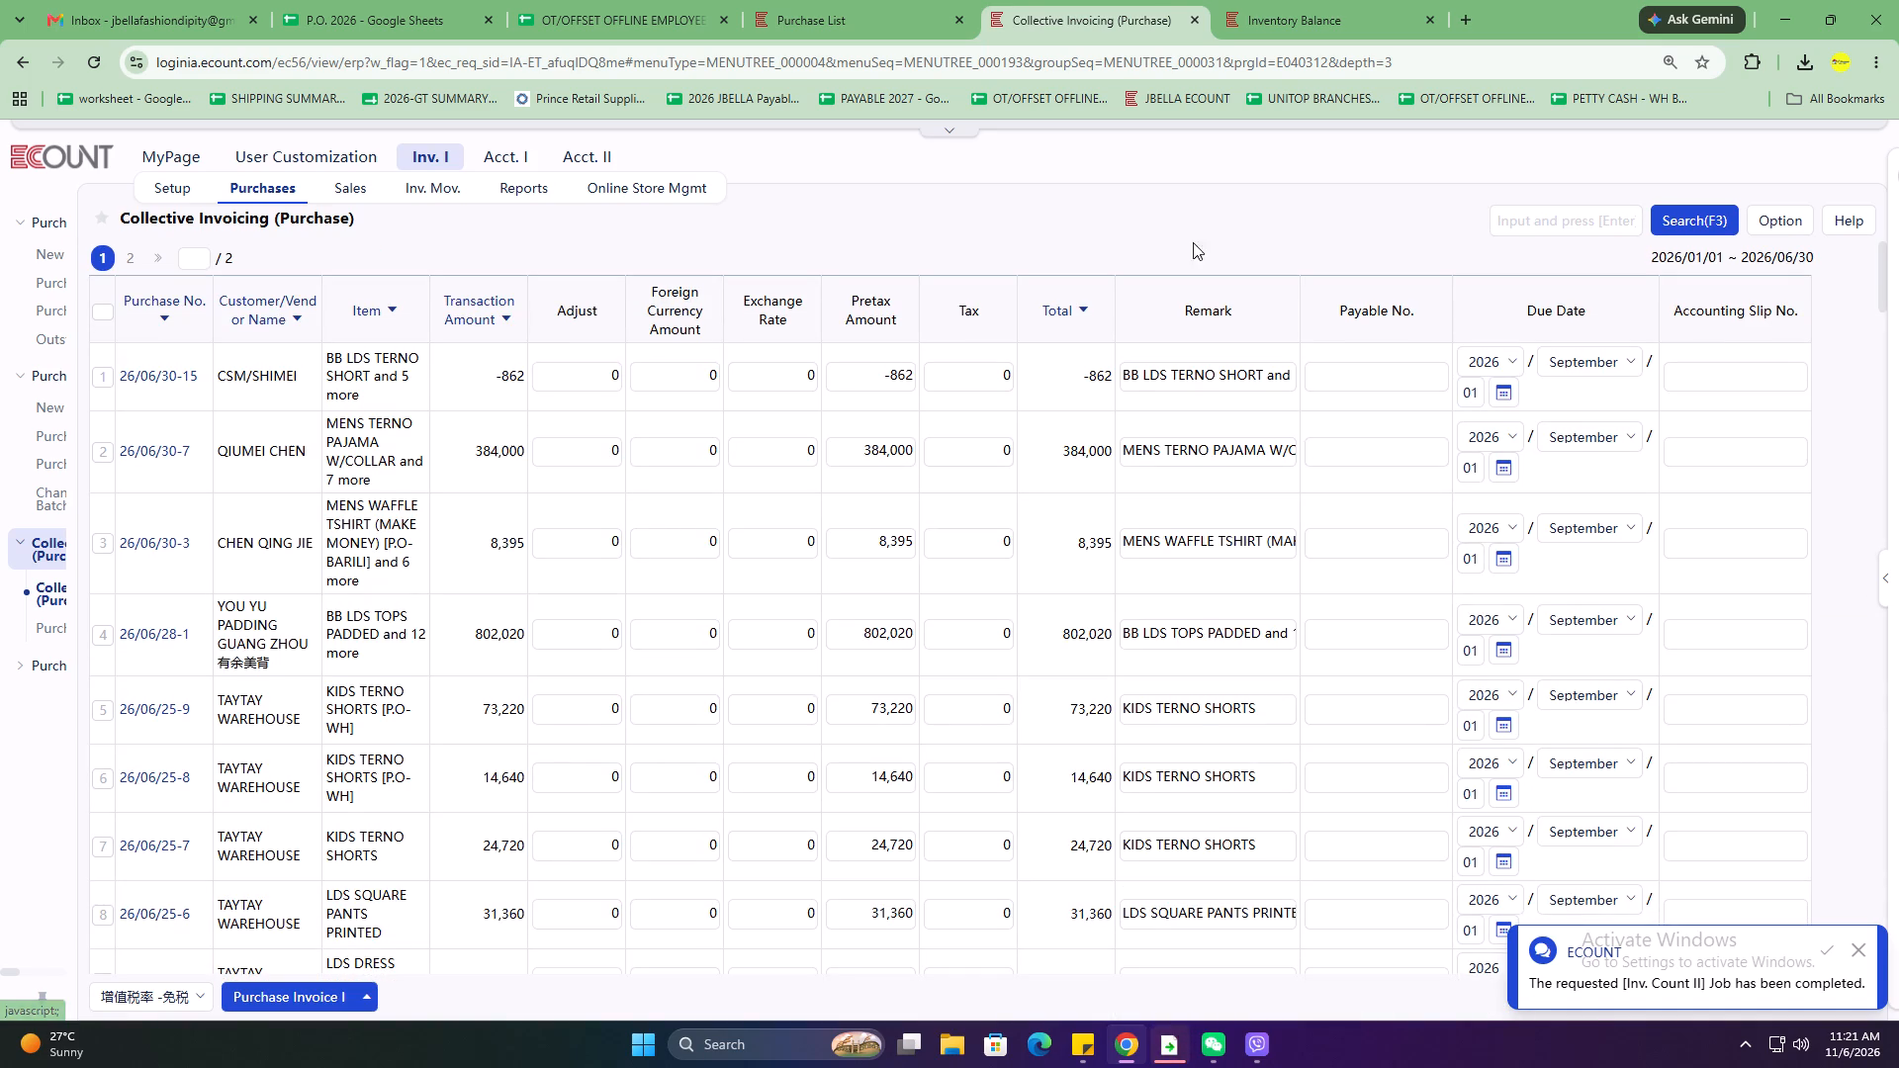
left_click(1701, 224)
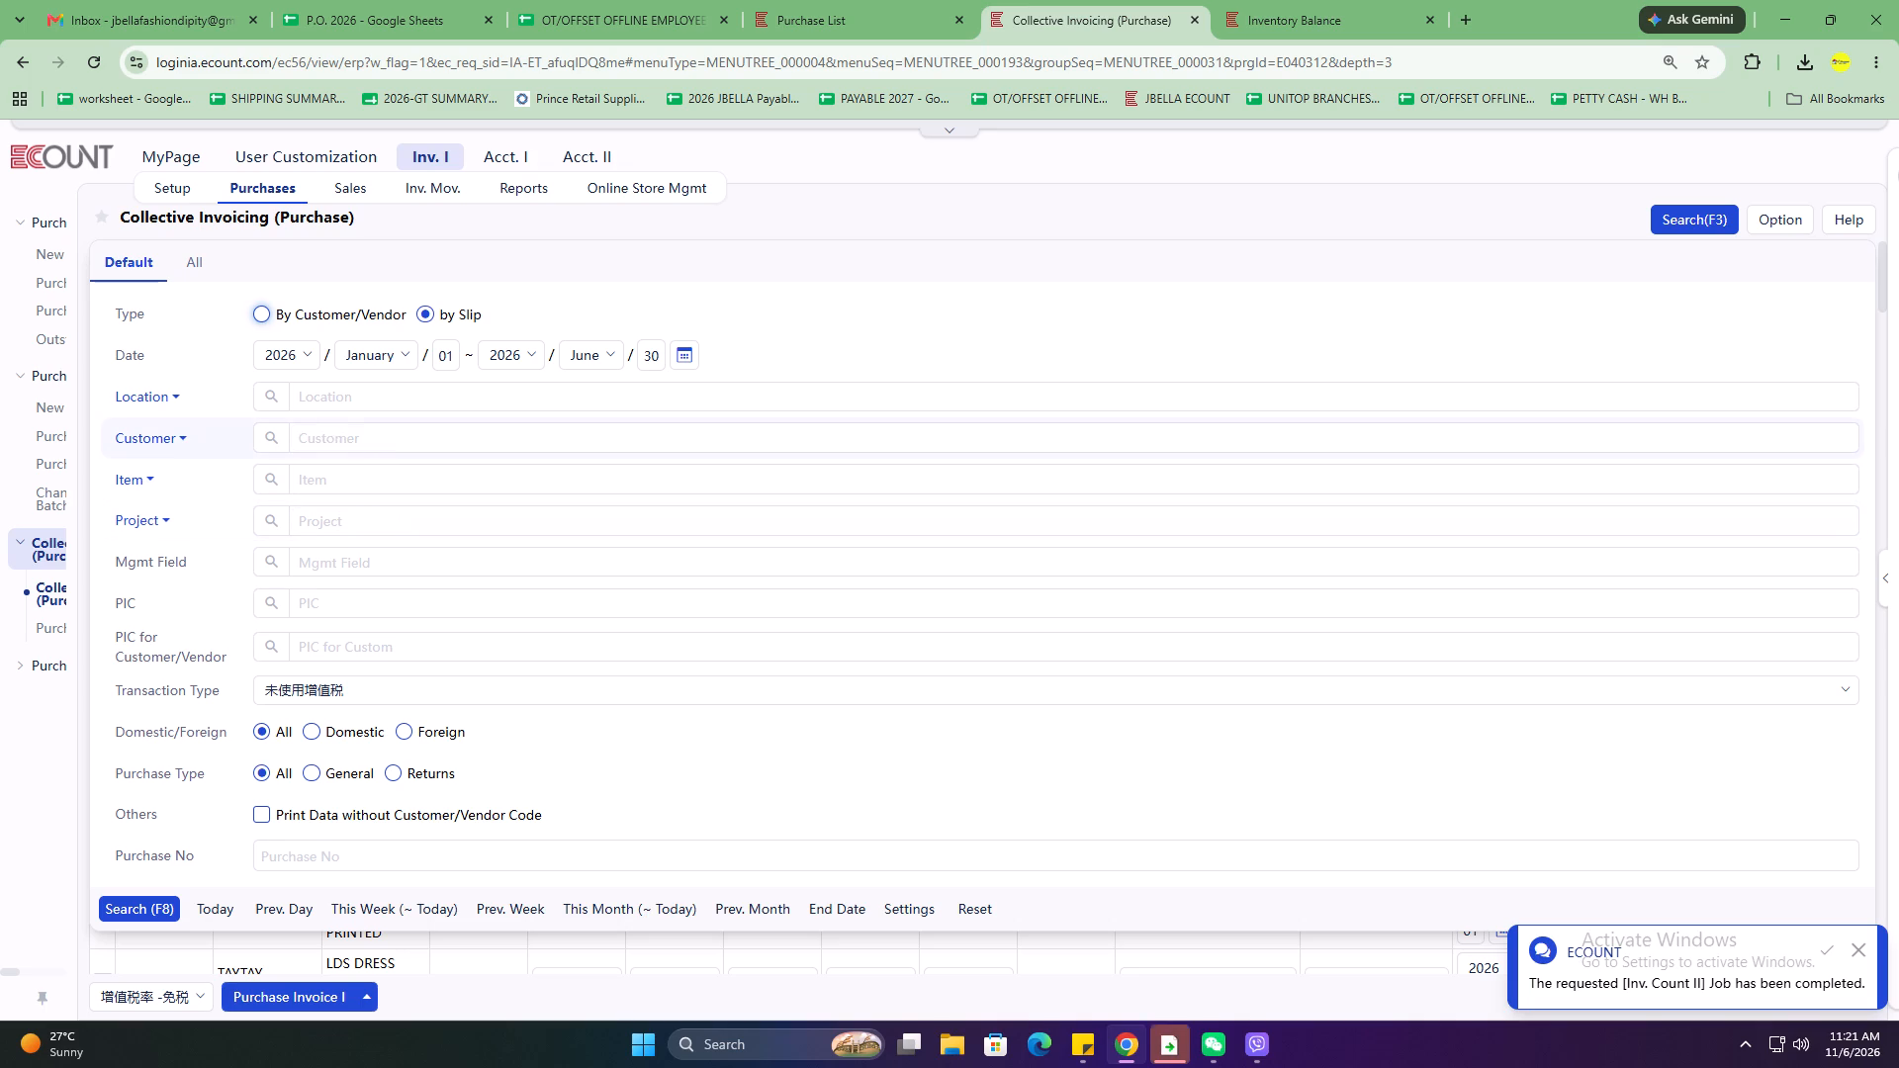
left_click(332, 441)
type("QIU")
key("Return")
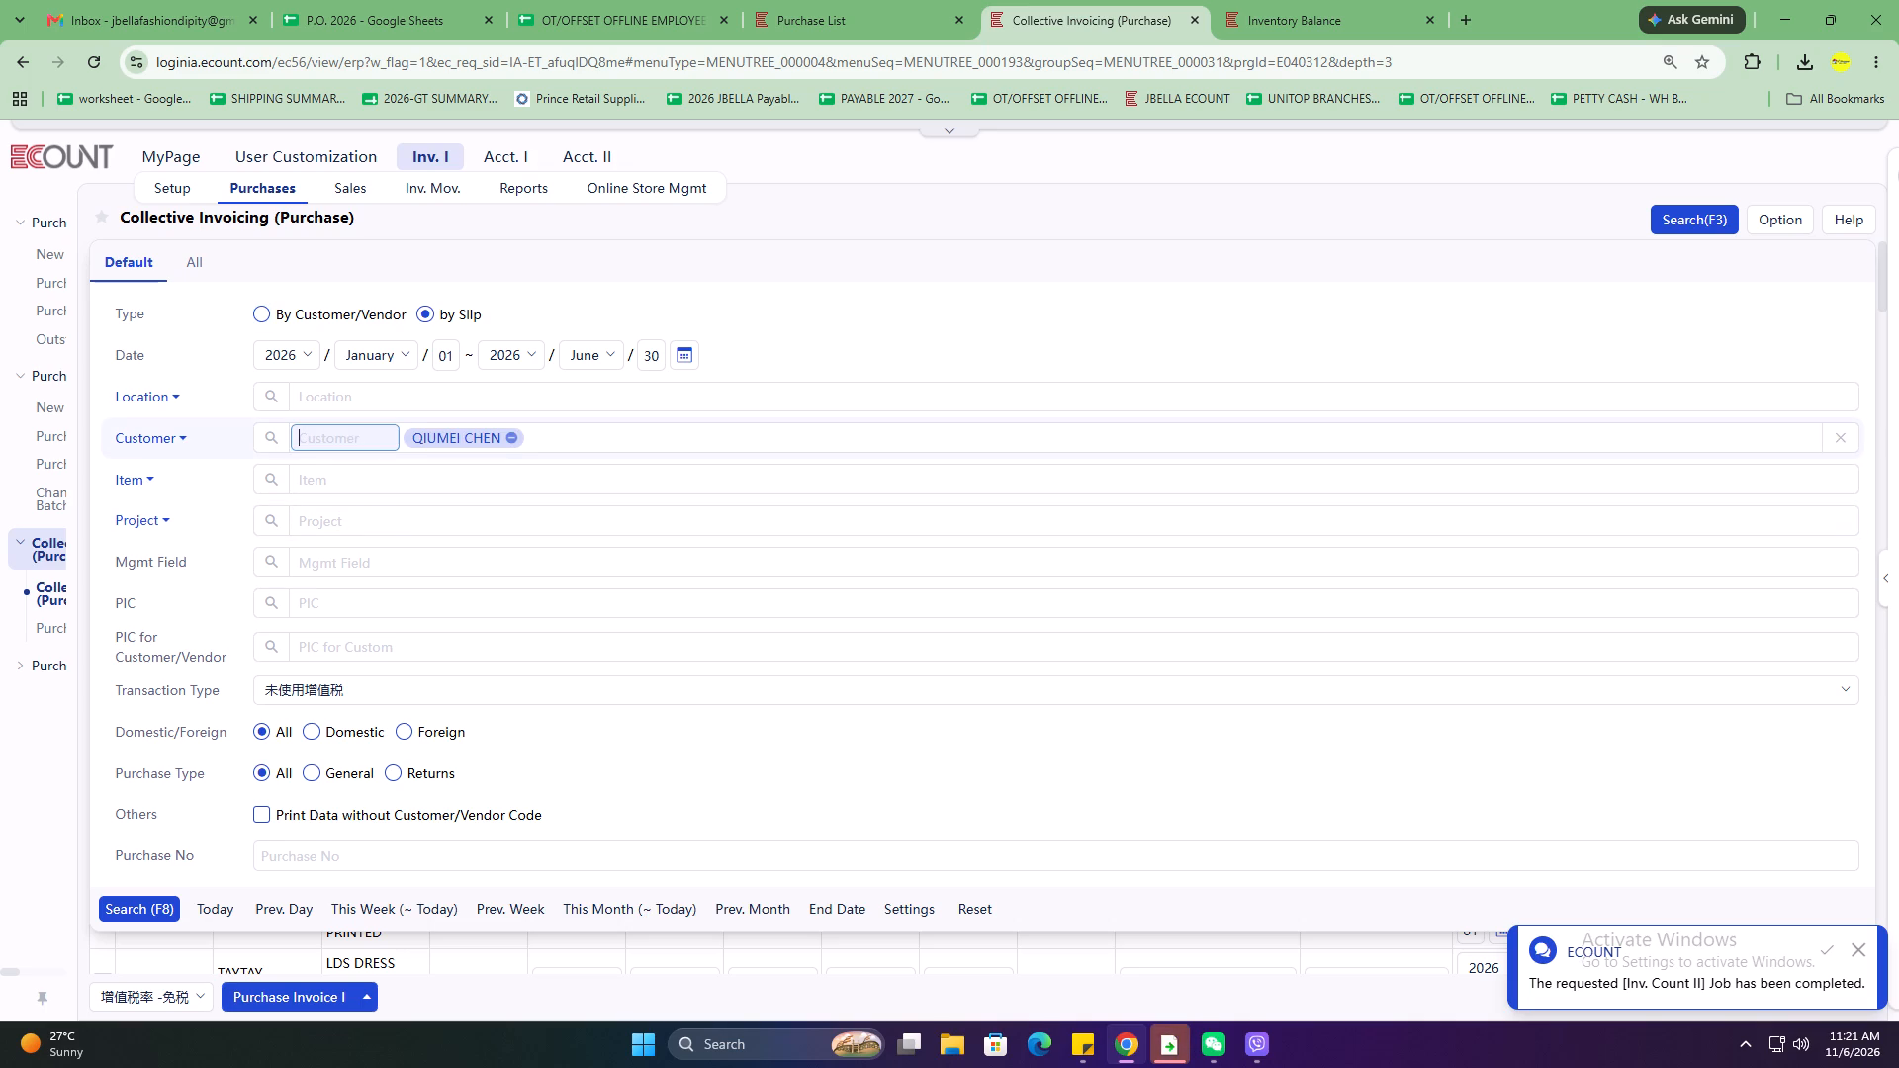
left_click(127, 901)
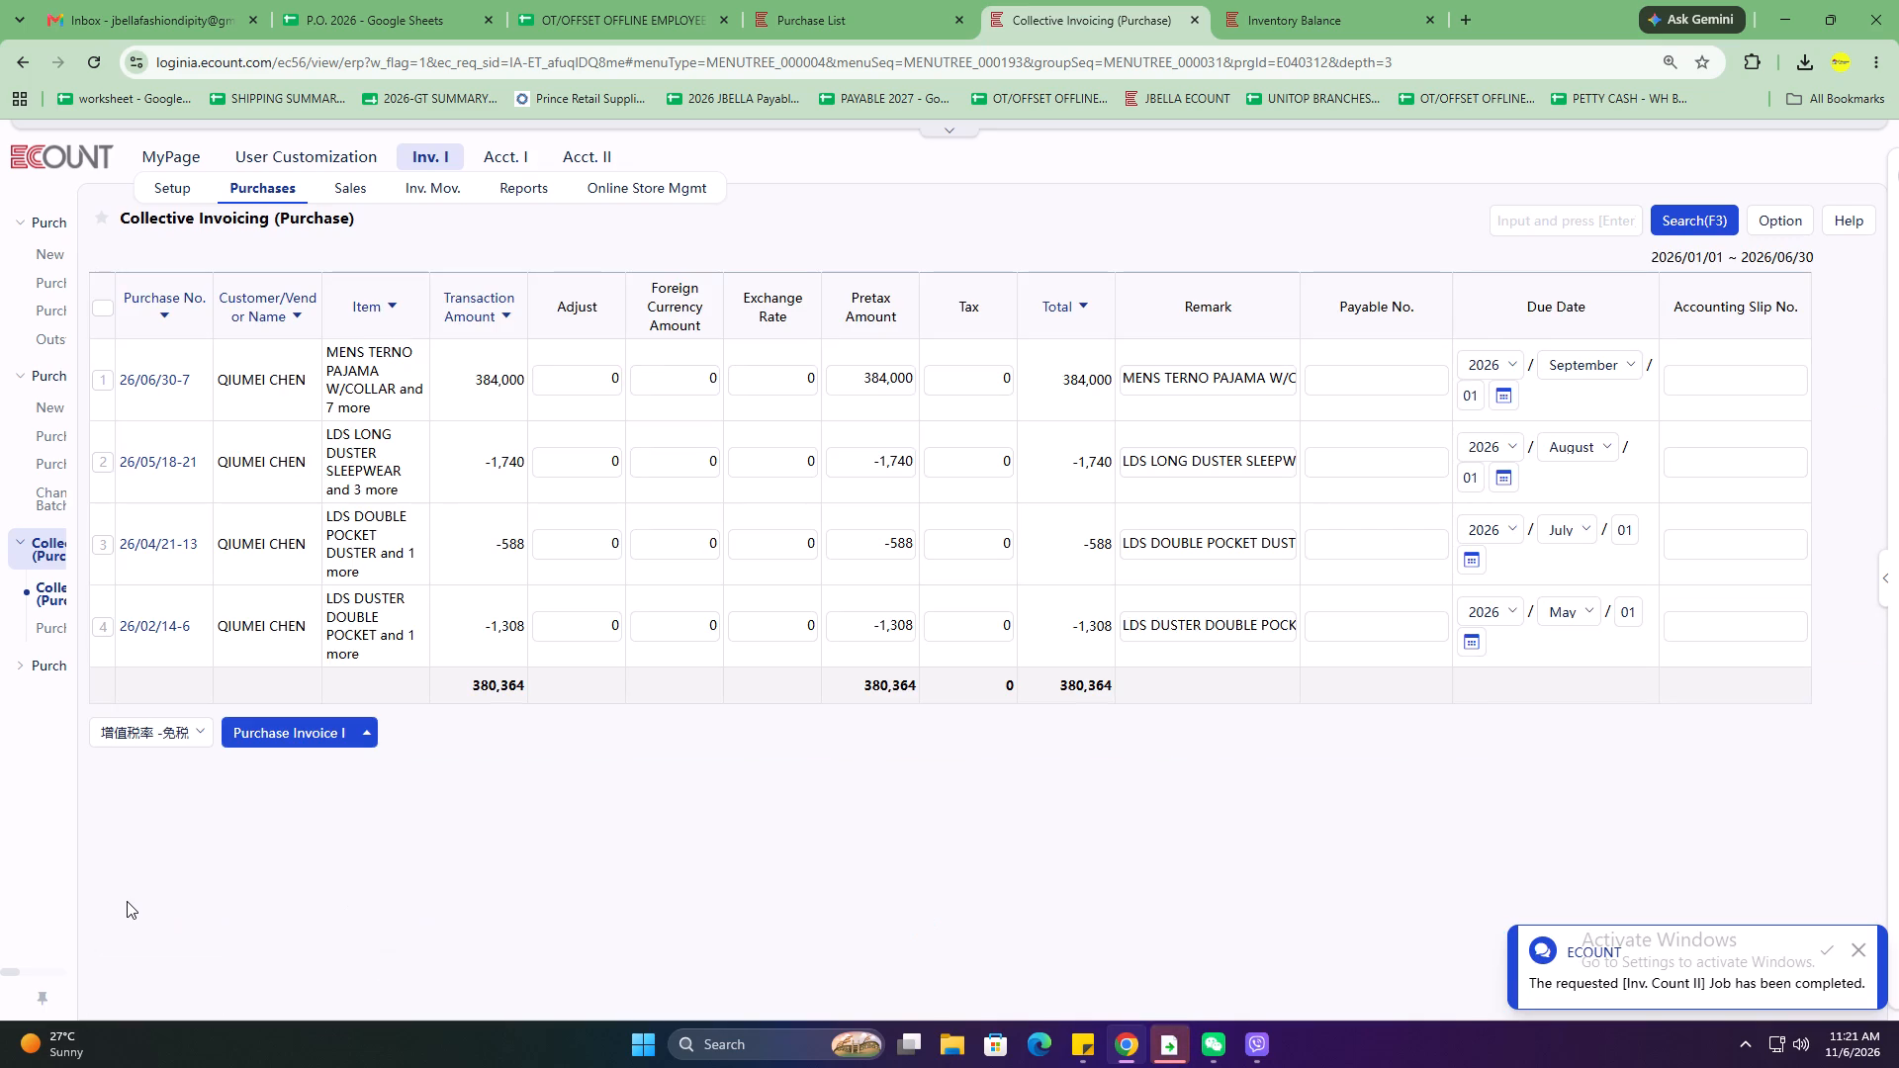
Select the QIU supplier's negative slips 26/02/14-6, 26/04/21-13 and 26/05/18-21 and enter payable number QIUDAMAGES2026 on all three.
left_click(106, 629)
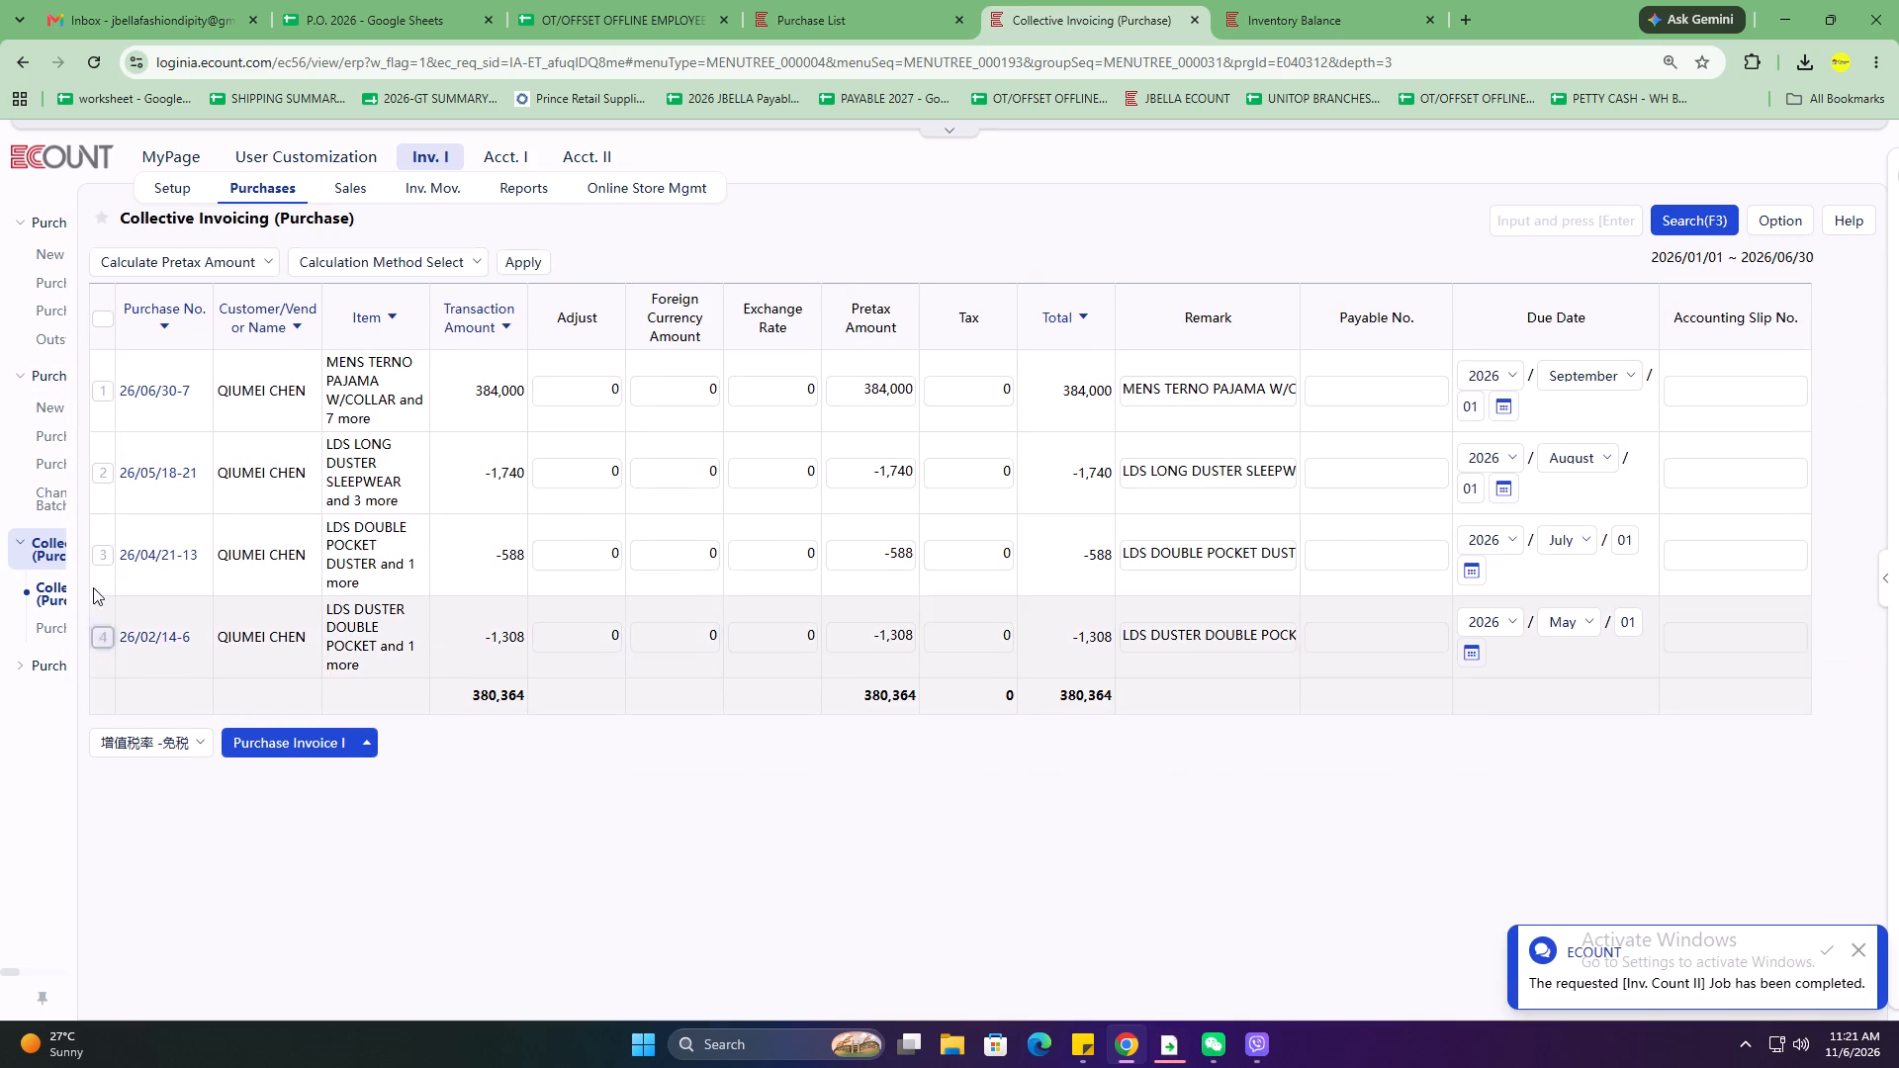
left_click(106, 559)
left_click(101, 477)
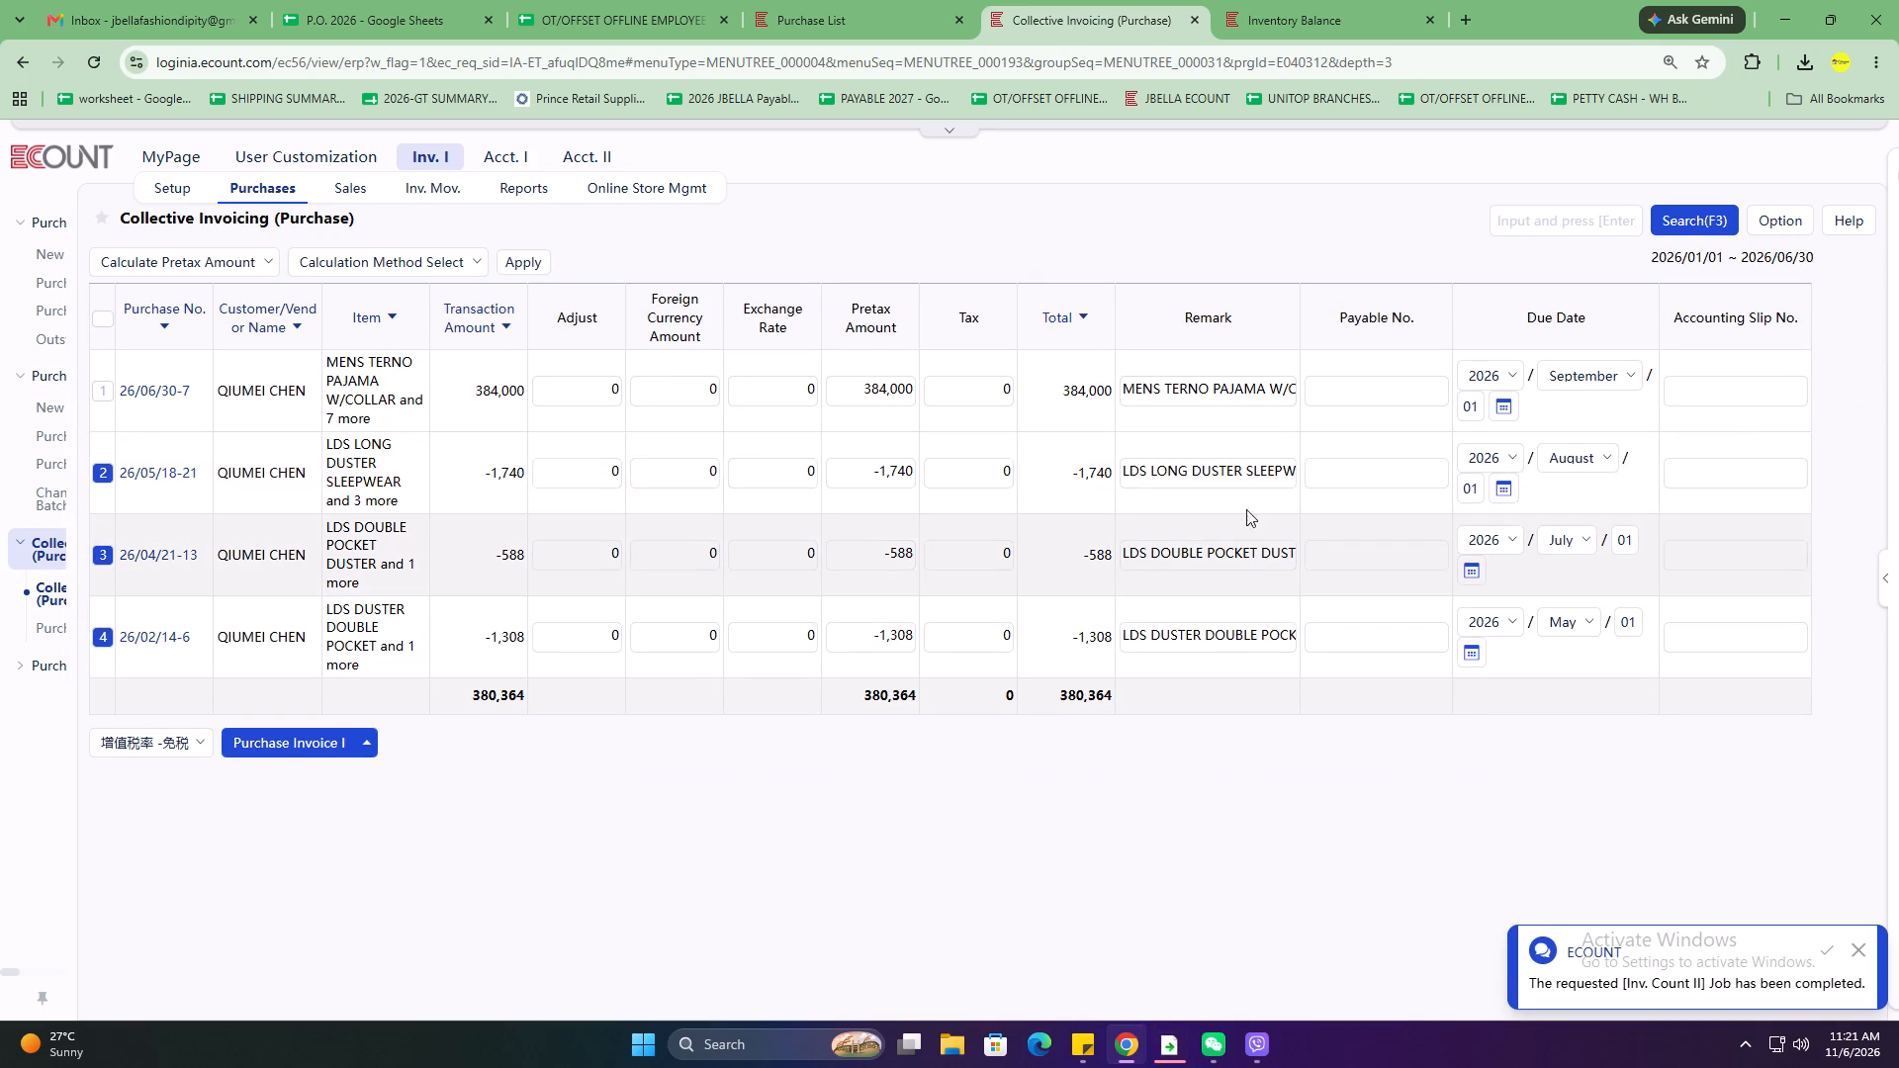
left_click(1368, 486)
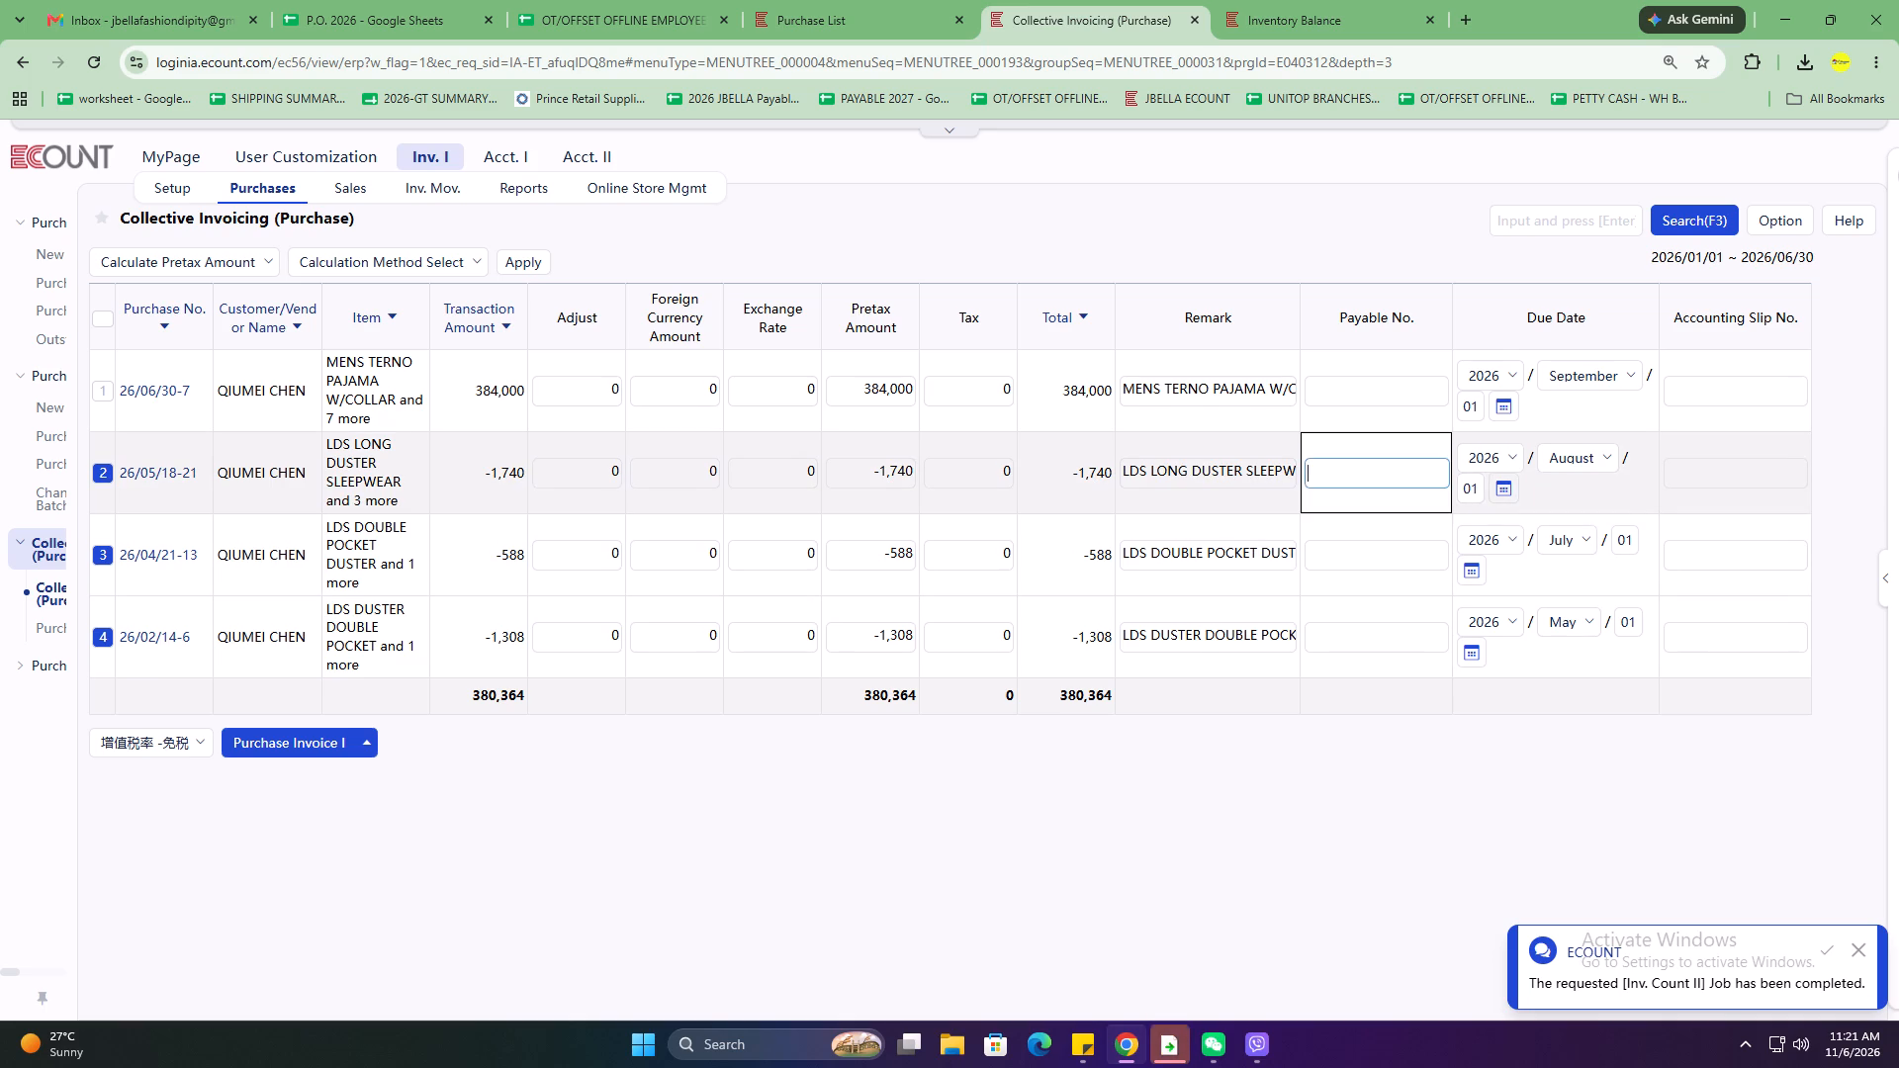
key("q")
key("BackSpace")
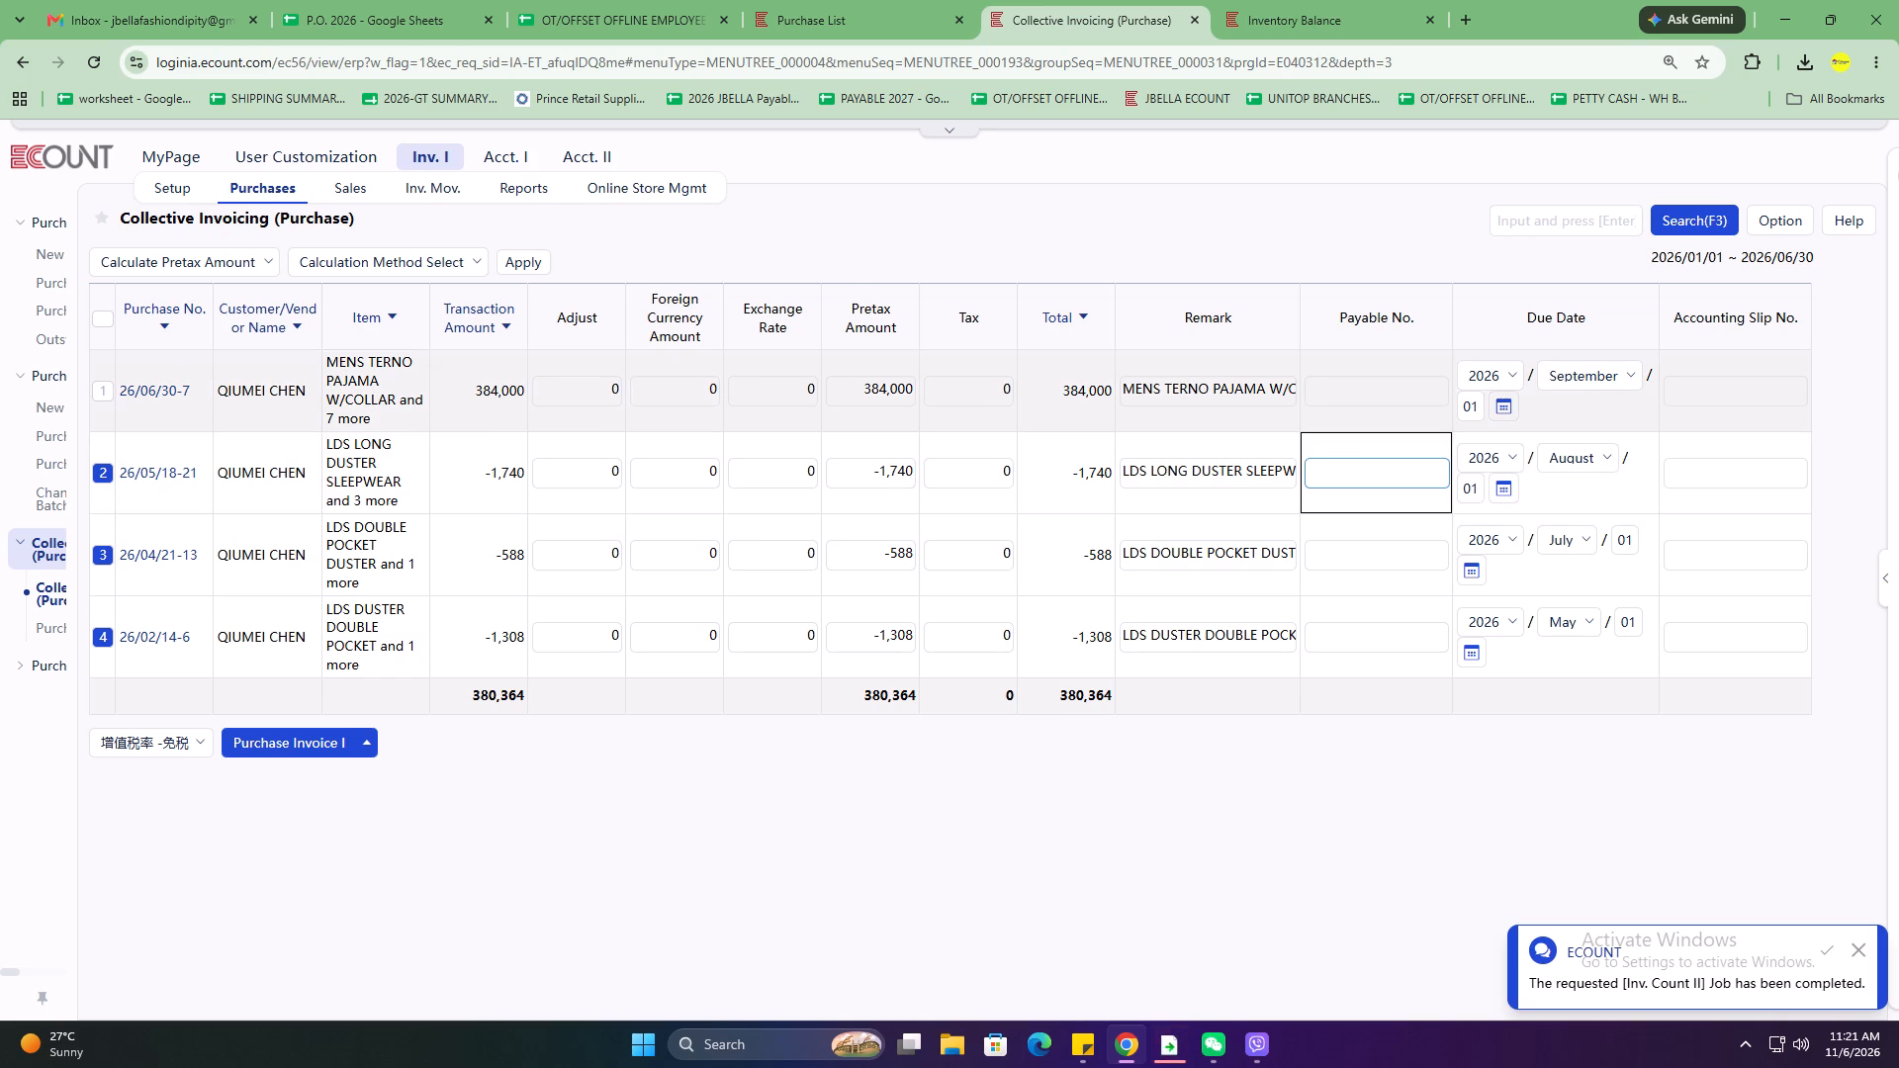
type("qiu")
key("BackSpace")
key("BackSpace")
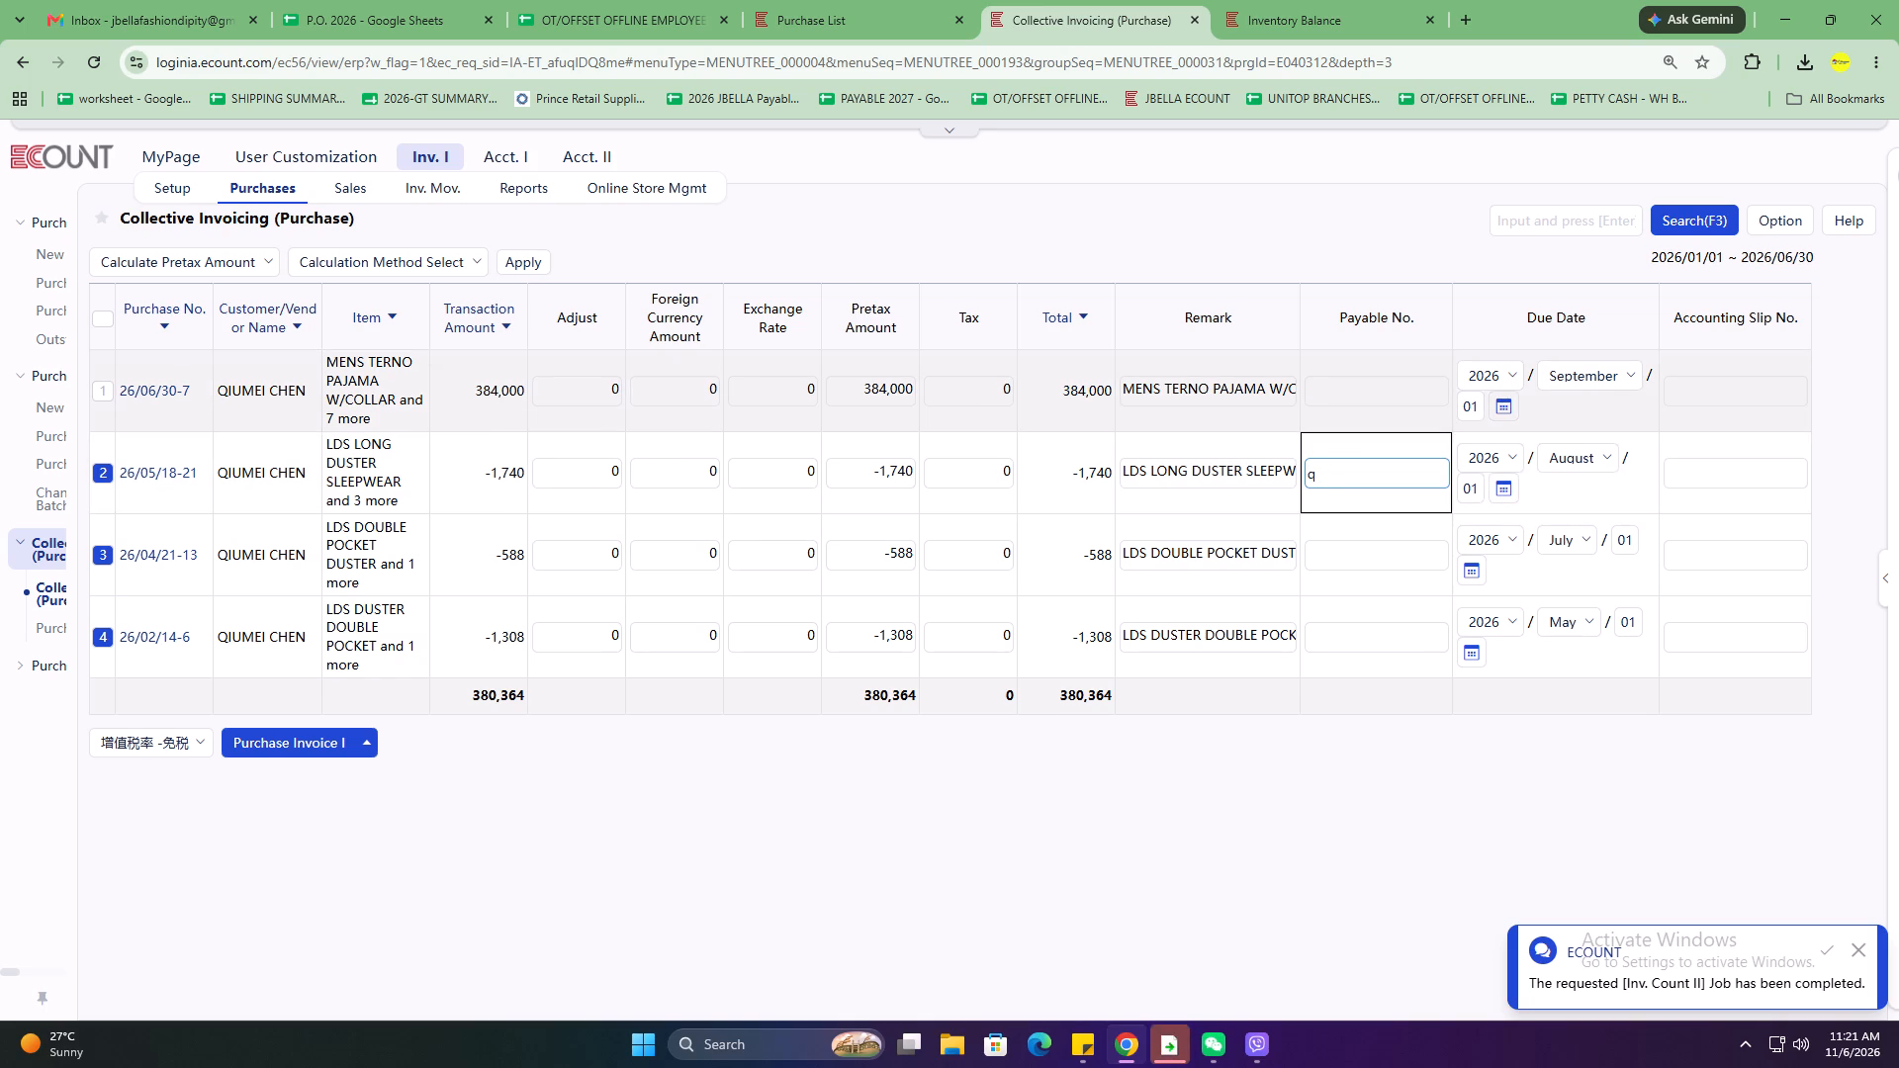
type("QIU")
type("DAMAGES2026")
key("Down")
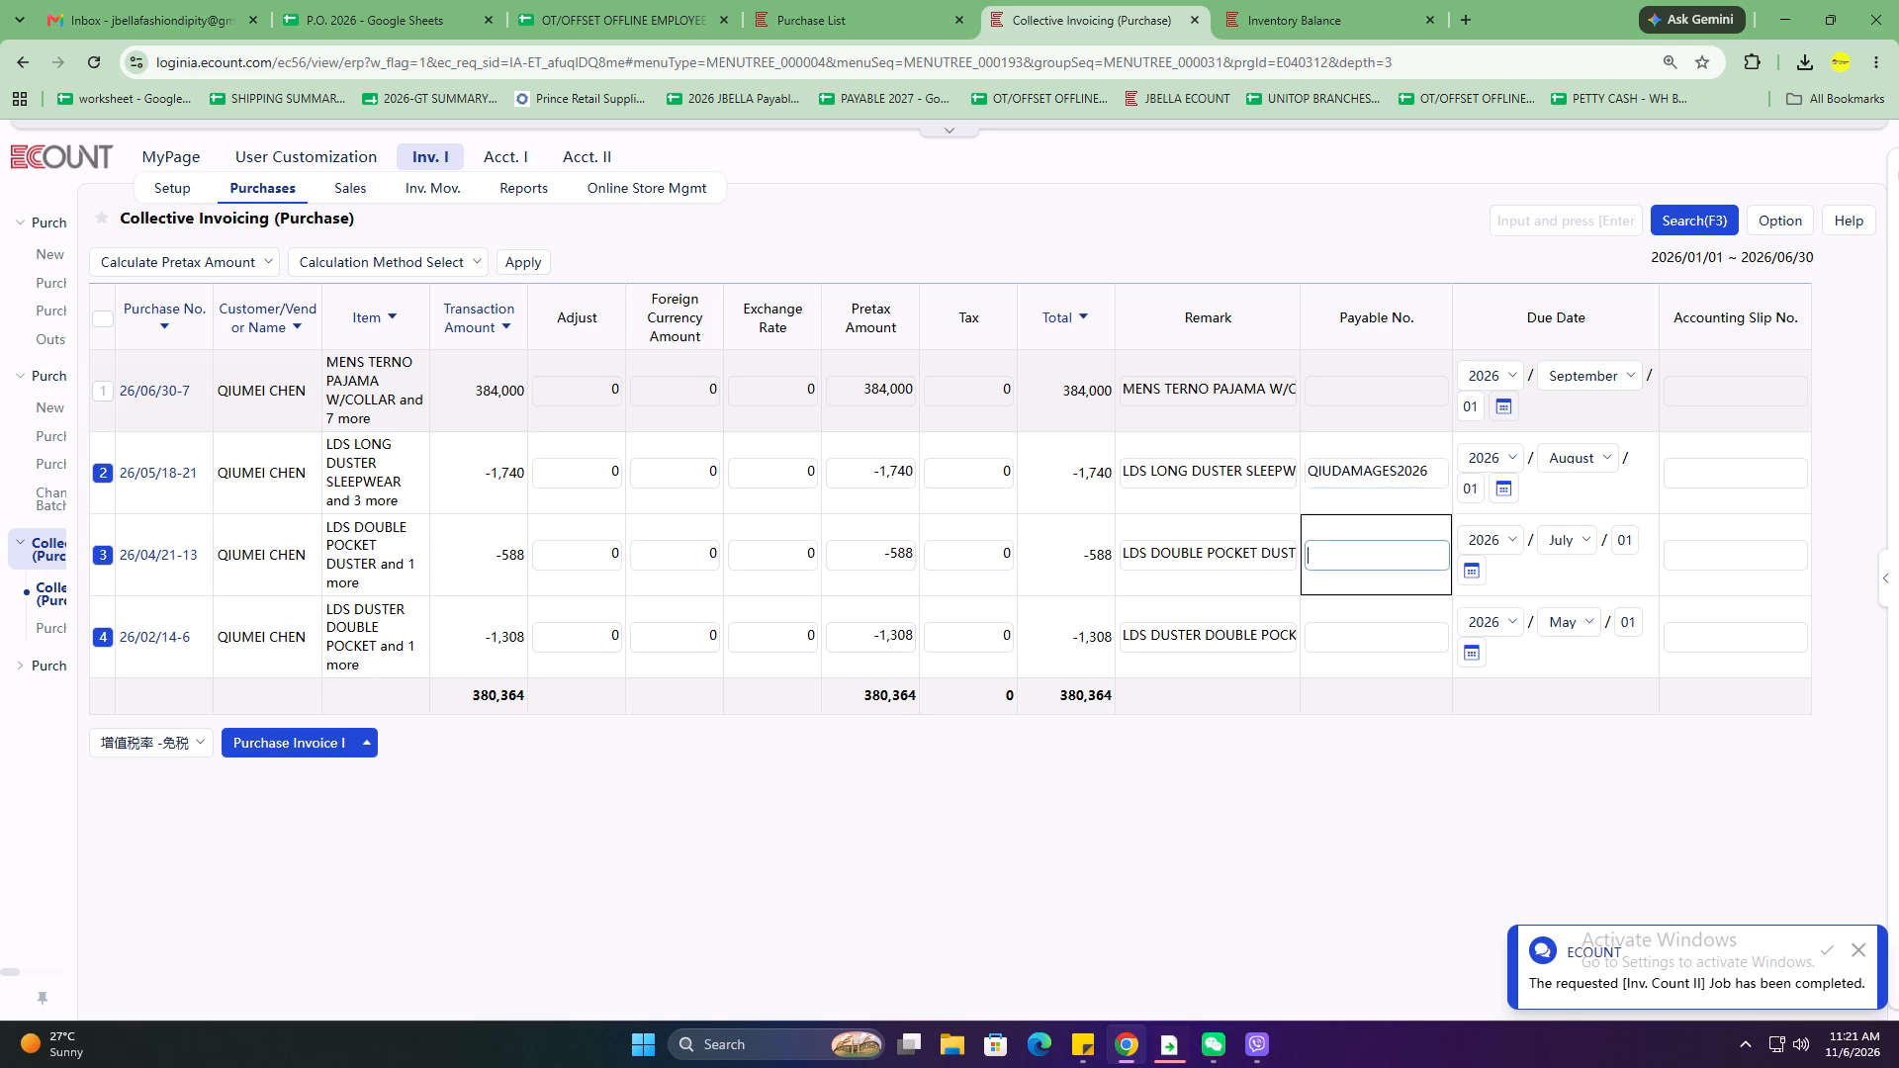
key("Up")
key("ctrl+c")
key("Down")
key("ctrl+v")
key("Down")
key("ctrl+v")
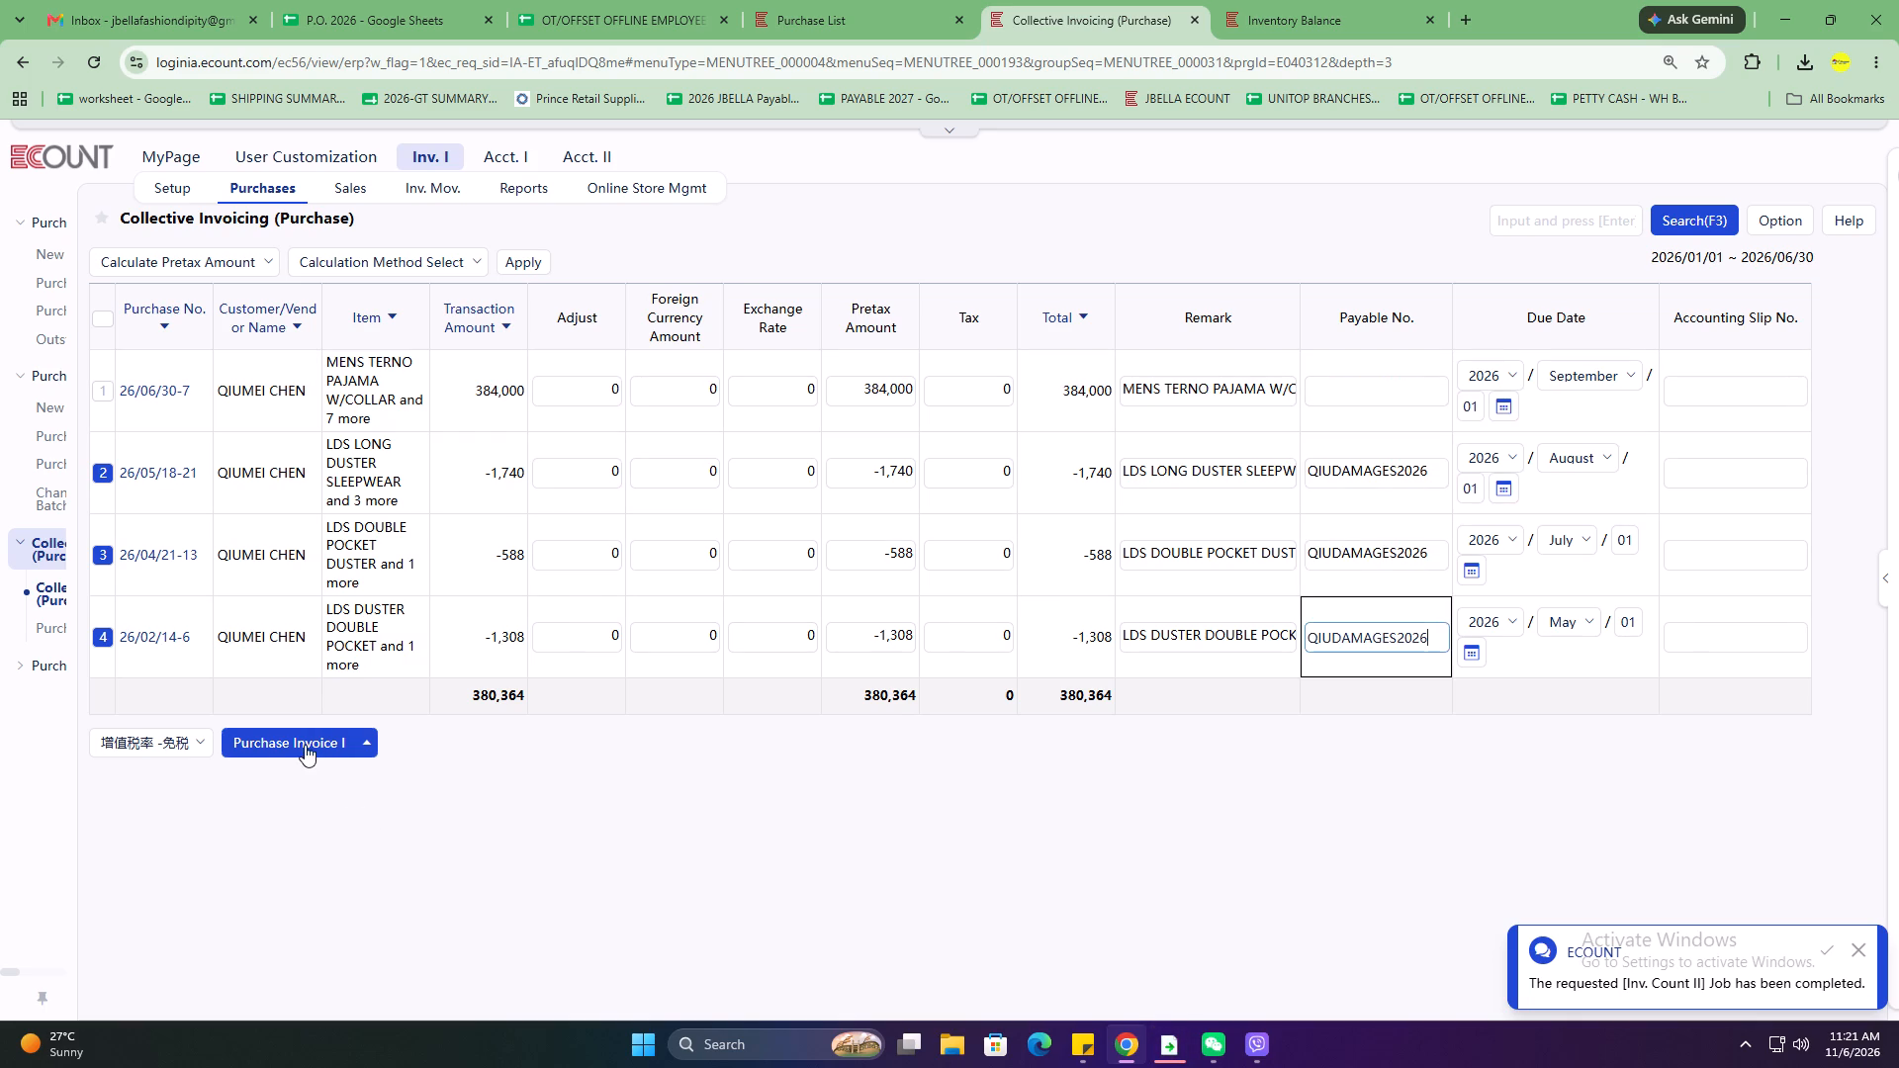
Create Purchase Invoice I for the three selected damages slips, save the batch and close the result notice.
left_click(306, 740)
left_click(239, 780)
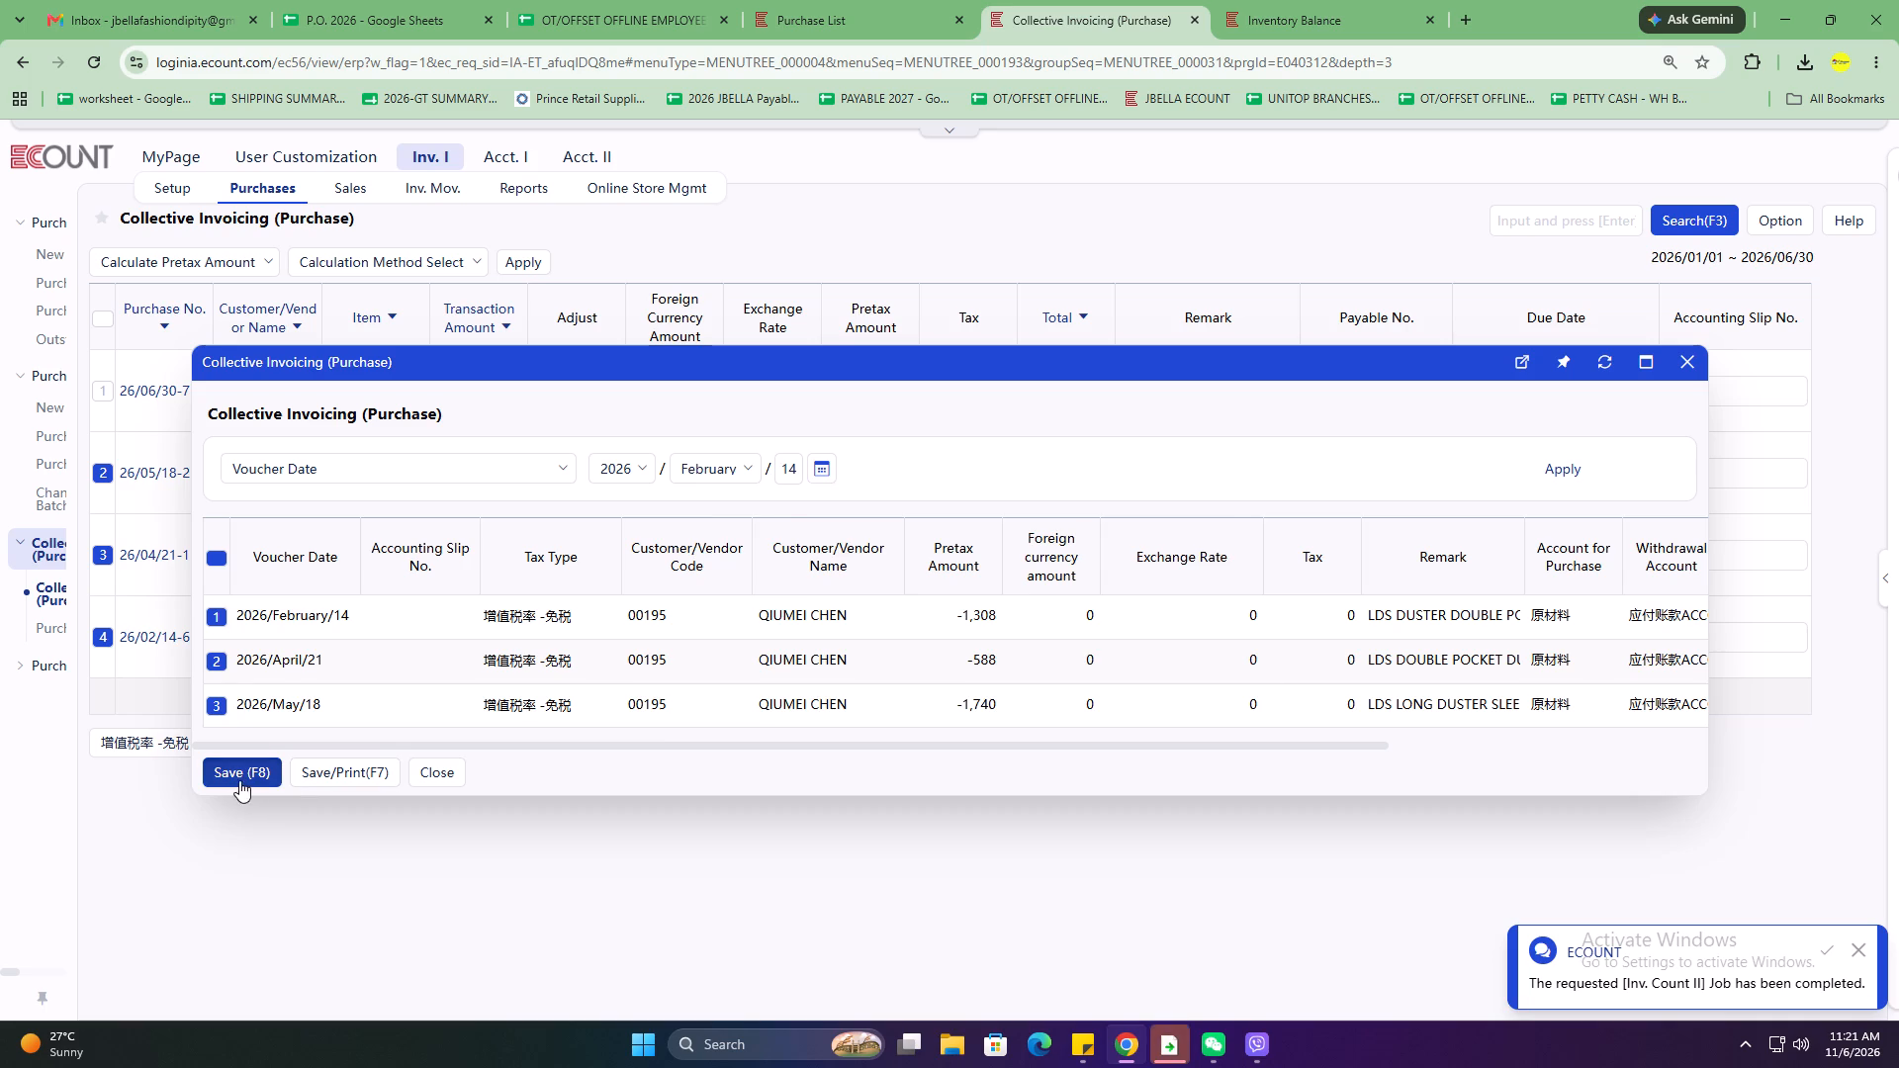
left_click_drag(735, 687, 725, 689)
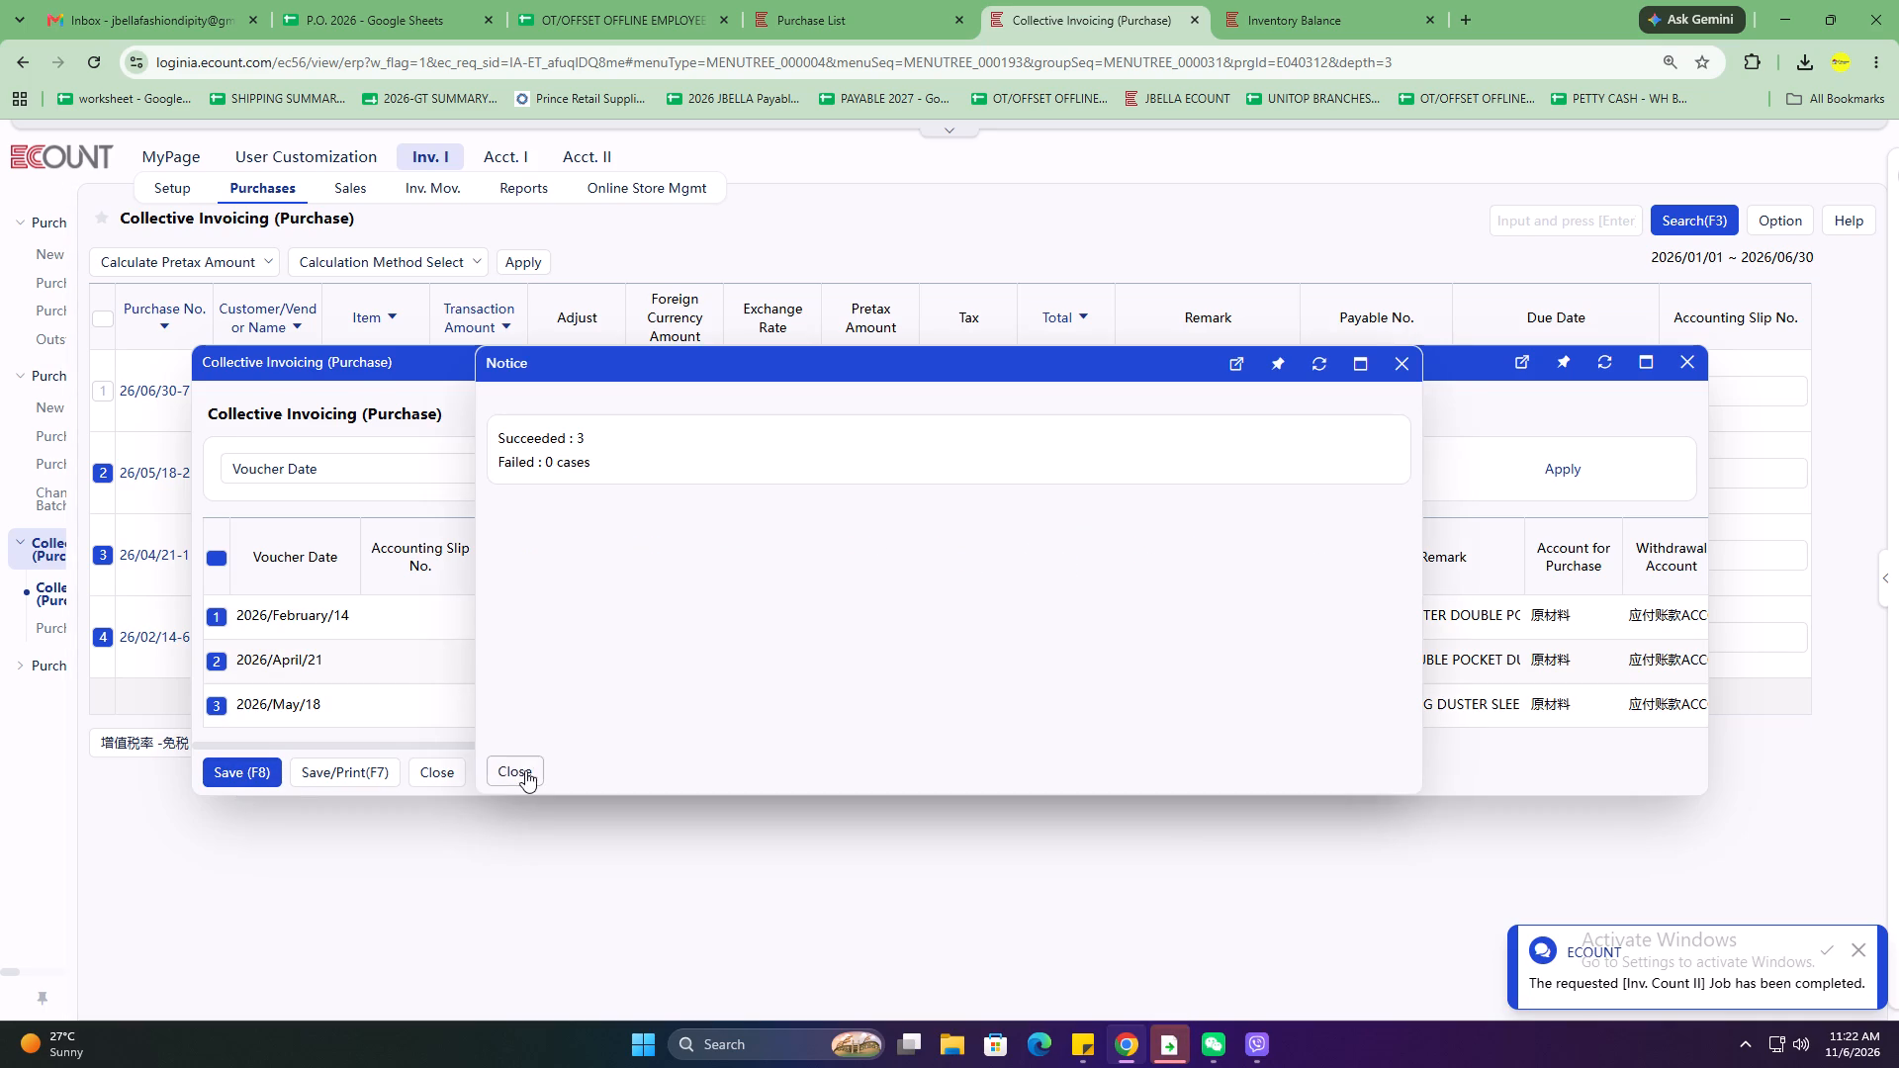
left_click(525, 770)
Select the QIU supplier's June slip 26/06/30-7 and enter payable number QIU62026.
left_click(99, 309)
left_click(1340, 385)
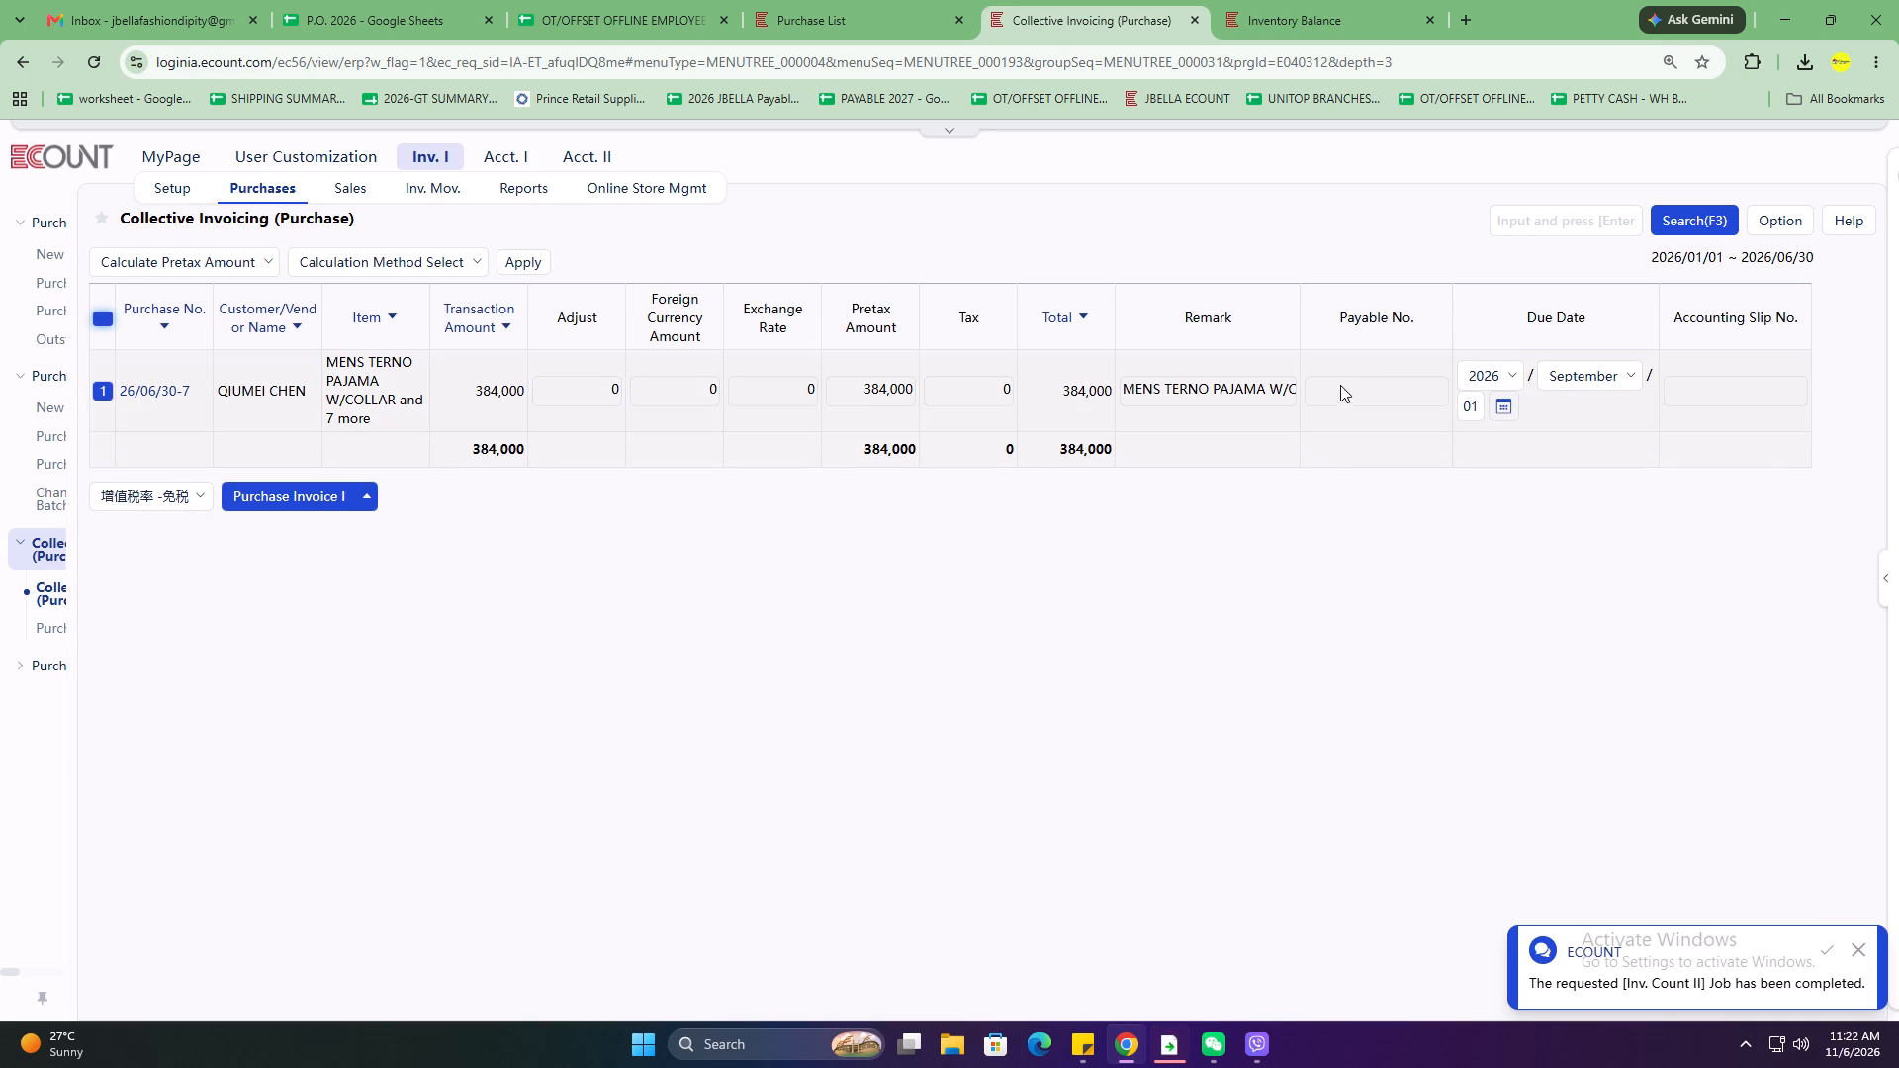
key("ctrl+v")
left_click_drag(1331, 390, 1457, 385)
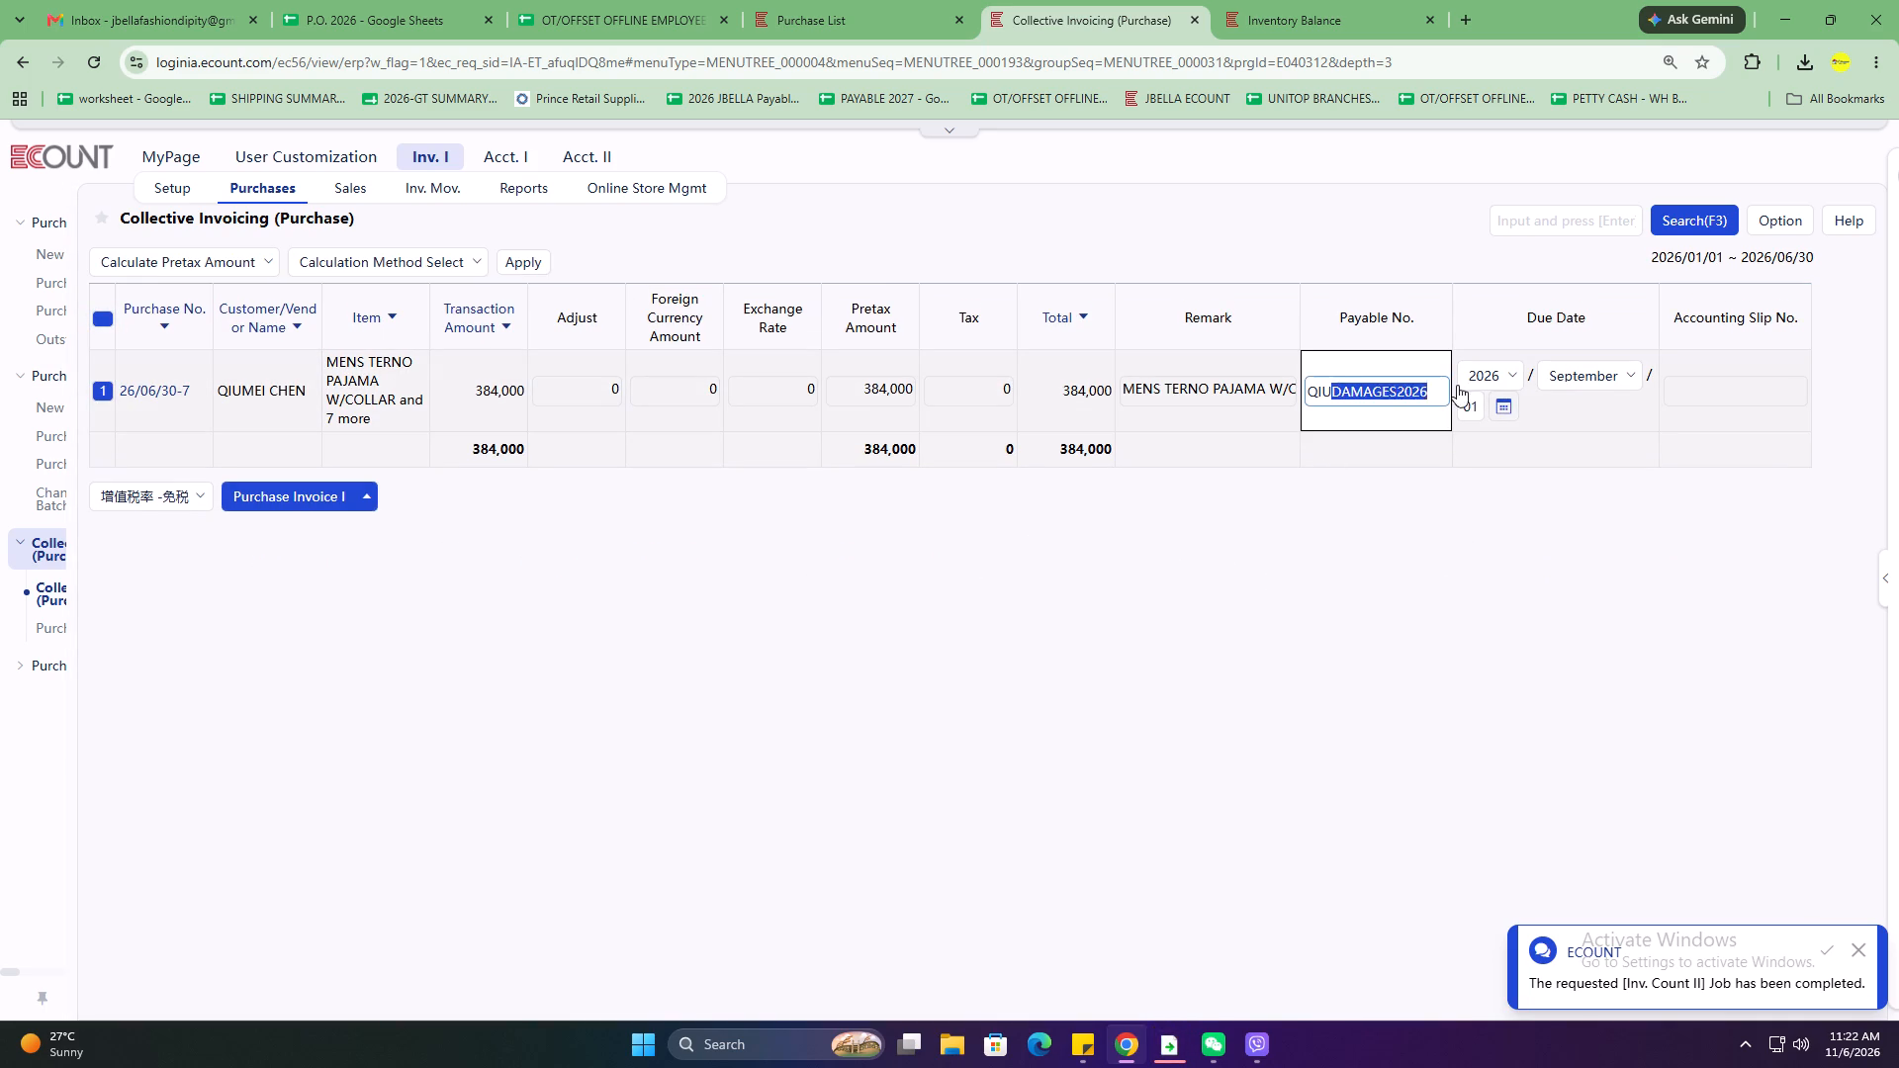
left_click_drag(1457, 385, 1458, 385)
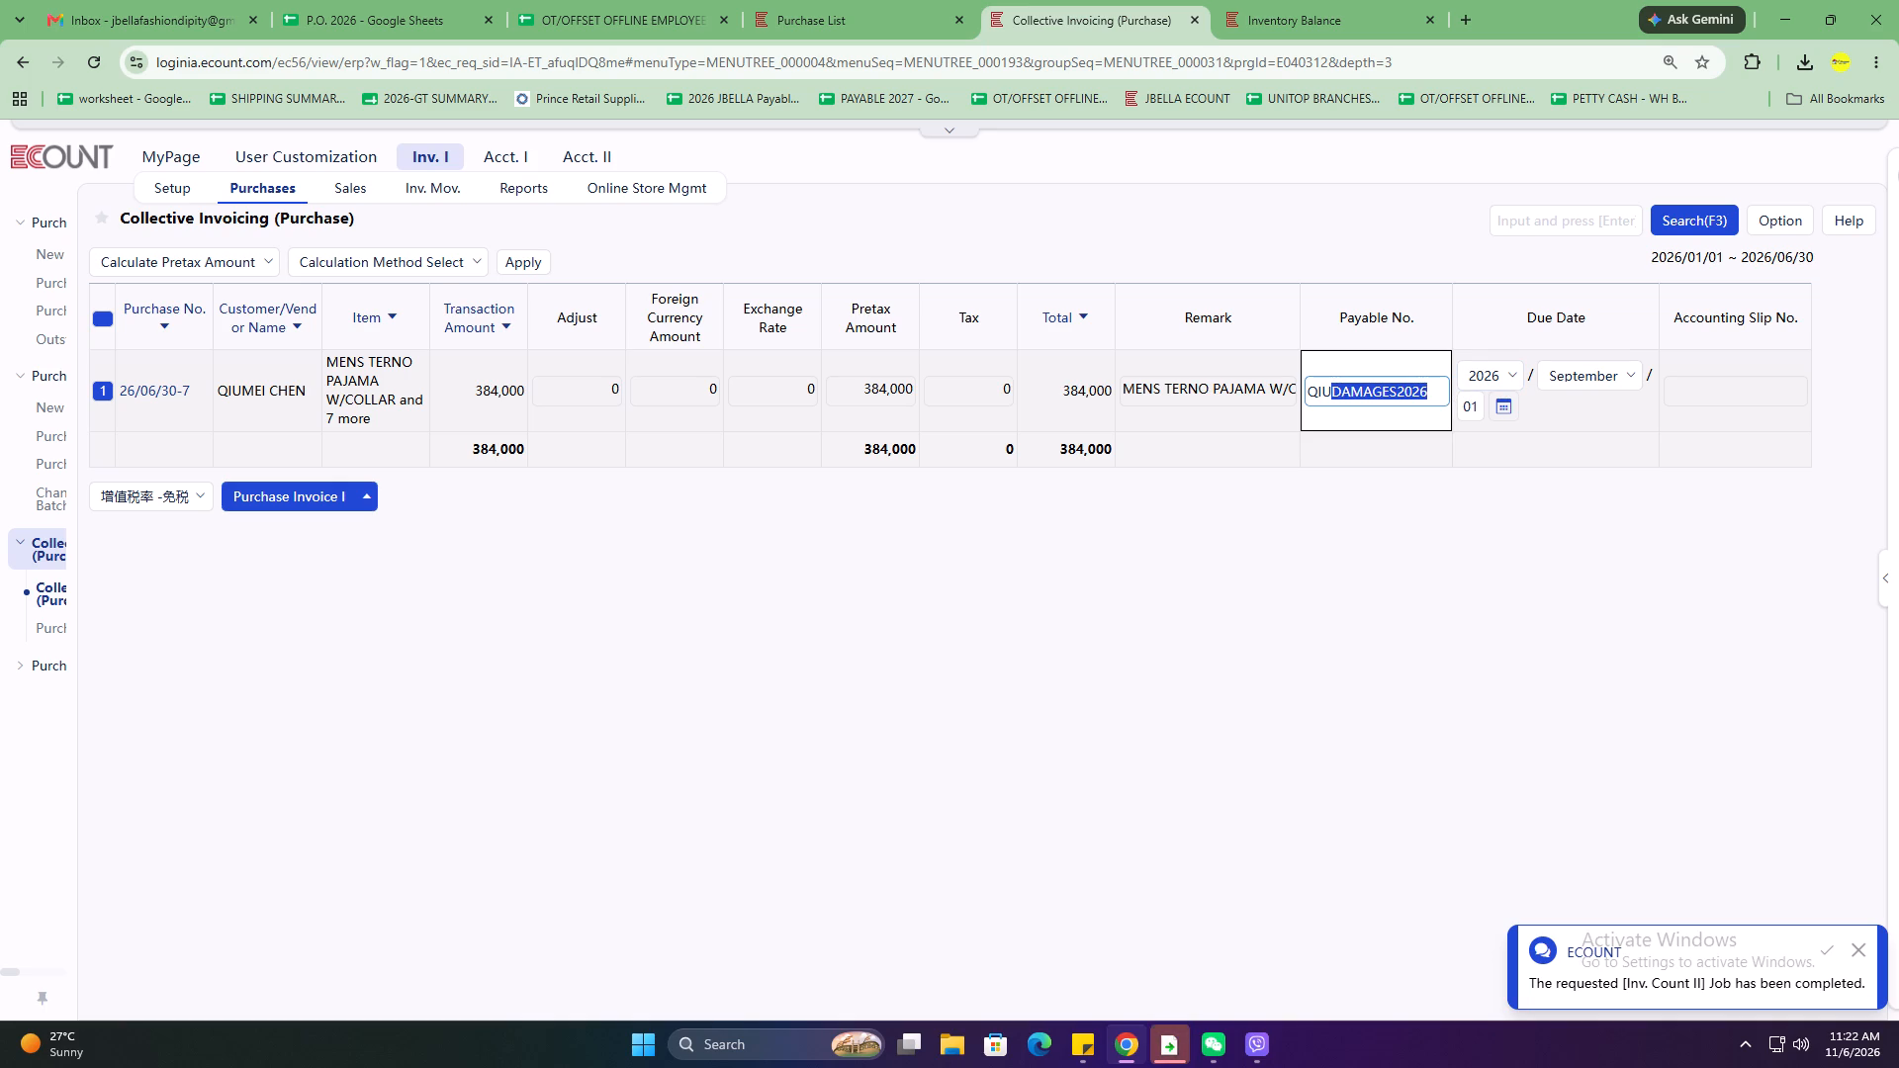
type("62026")
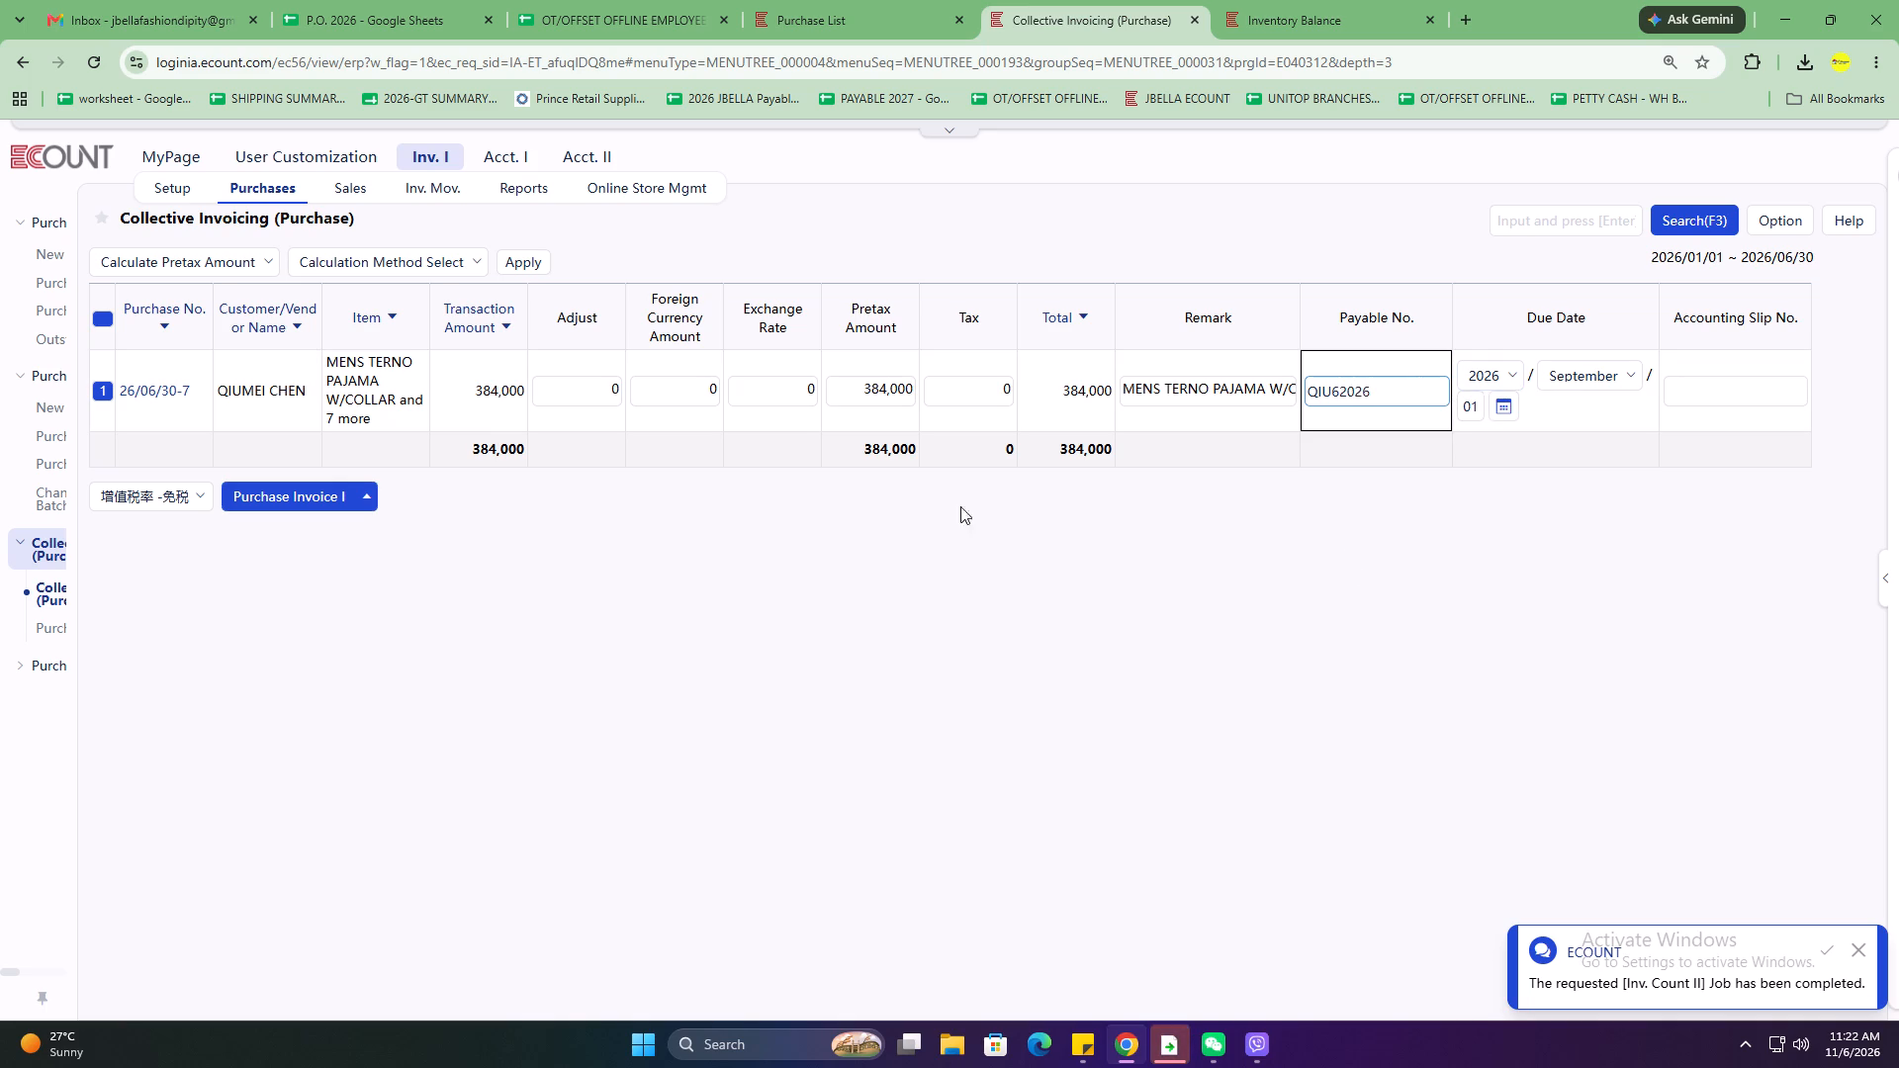
Create Purchase Invoice I for the selected QIU June slip under payable number QIU62026 and save it.
left_click(319, 490)
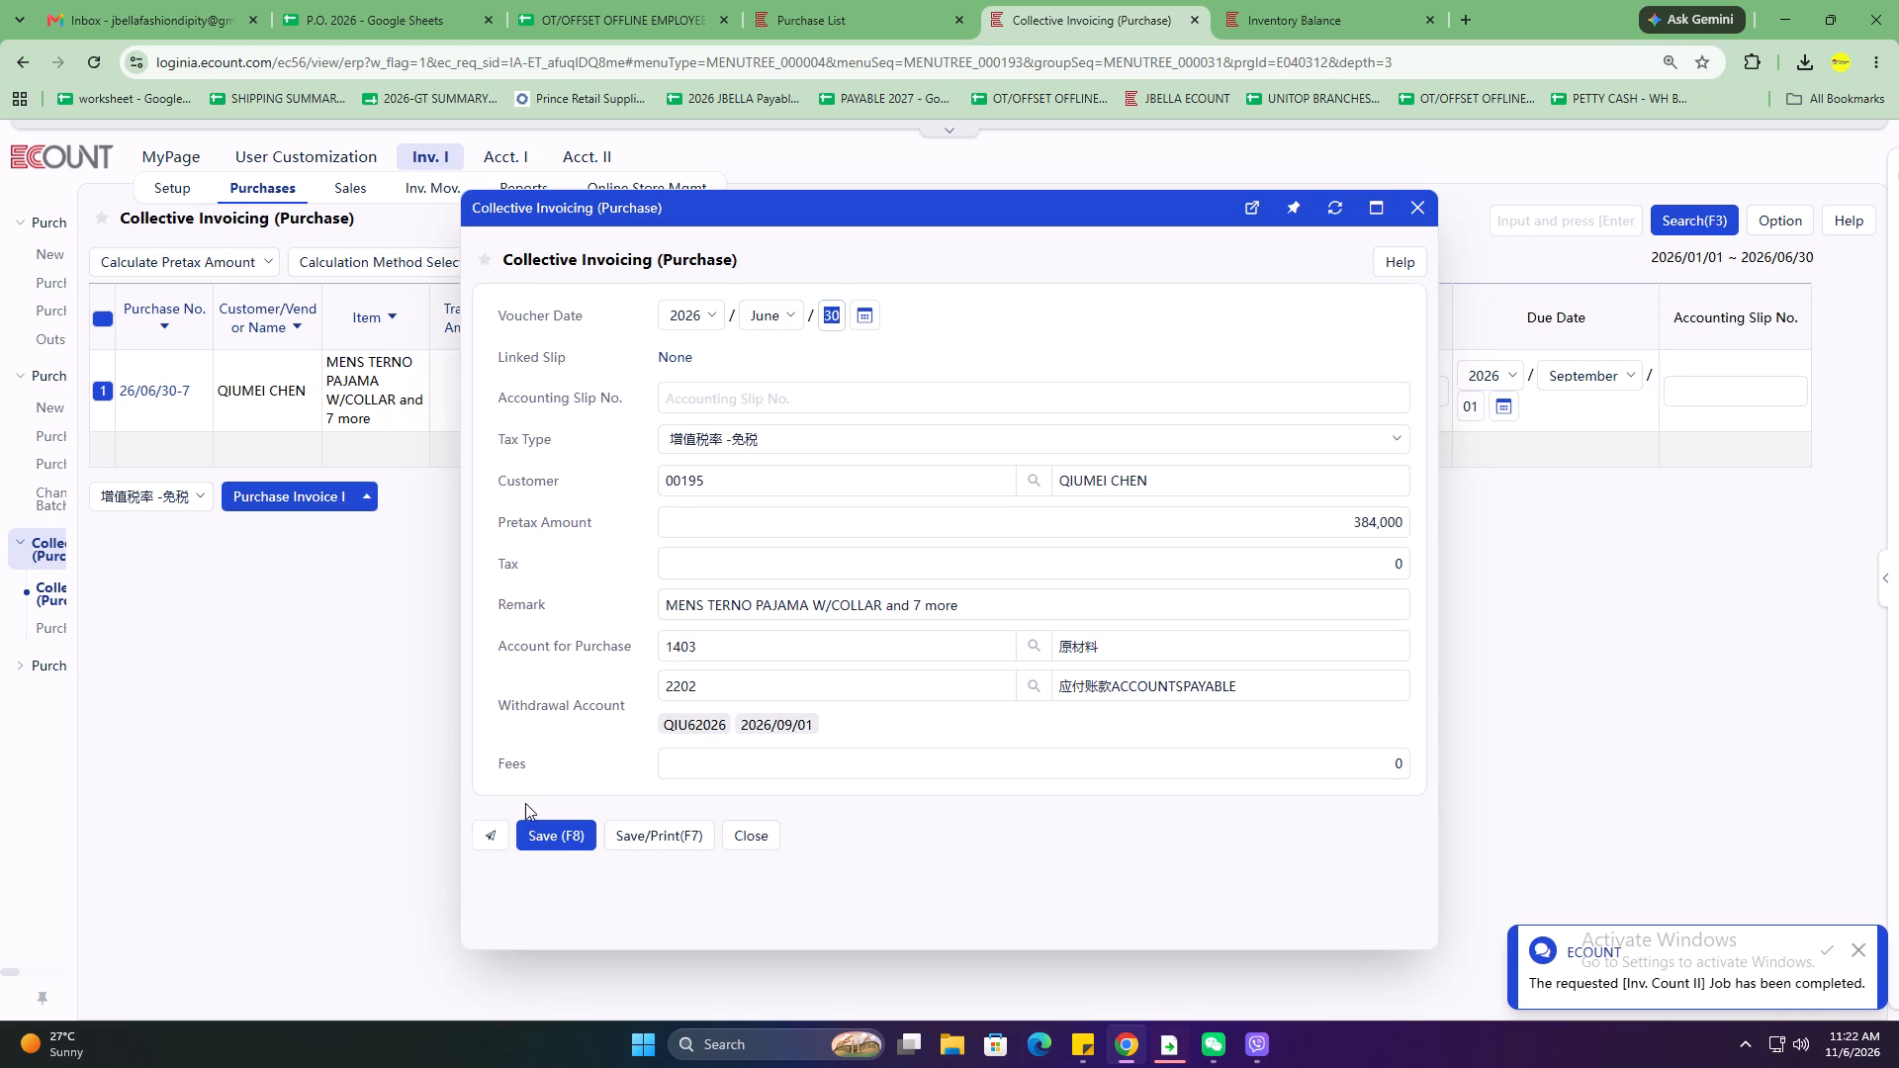
left_click(559, 829)
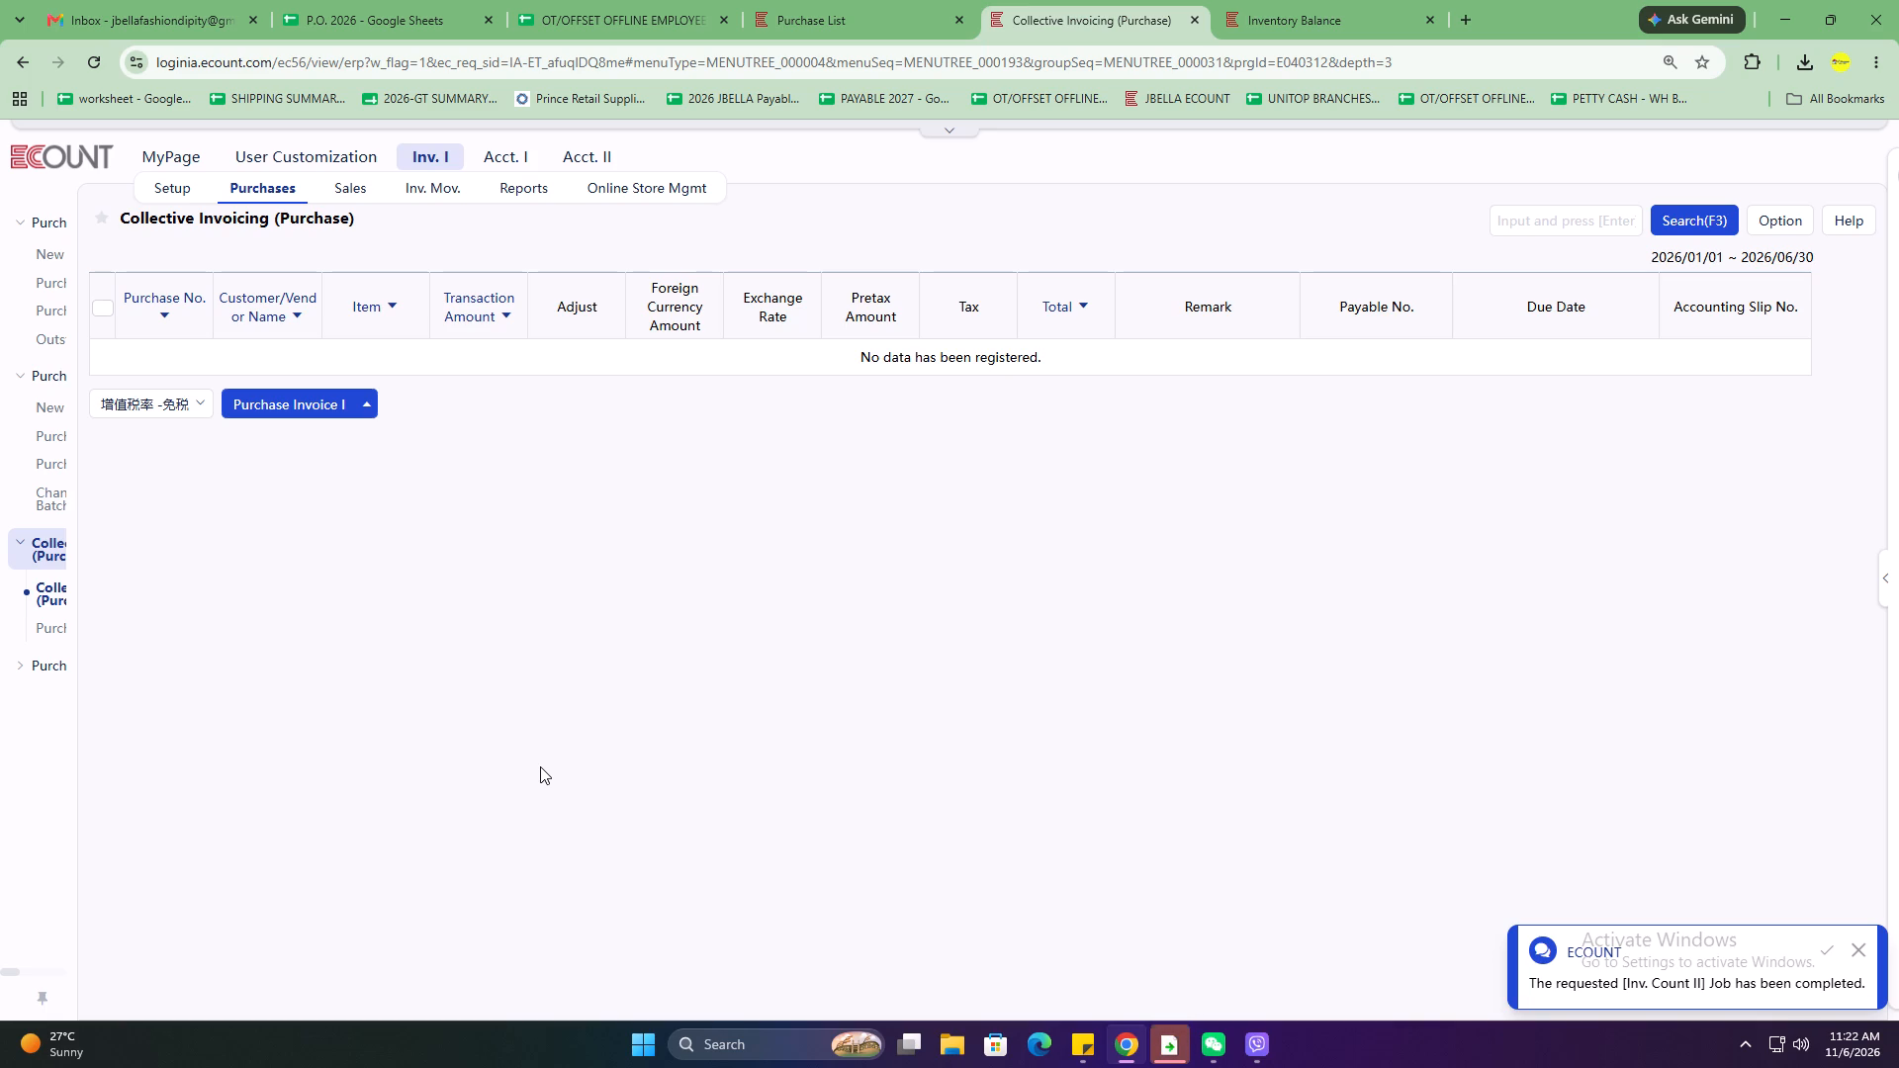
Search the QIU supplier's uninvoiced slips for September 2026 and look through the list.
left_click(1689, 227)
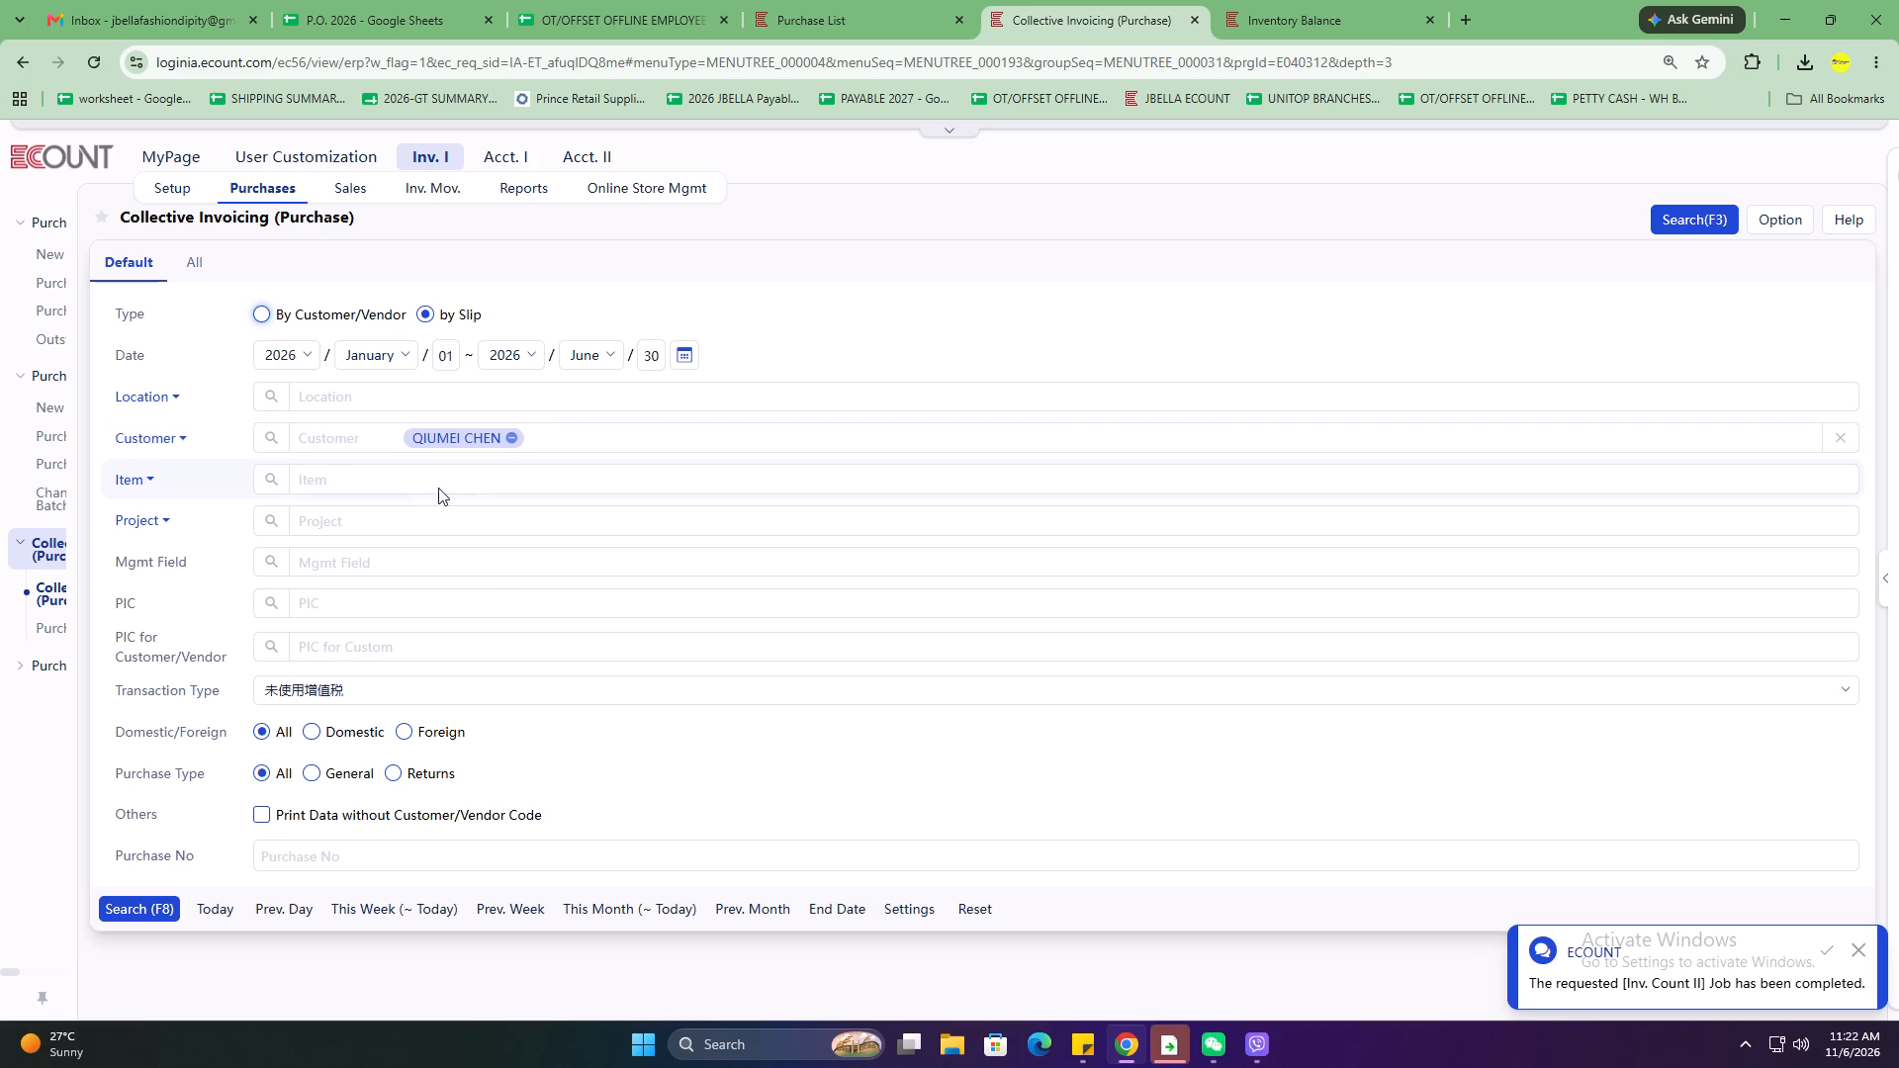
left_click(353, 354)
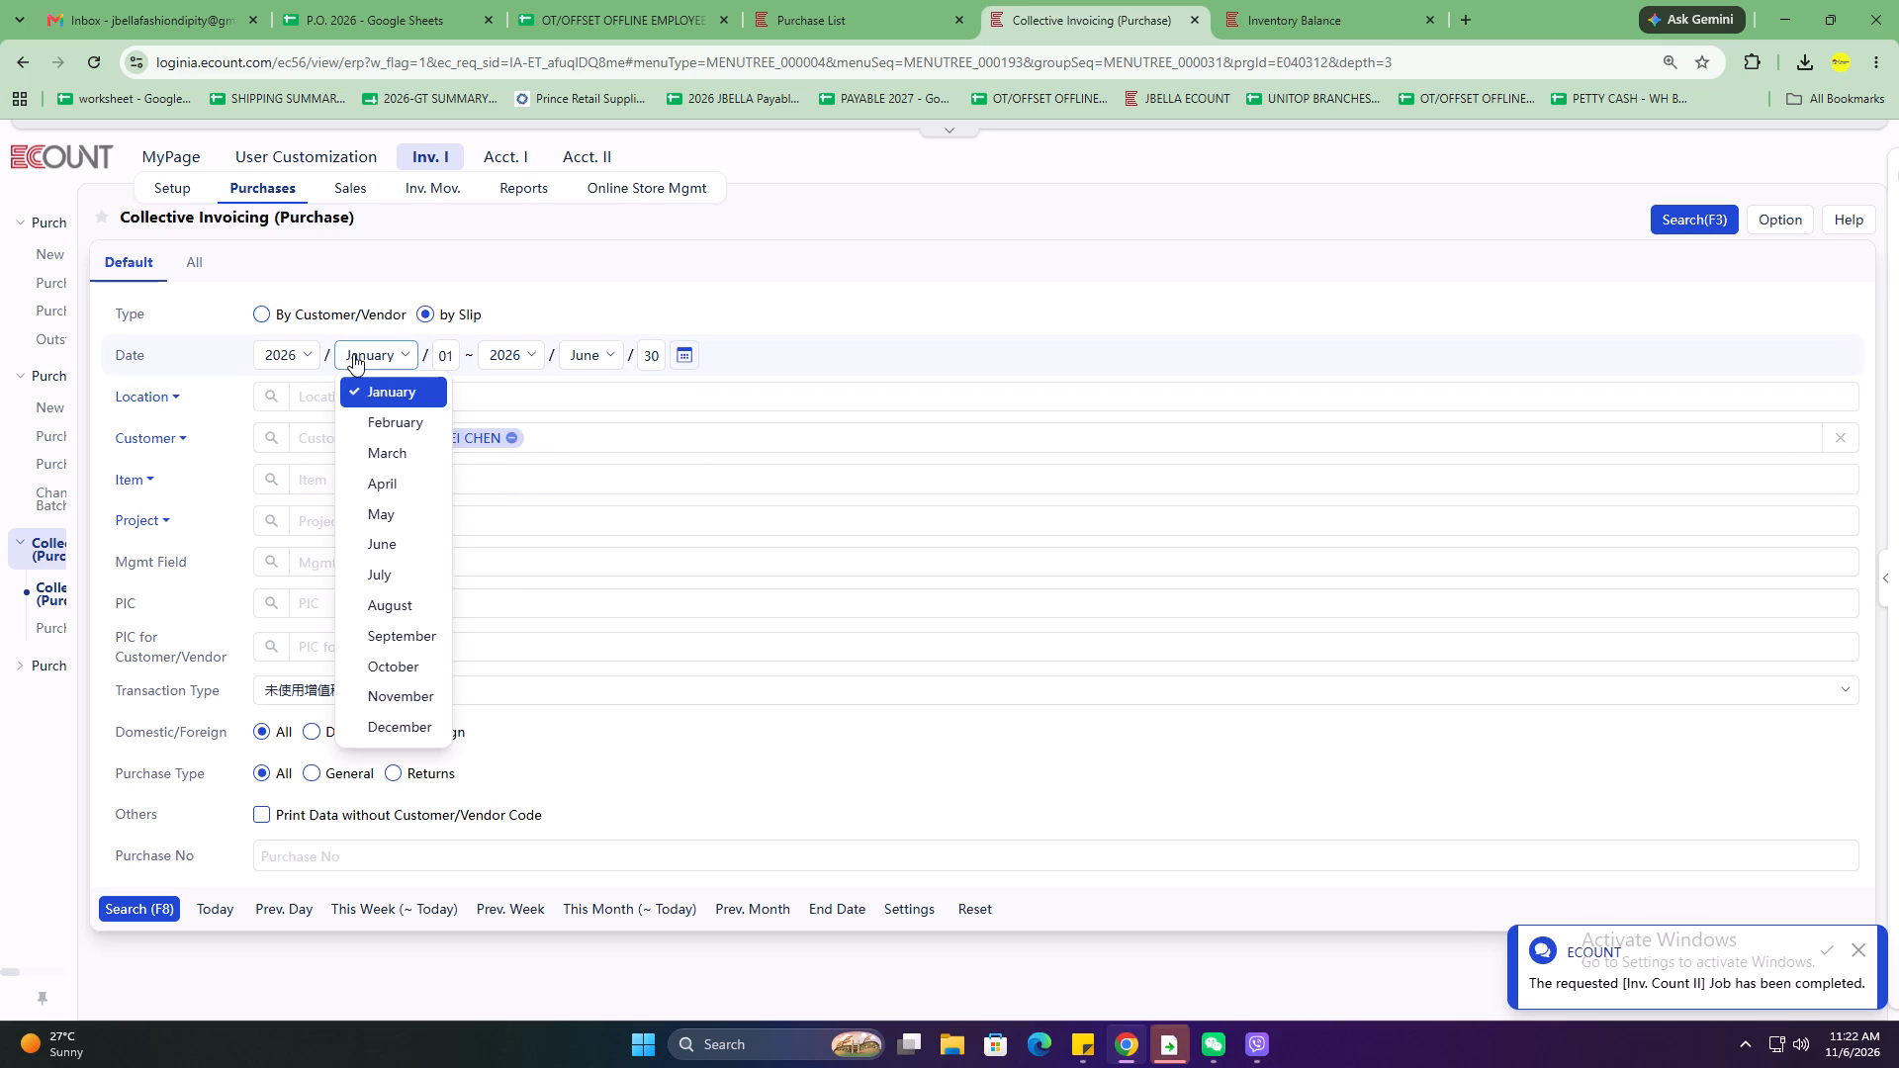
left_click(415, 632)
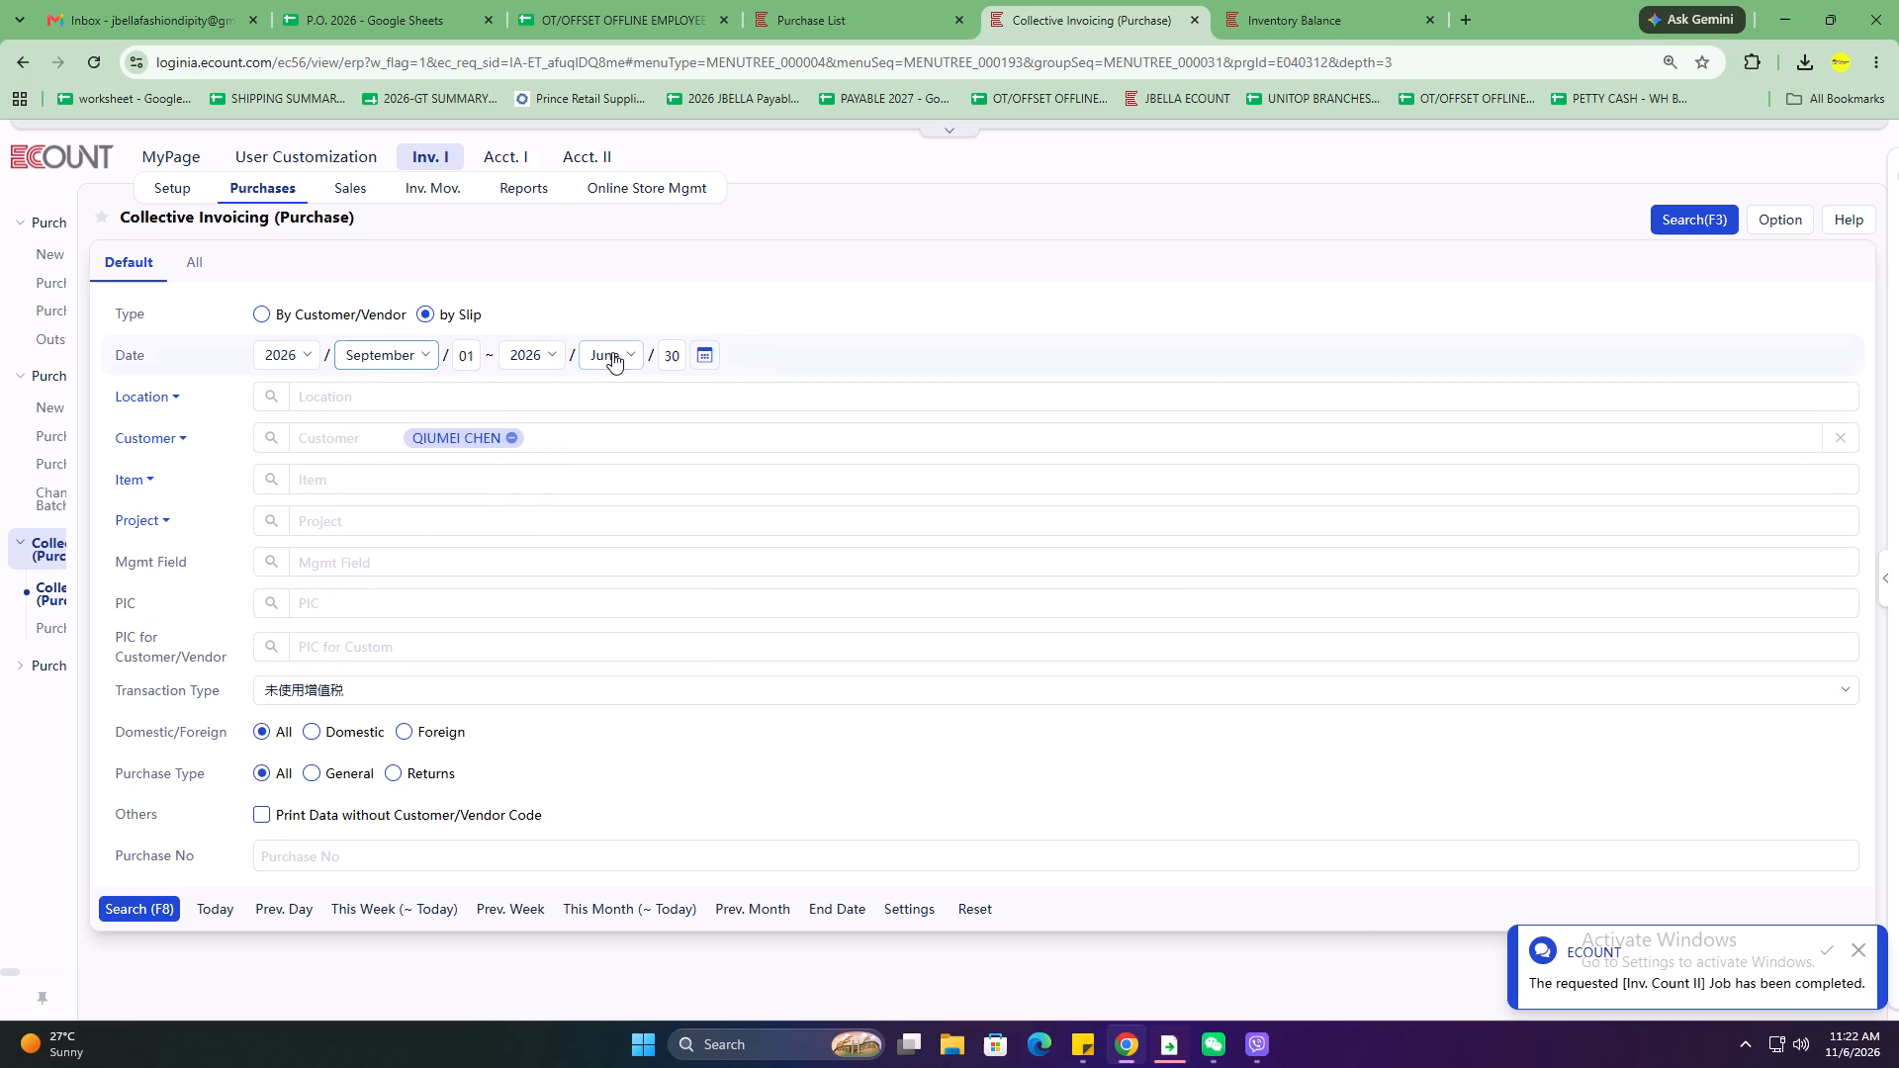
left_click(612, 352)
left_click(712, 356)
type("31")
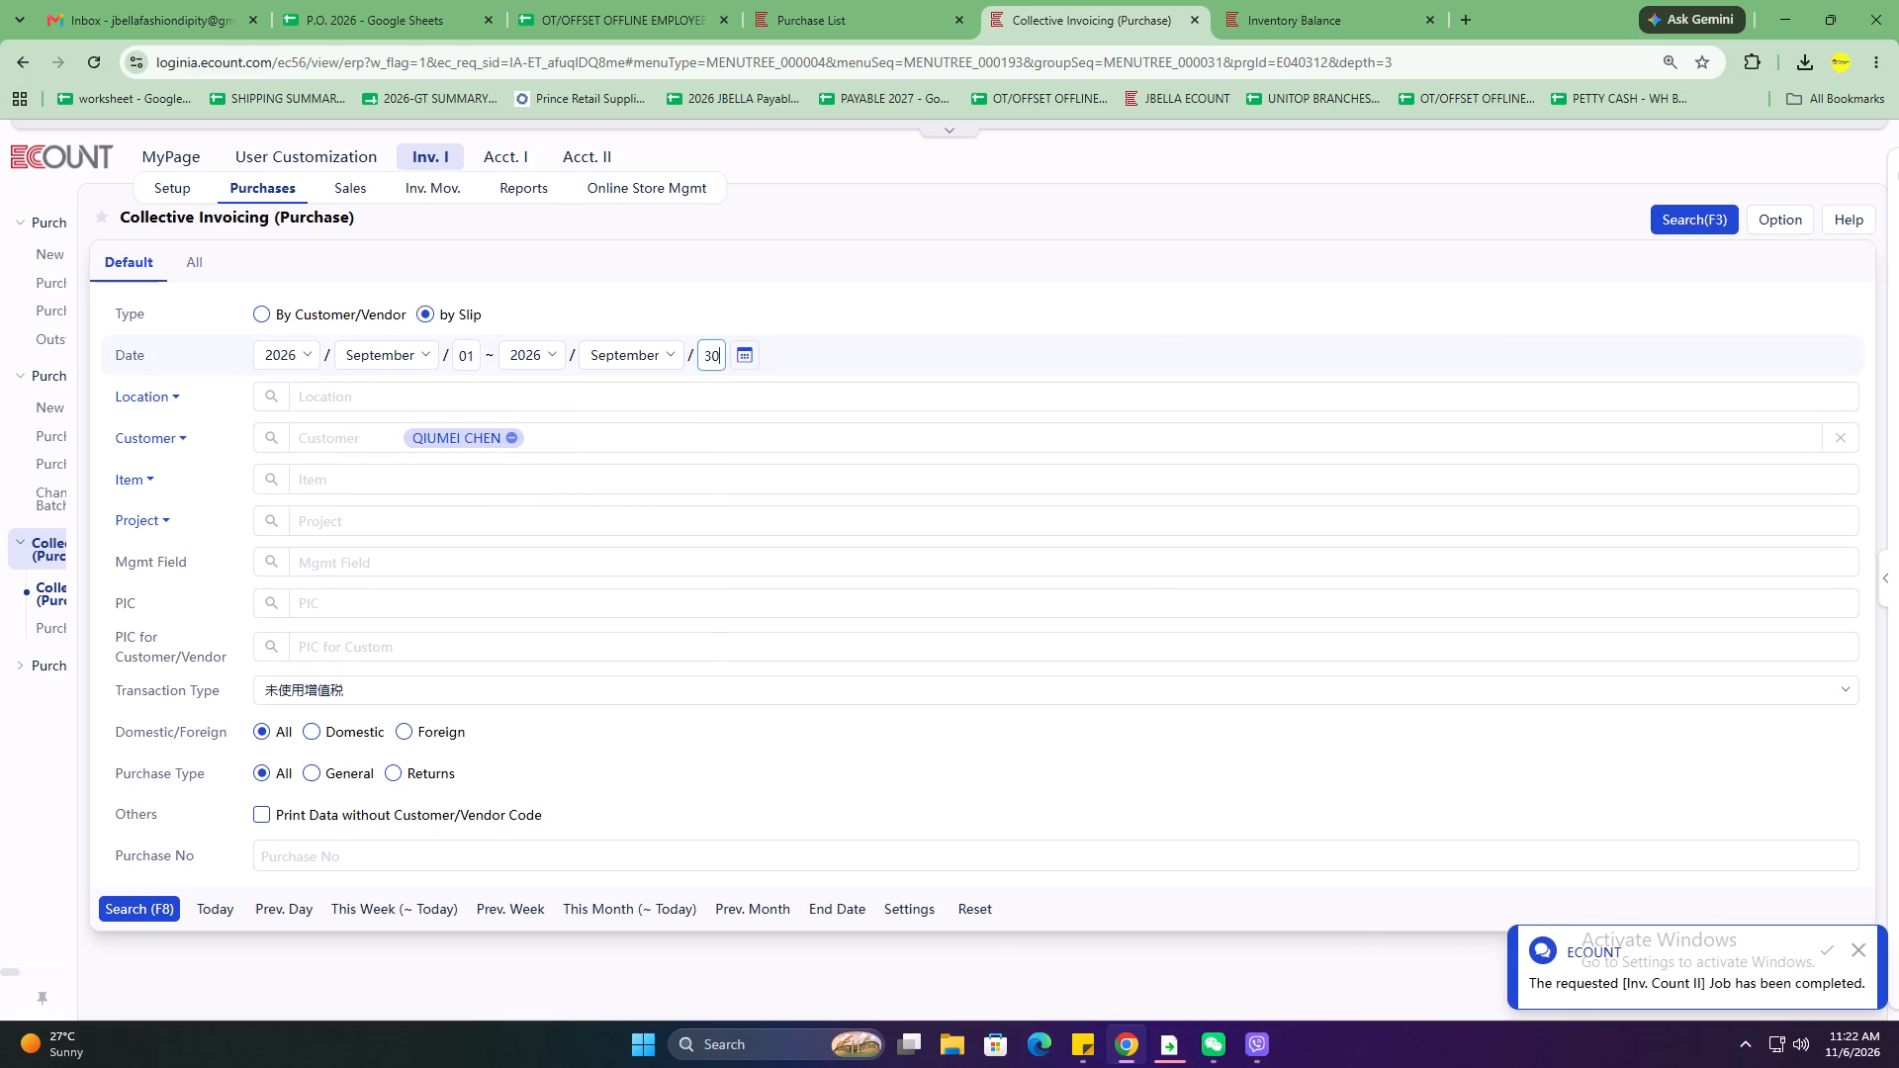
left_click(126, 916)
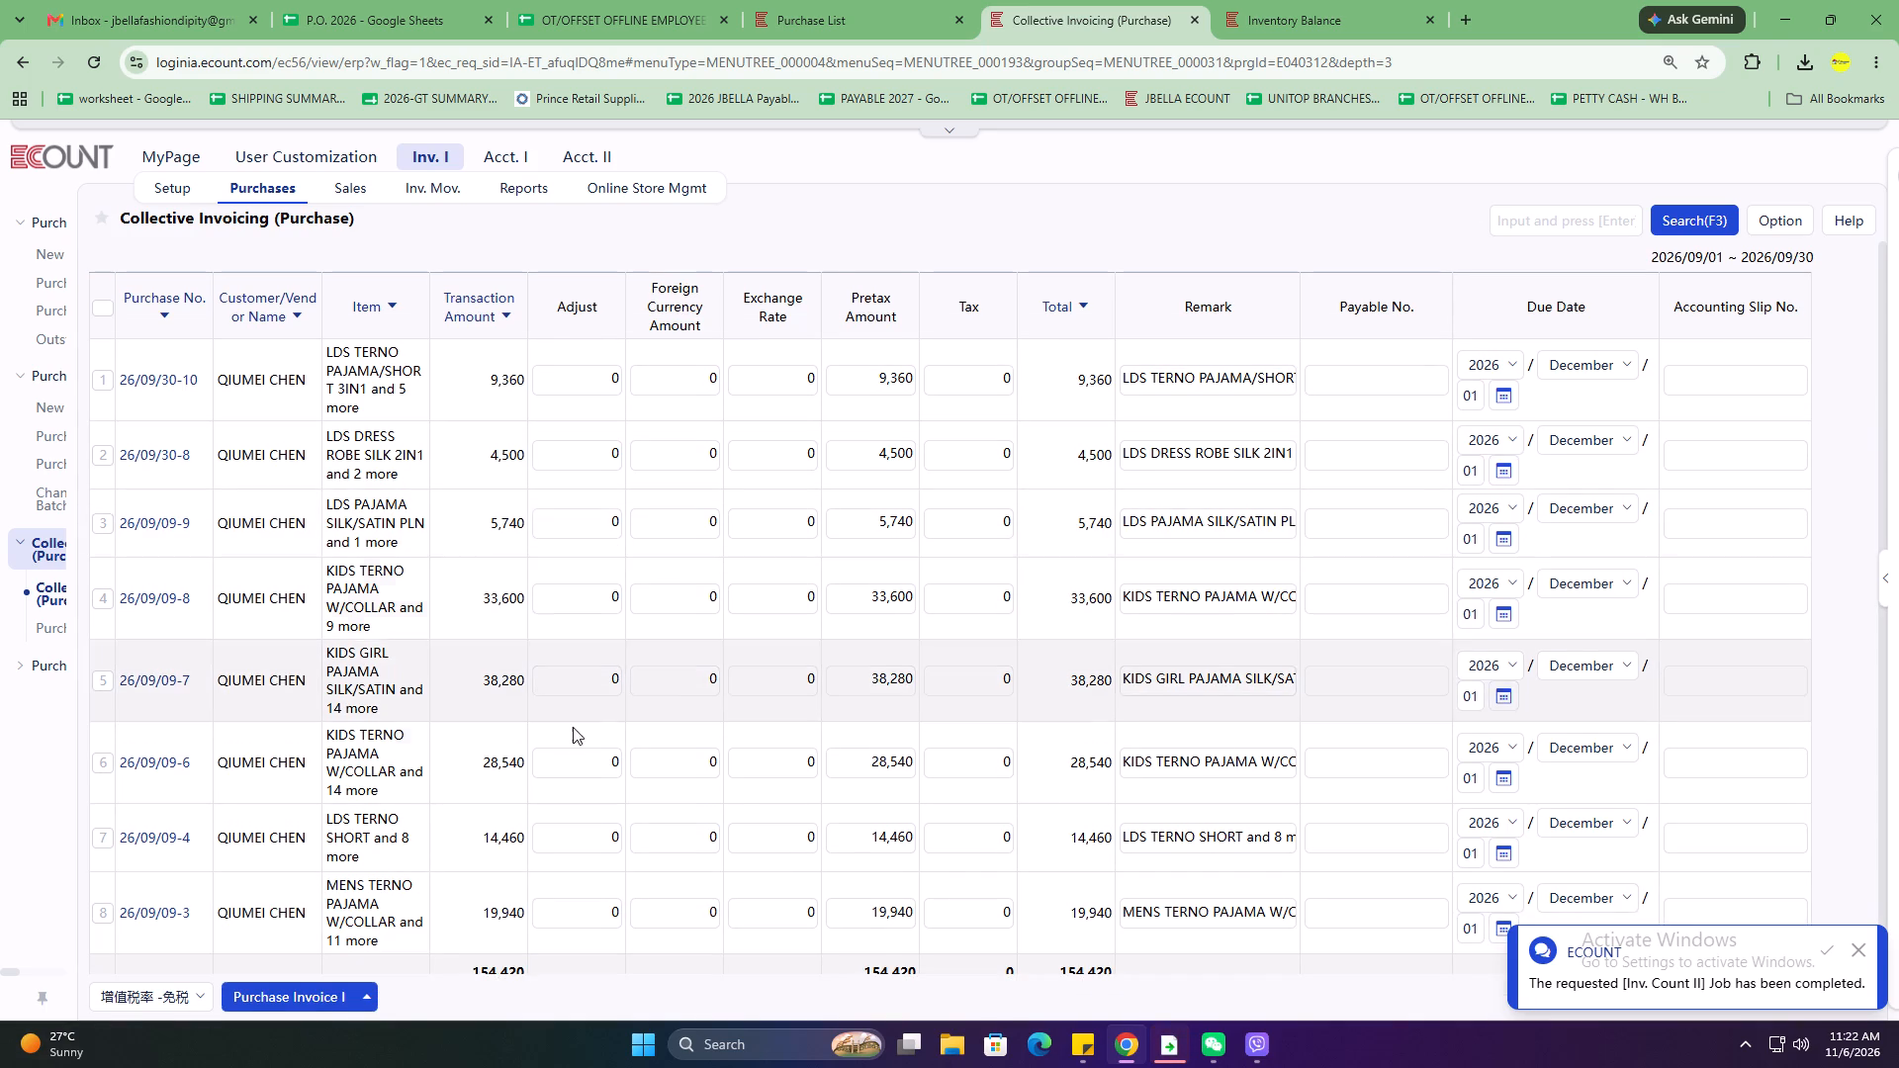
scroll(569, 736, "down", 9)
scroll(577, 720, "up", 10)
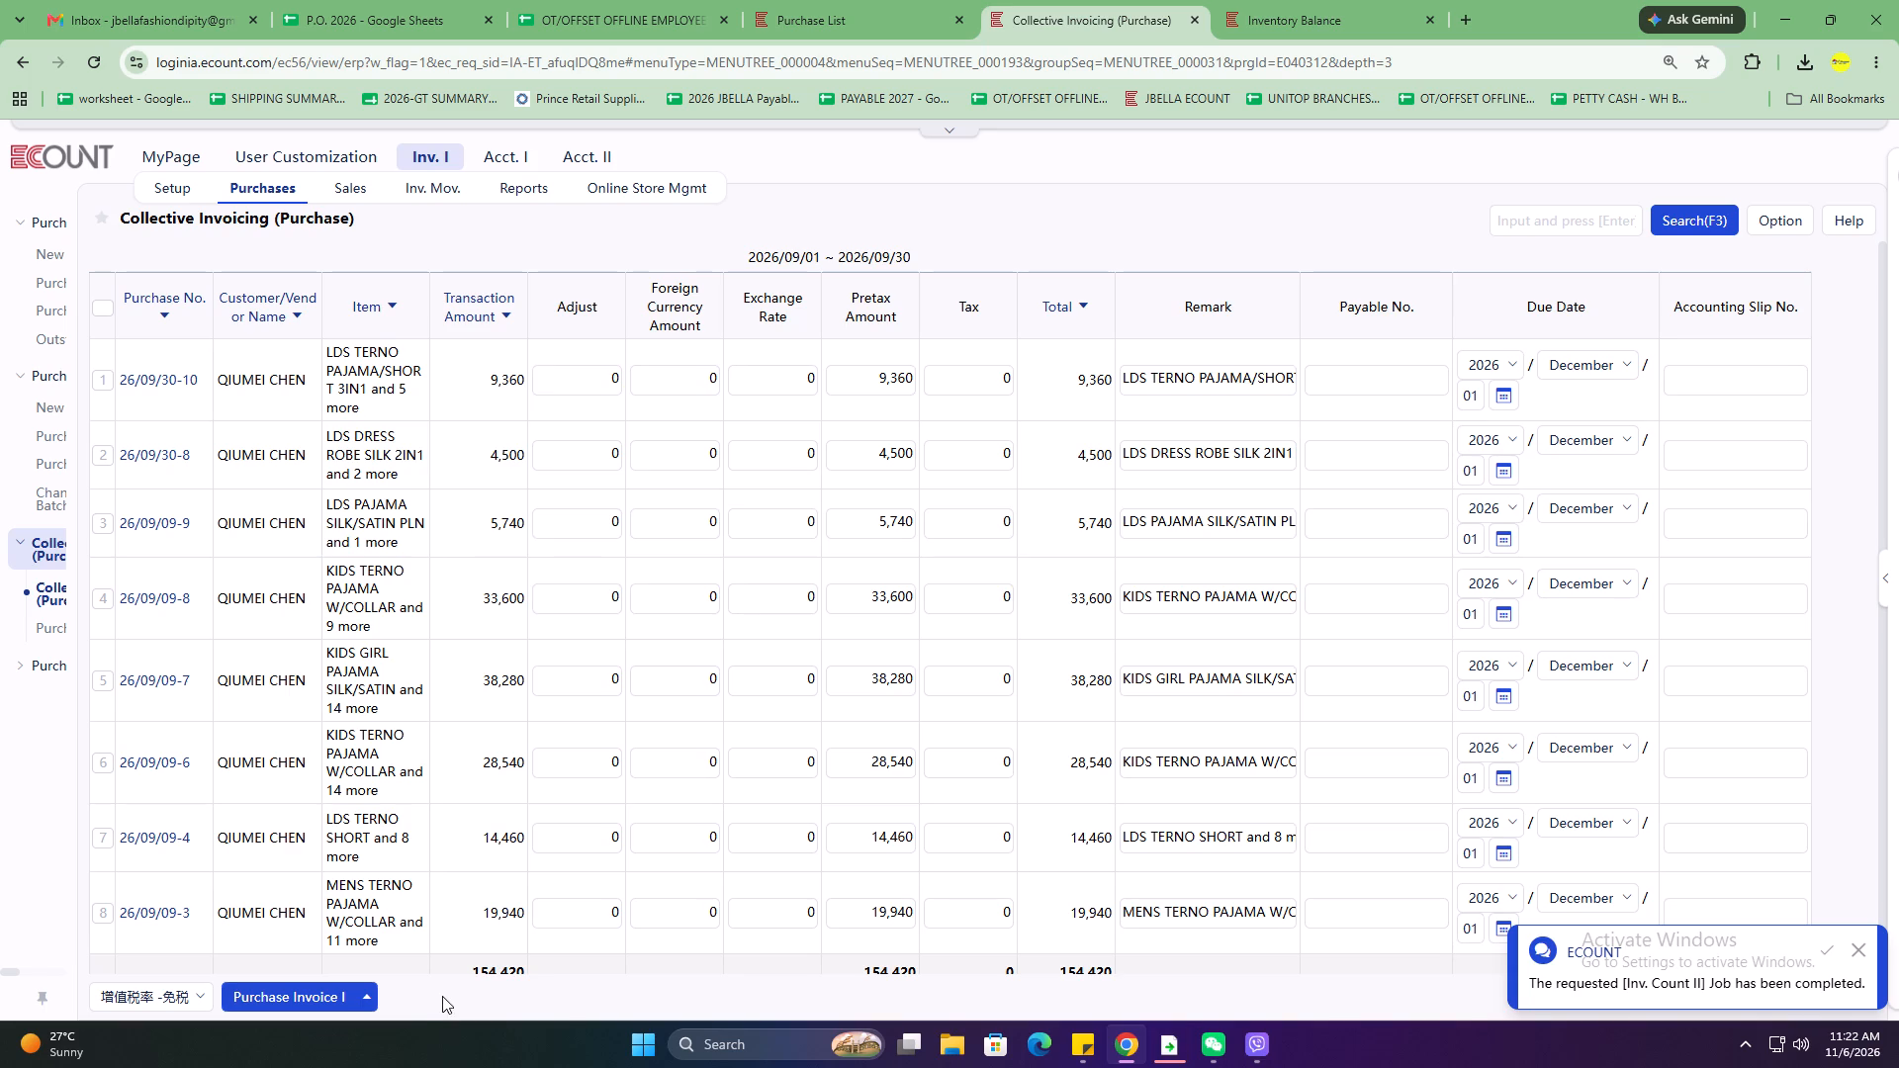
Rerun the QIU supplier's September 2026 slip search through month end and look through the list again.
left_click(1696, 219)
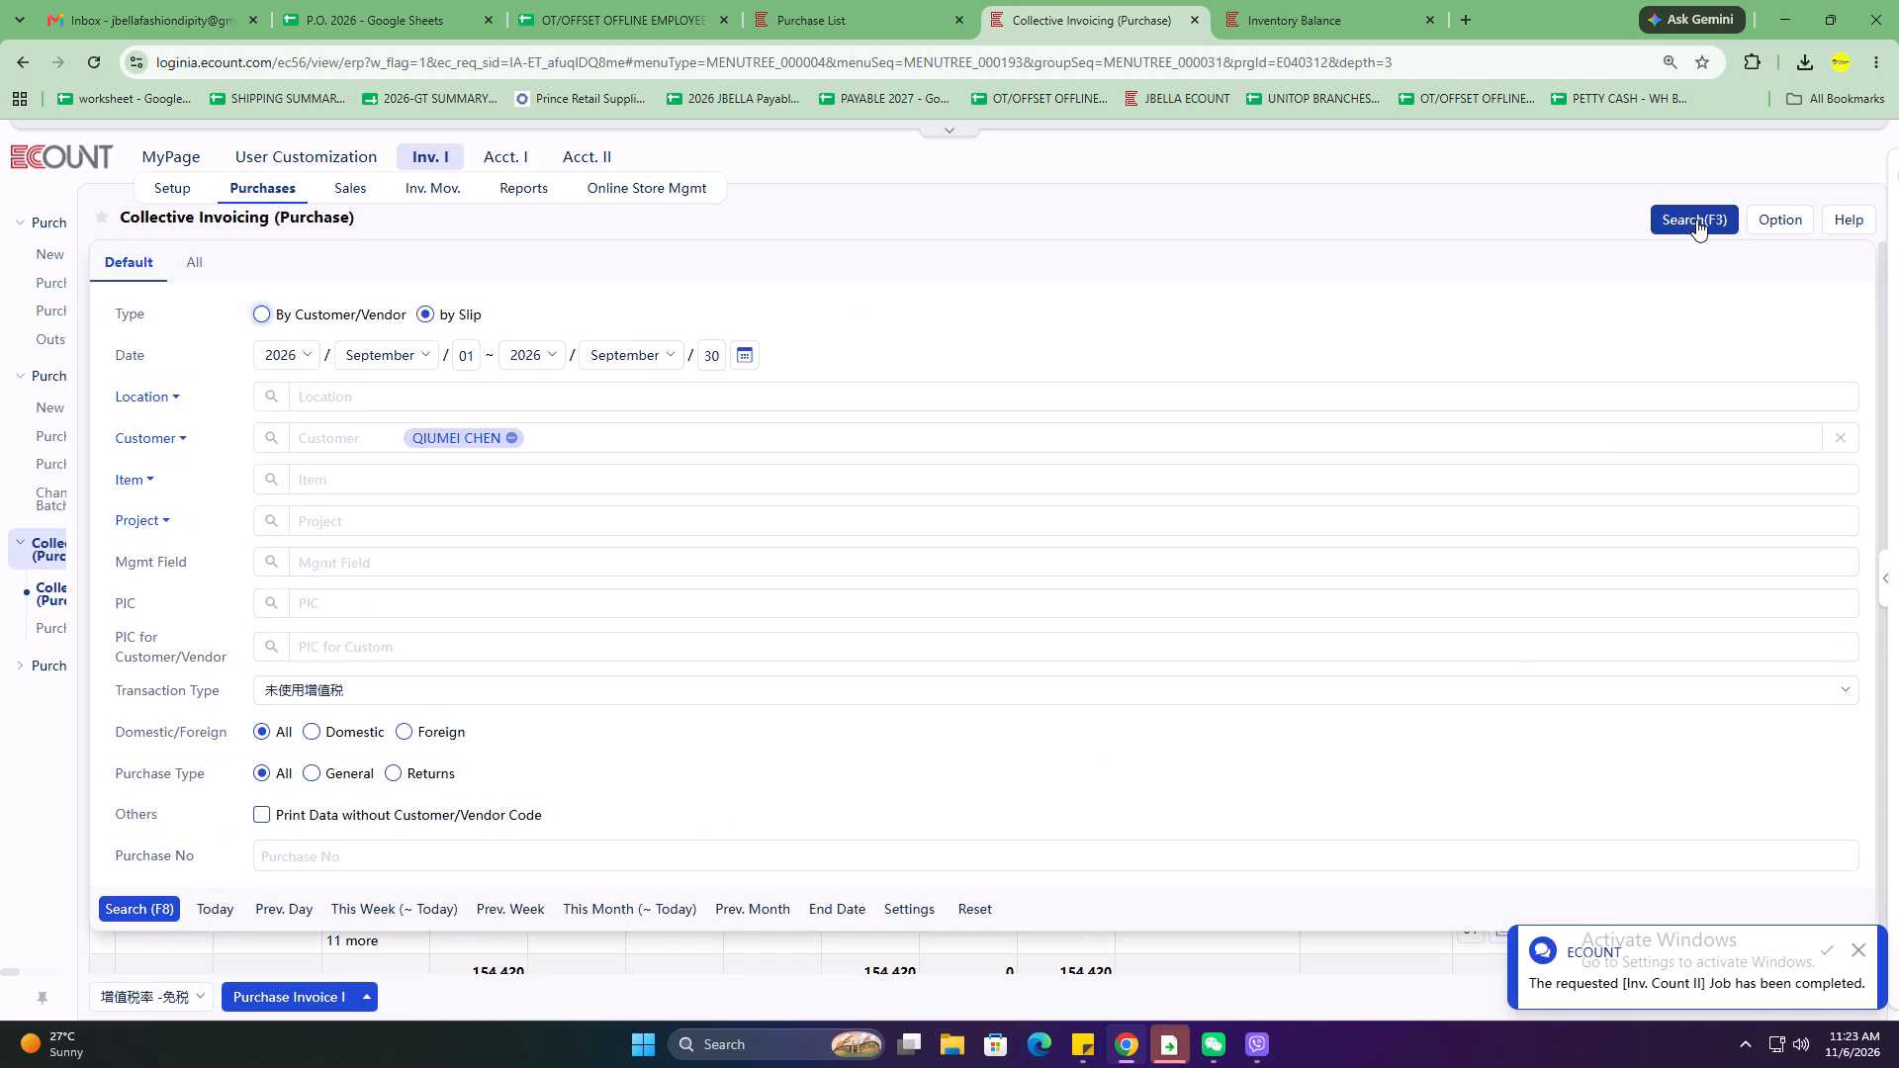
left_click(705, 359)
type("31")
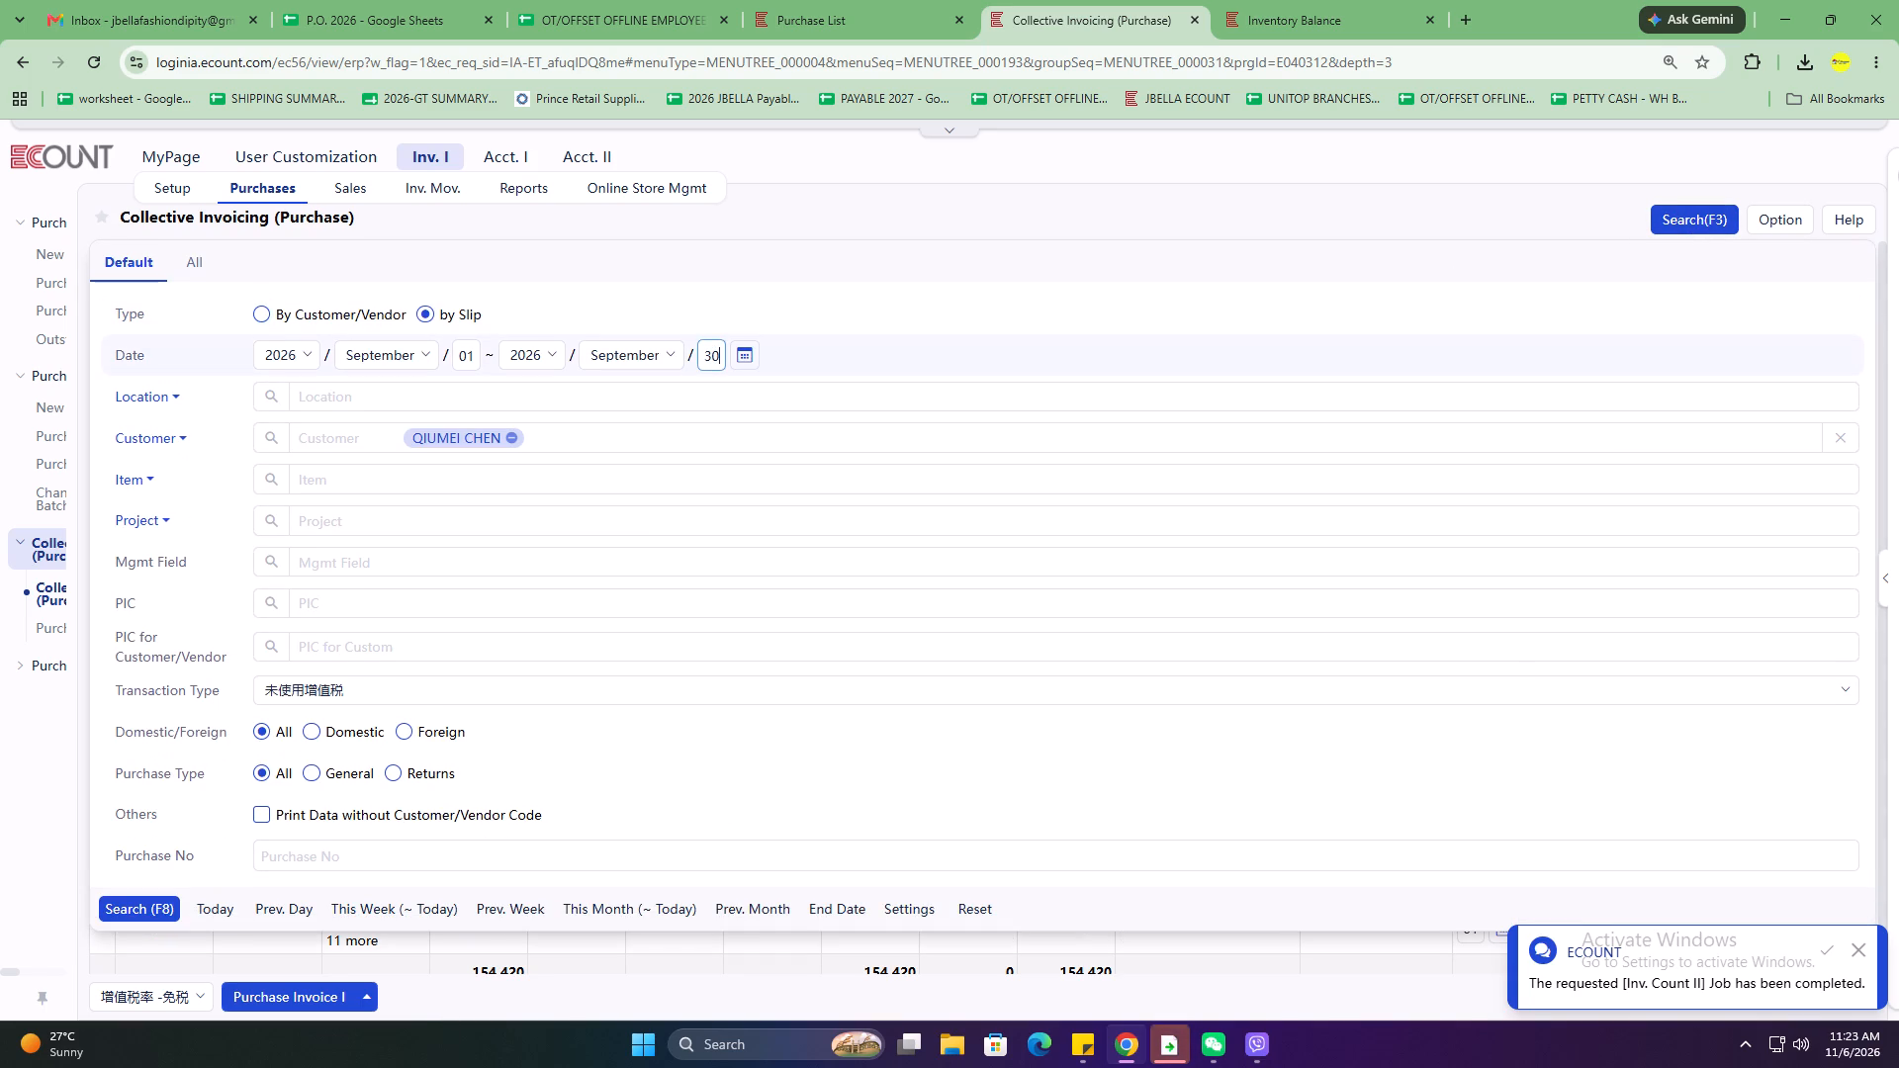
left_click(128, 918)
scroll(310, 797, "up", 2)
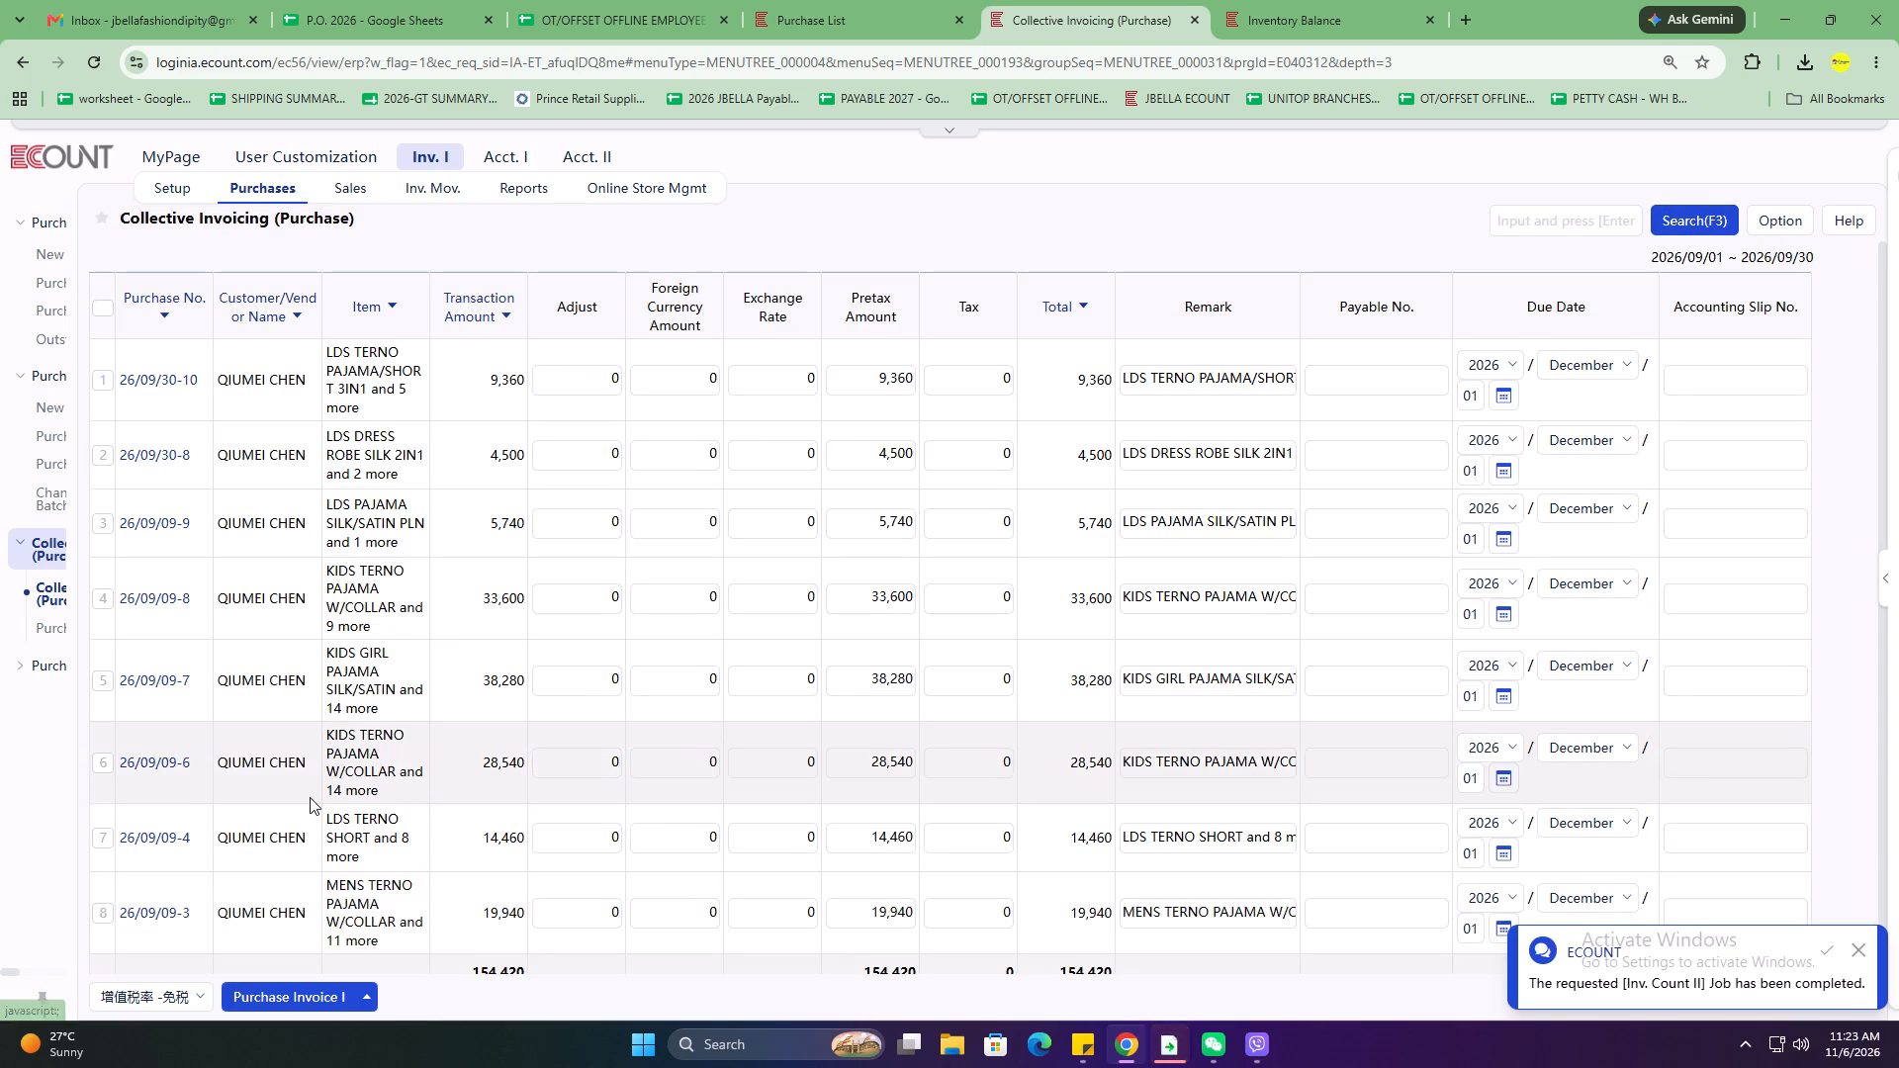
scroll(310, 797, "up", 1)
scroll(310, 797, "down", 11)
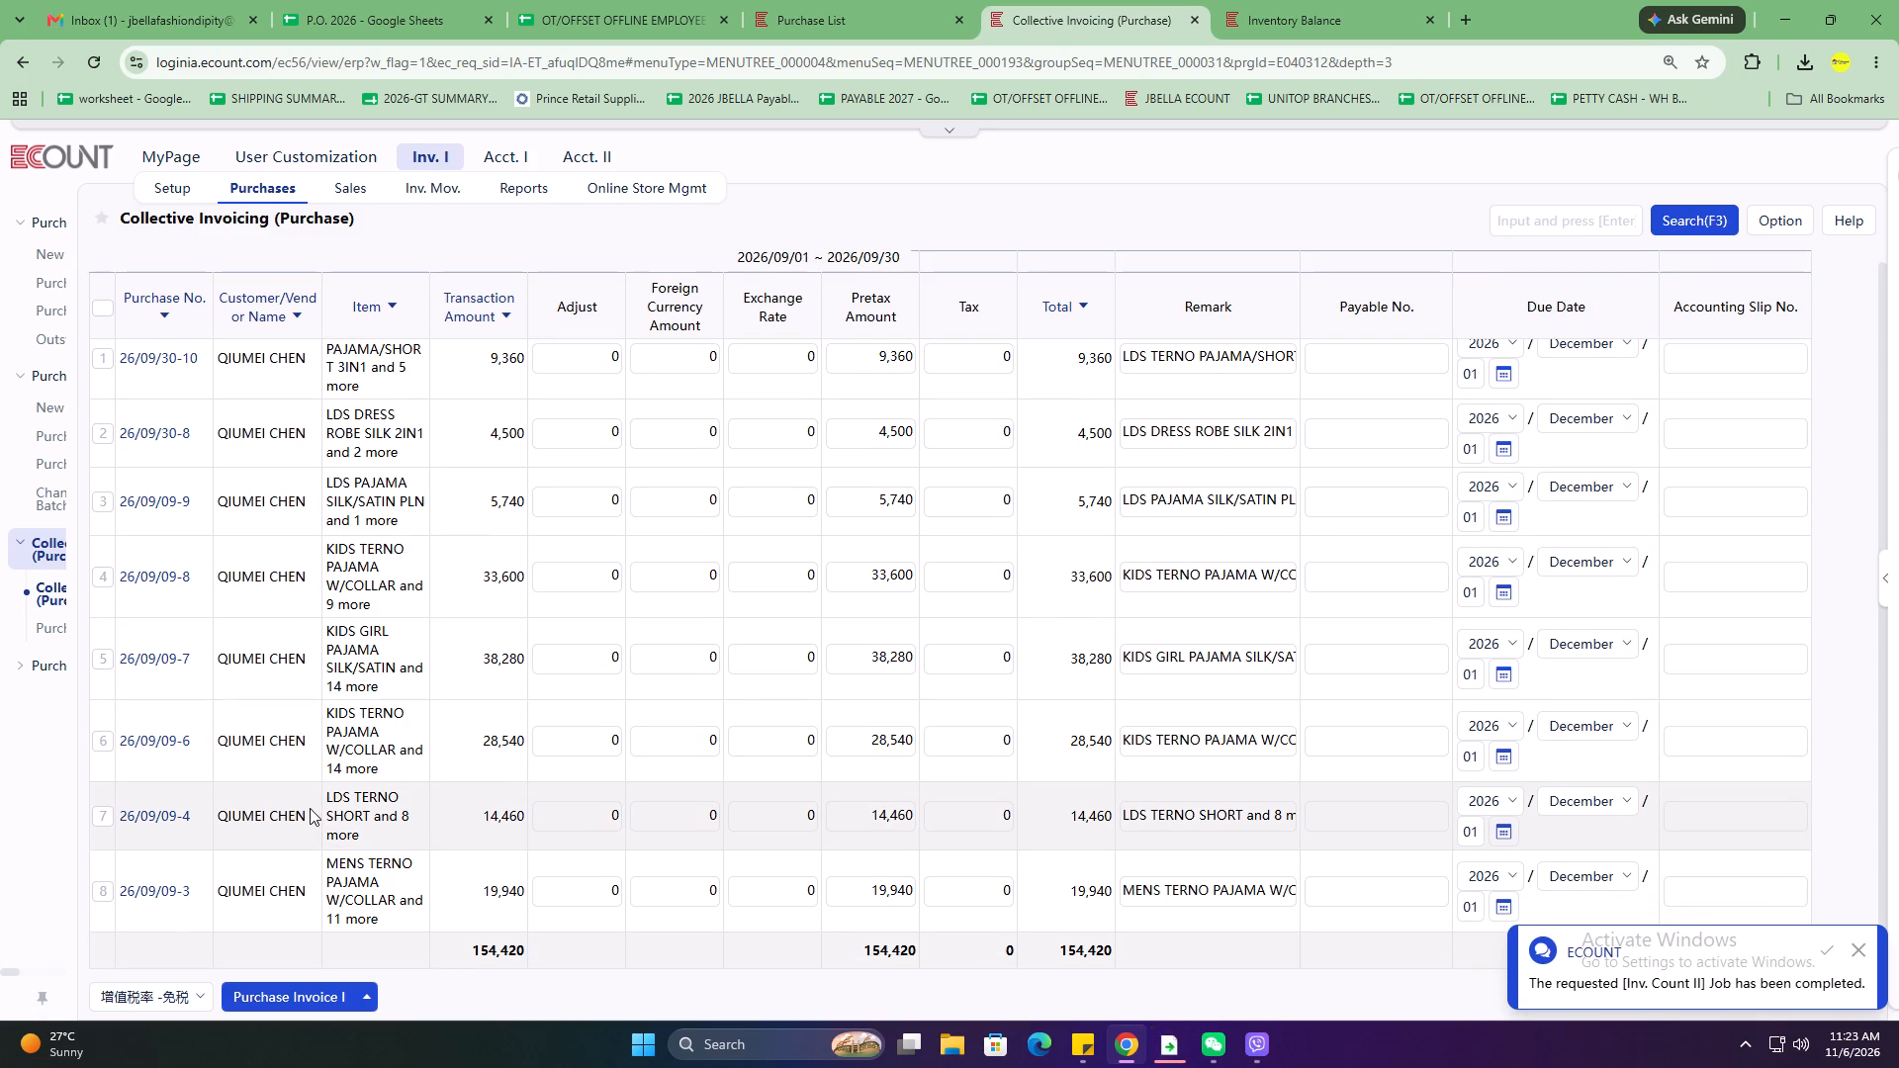
Search the Purchase List for purchase number 4804.
left_click(860, 0)
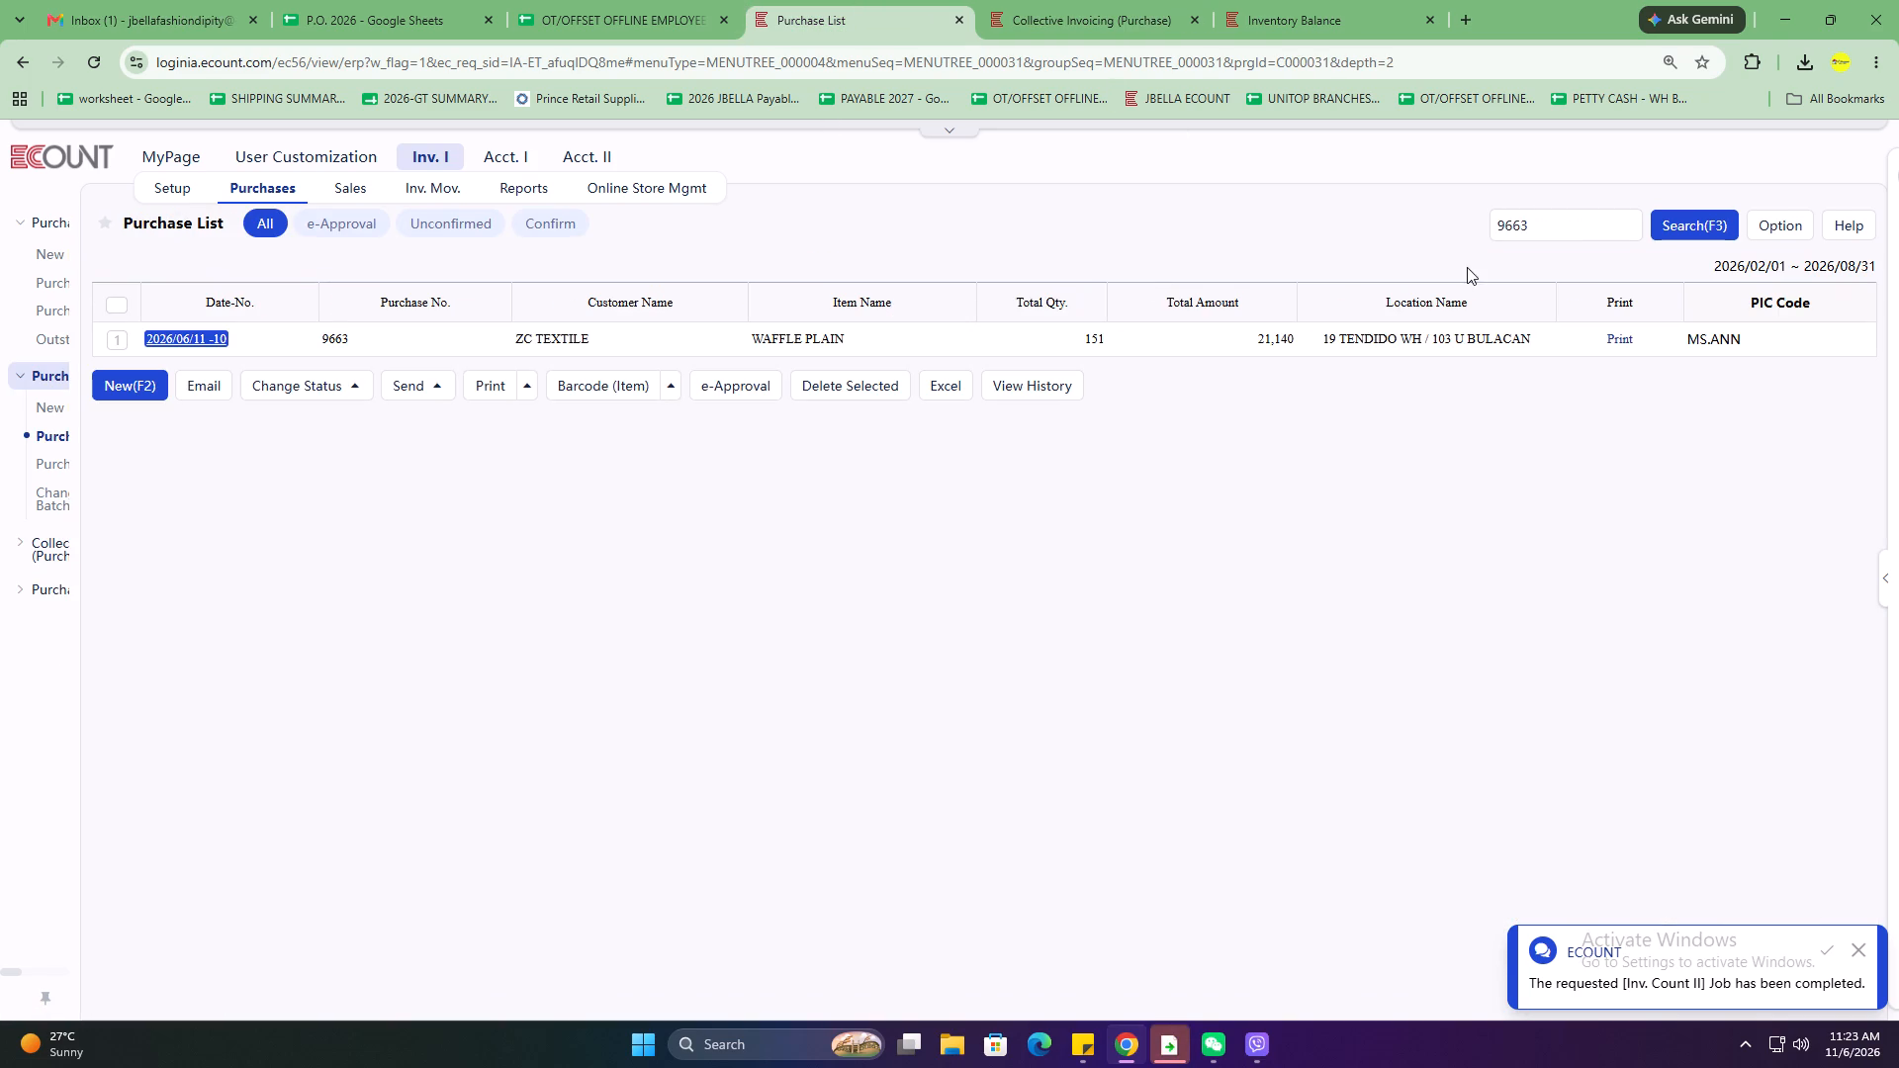
left_click(1565, 210)
type("48")
type("04")
key("Return")
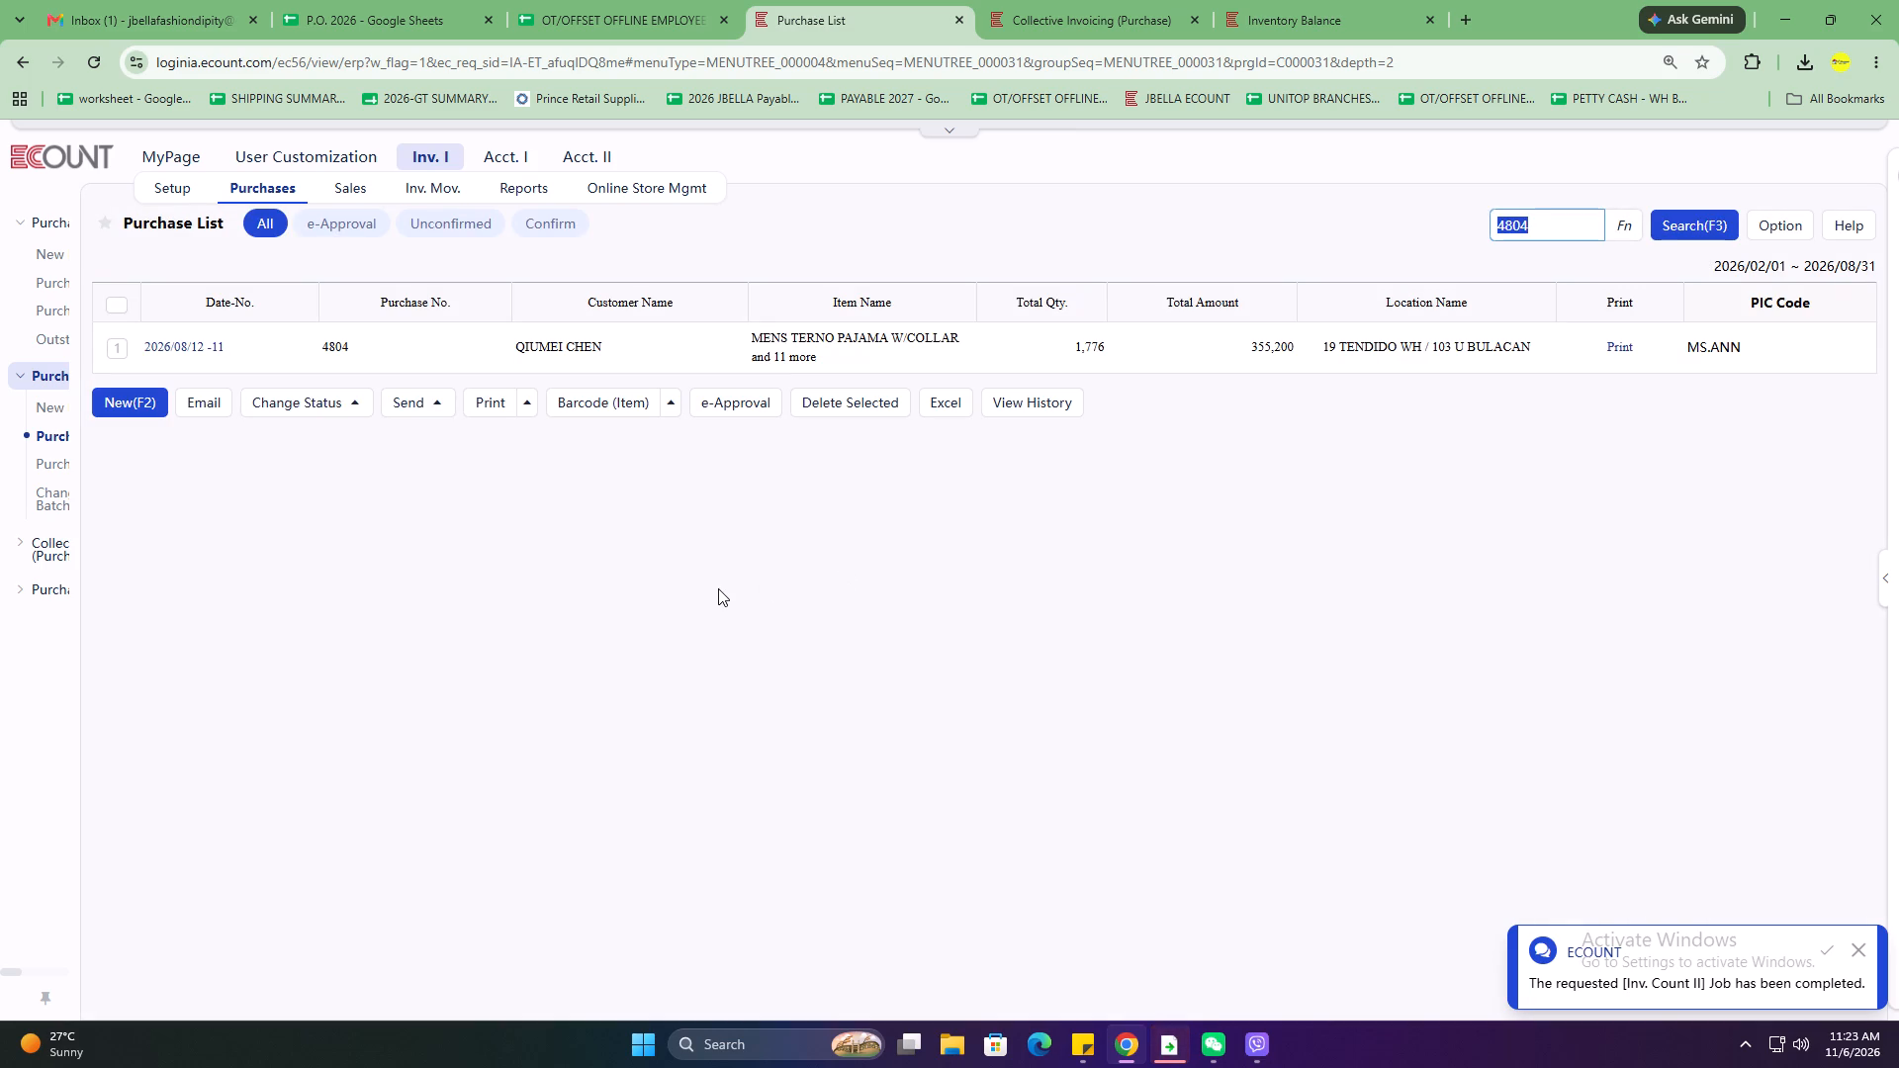
Back in Collective Invoicing (Purchase), search the QIU supplier's slips dated 2026/08/01 to 2026/08/31.
left_click(1131, 0)
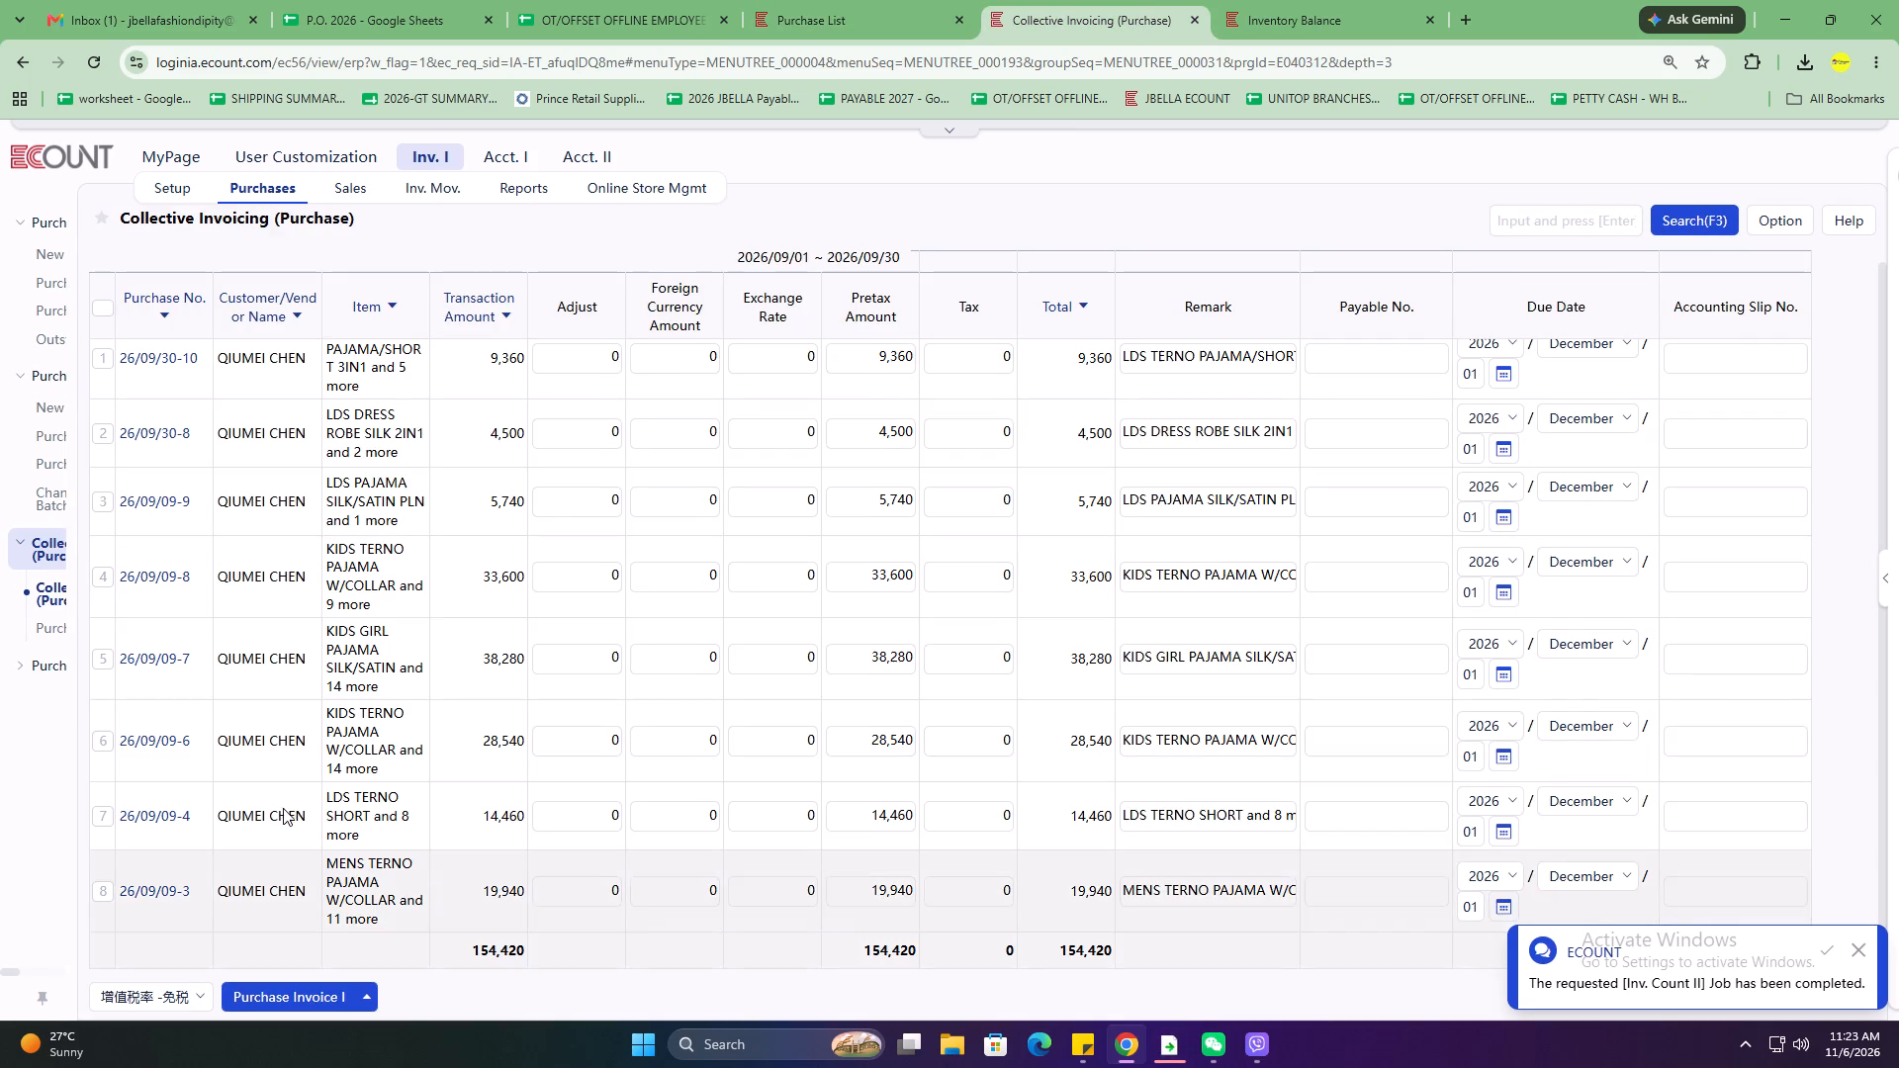
scroll(283, 793, "up", 5)
left_click(1682, 221)
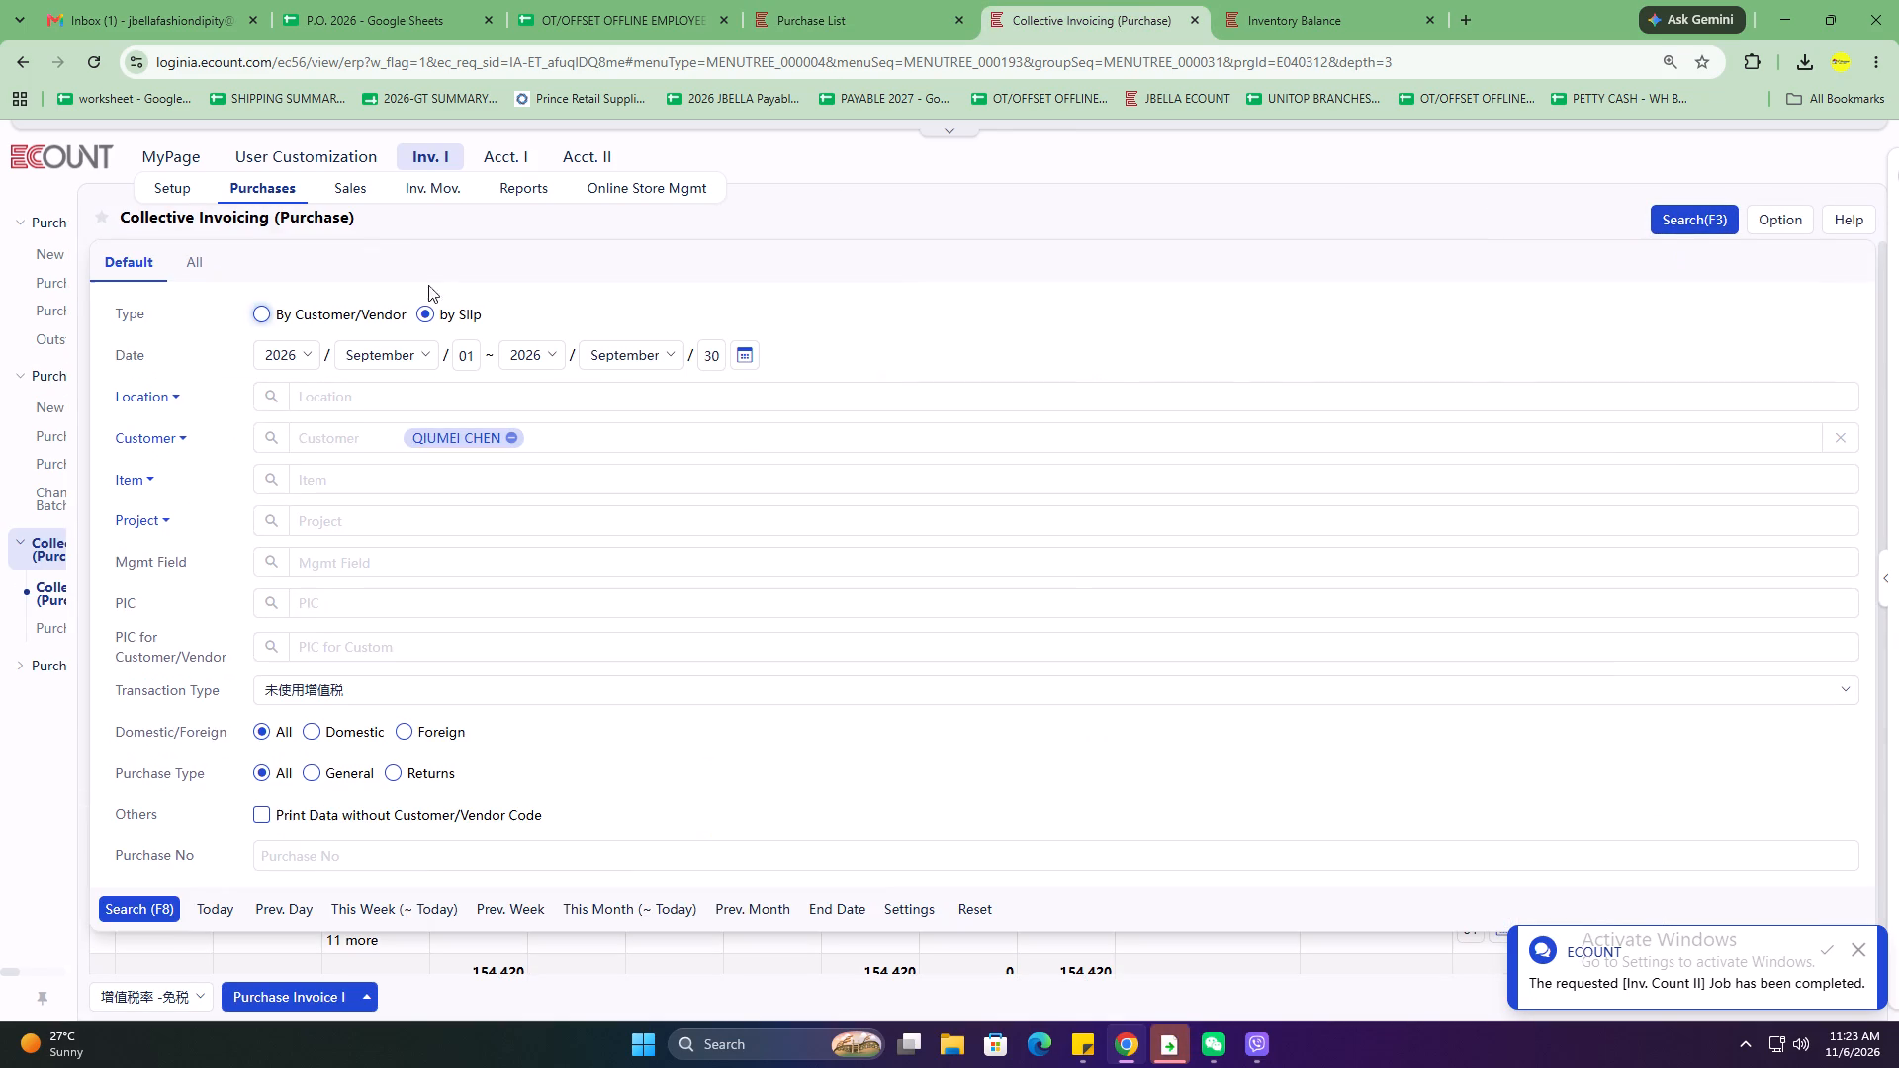
left_click(394, 352)
left_click(382, 609)
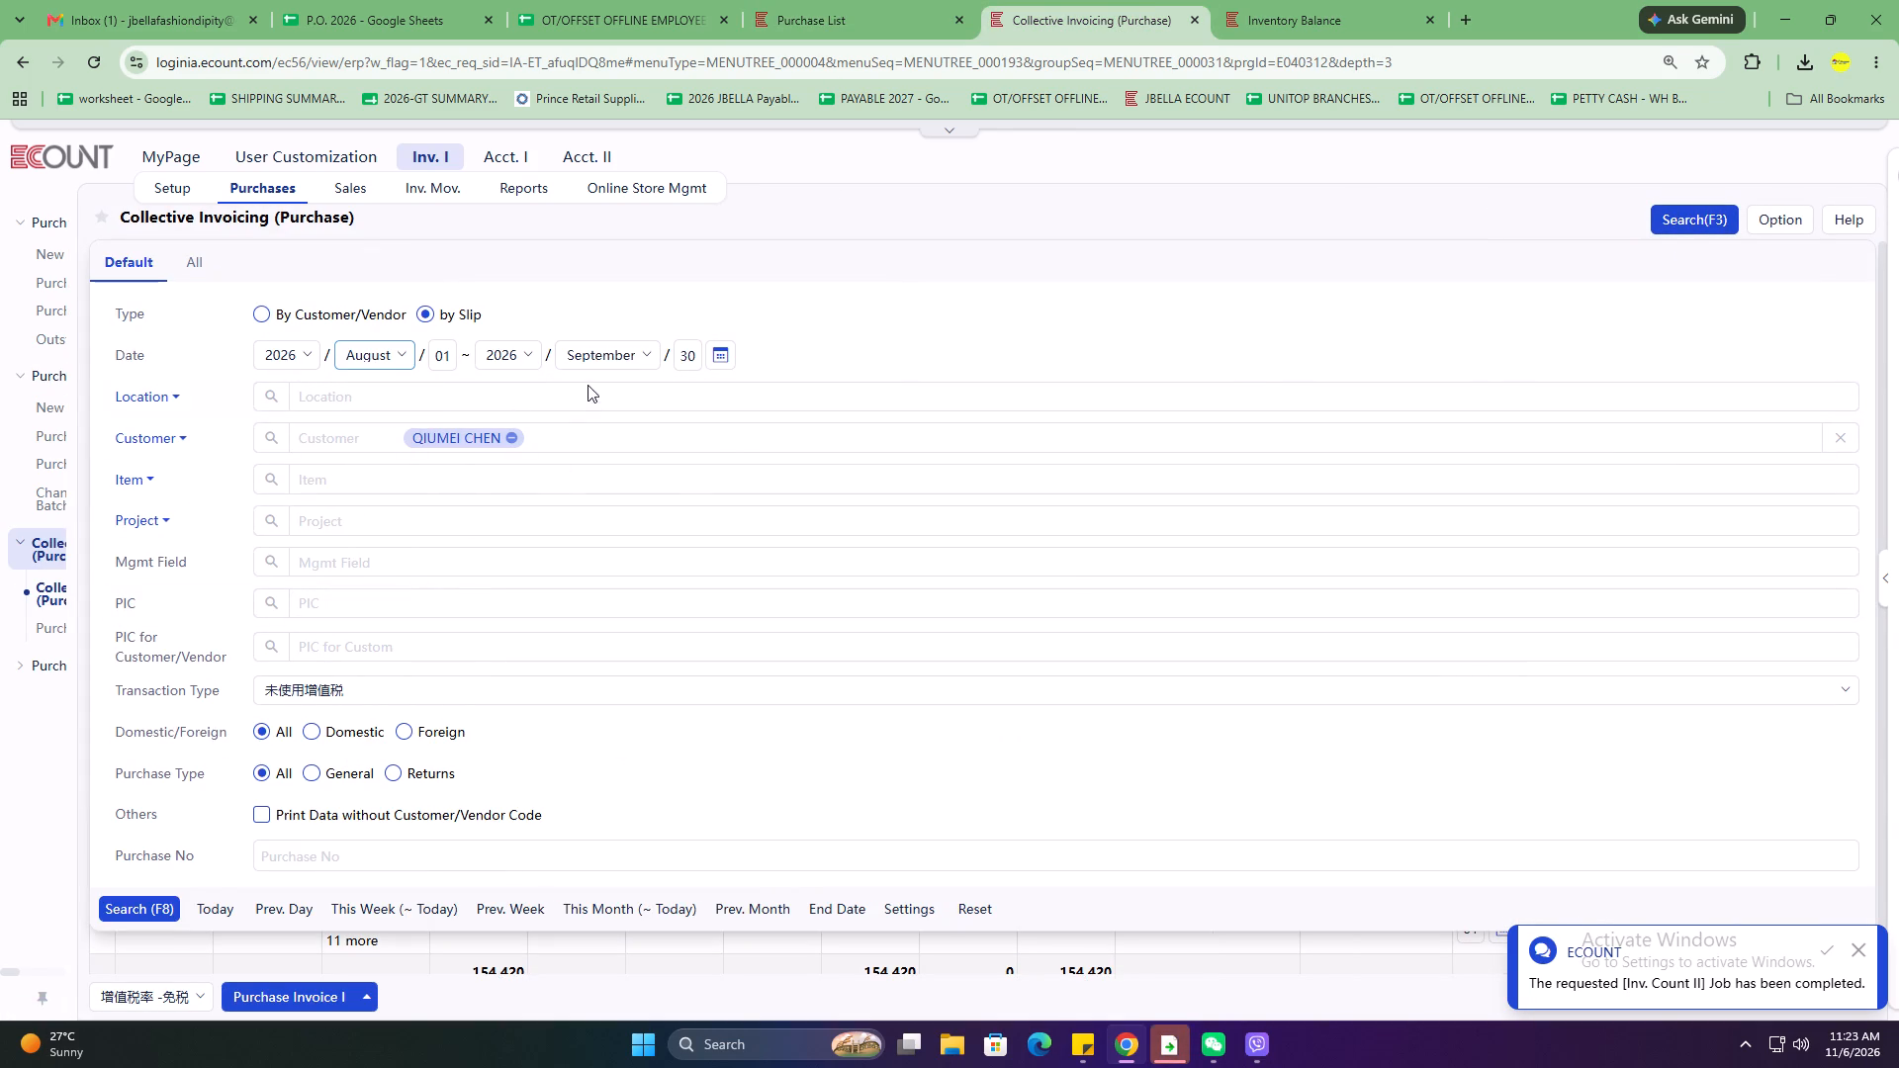
left_click(592, 357)
left_click(599, 610)
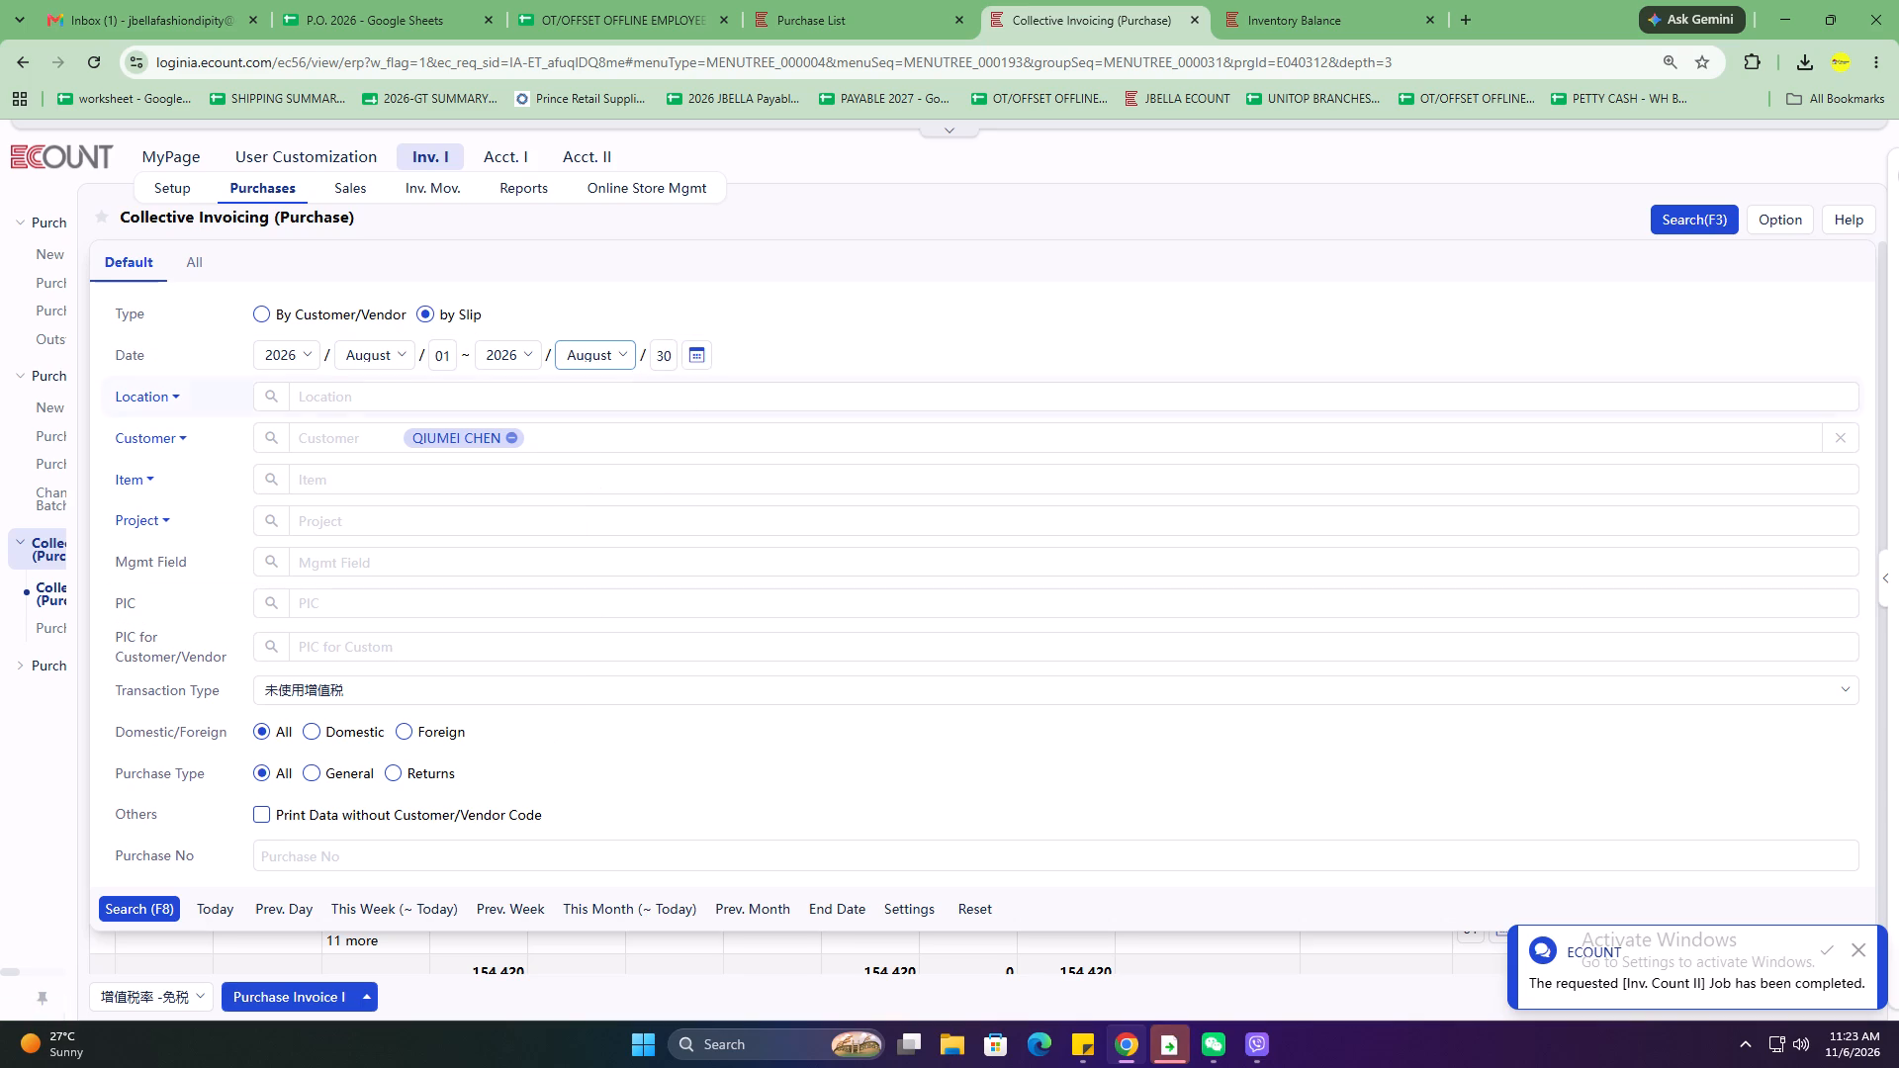
left_click(668, 348)
type("31")
left_click(145, 917)
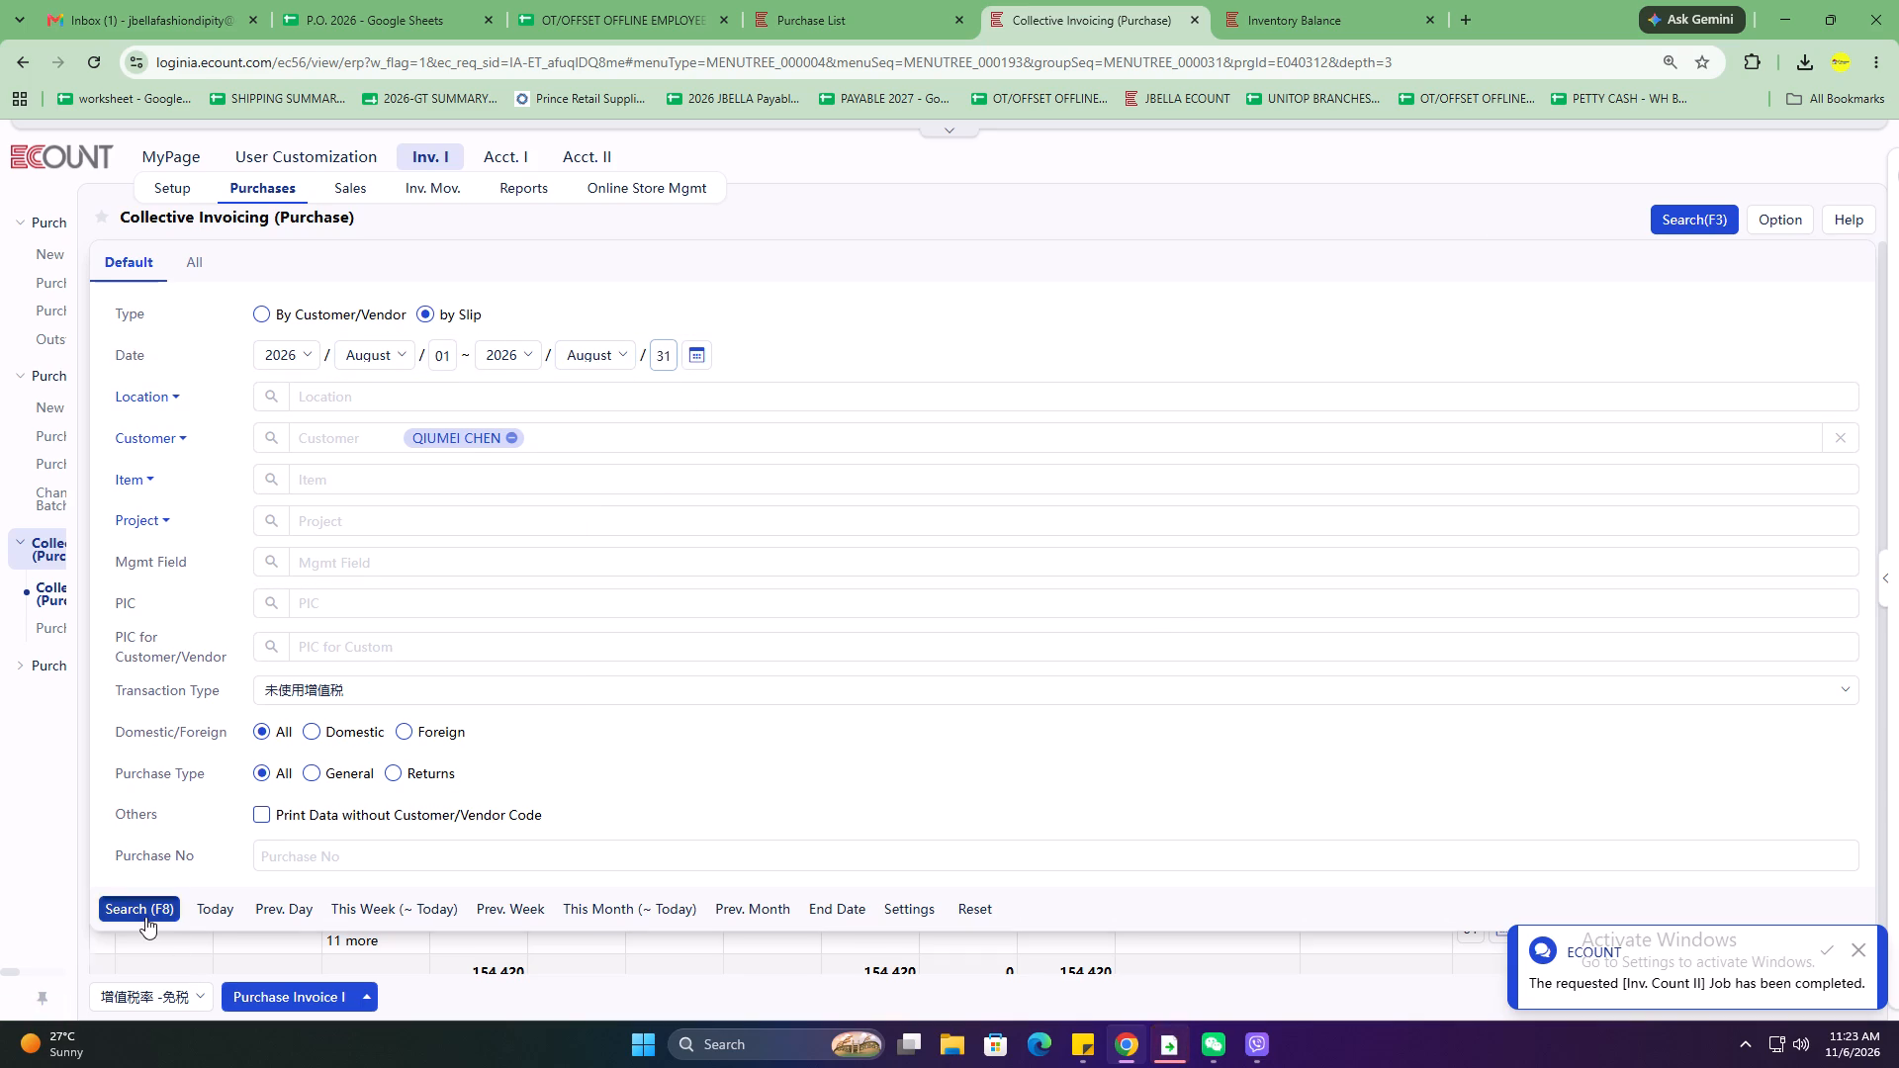
Select purchase slip 26/08/12-11 in the August 2026 results and open its Payable No. for entry.
scroll(165, 921, "up", 4)
scroll(245, 902, "down", 5)
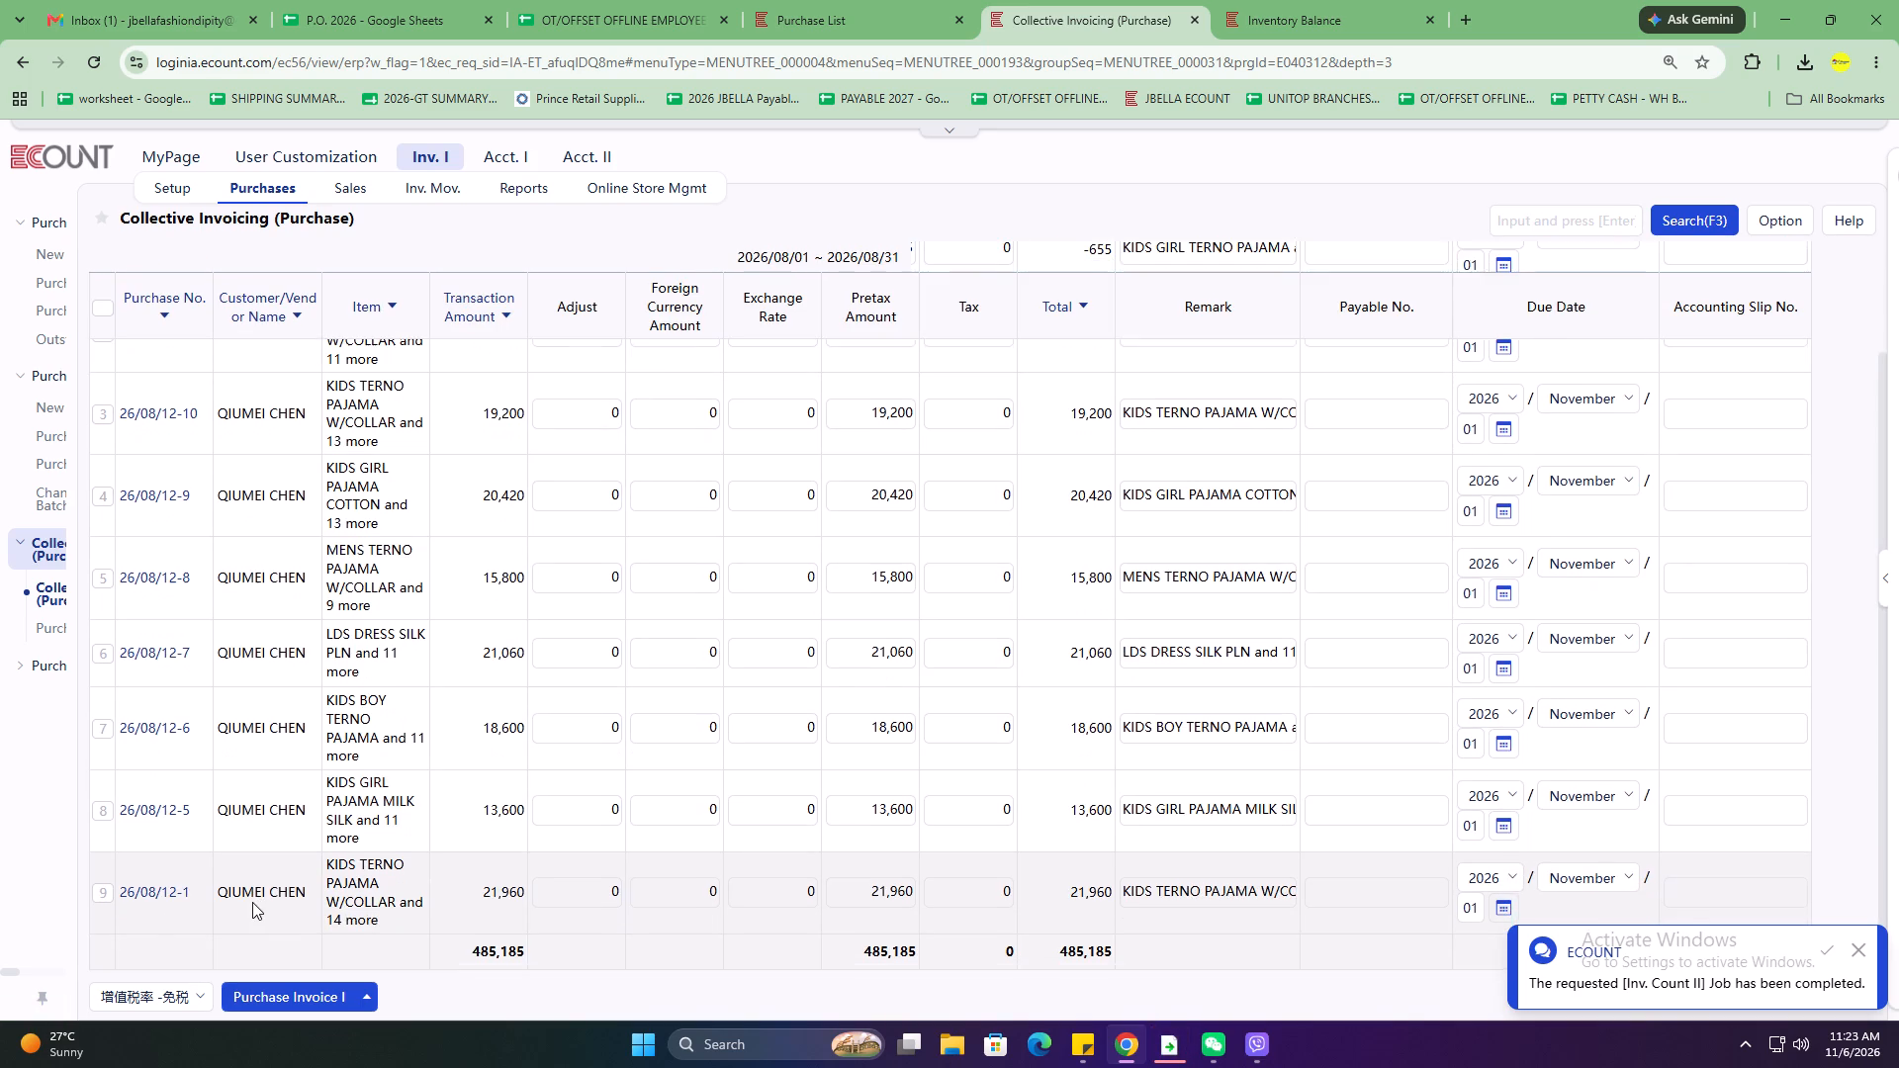
scroll(253, 865, "up", 5)
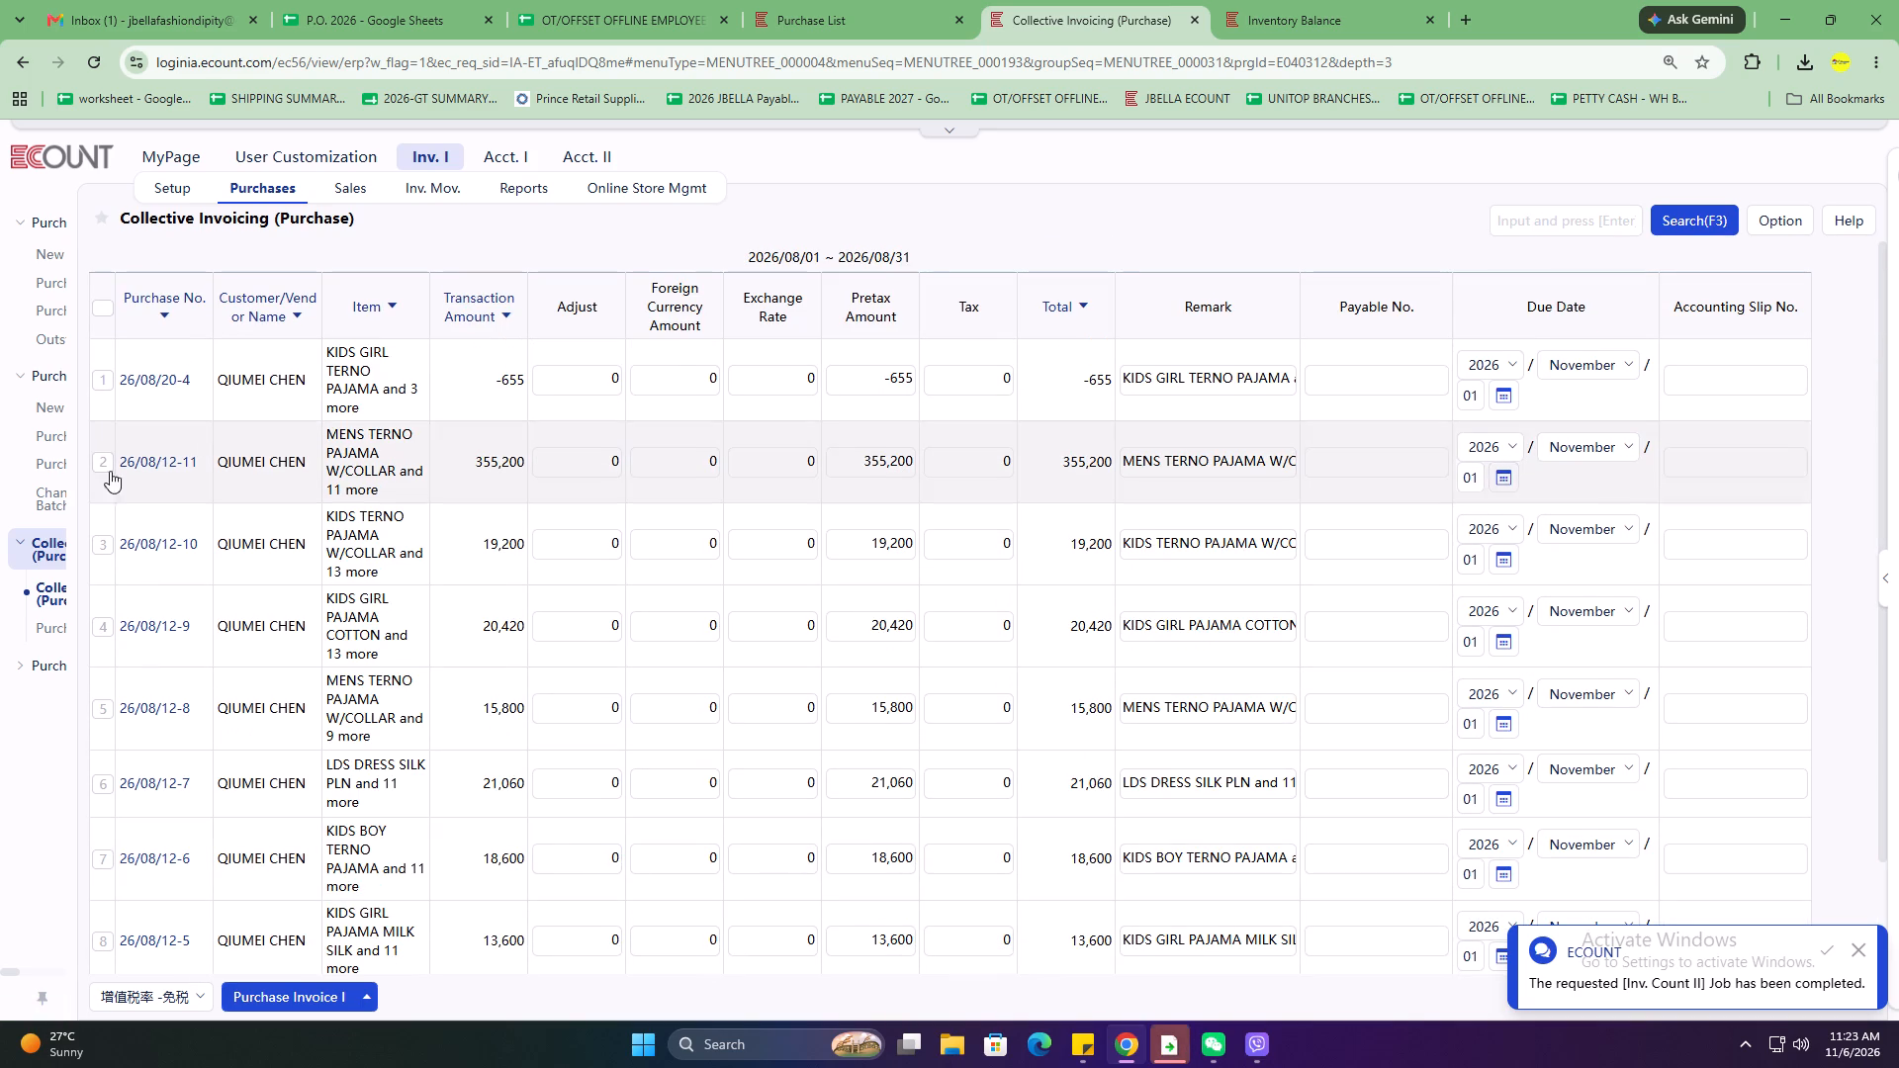
left_click(101, 457)
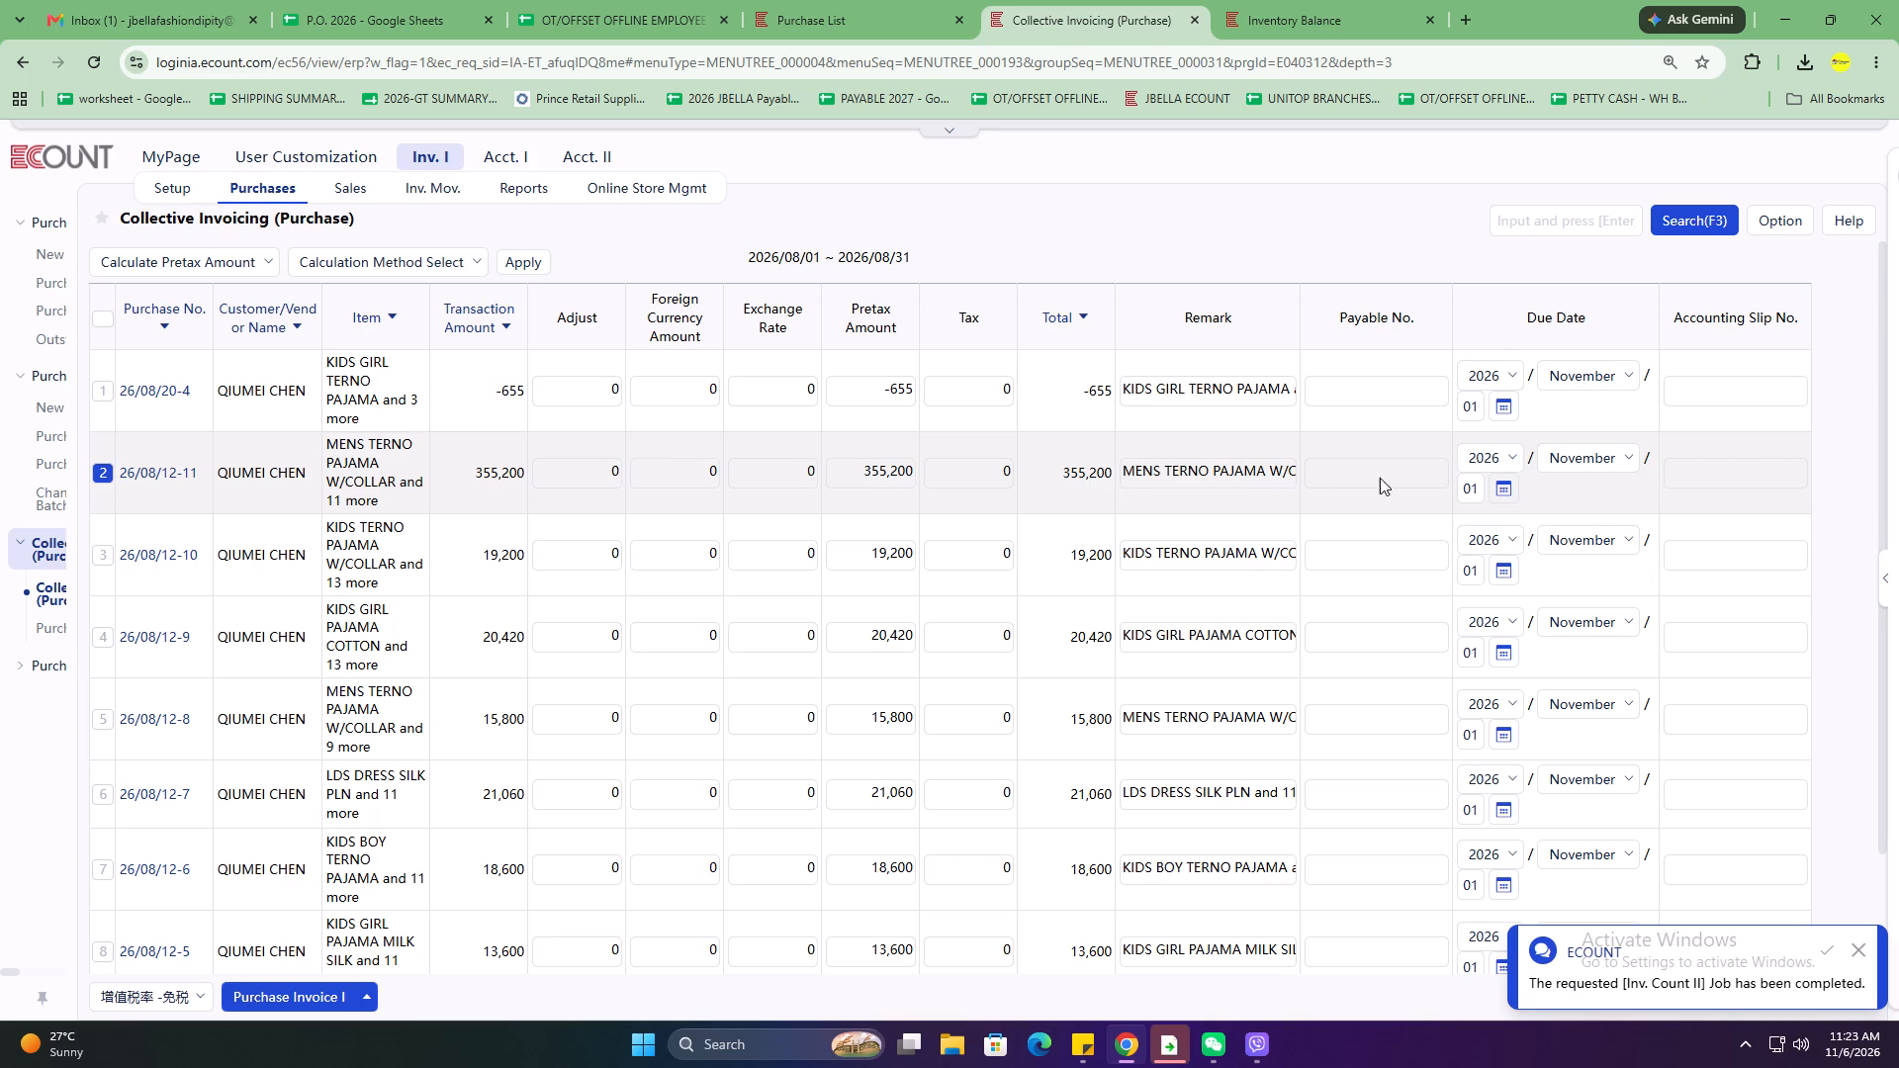
left_click(1378, 478)
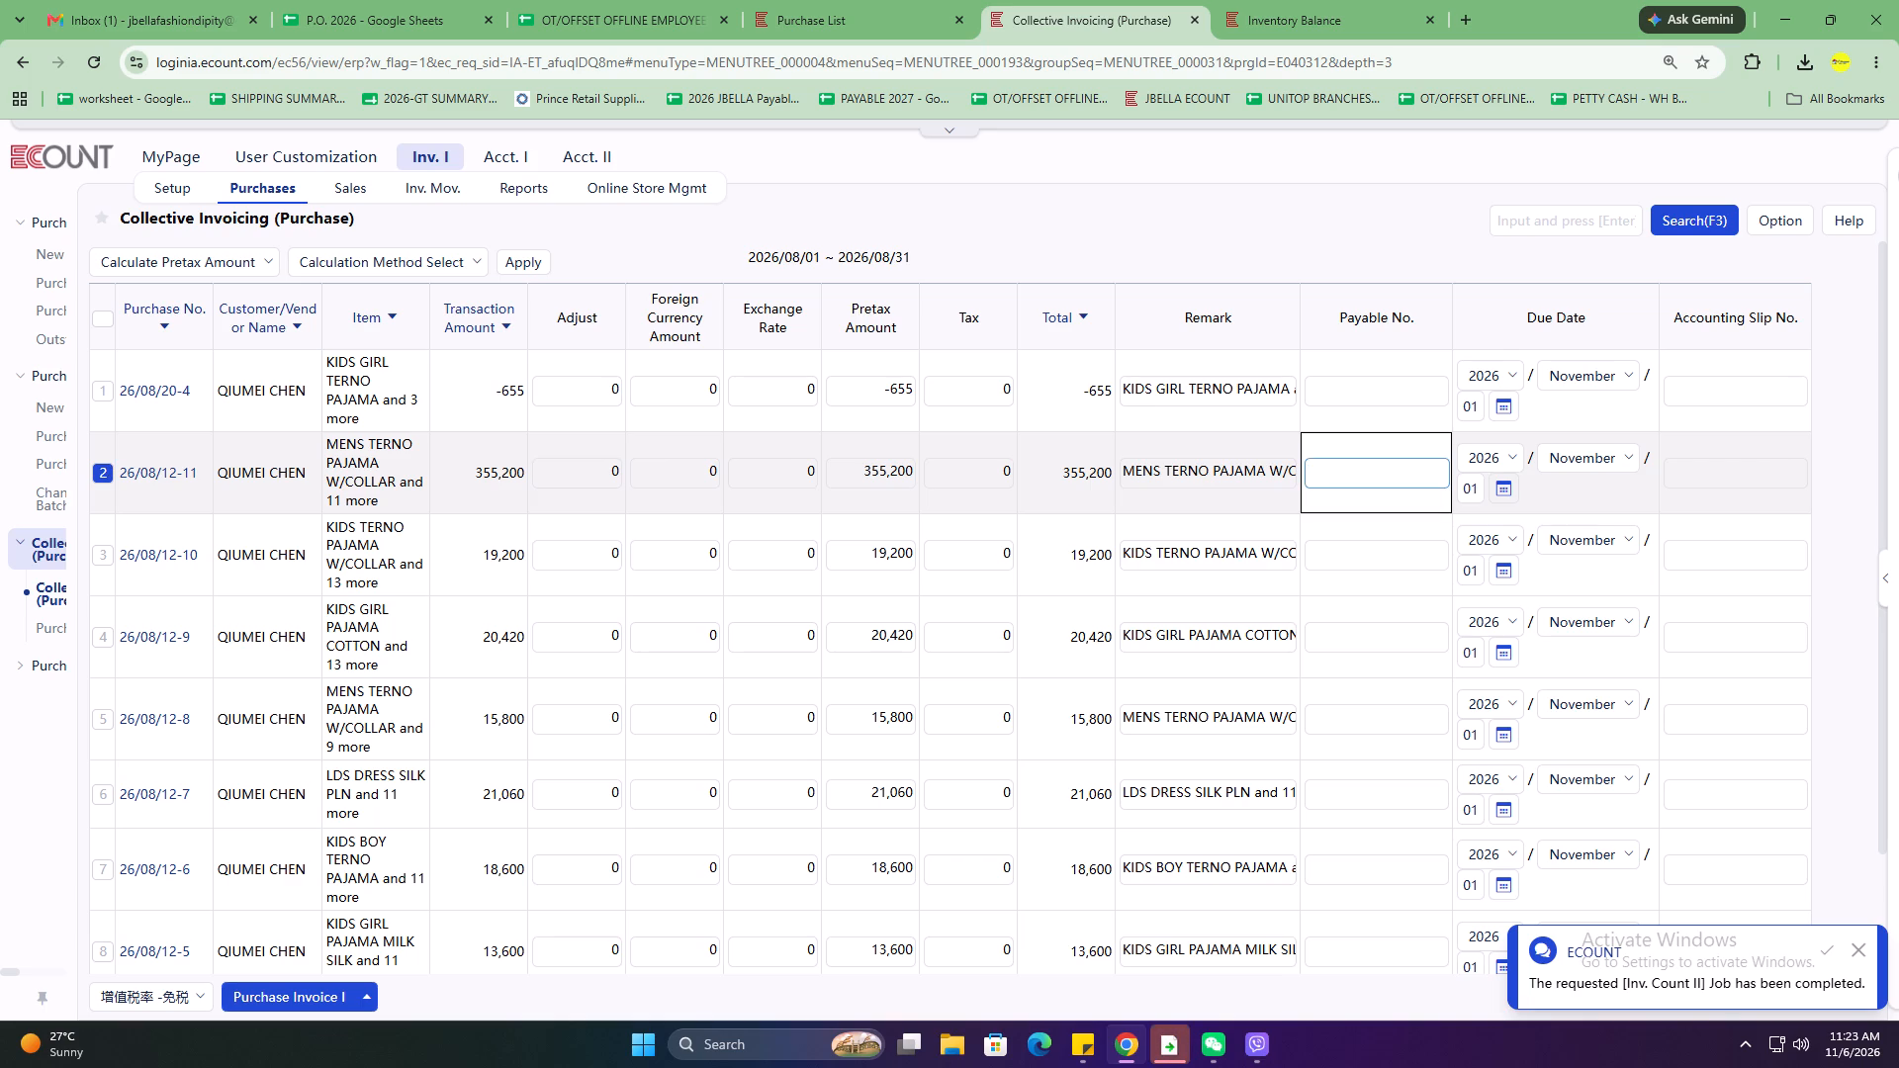
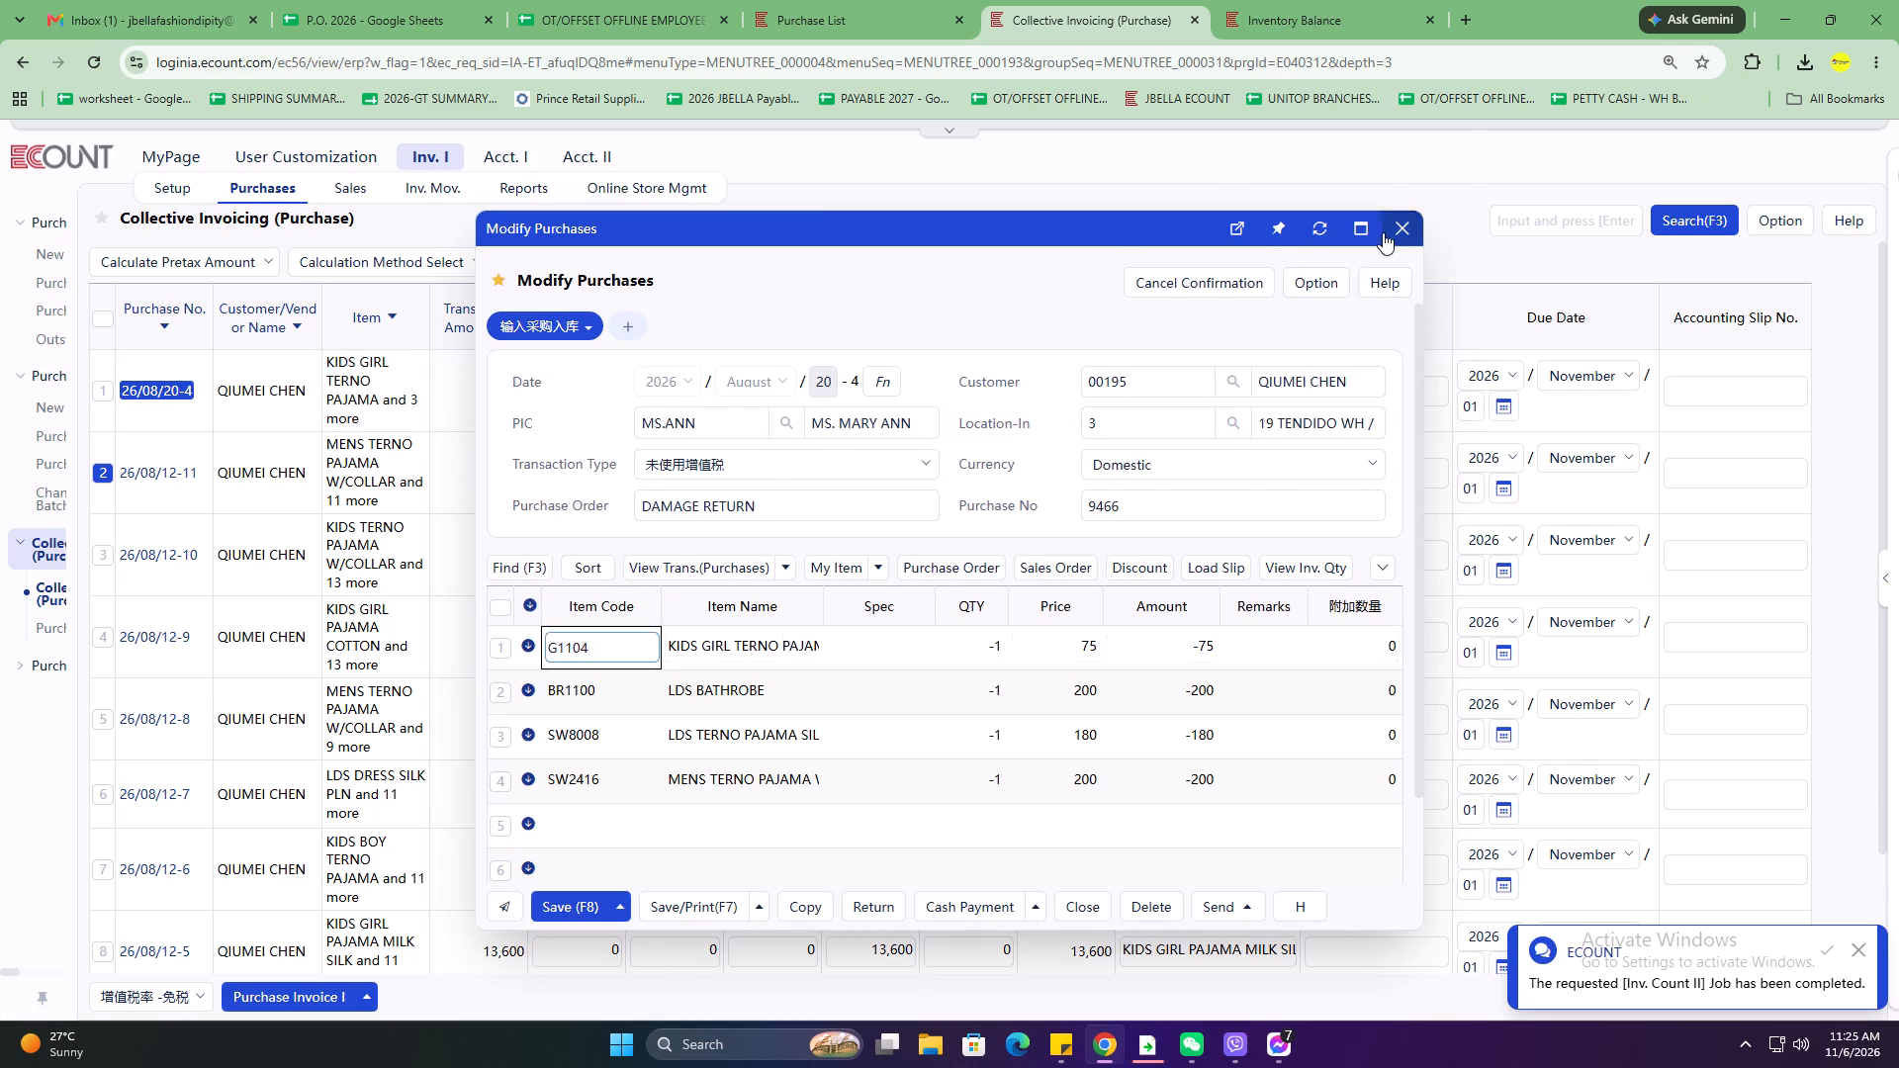
Mark purchase slip 26/08/20-4 for invoicing and open its payable number for entry.
scroll(227, 491, "down", 7)
scroll(226, 488, "up", 9)
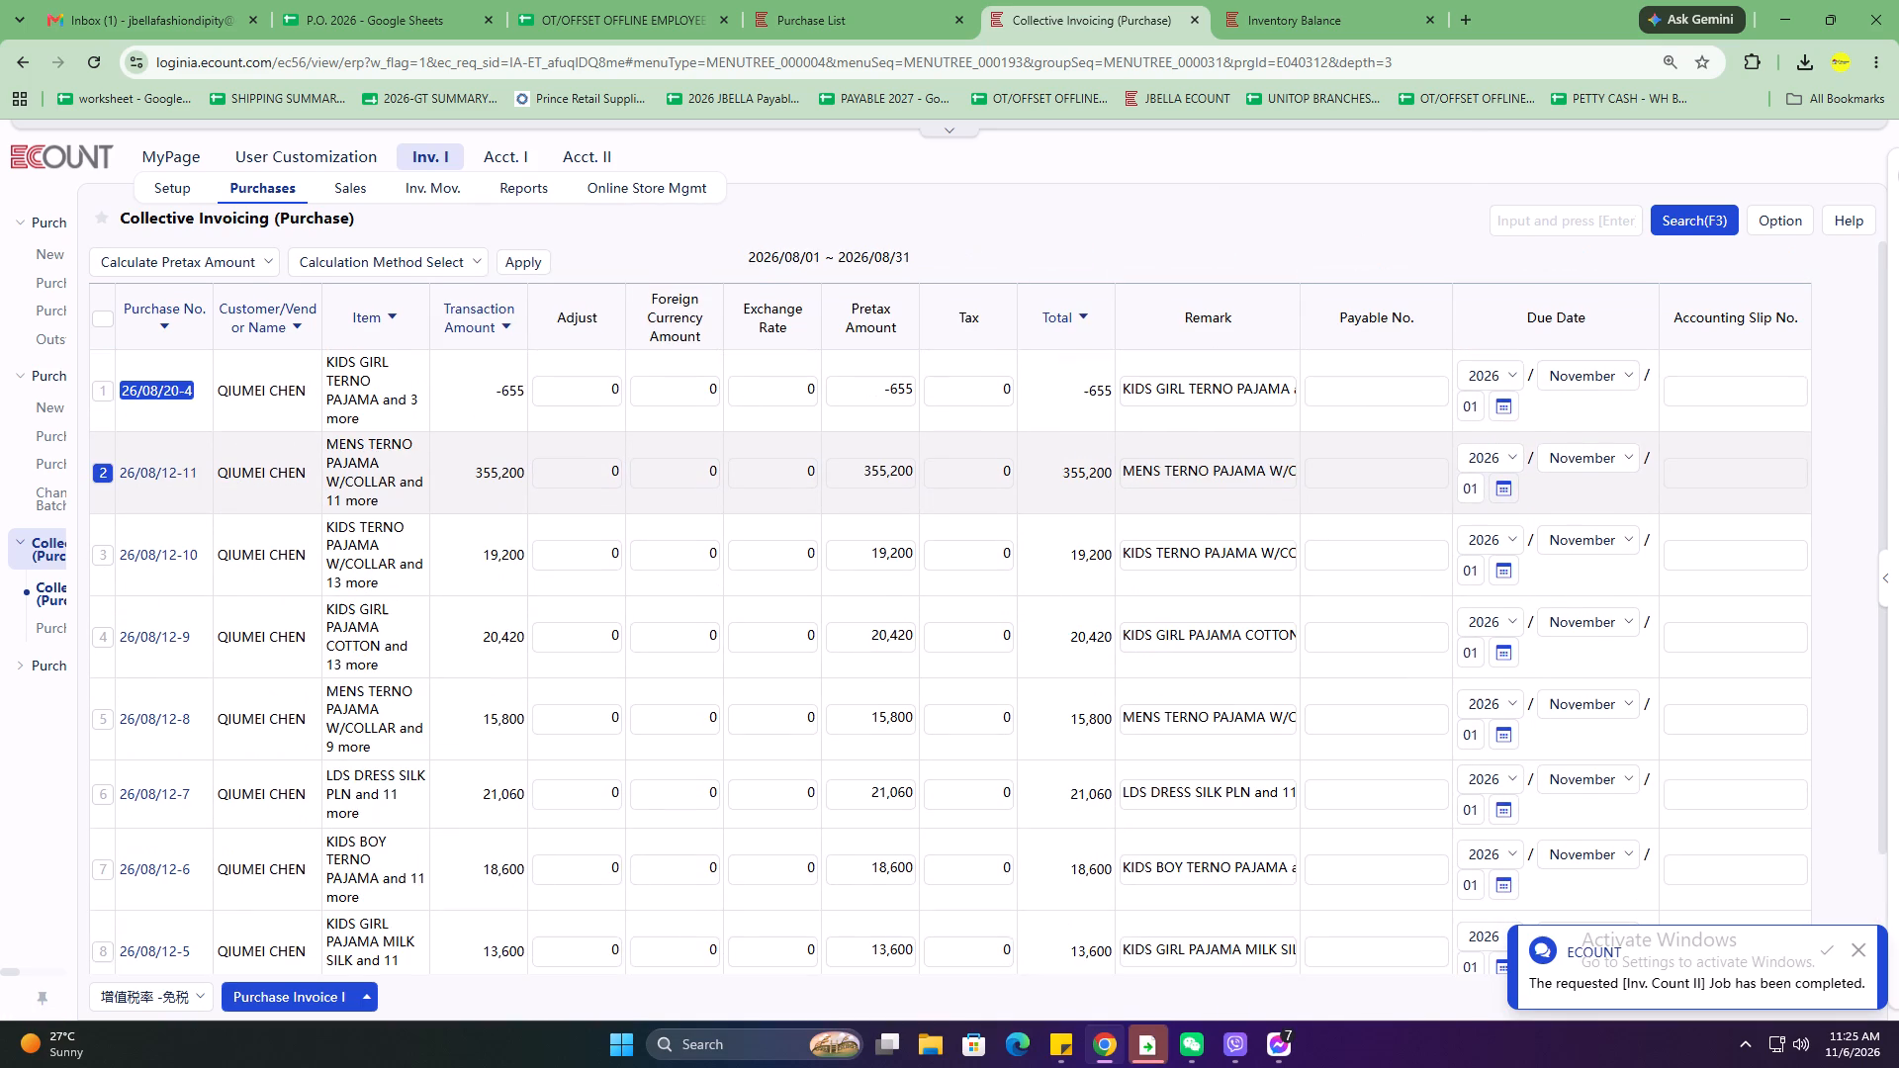
left_click(105, 390)
left_click(1344, 400)
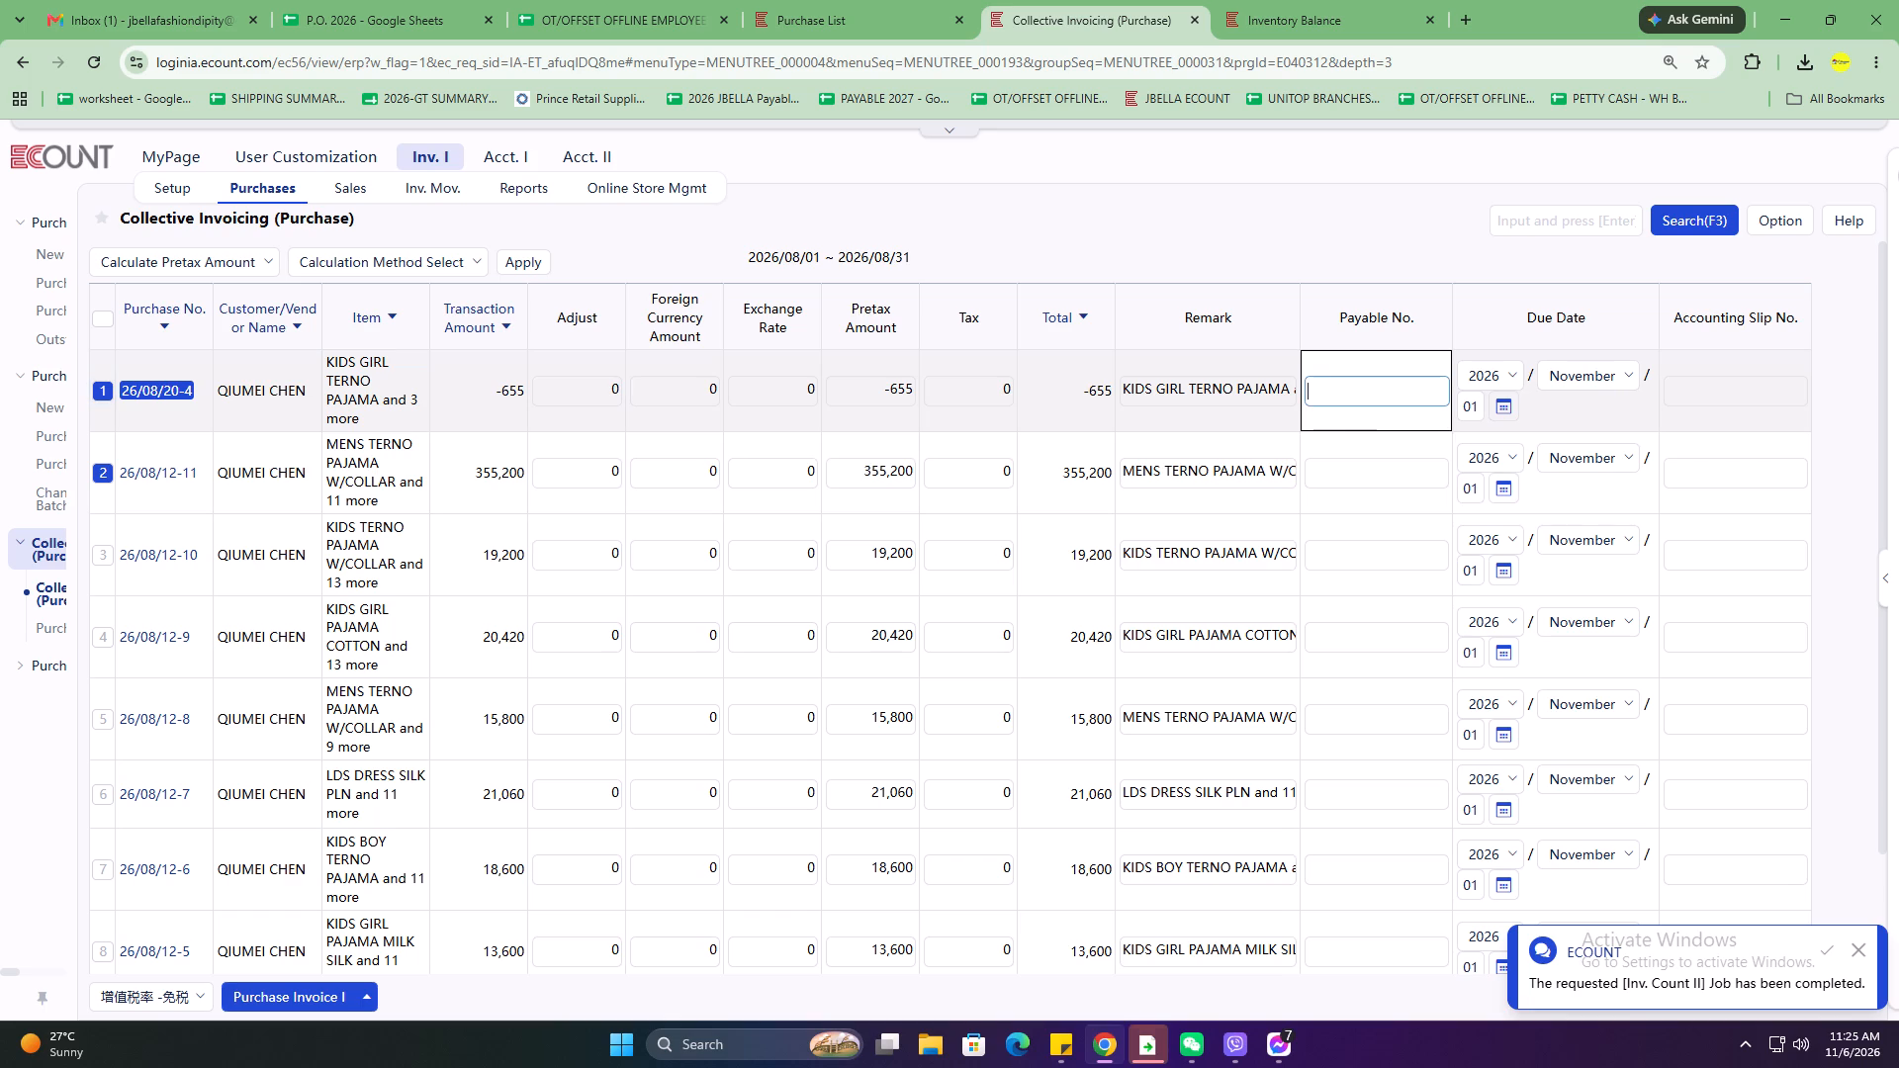
Assign payable number QIUDAMAGES2026 to slip 26/08/20-4 and save the purchase invoices for it and slip 26/08/12-11.
type("QIUDAMAGES2026")
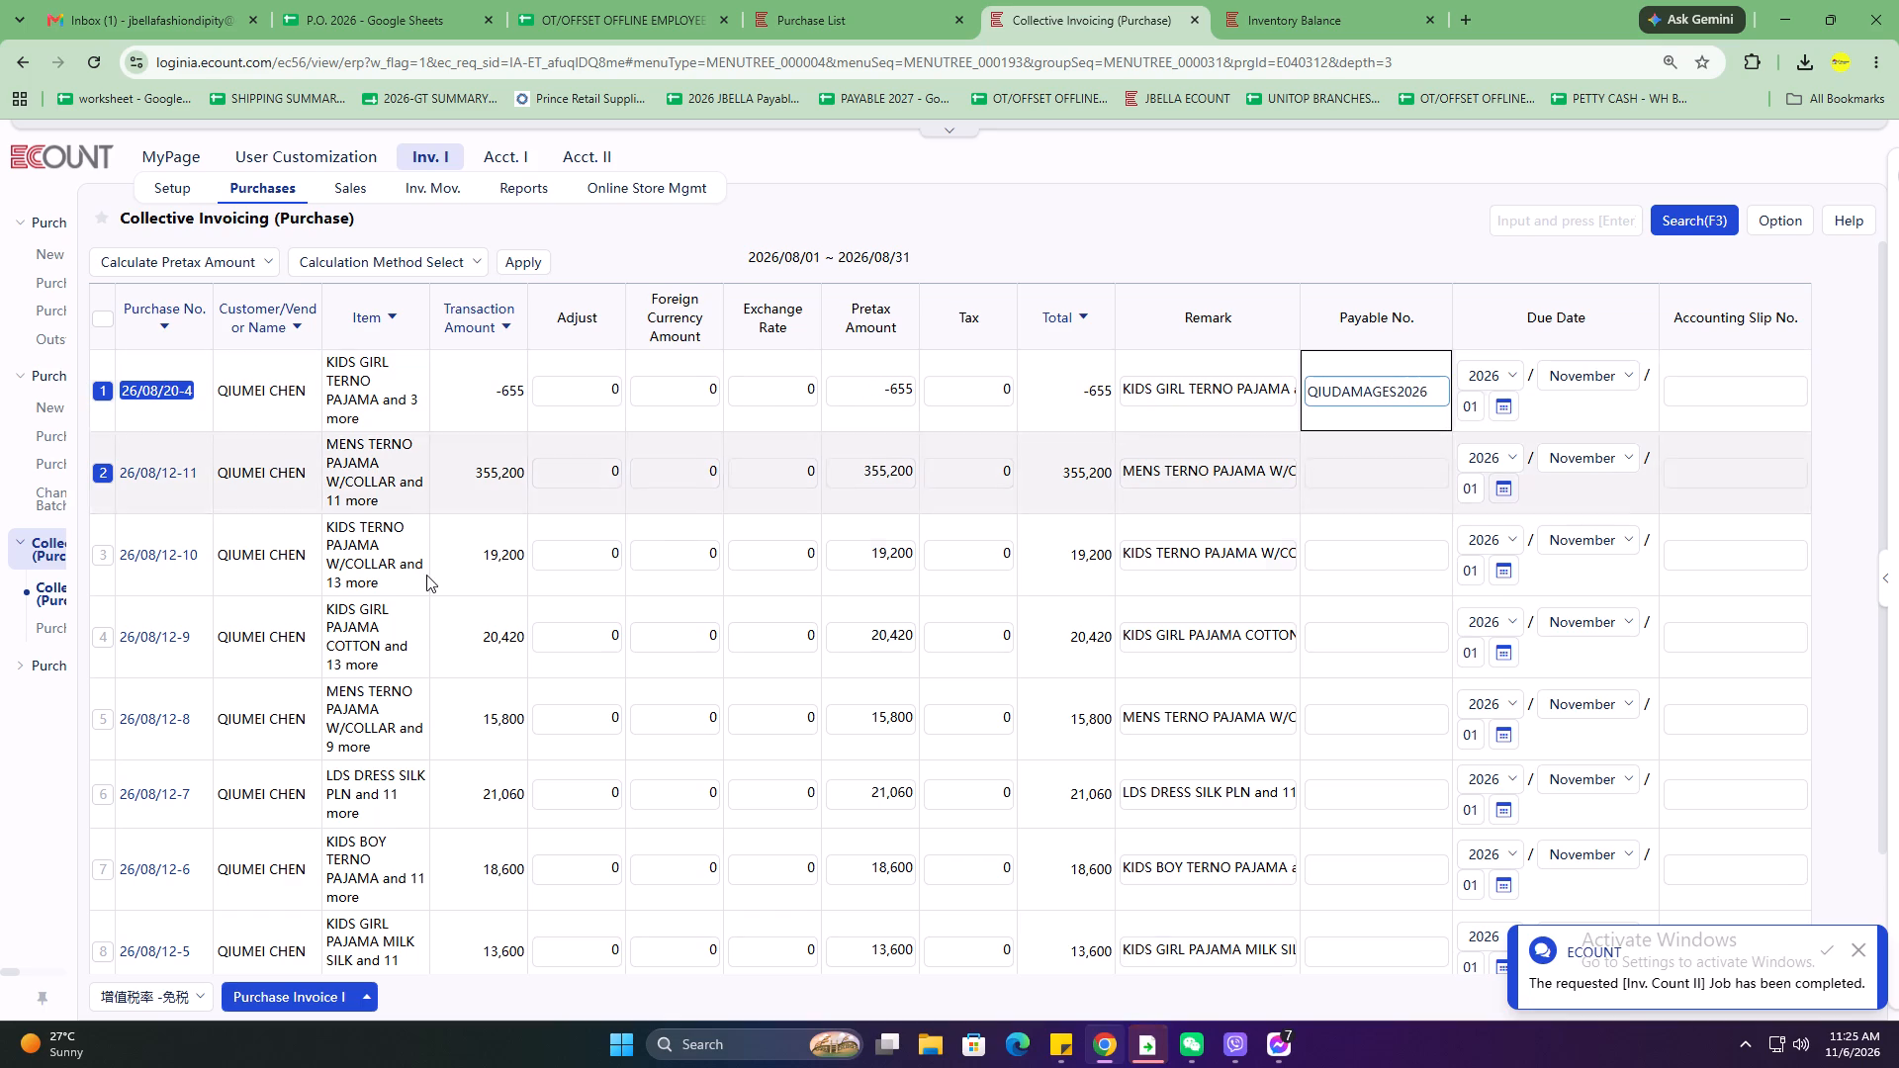
left_click(298, 1000)
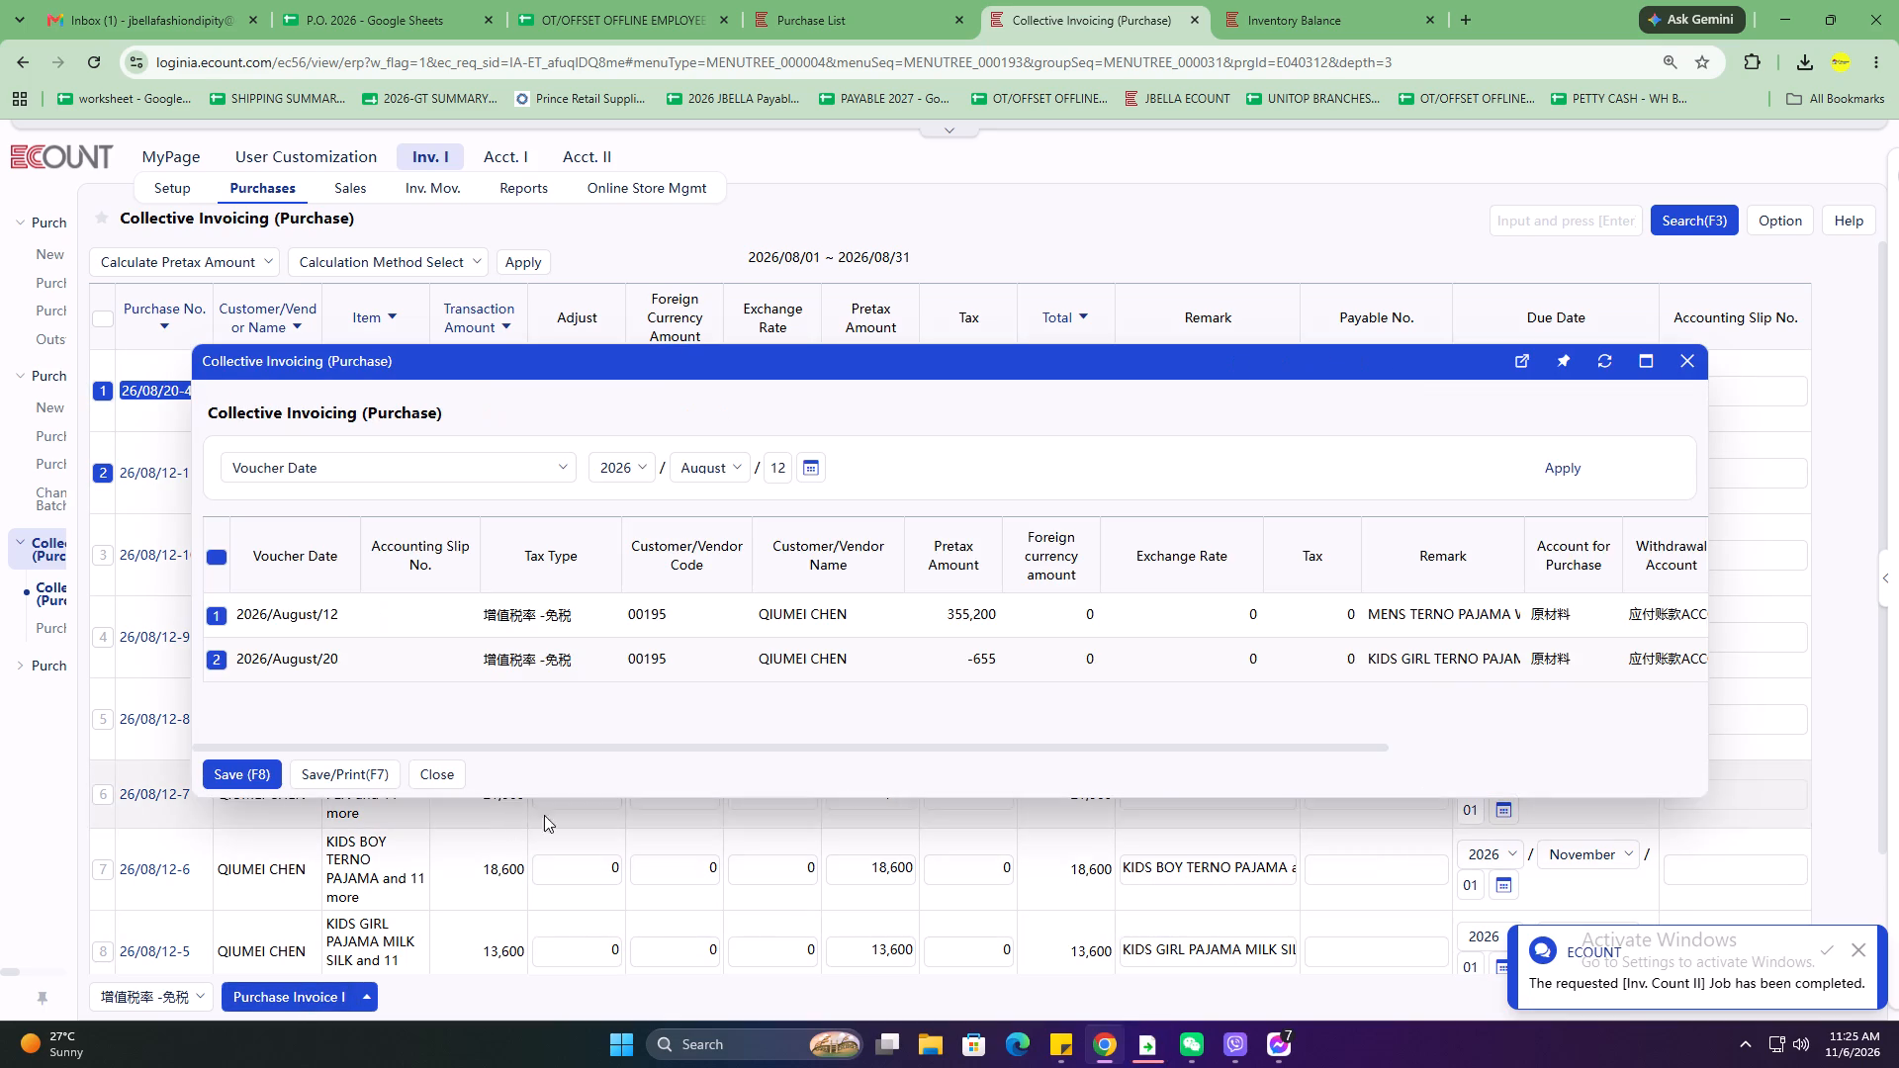
left_click(253, 779)
left_click(736, 687)
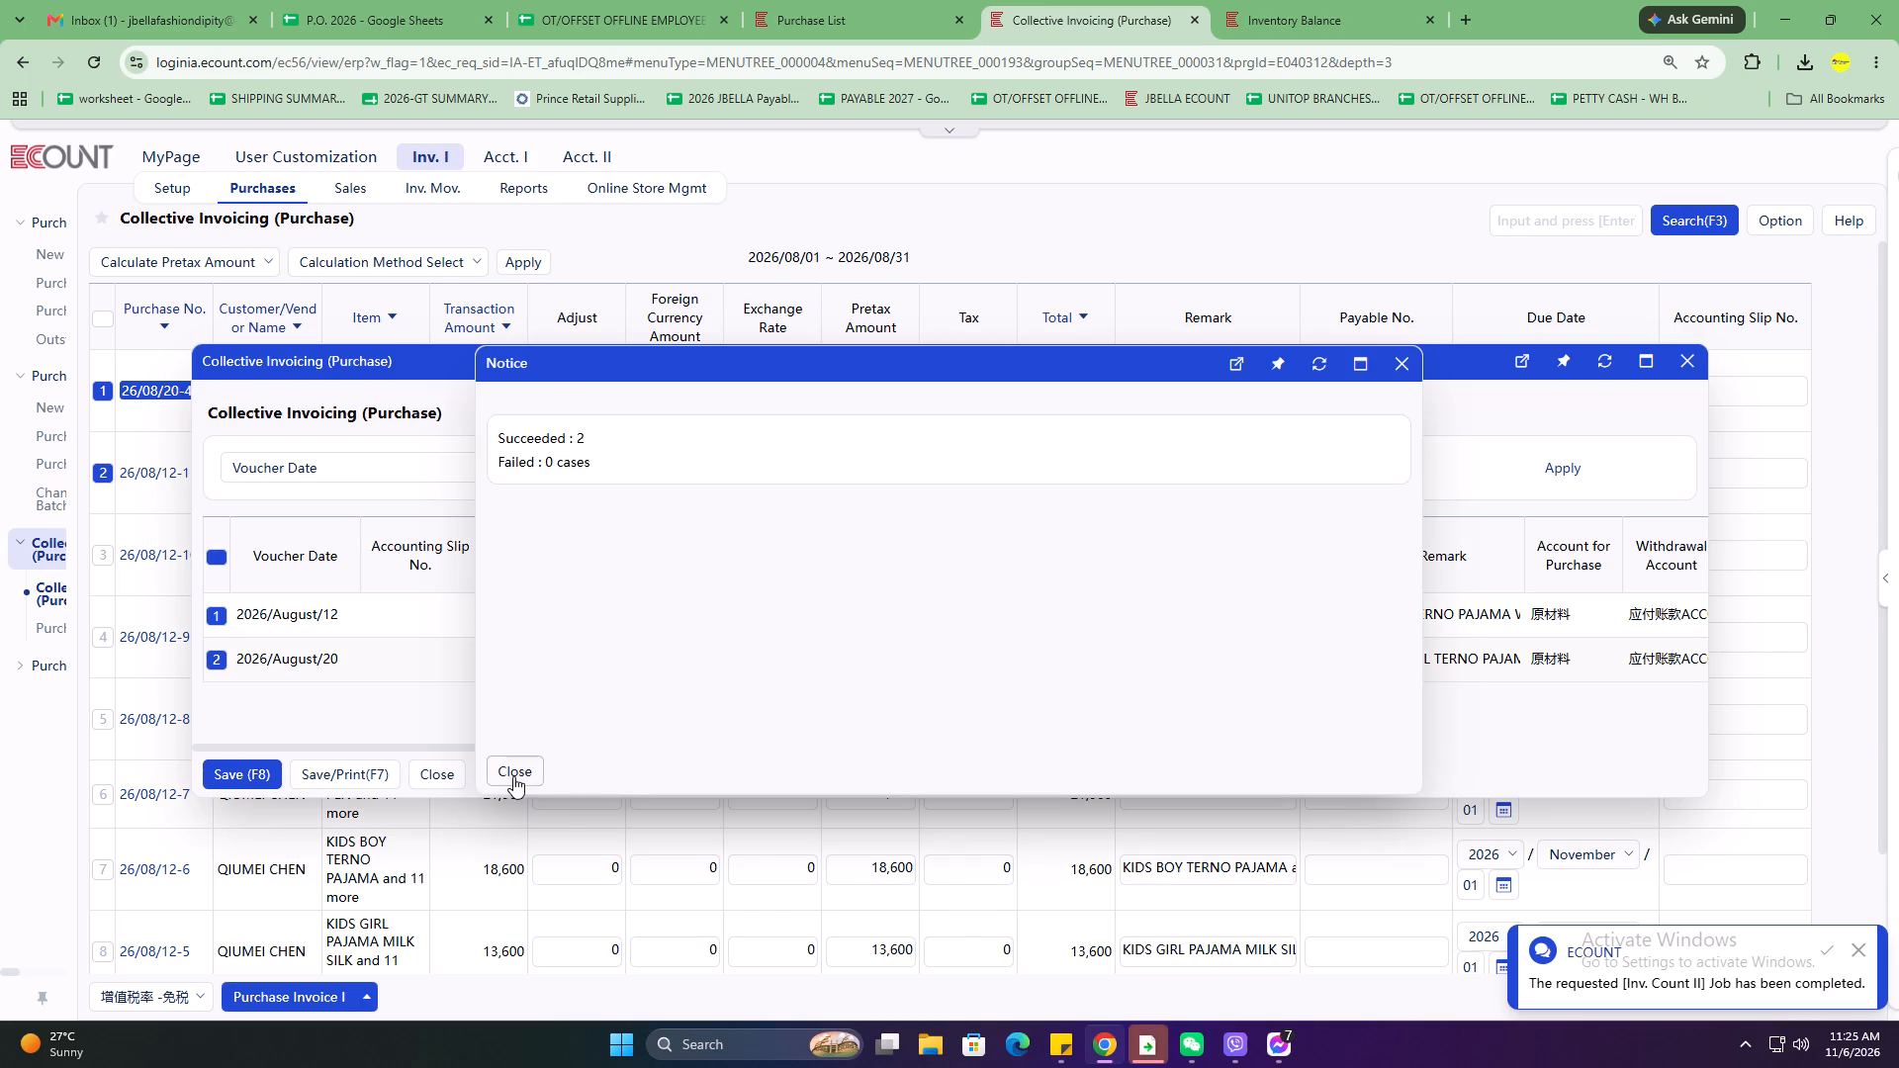
left_click(513, 776)
scroll(526, 756, "up", 4)
scroll(521, 758, "down", 6)
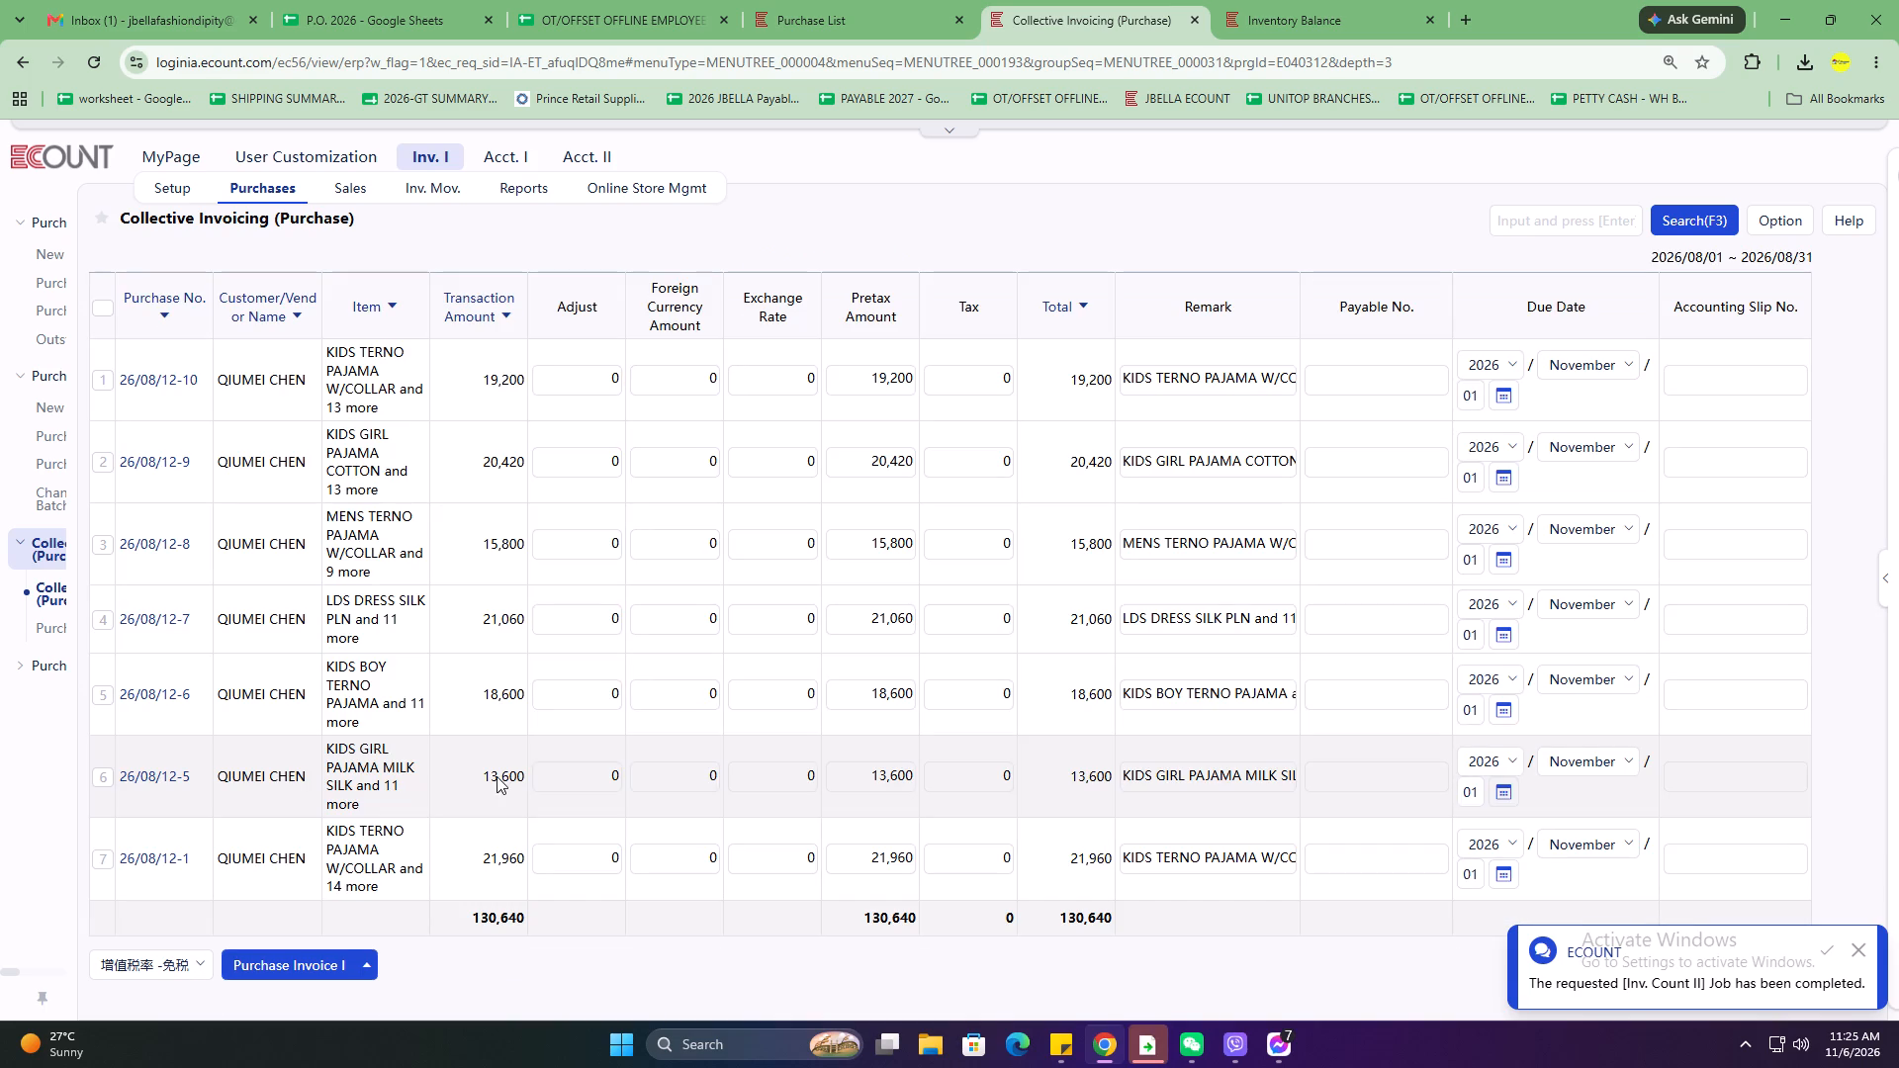
In the Purchase List, search purchases dated 2026/08/12 to 2026/08/31 and filter them by QIU.
left_click(881, 0)
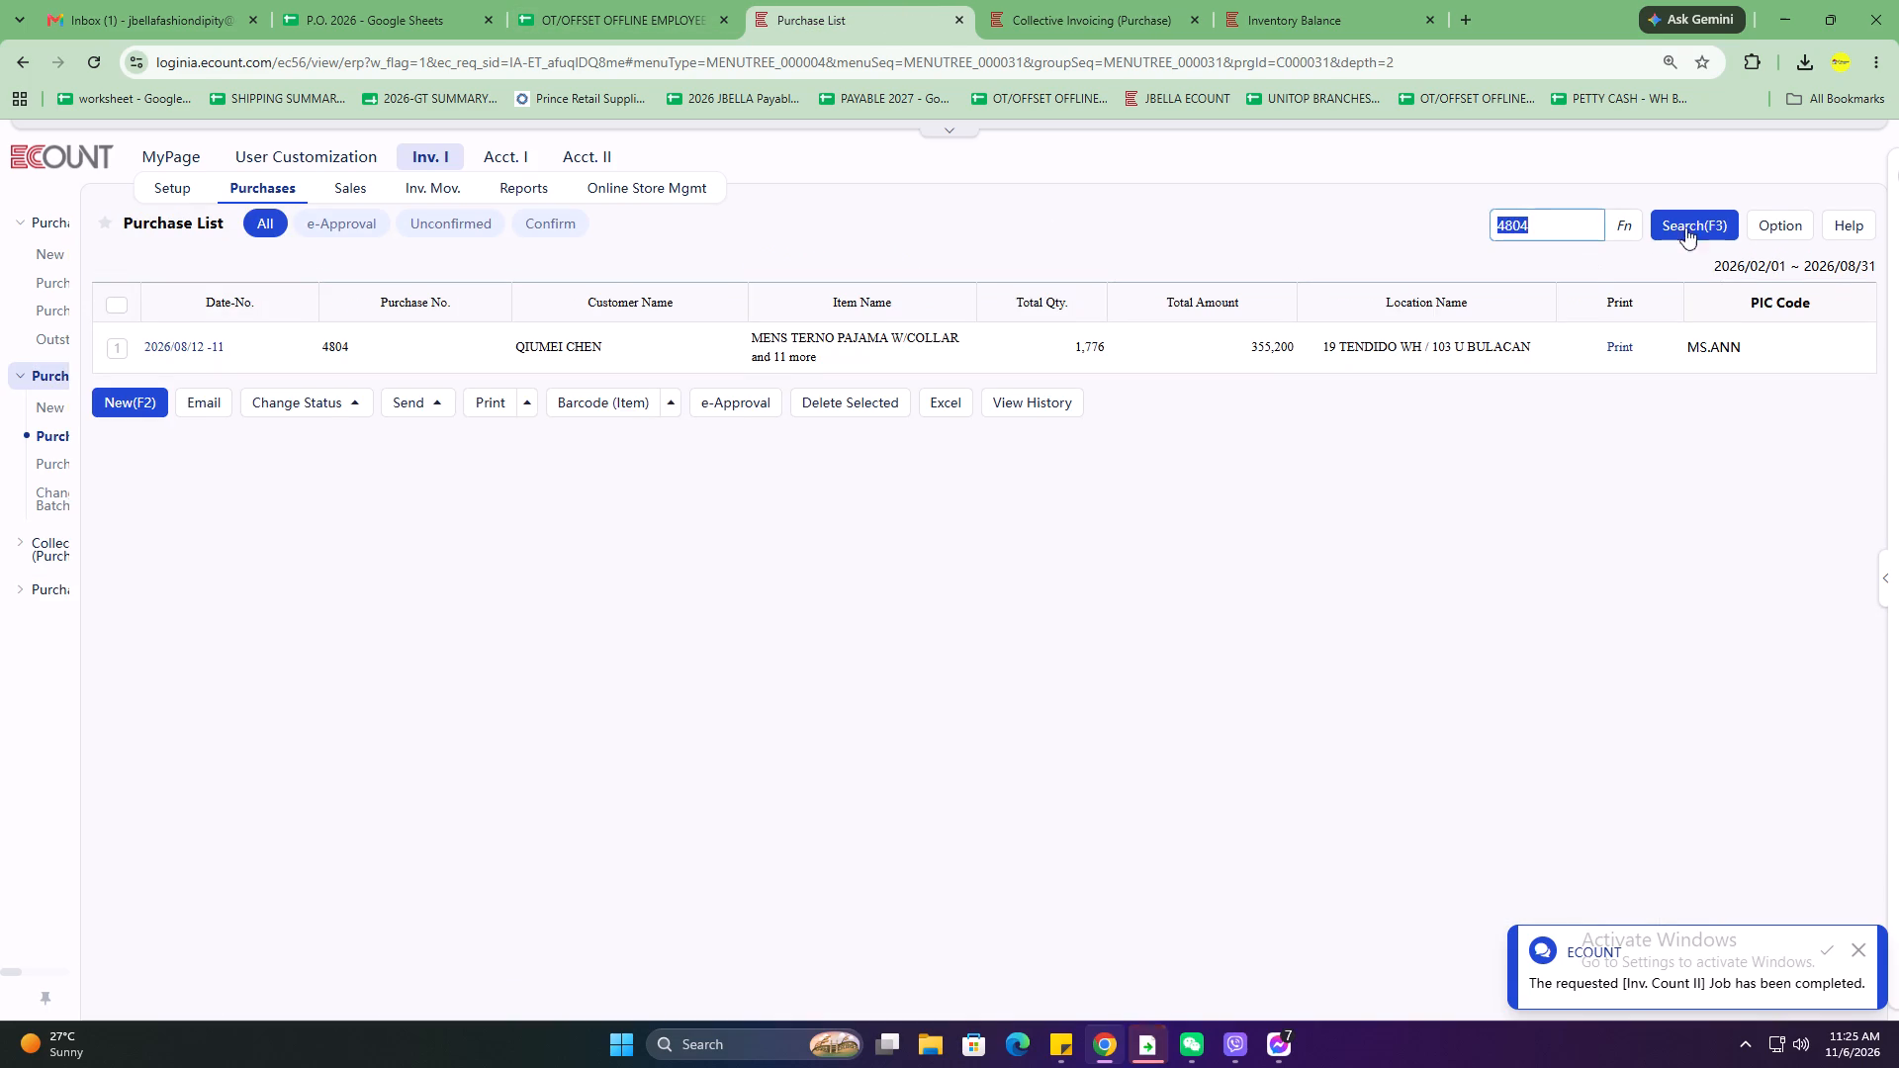
left_click(1692, 214)
left_click(509, 312)
left_click(493, 548)
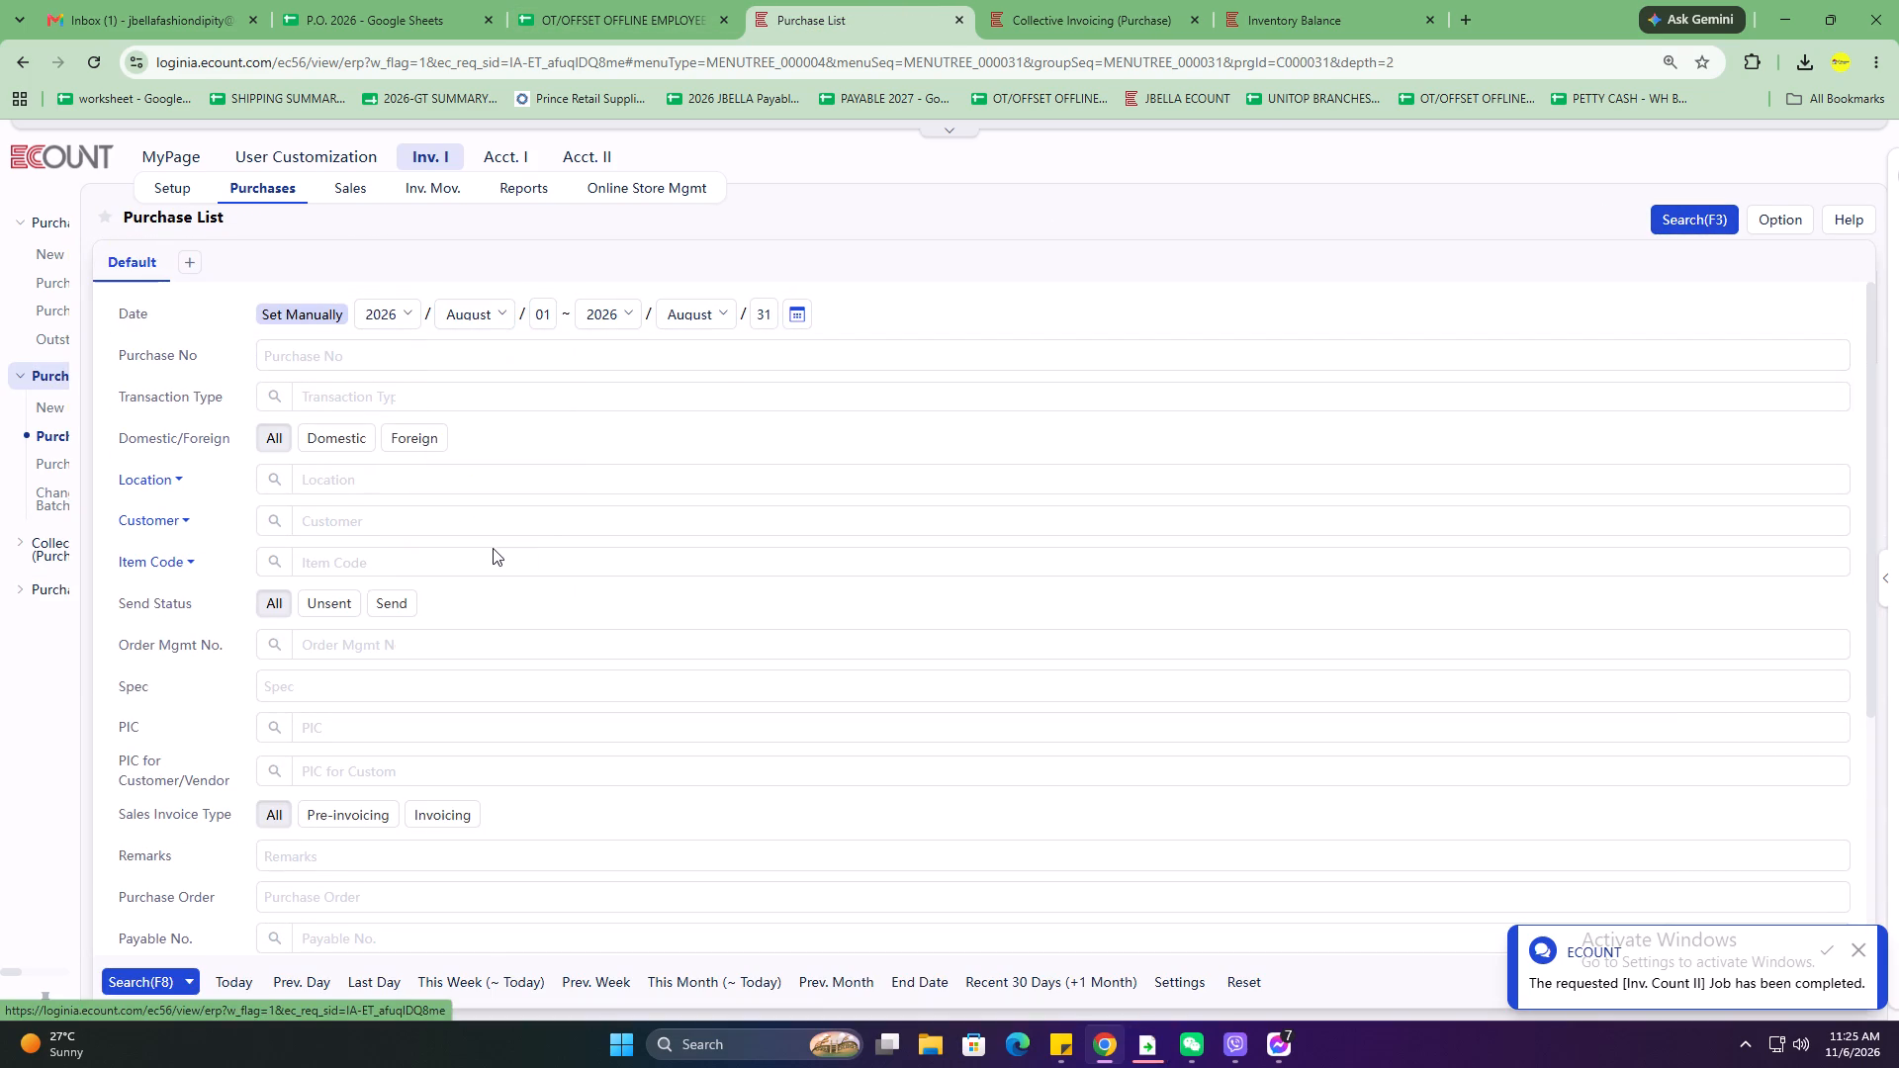
left_click(514, 305)
left_click(540, 326)
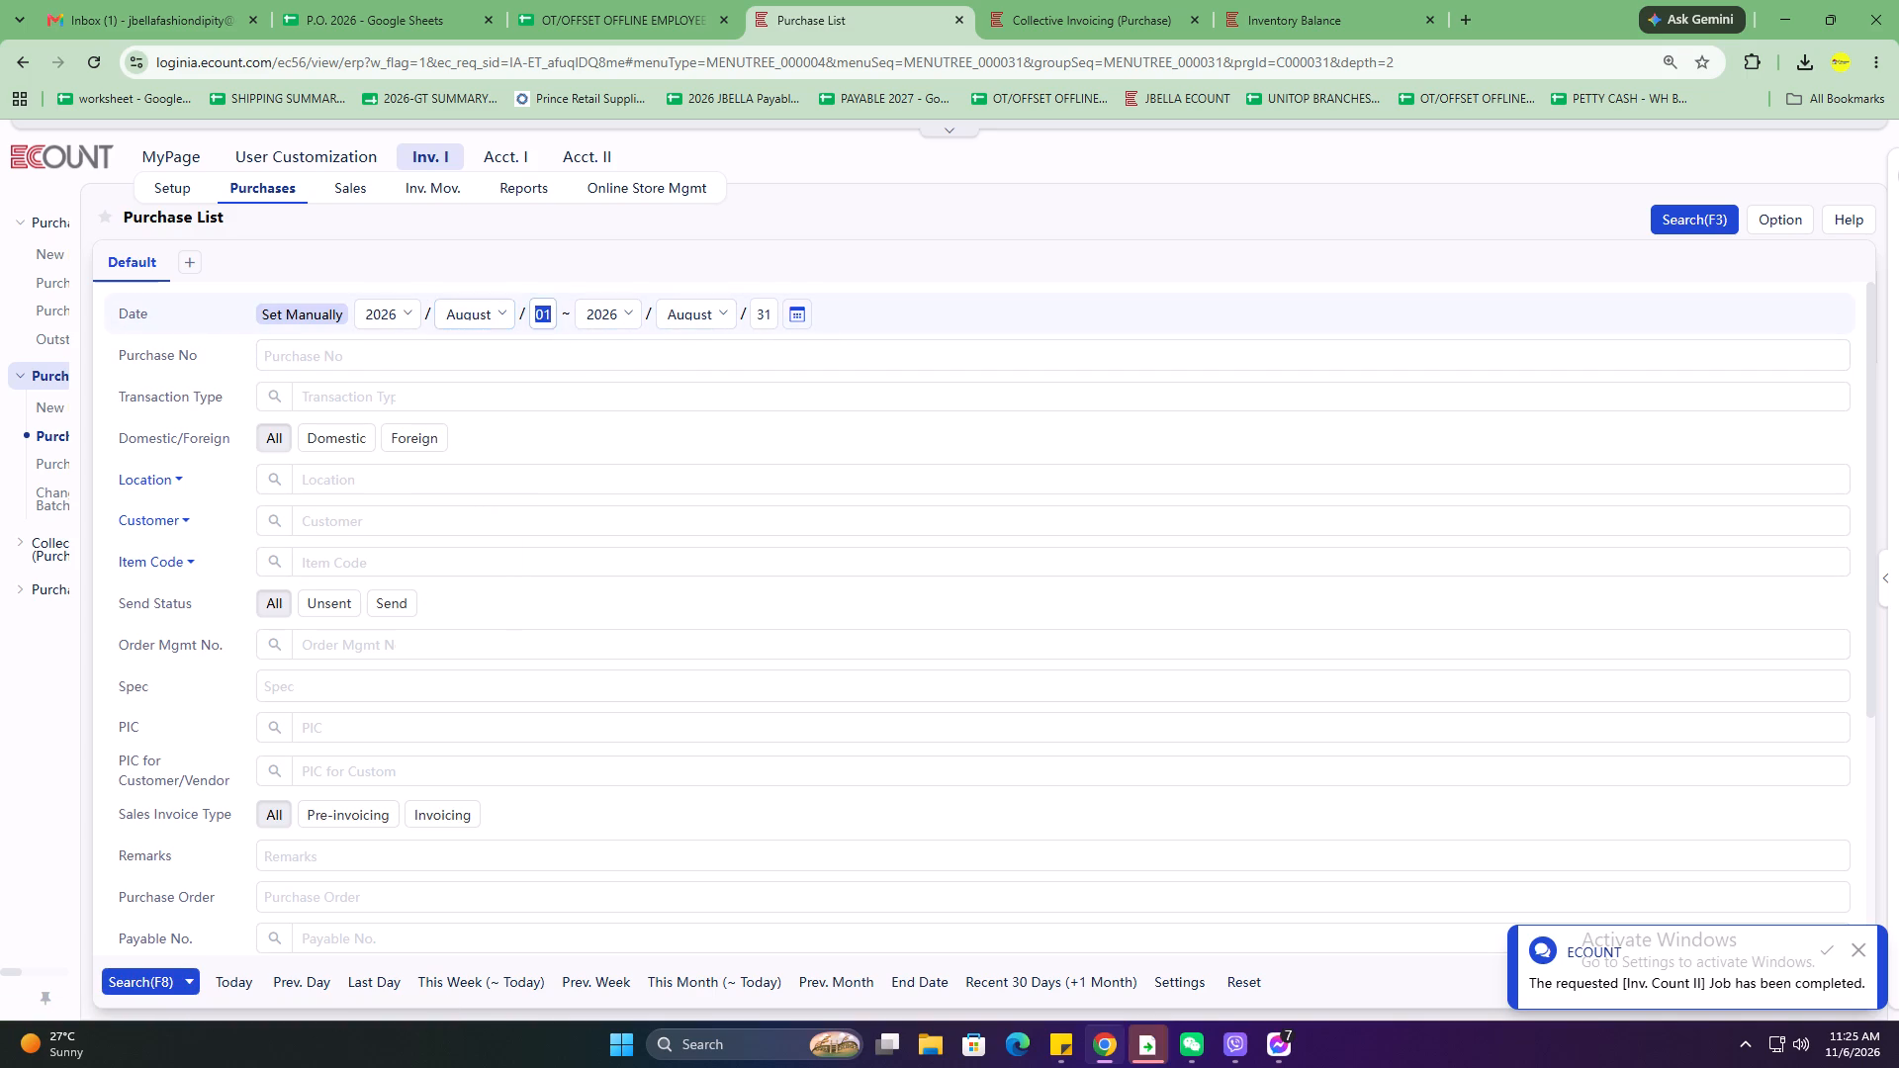
key("1")
key("2")
left_click(148, 979)
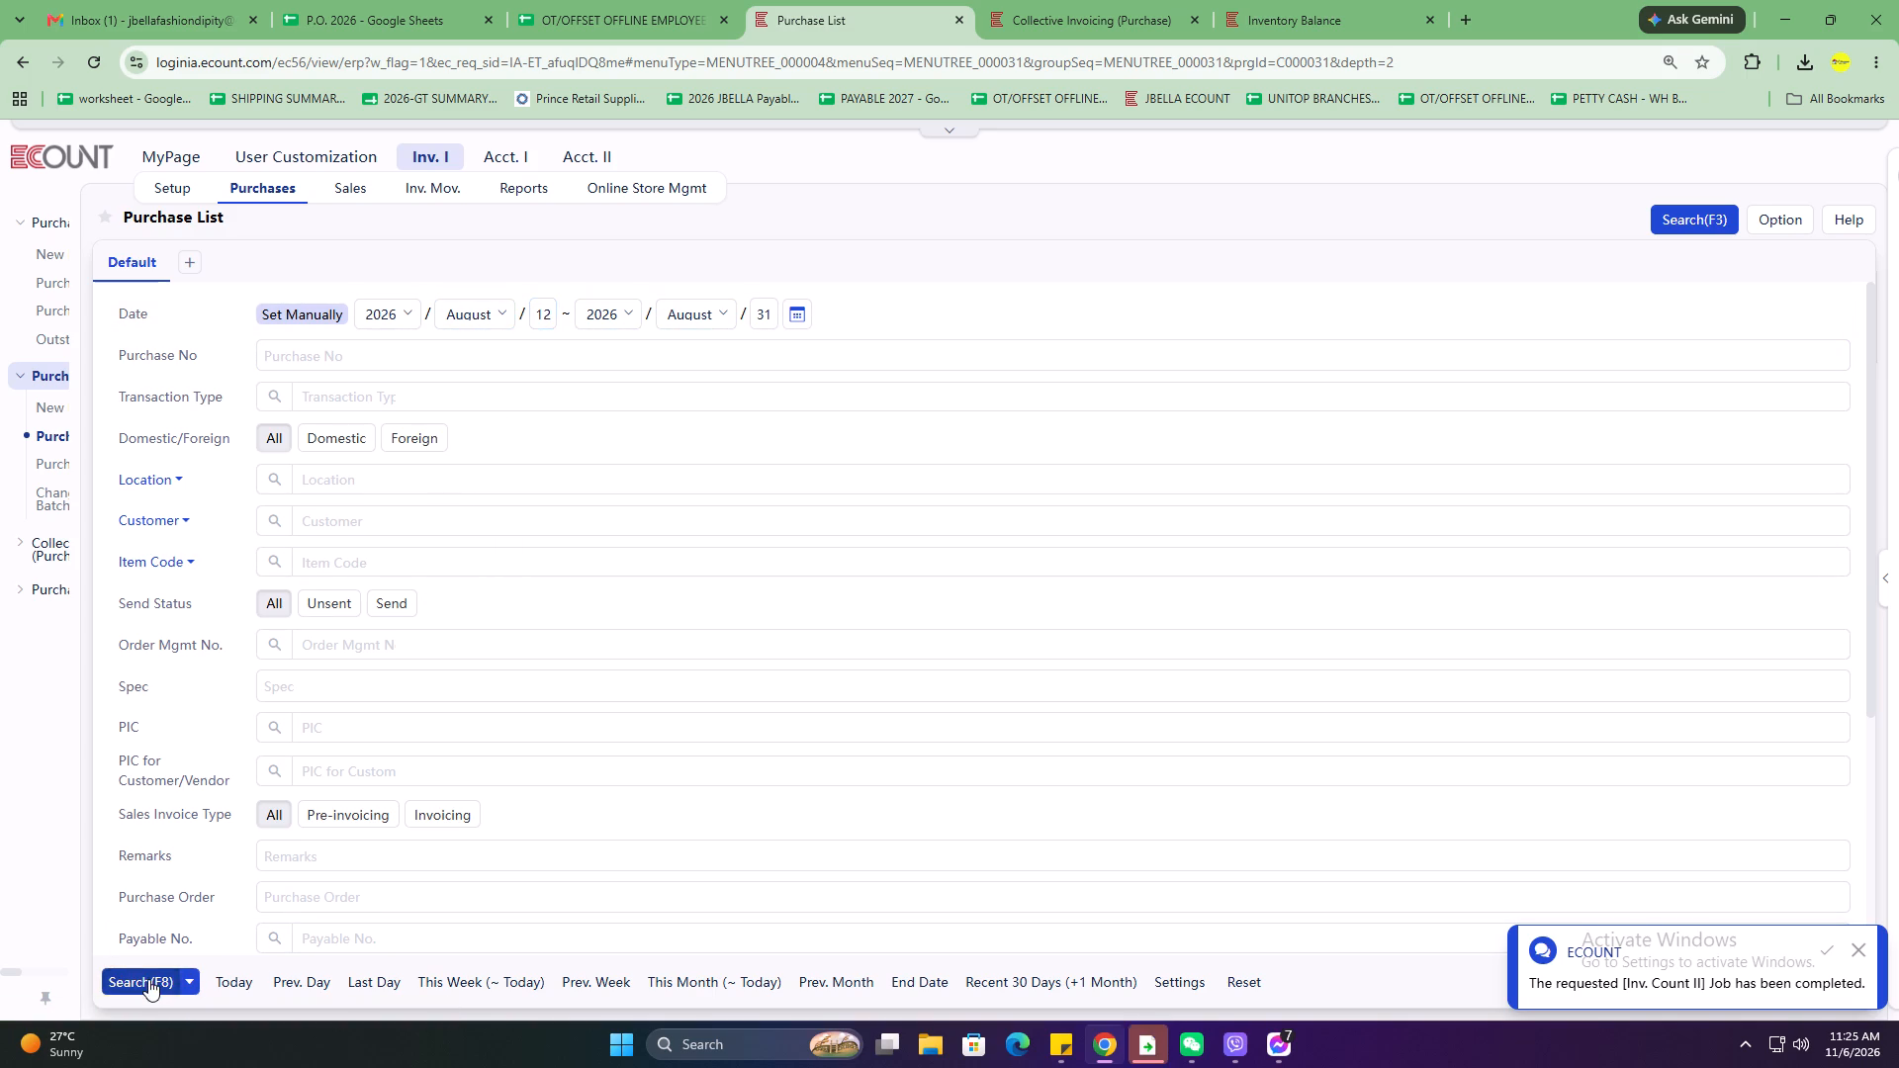
scroll(225, 621, "up", 3)
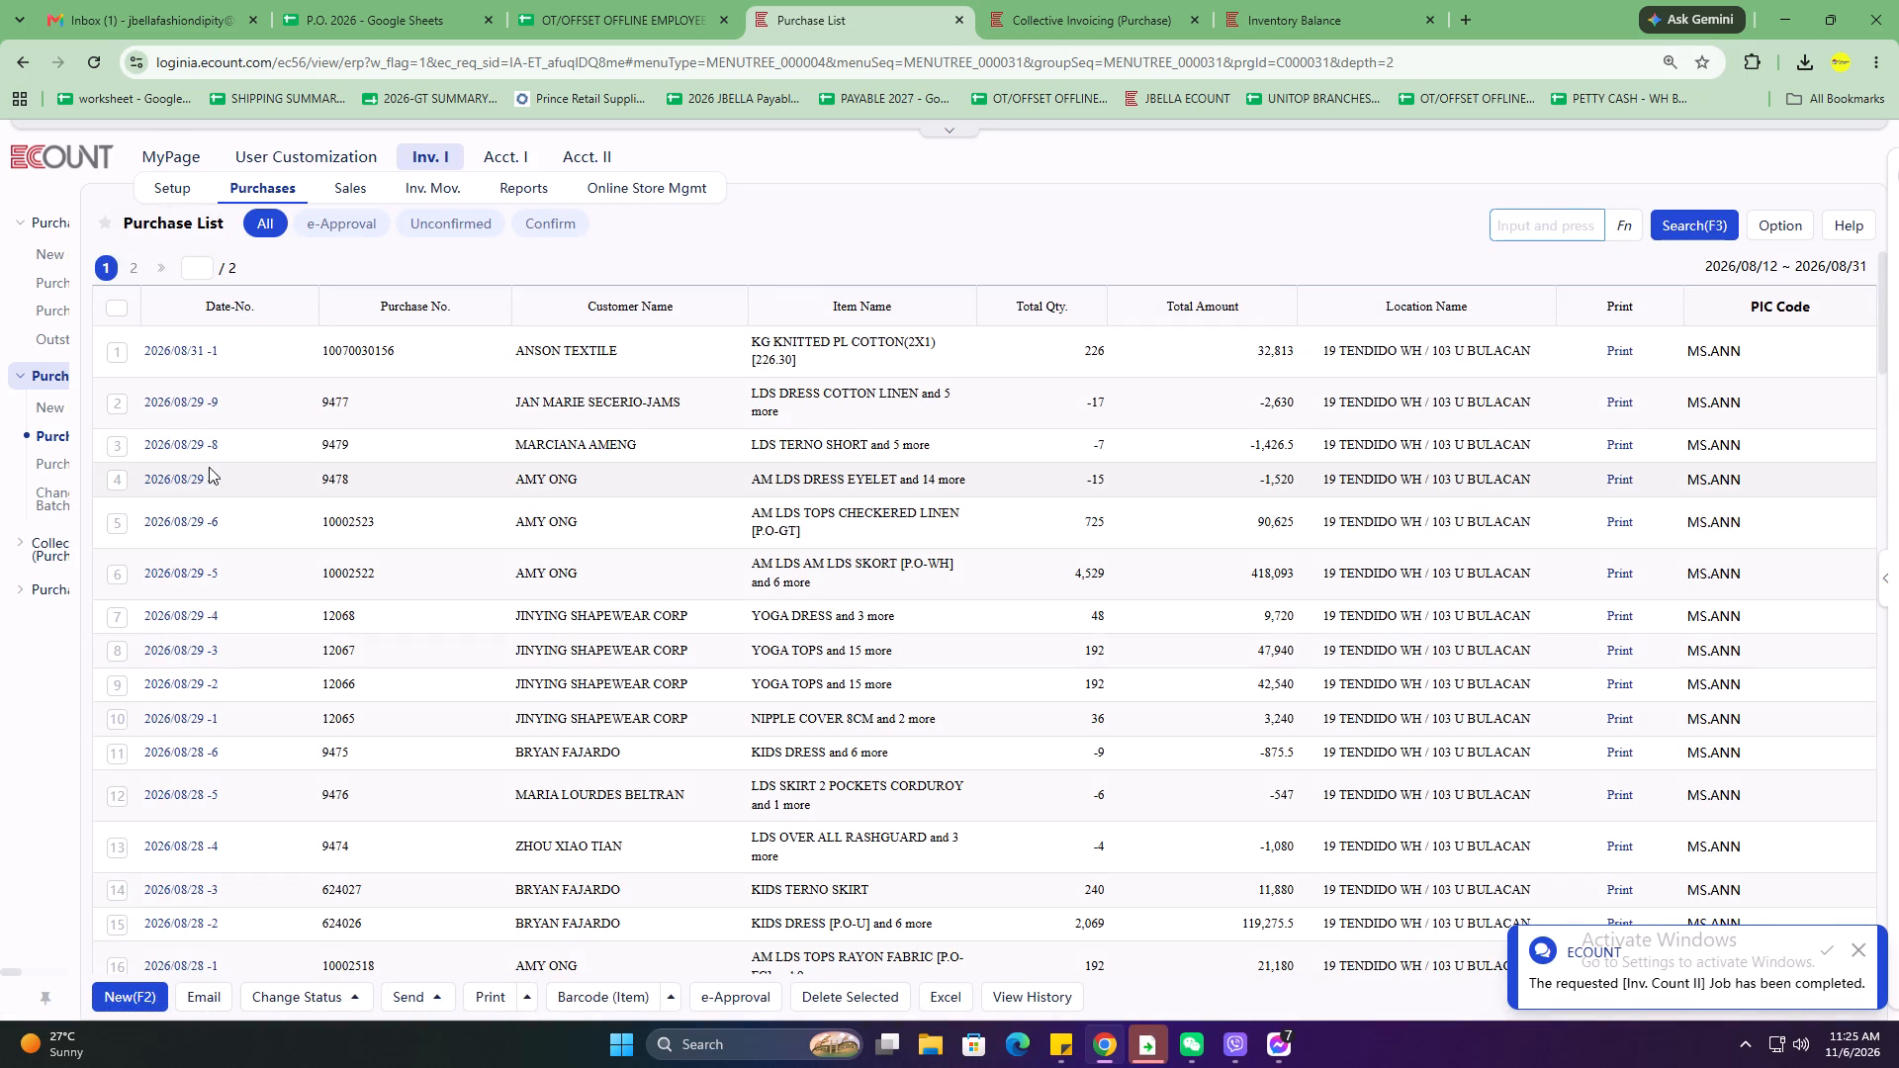
type("QIU")
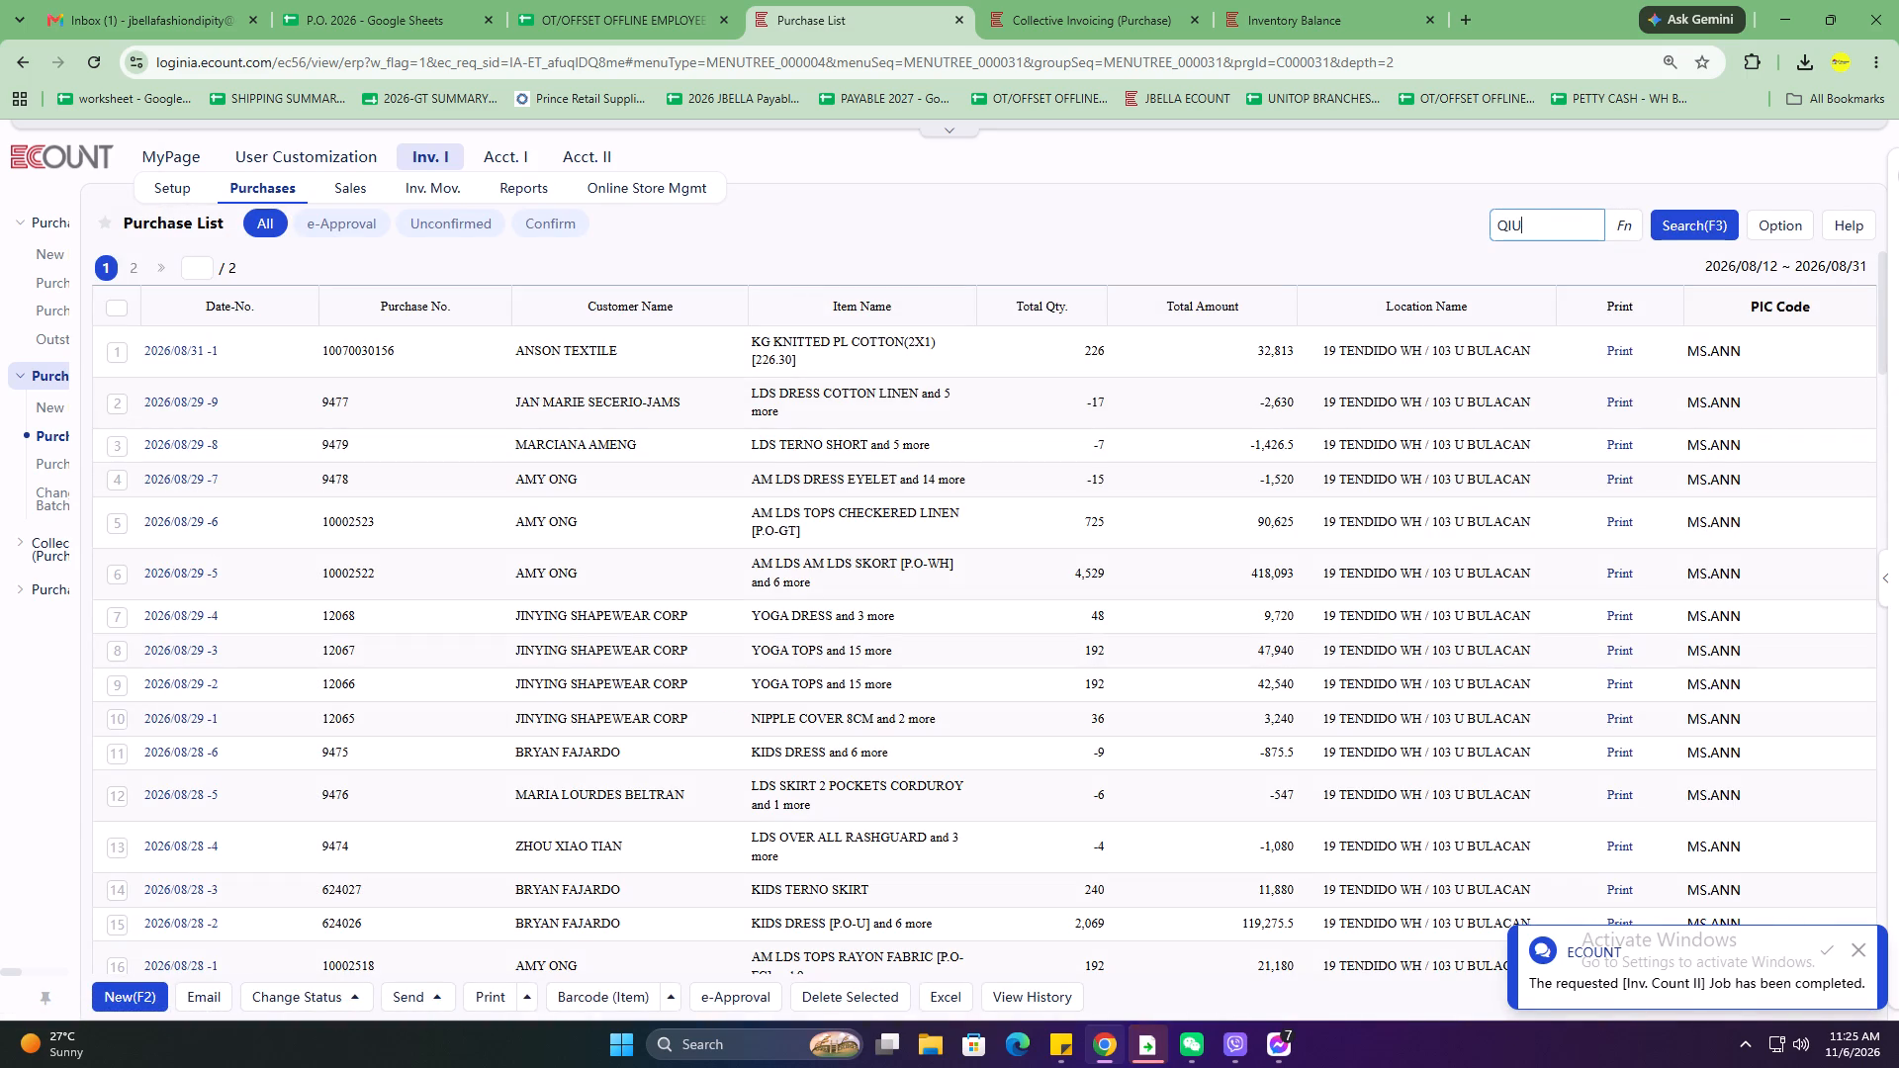
key("Return")
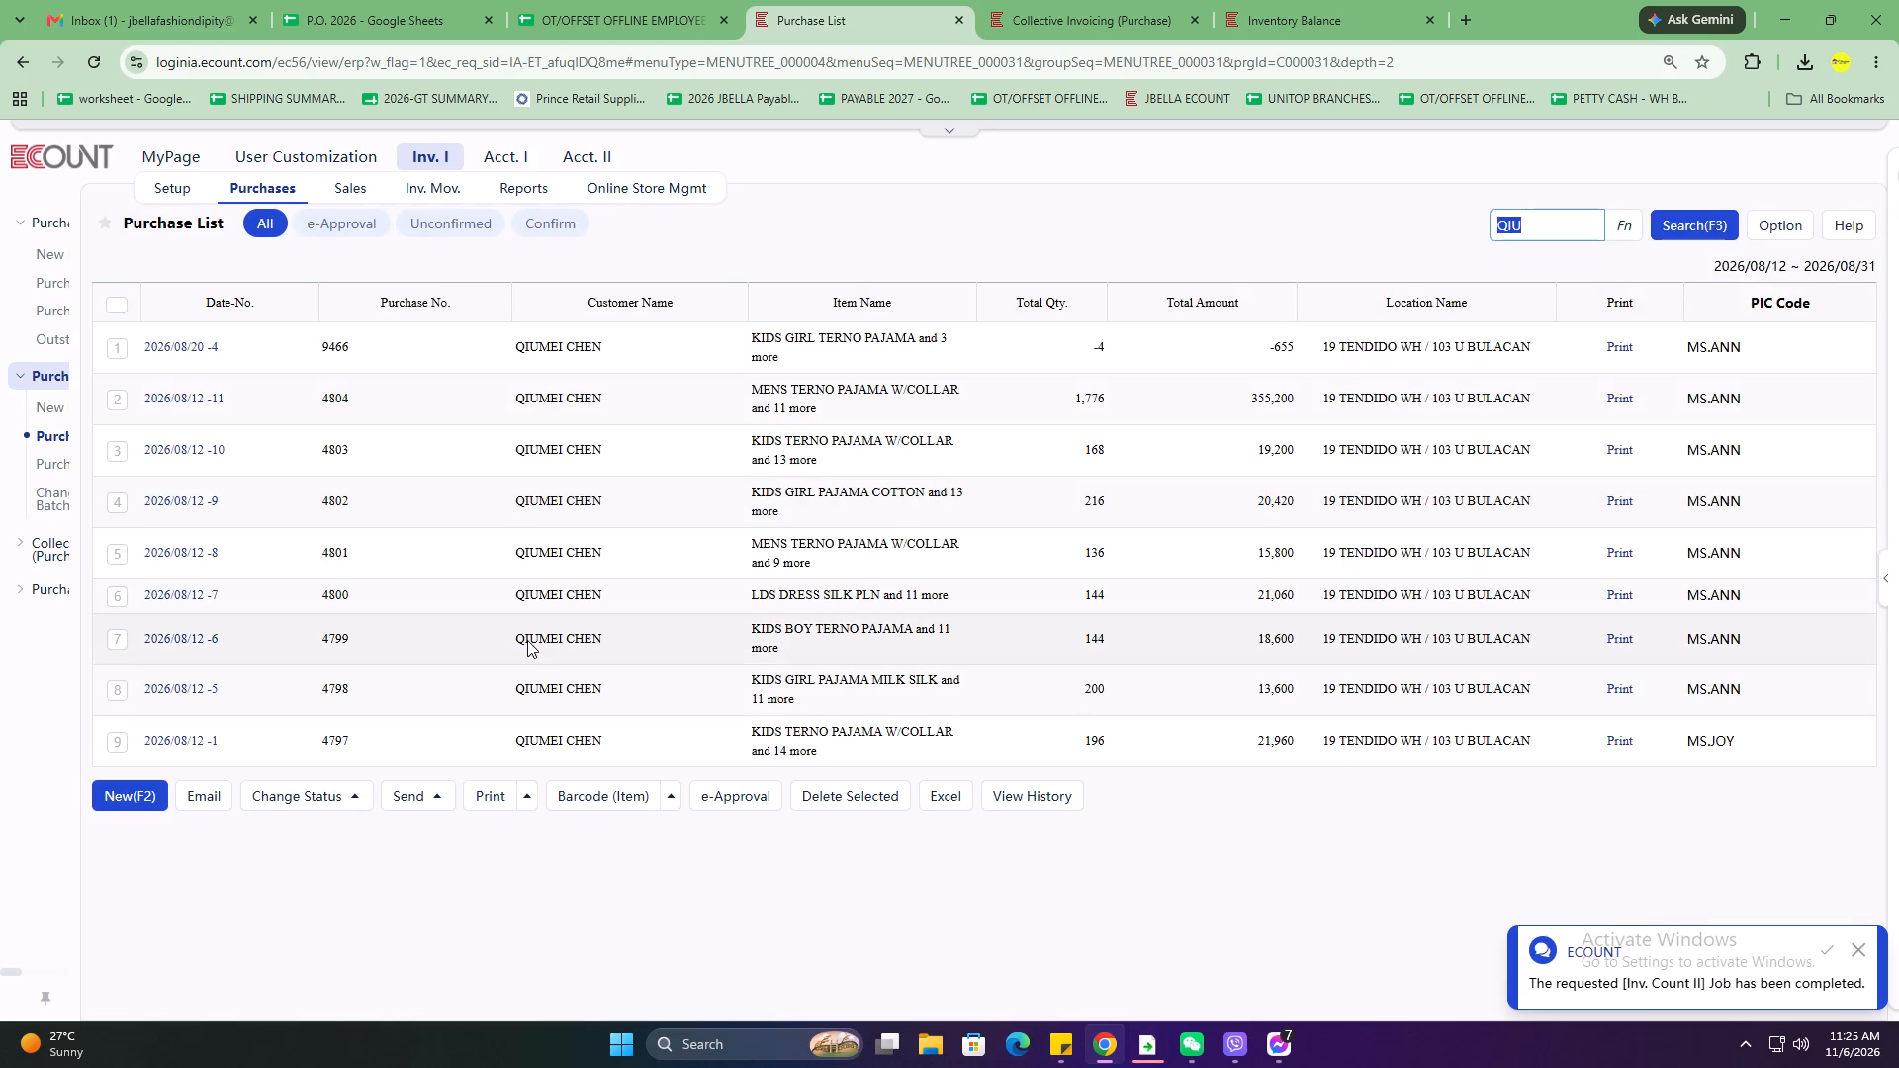
scroll(507, 544, "up", 3)
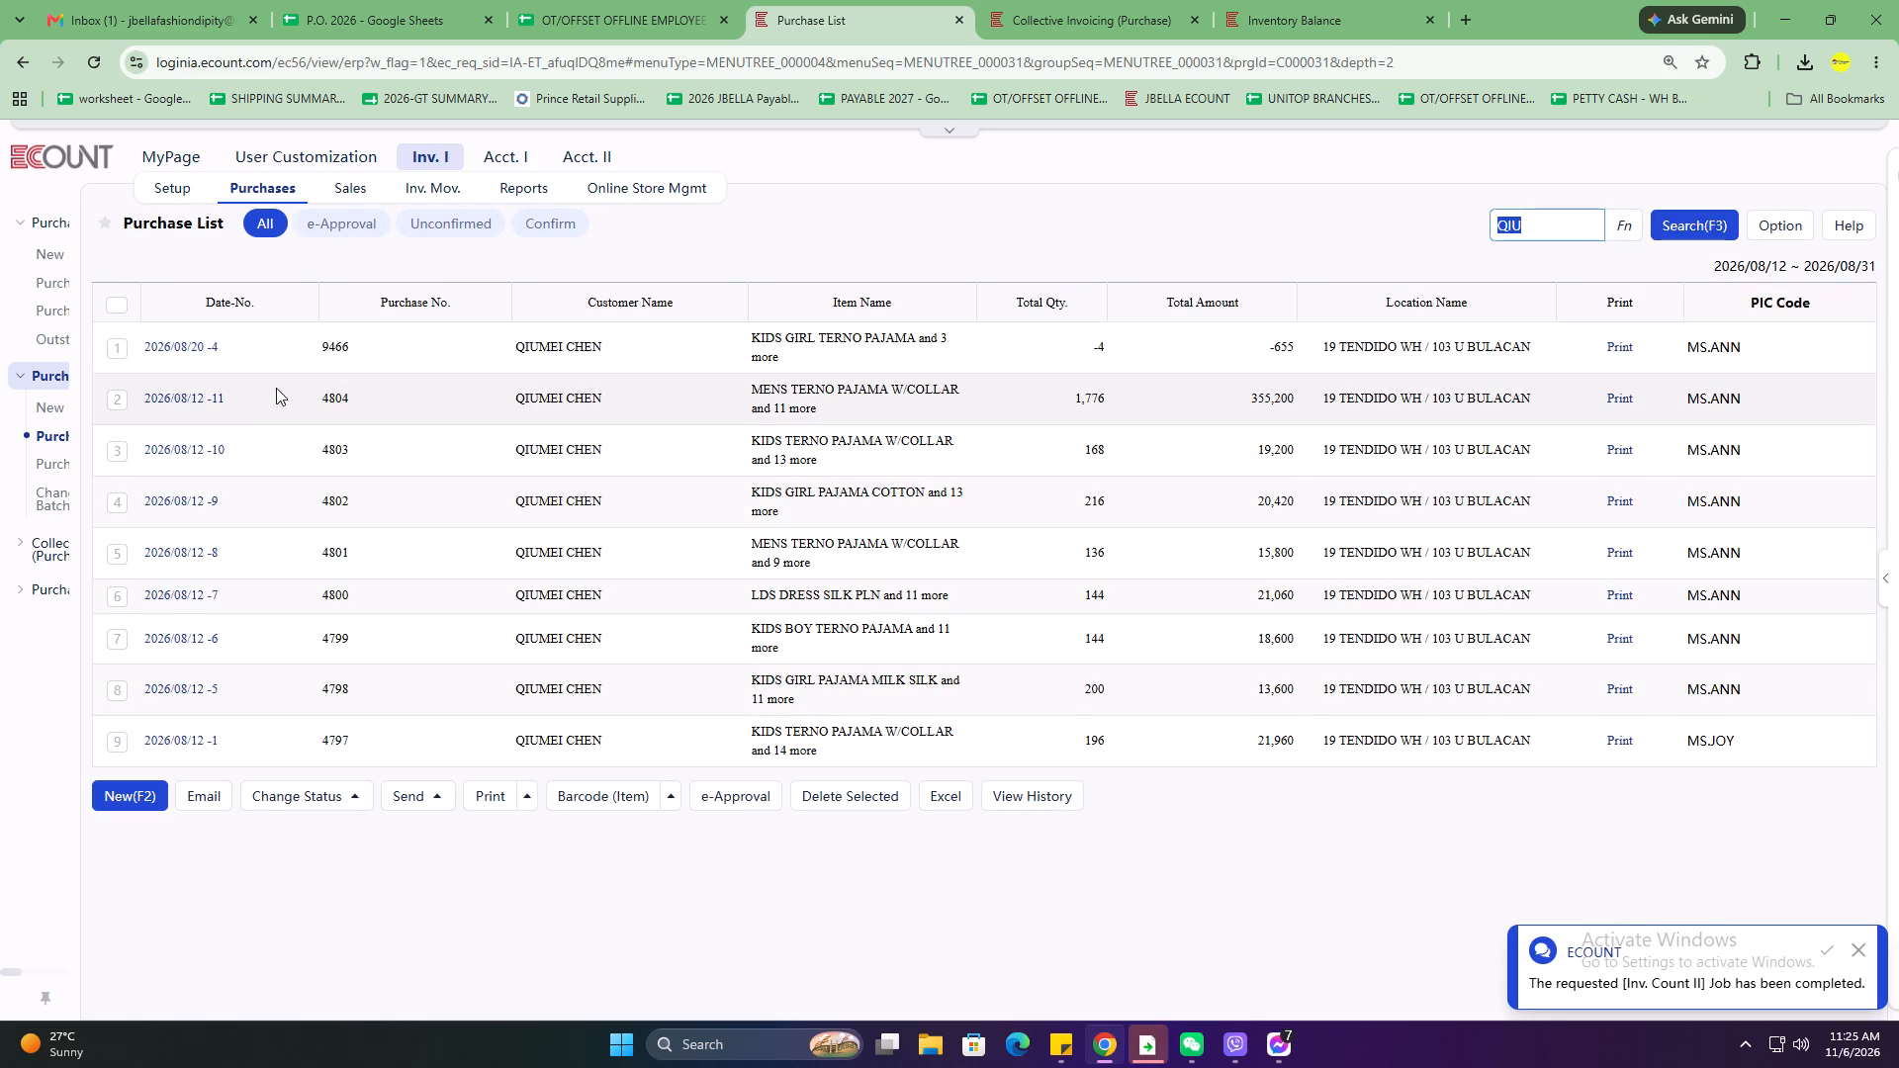